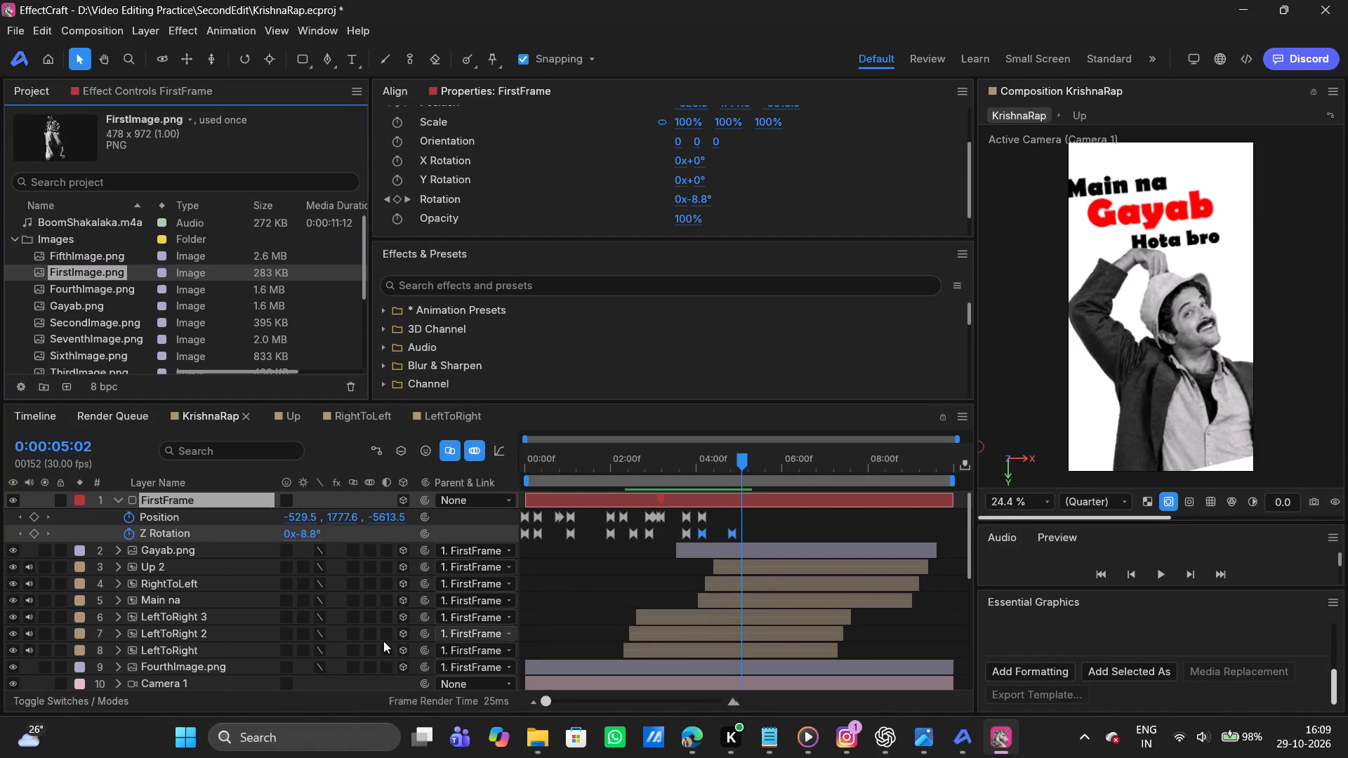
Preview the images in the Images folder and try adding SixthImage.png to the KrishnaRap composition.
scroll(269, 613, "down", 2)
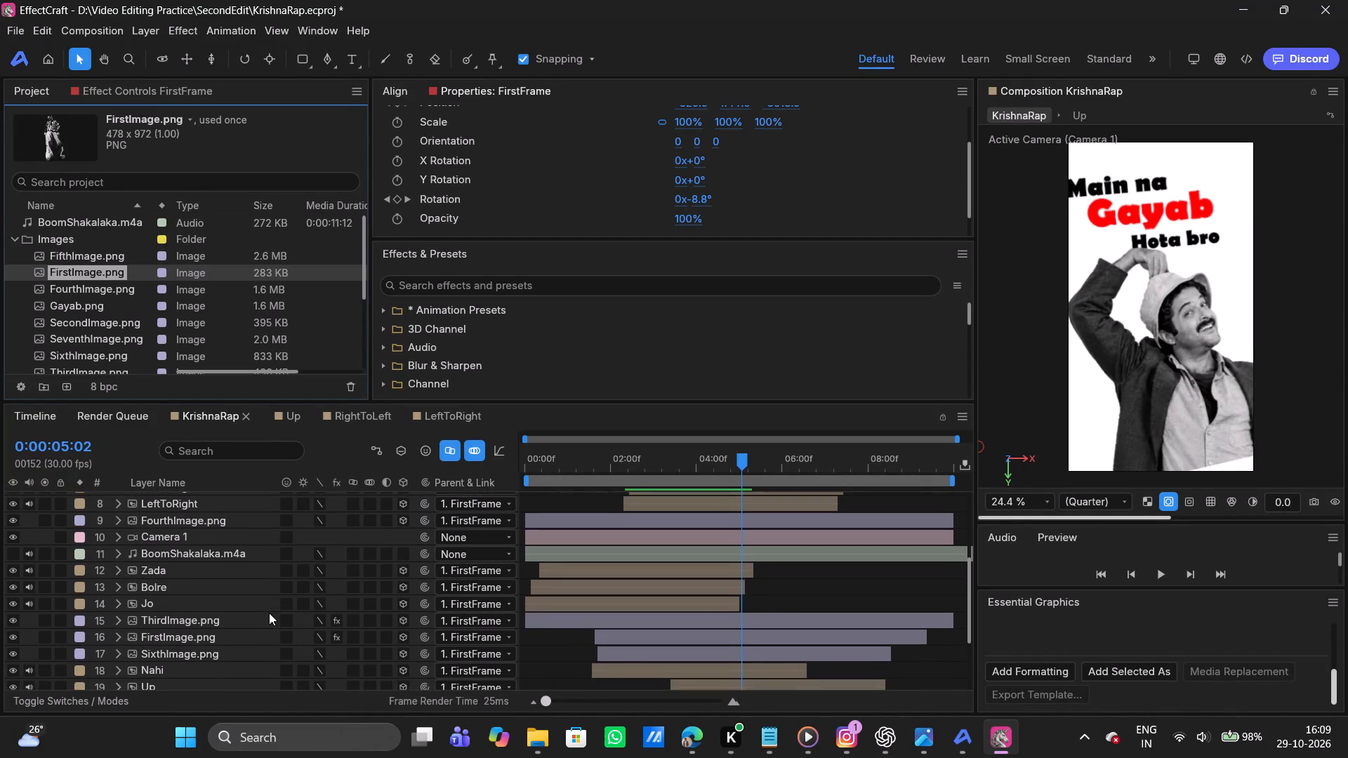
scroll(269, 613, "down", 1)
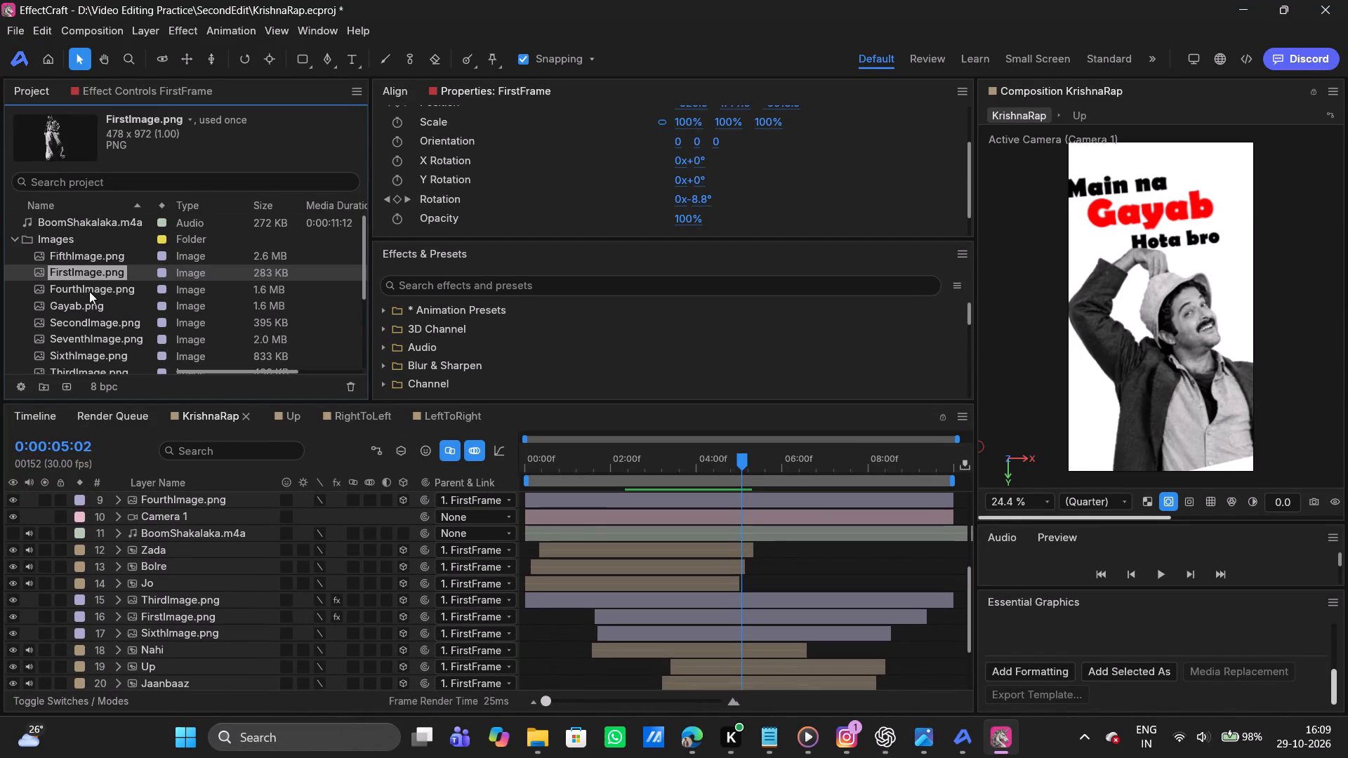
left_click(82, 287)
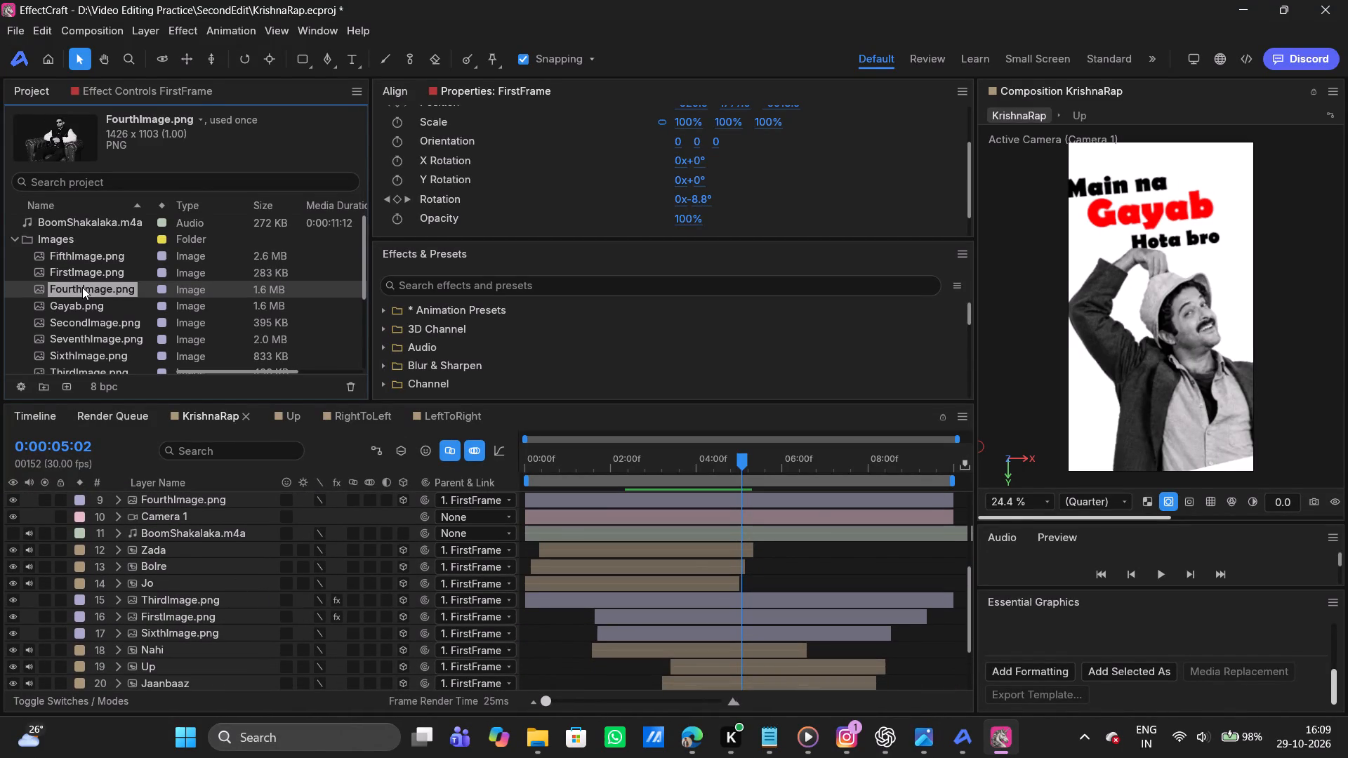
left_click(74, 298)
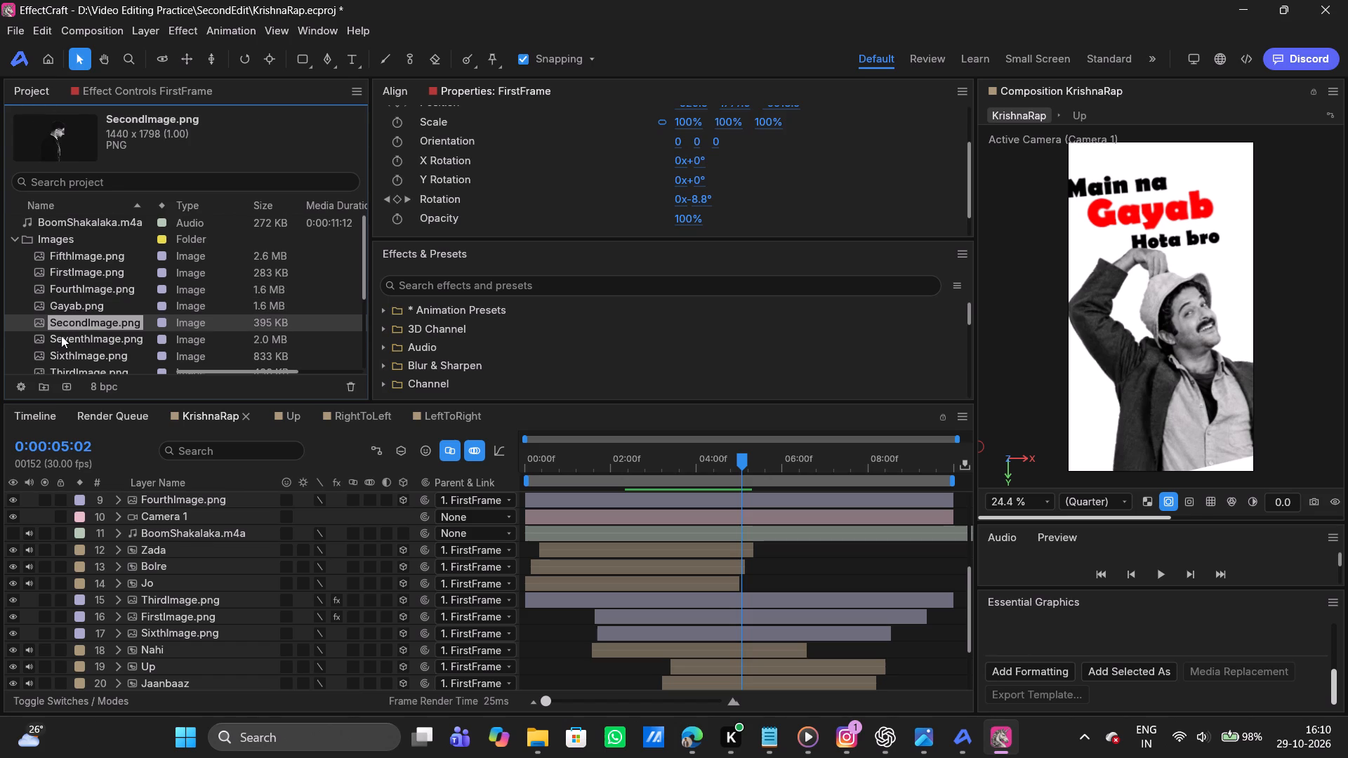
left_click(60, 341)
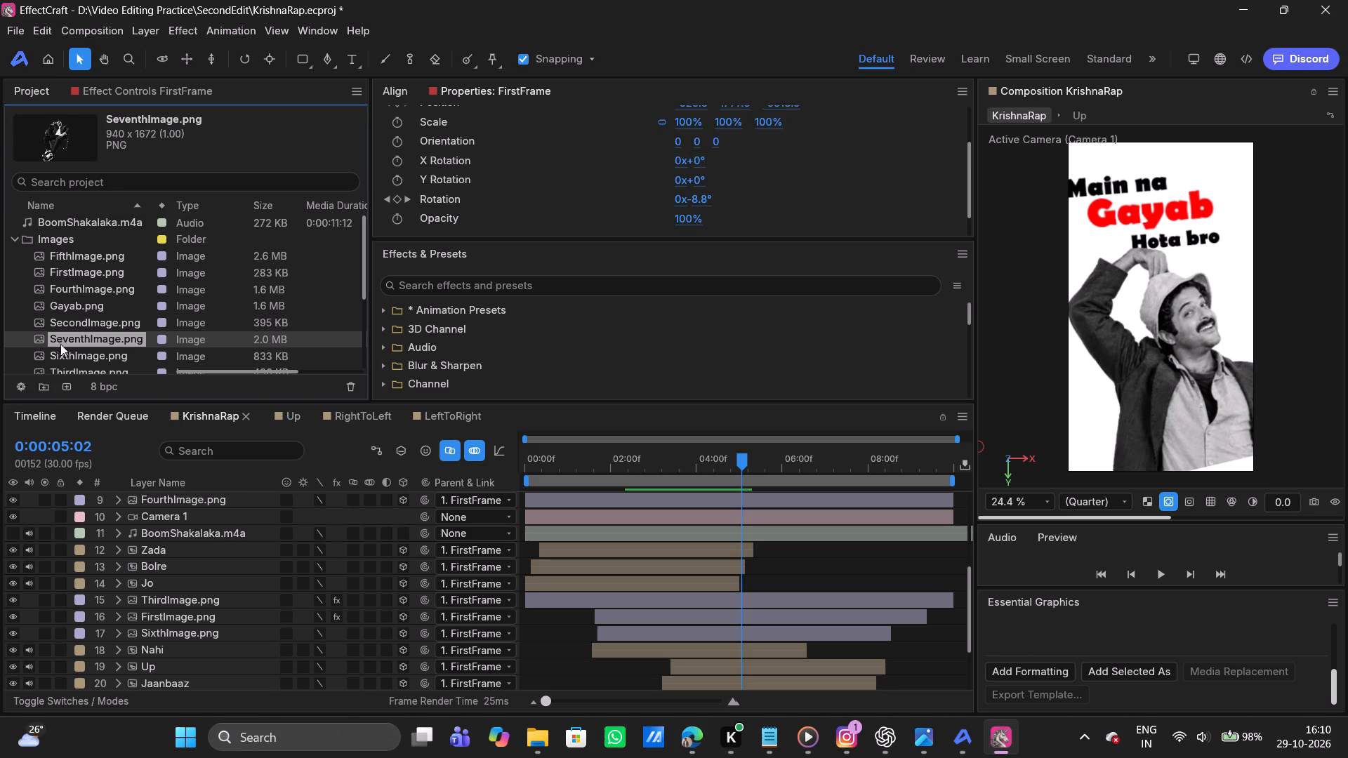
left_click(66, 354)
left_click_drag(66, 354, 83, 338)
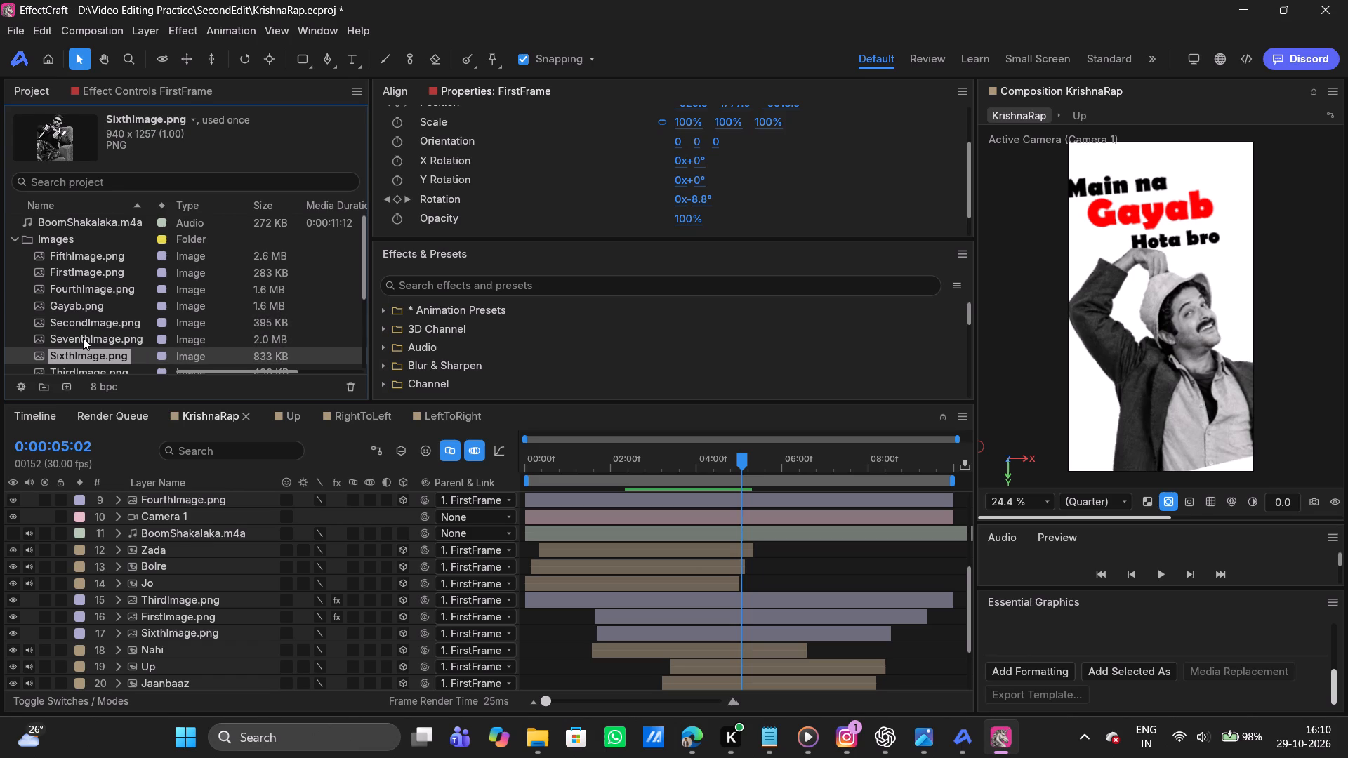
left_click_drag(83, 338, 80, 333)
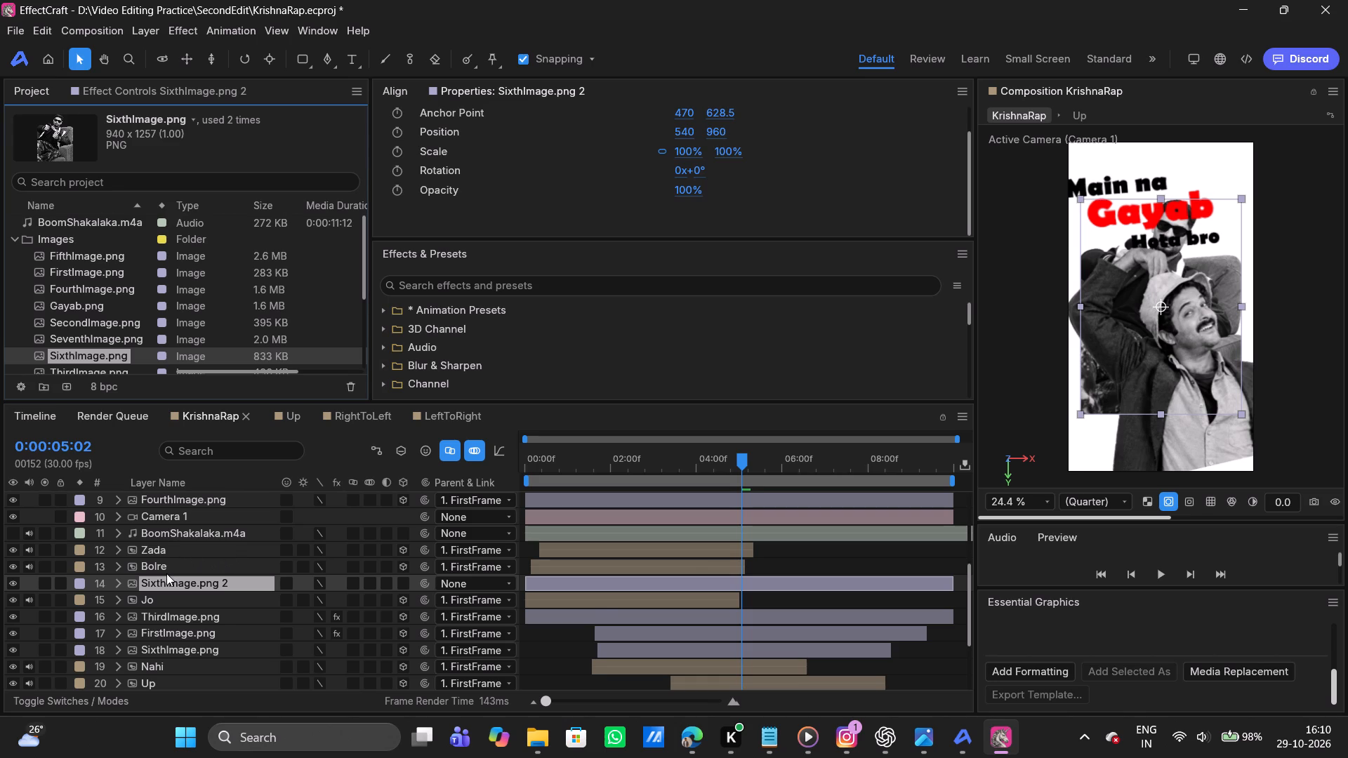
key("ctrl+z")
Add SeventhImage.png from the Images folder to the KrishnaRap timeline, starting at 0:00:05:02.
left_click(81, 338)
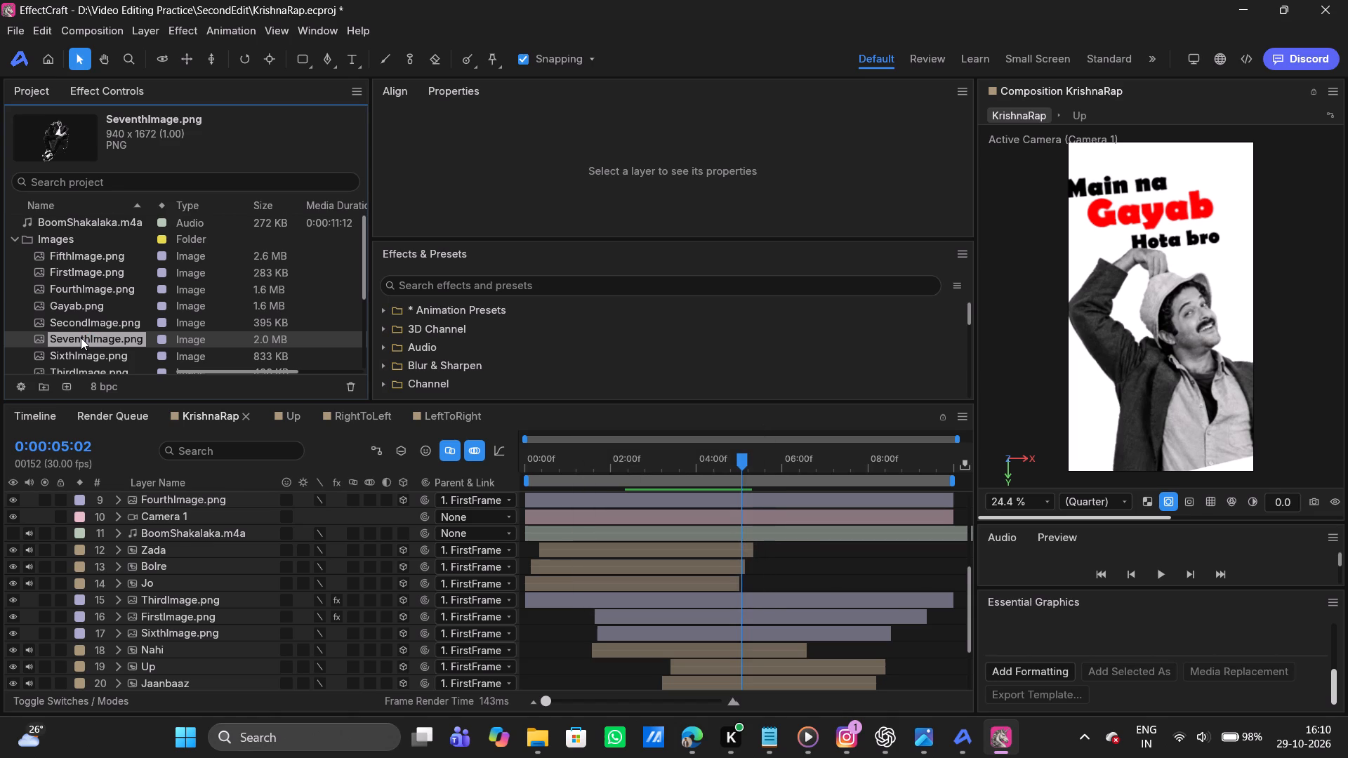
left_click_drag(81, 338, 698, 547)
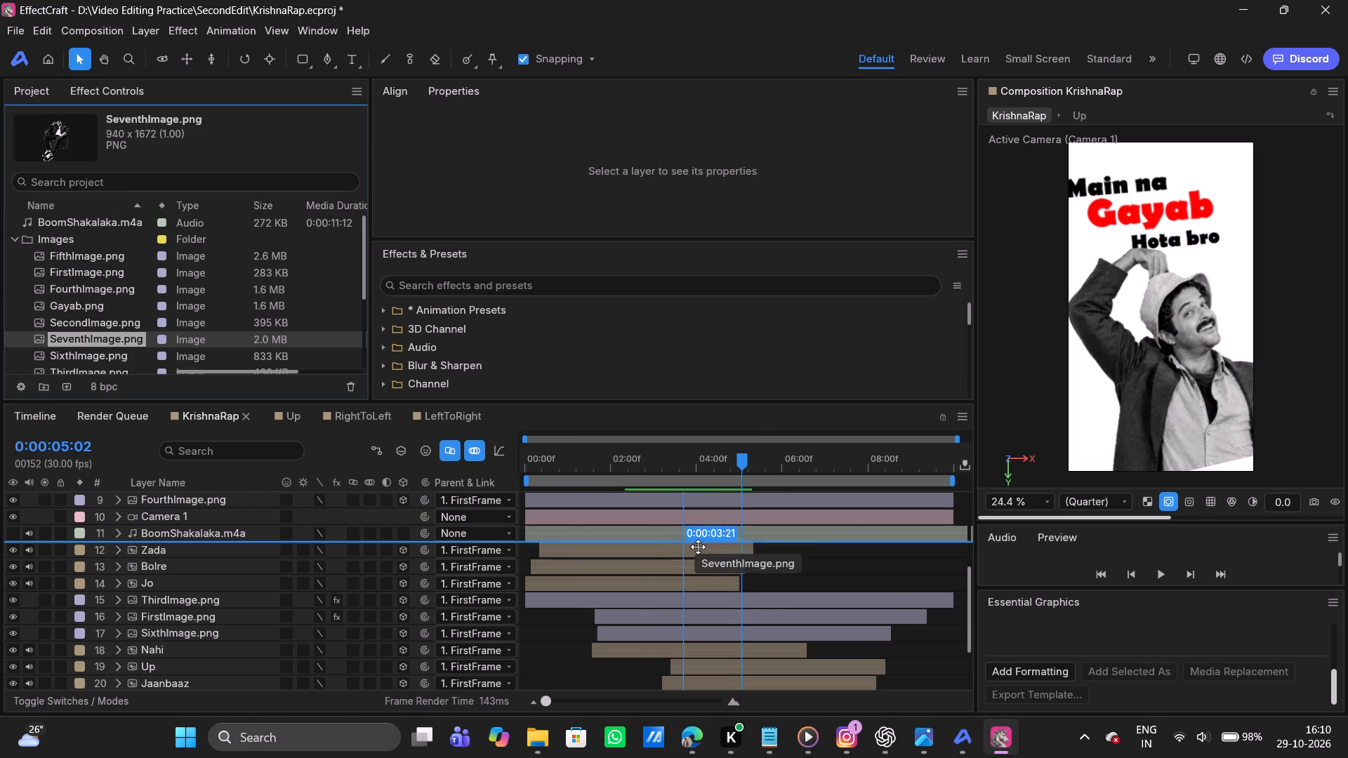
left_click_drag(698, 547, 741, 511)
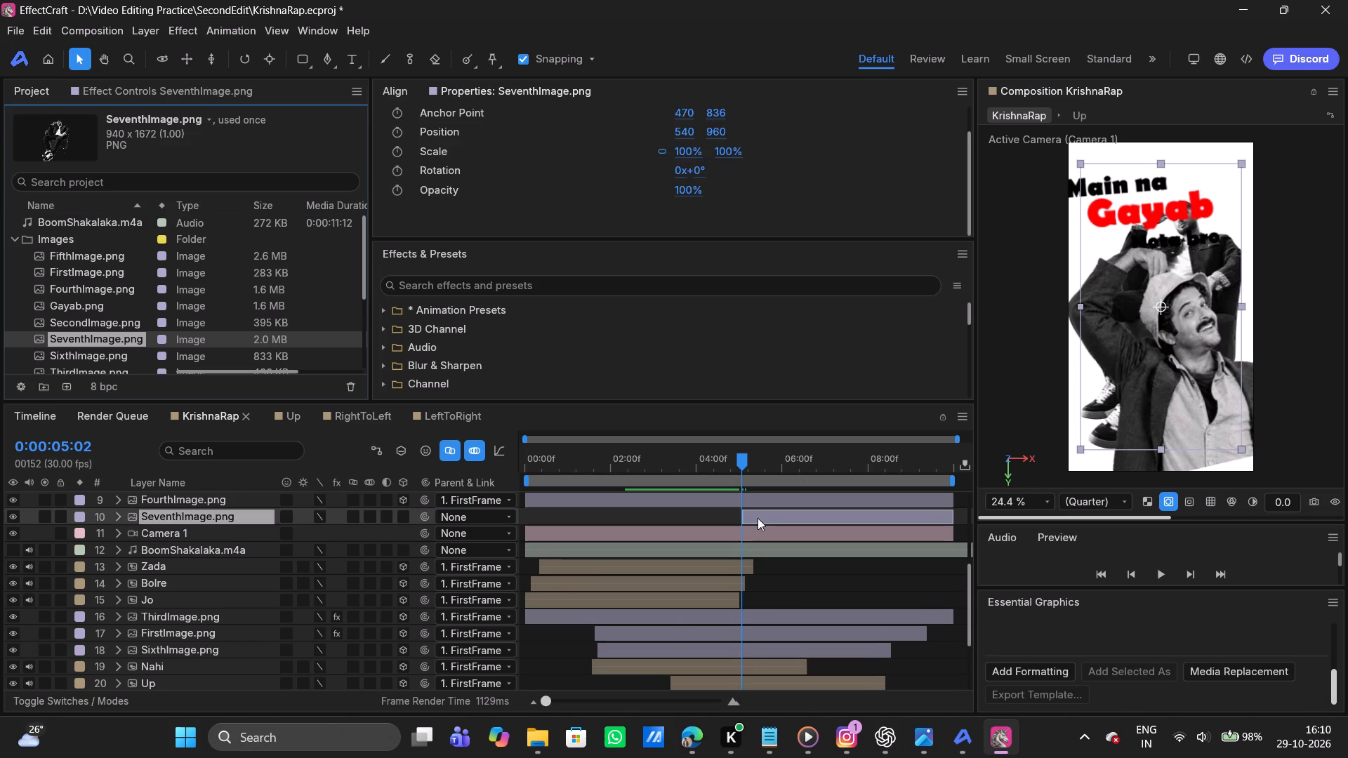
Move the SeventhImage.png layer up the layer stack to sit between Gayab.png and Up 2.
scroll(654, 540, "up", 3)
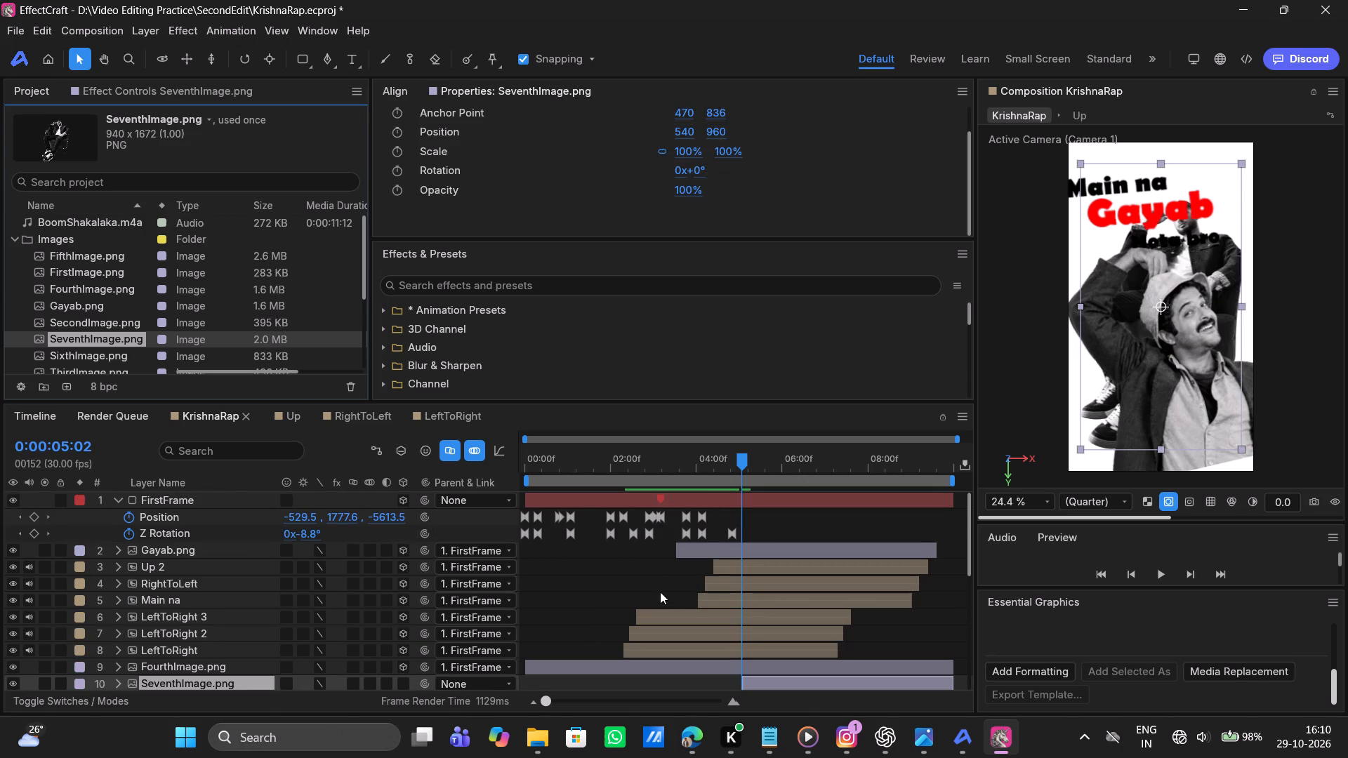
scroll(663, 596, "down", 2)
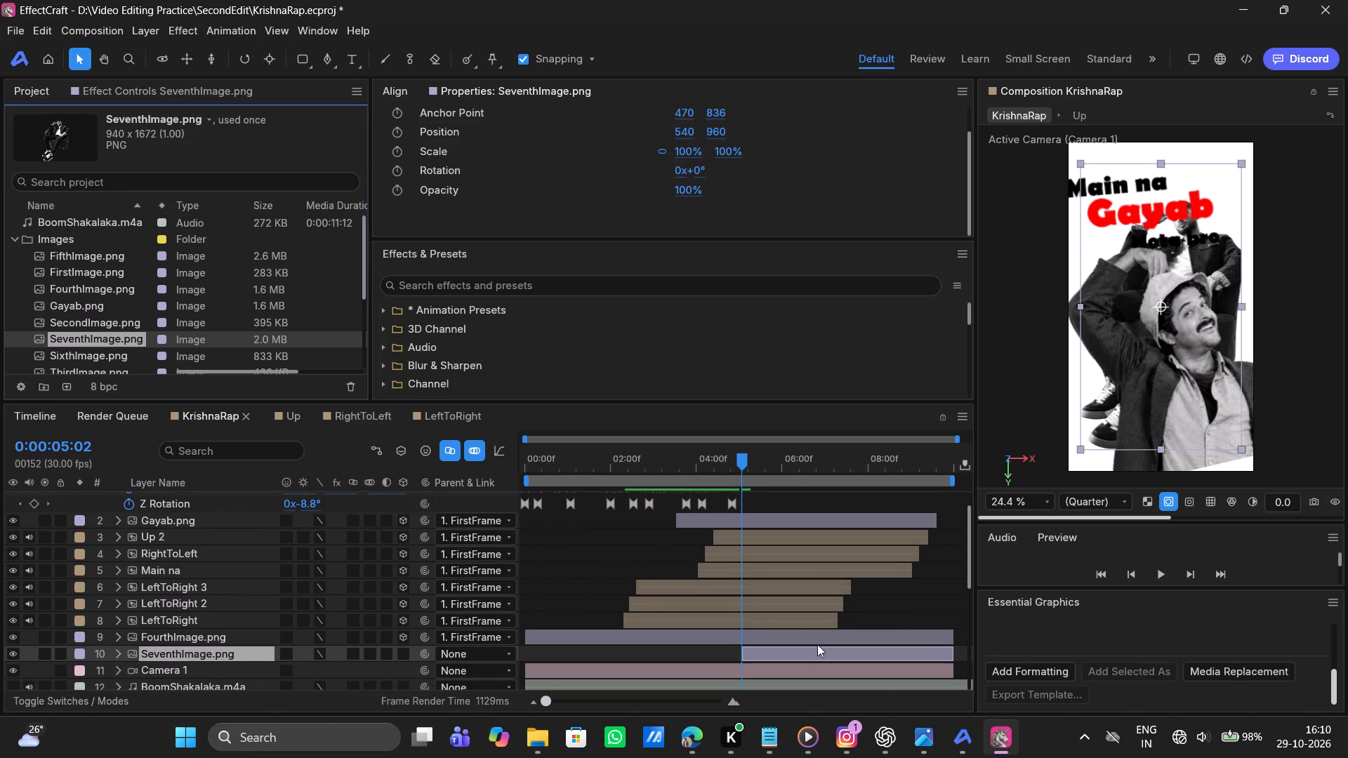
left_click(767, 650)
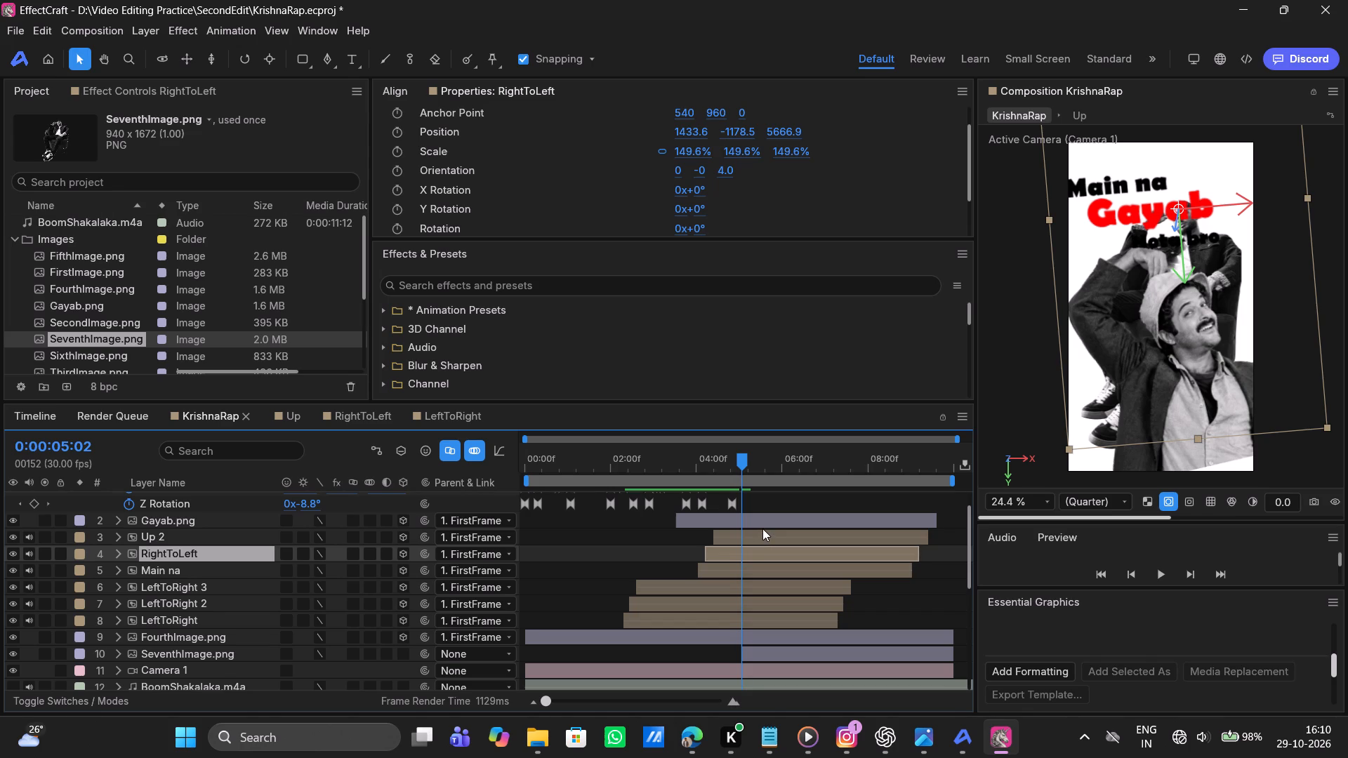
left_click(767, 653)
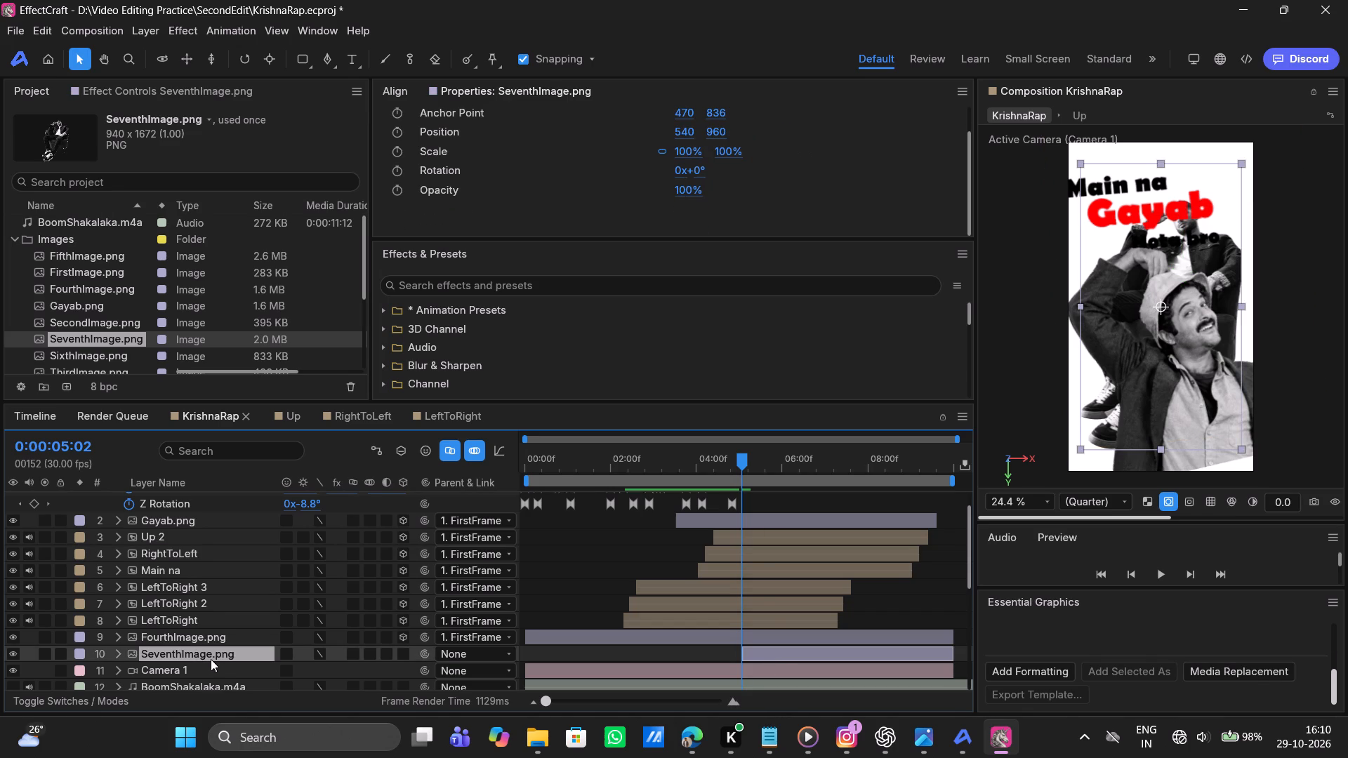
left_click_drag(211, 659, 233, 533)
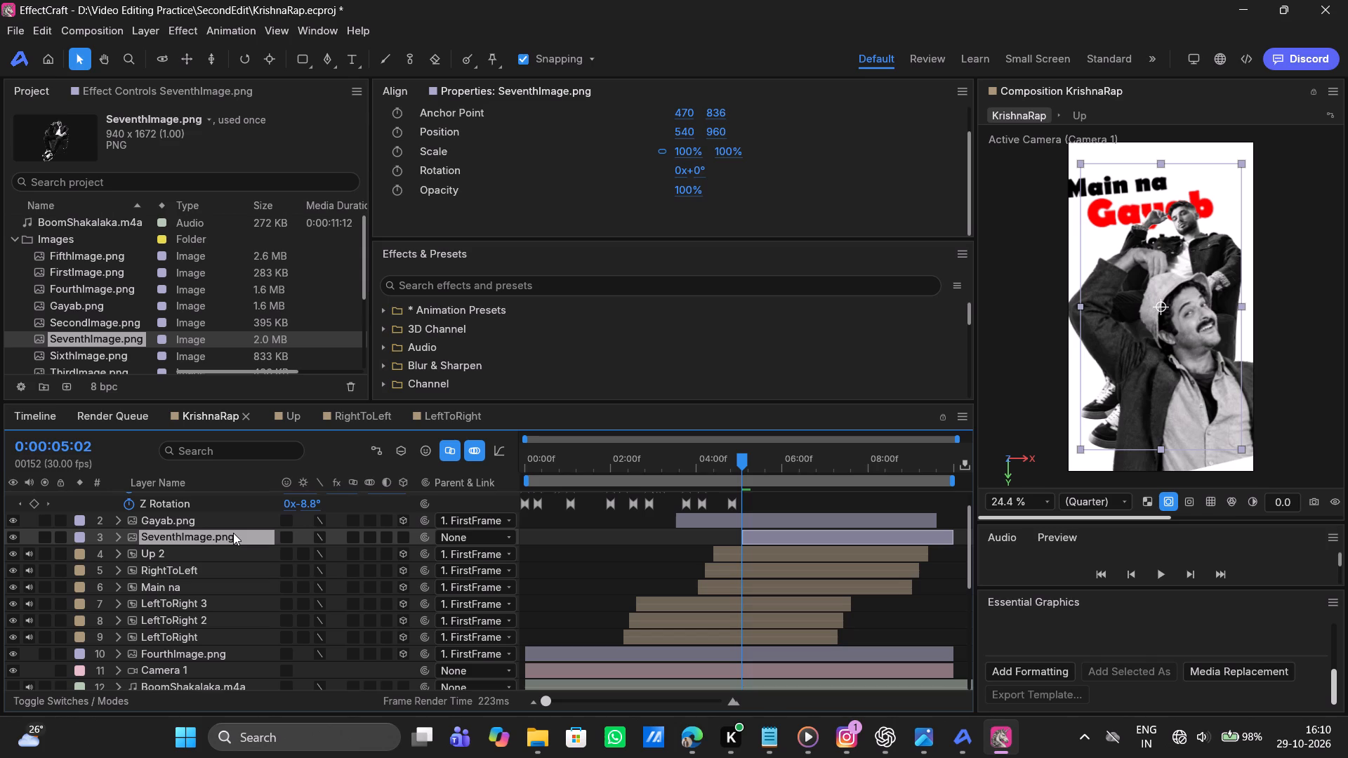
Make the SeventhImage.png layer 3D and parent it to the FirstFrame layer.
left_click(402, 536)
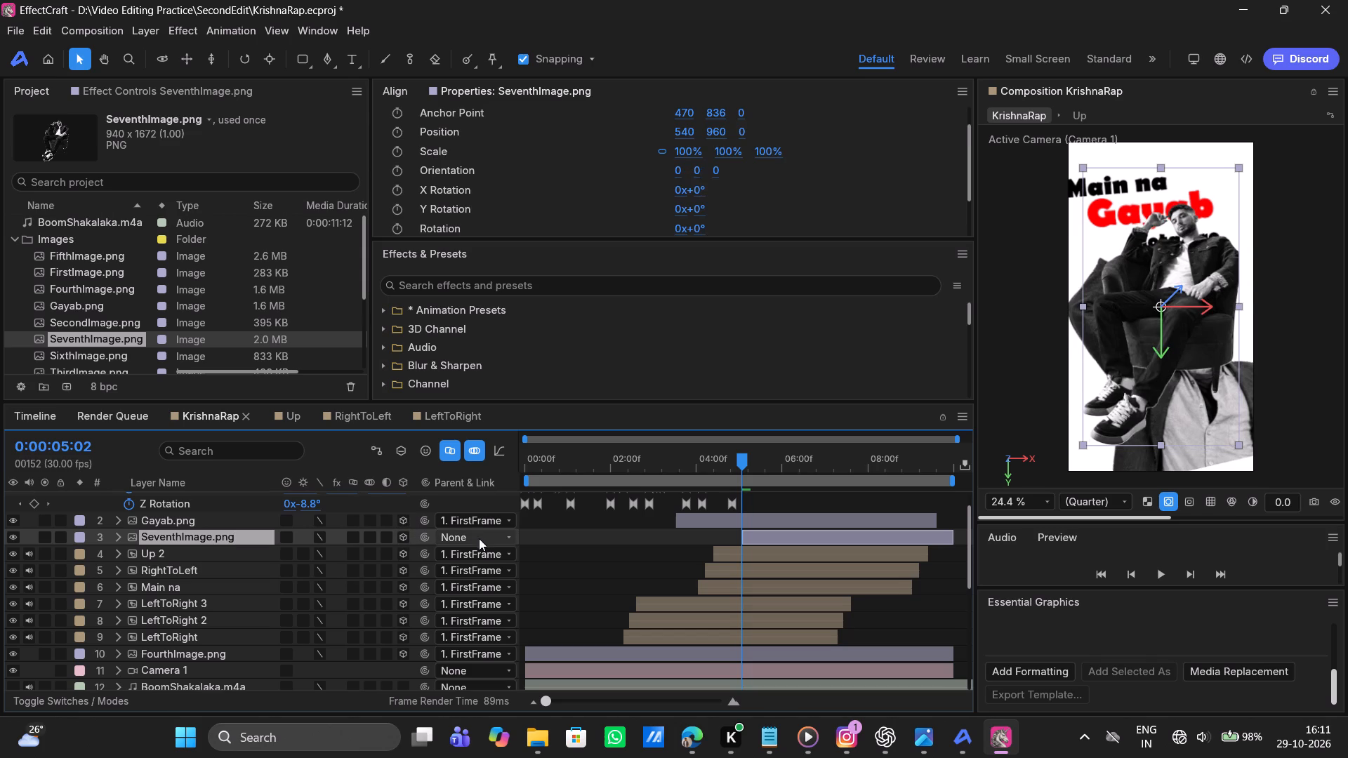
left_click(478, 540)
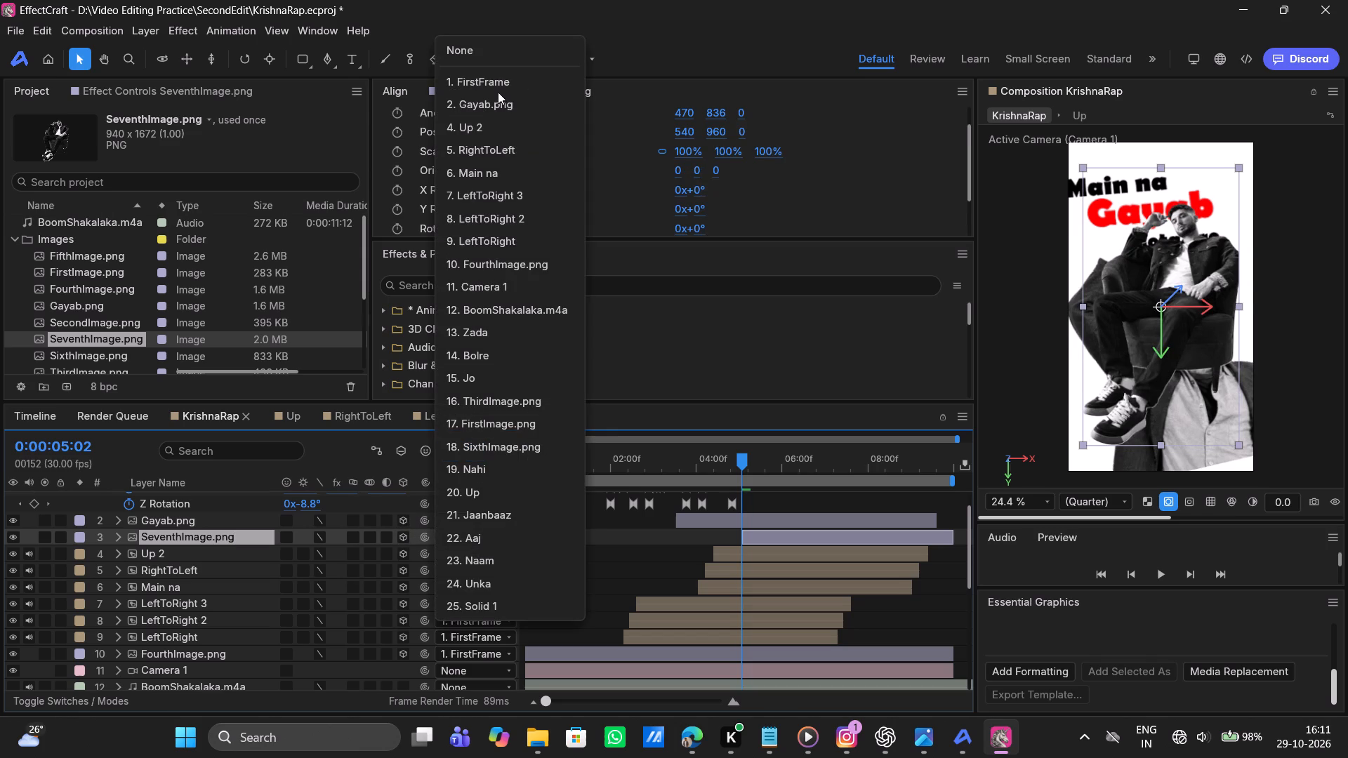
left_click(487, 78)
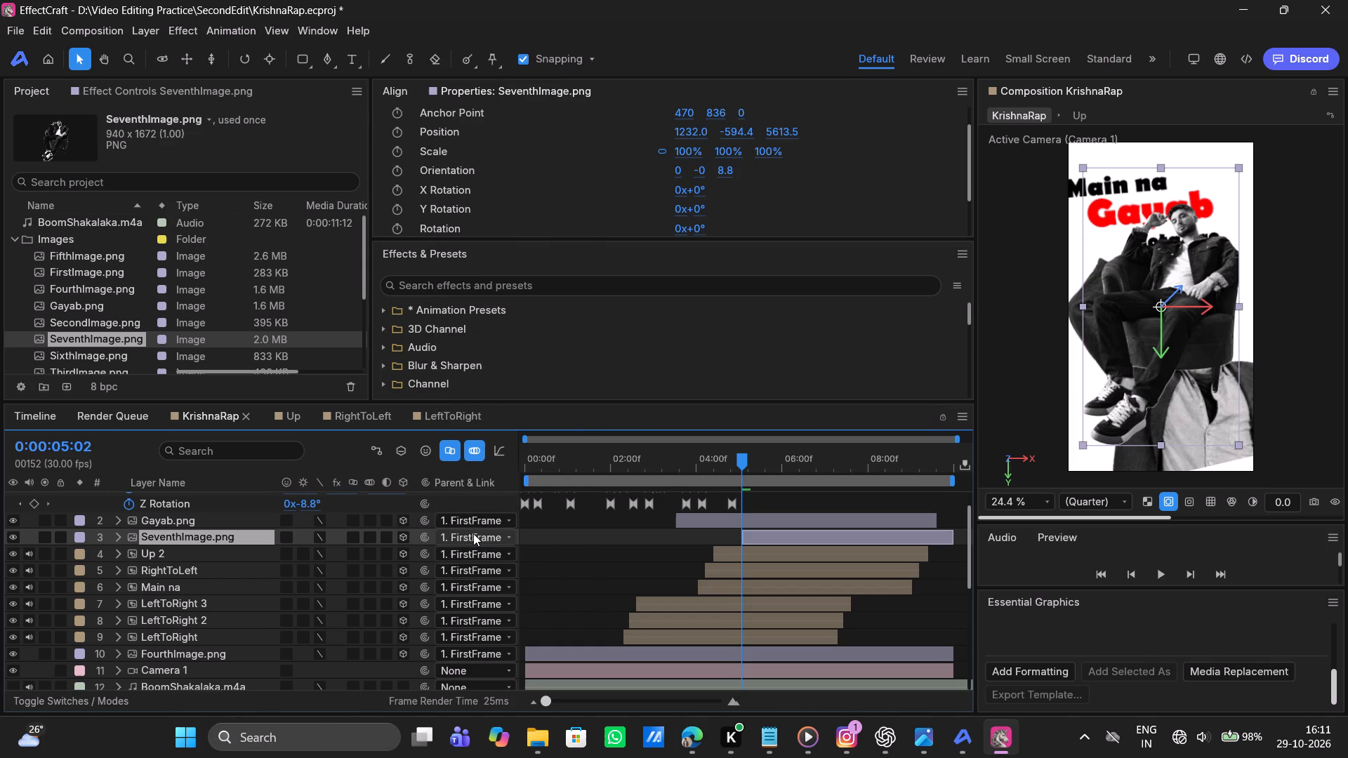
Push the SeventhImage.png layer back to Z position 6080.7 and shift it out of frame to X position 19.2 at 0:00:05:02.
left_click_drag(779, 130, 1192, 144)
left_click_drag(696, 130, 25, 119)
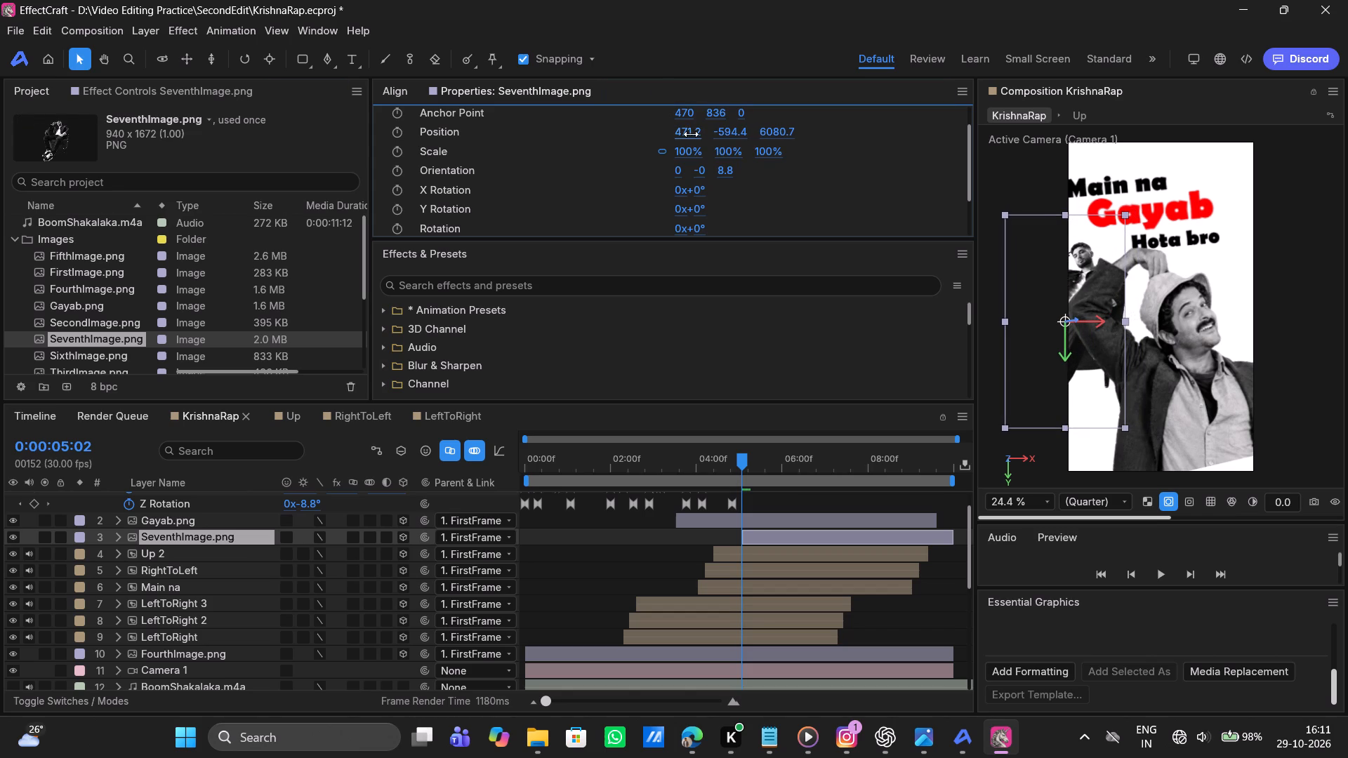
left_click_drag(691, 134, 260, 125)
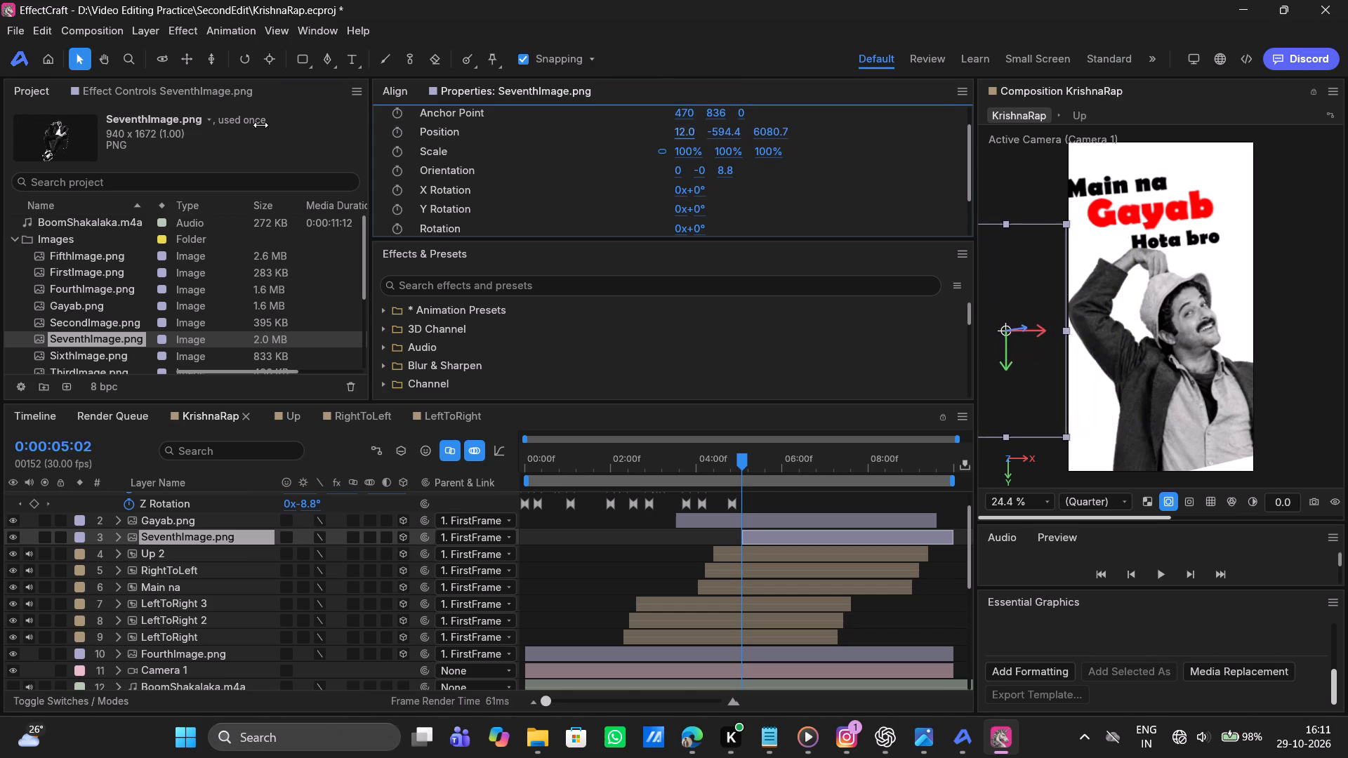
left_click_drag(260, 125, 291, 117)
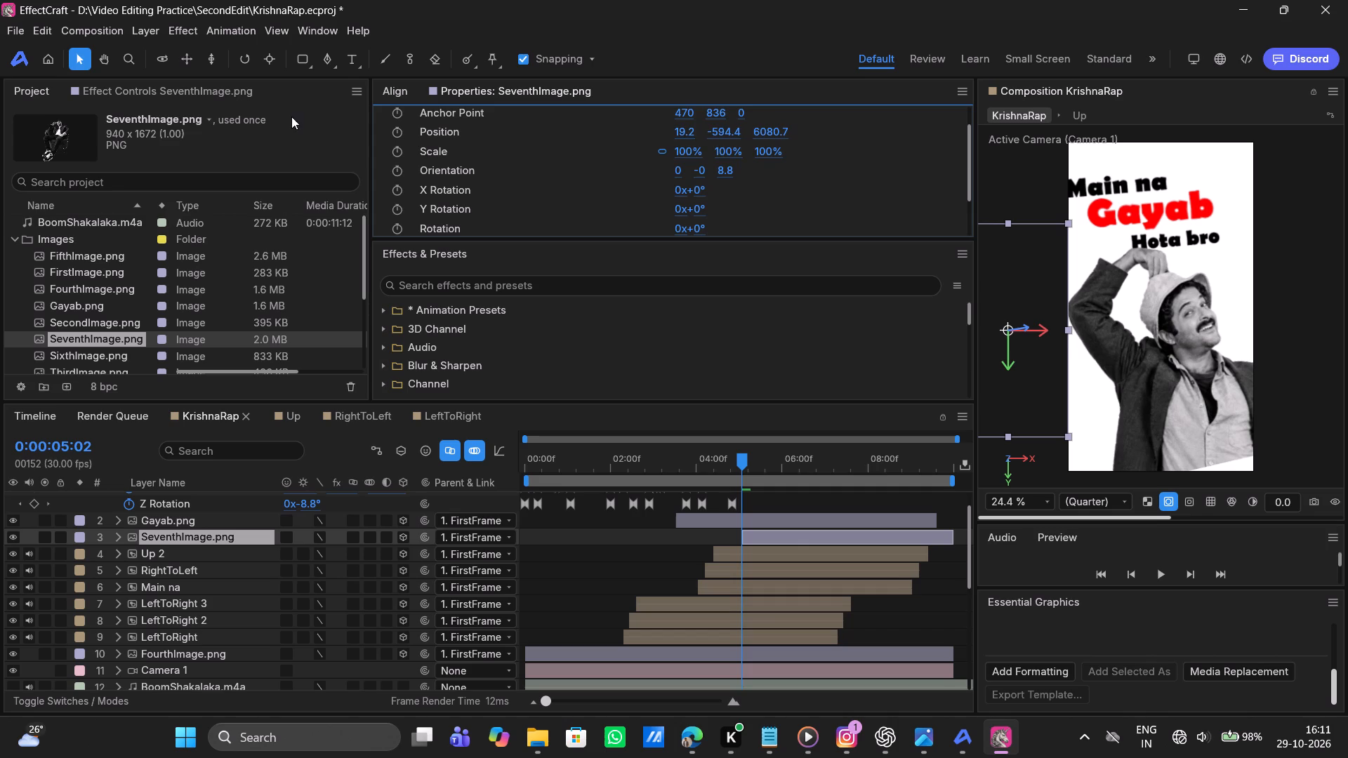
left_click_drag(740, 462, 736, 460)
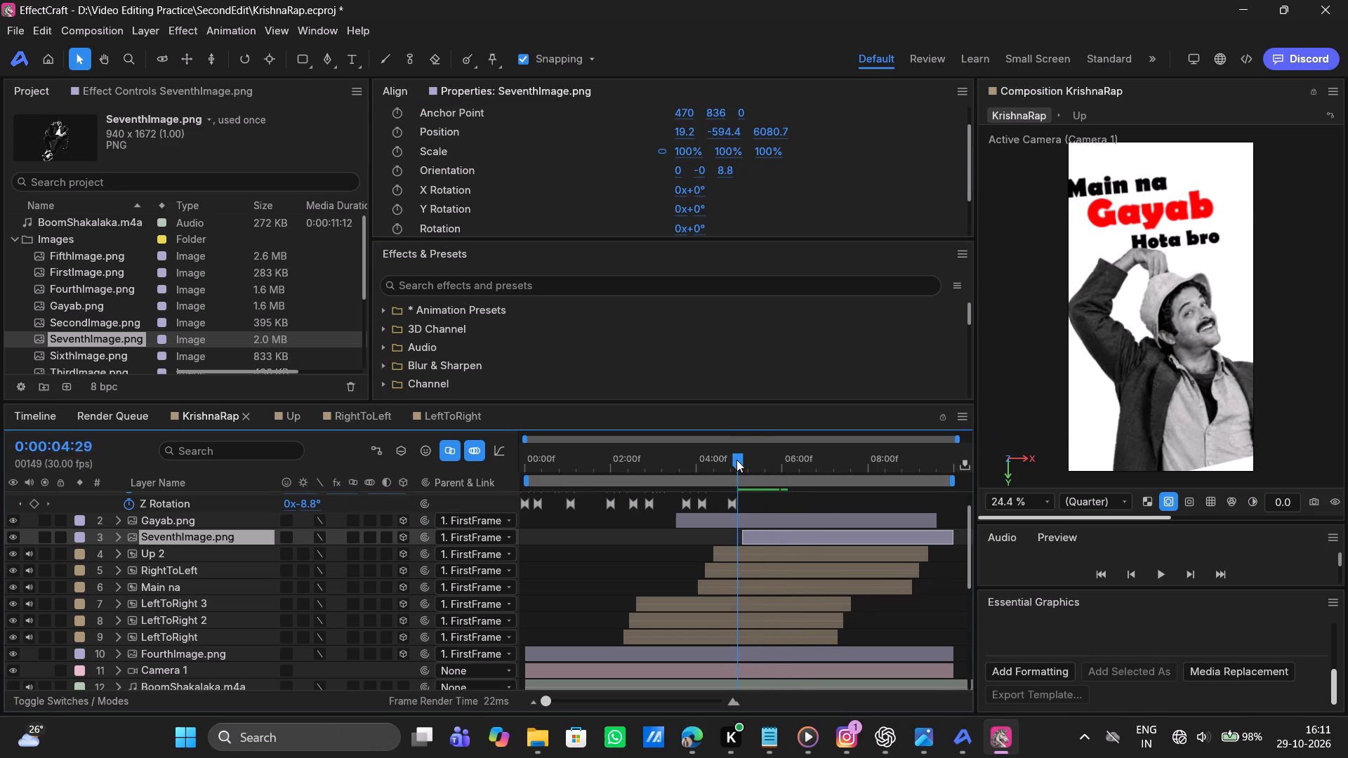
left_click_drag(736, 460, 742, 455)
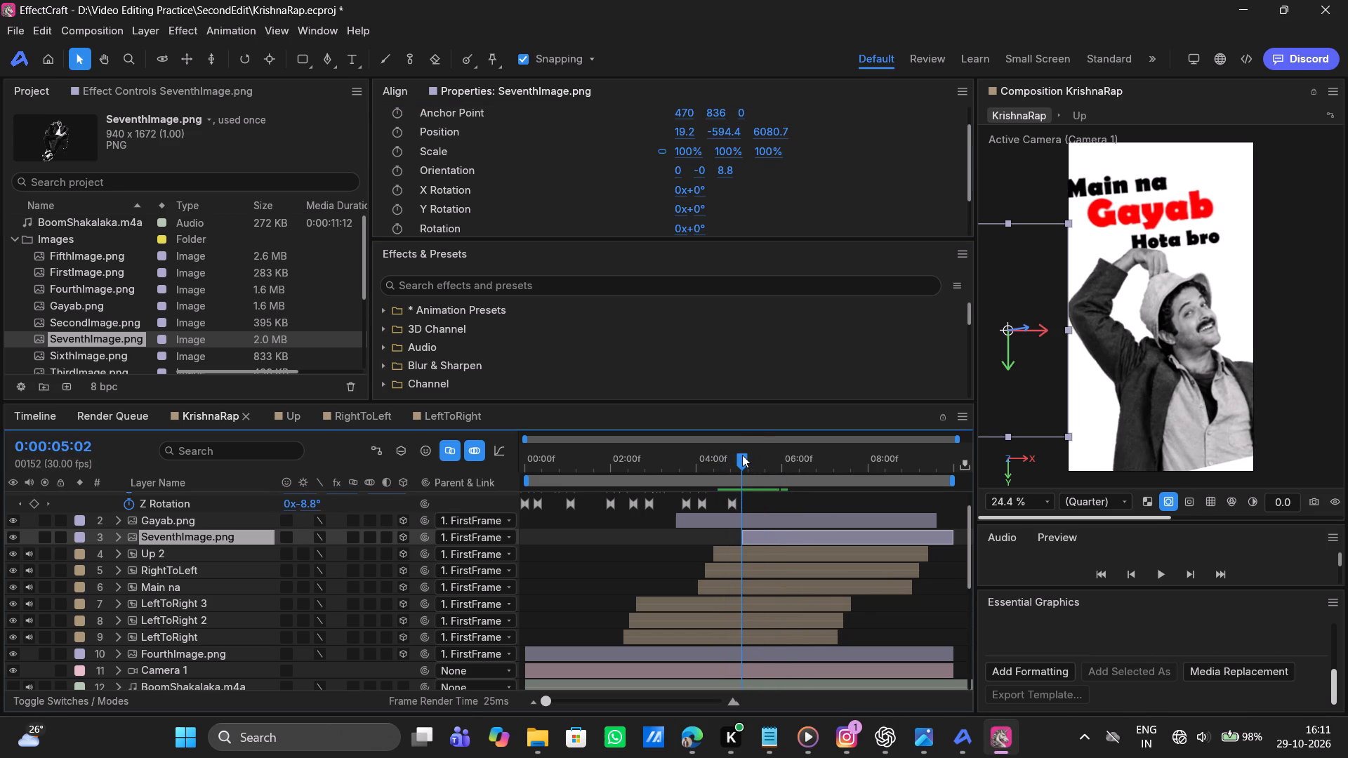
left_click_drag(742, 455, 741, 454)
Switch to the Instagram window and play the reference reel to examine how its images and lyric text move between scenes.
left_click(840, 736)
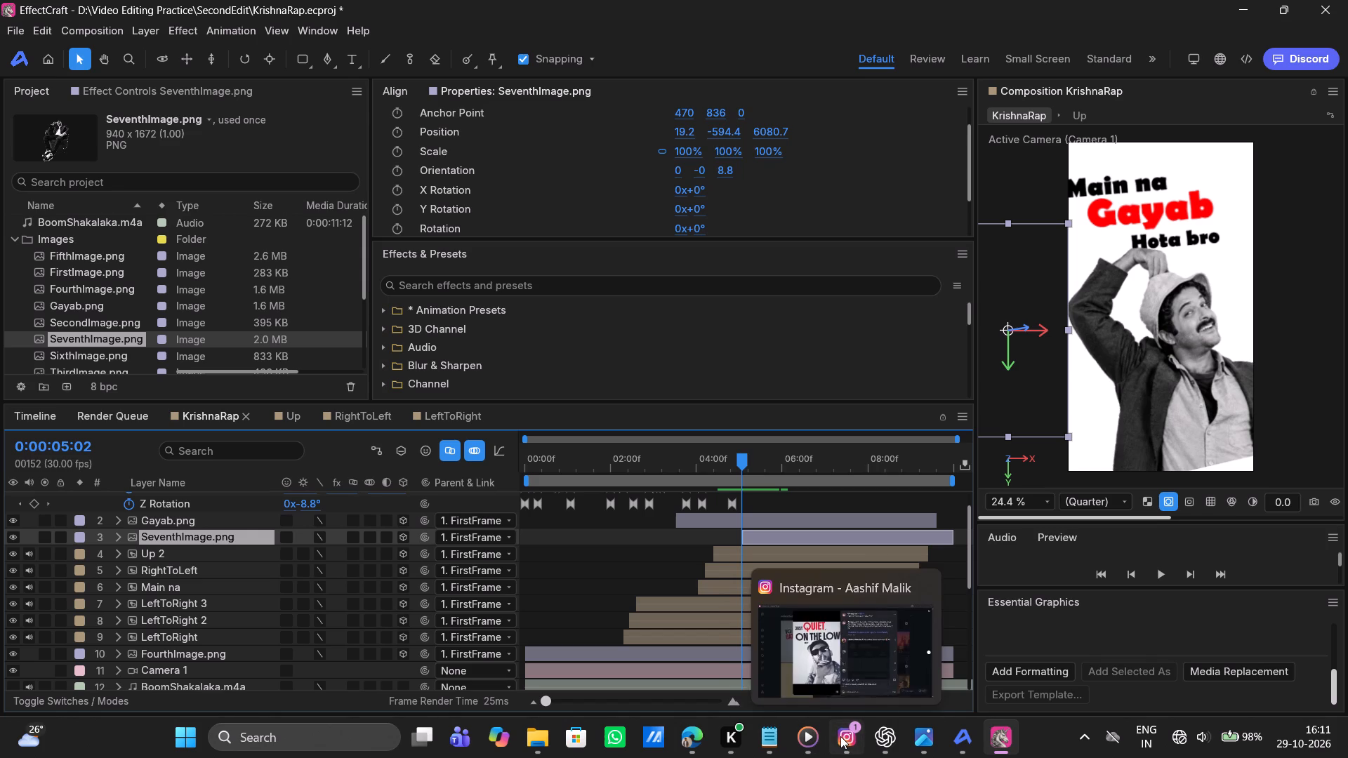
left_click(395, 403)
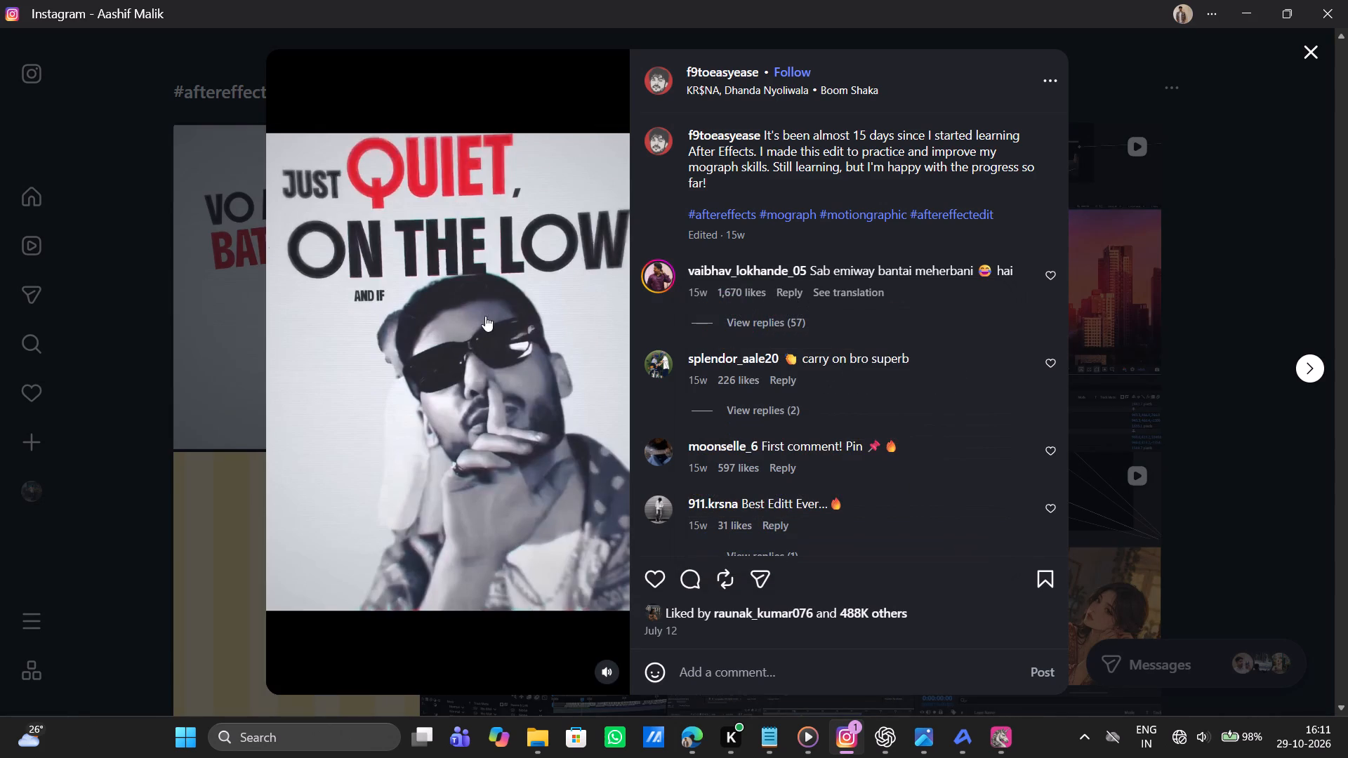
left_click(483, 392)
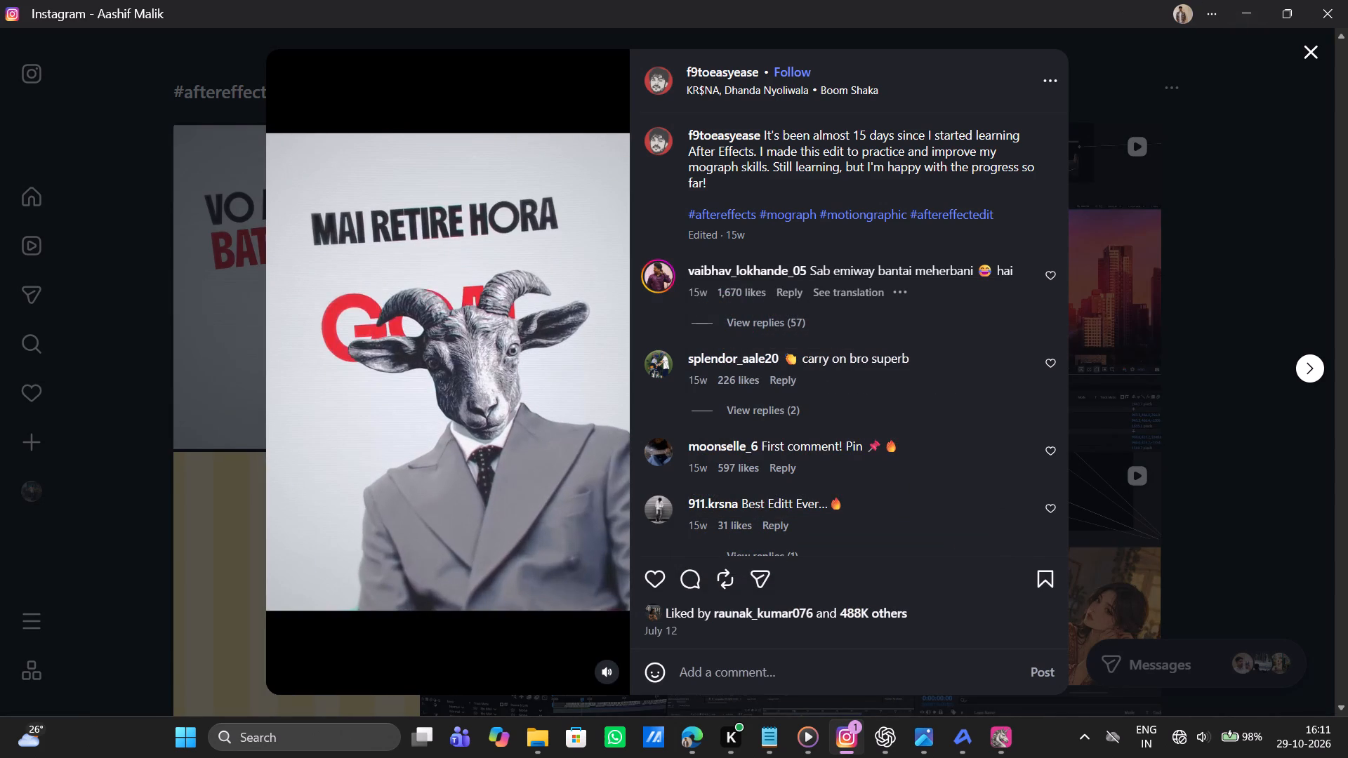
left_click(1247, 0)
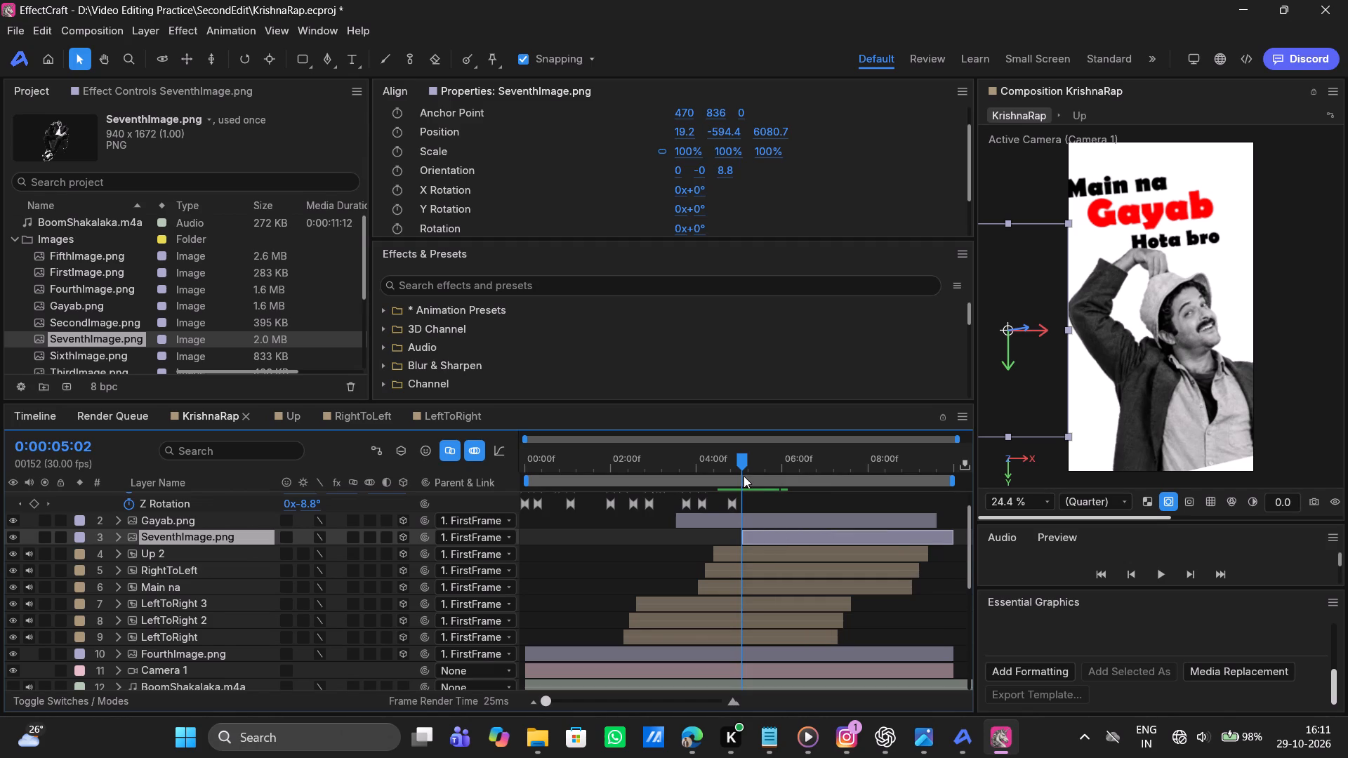
Back in the KrishnaRap composition, raise the SeventhImage.png layer to a Y position of about -1173.
left_click(767, 536)
left_click_drag(726, 135, 510, 119)
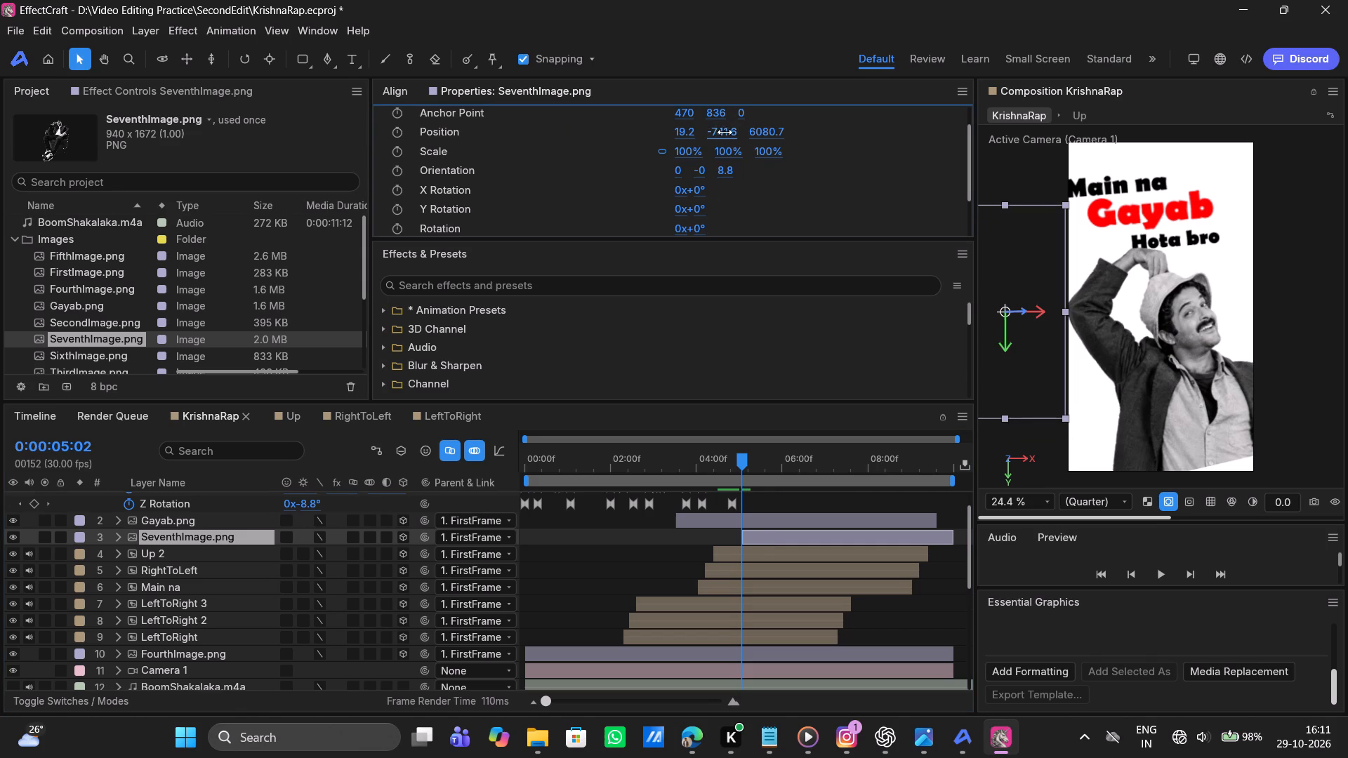
left_click_drag(725, 132, 447, 130)
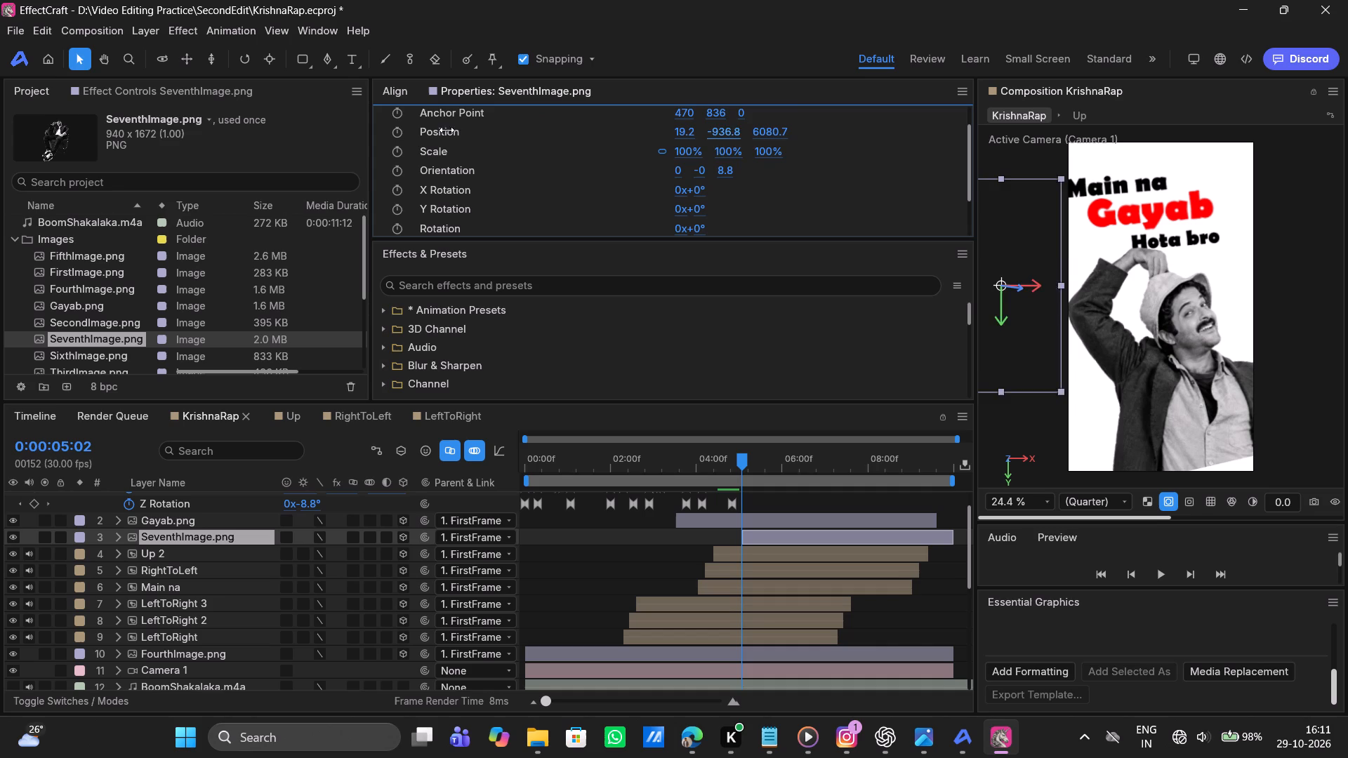
left_click_drag(447, 130, 337, 121)
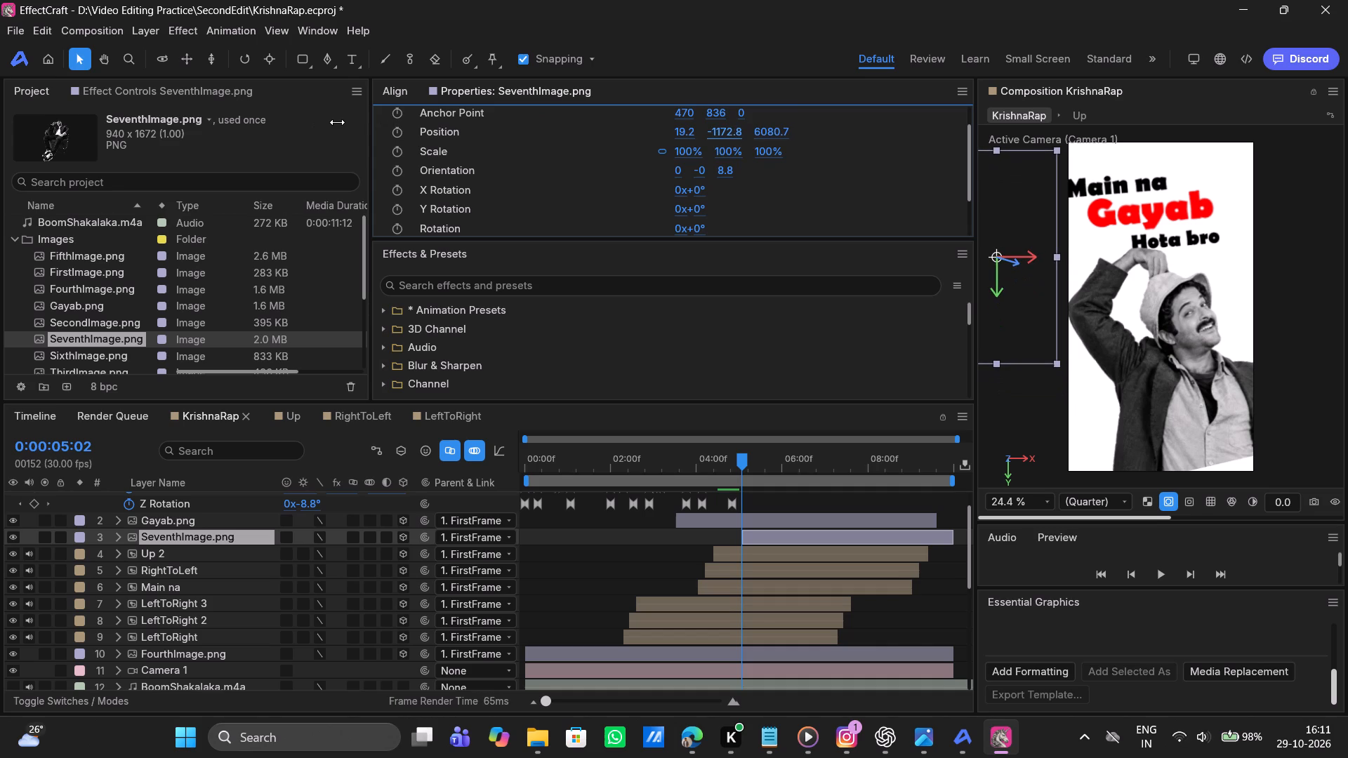
left_click_drag(687, 130, 722, 131)
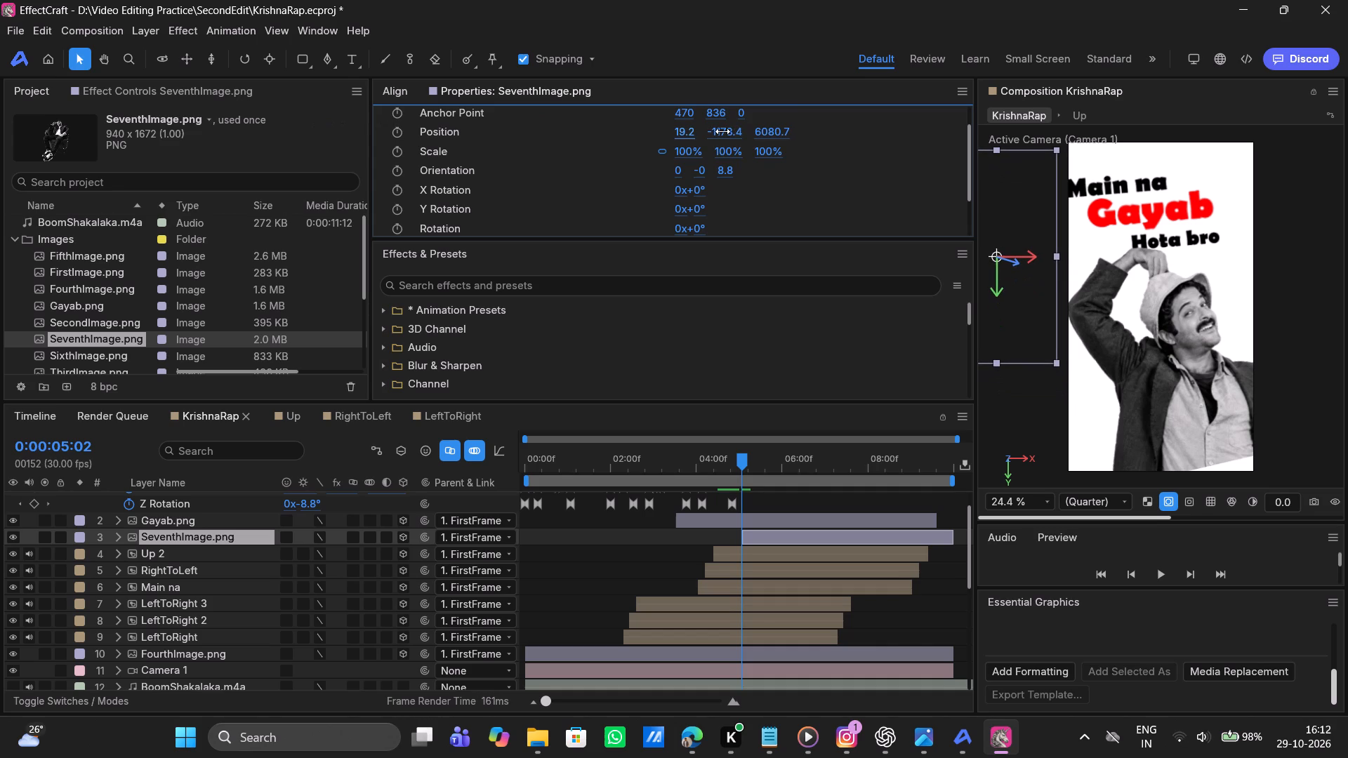
Set the X position of the SeventhImage.png layer to 52.
left_click_drag(722, 131, 732, 131)
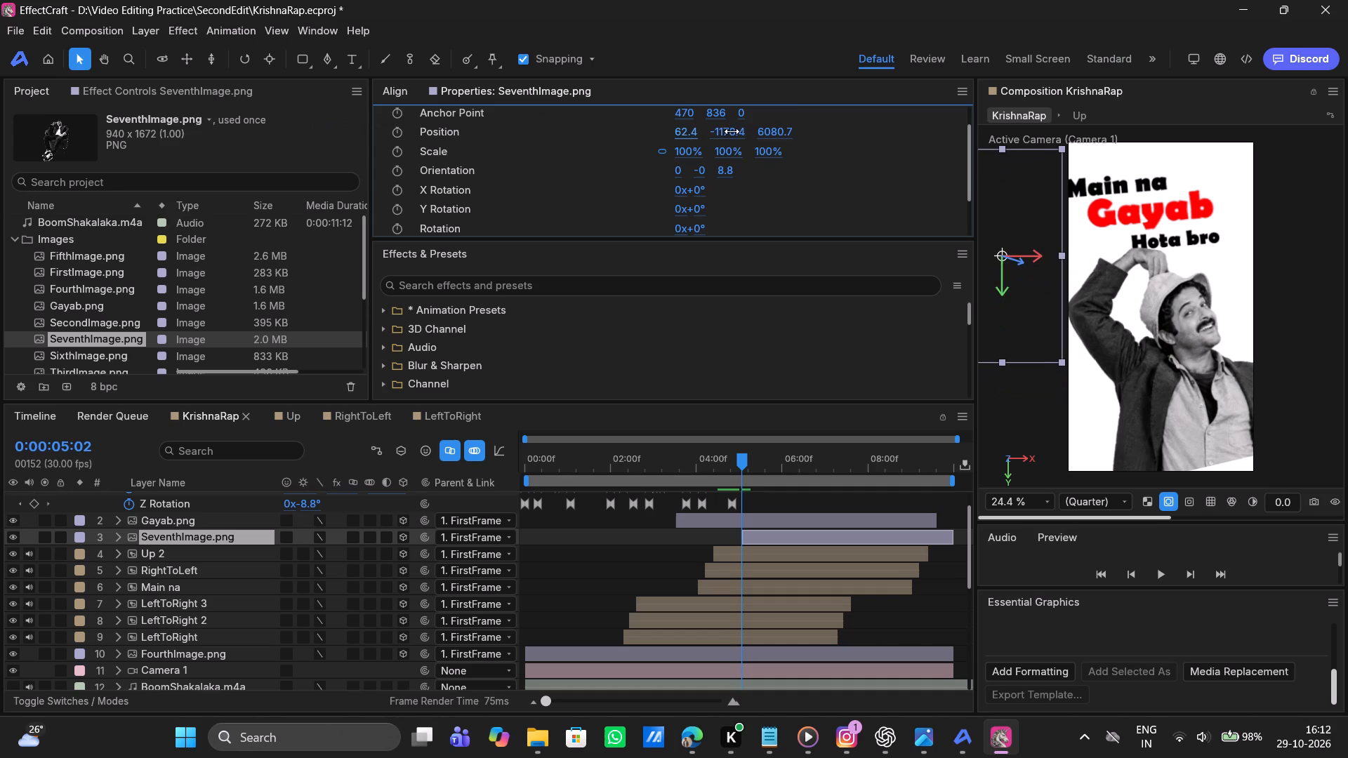
left_click_drag(732, 131, 729, 133)
left_click_drag(729, 133, 720, 135)
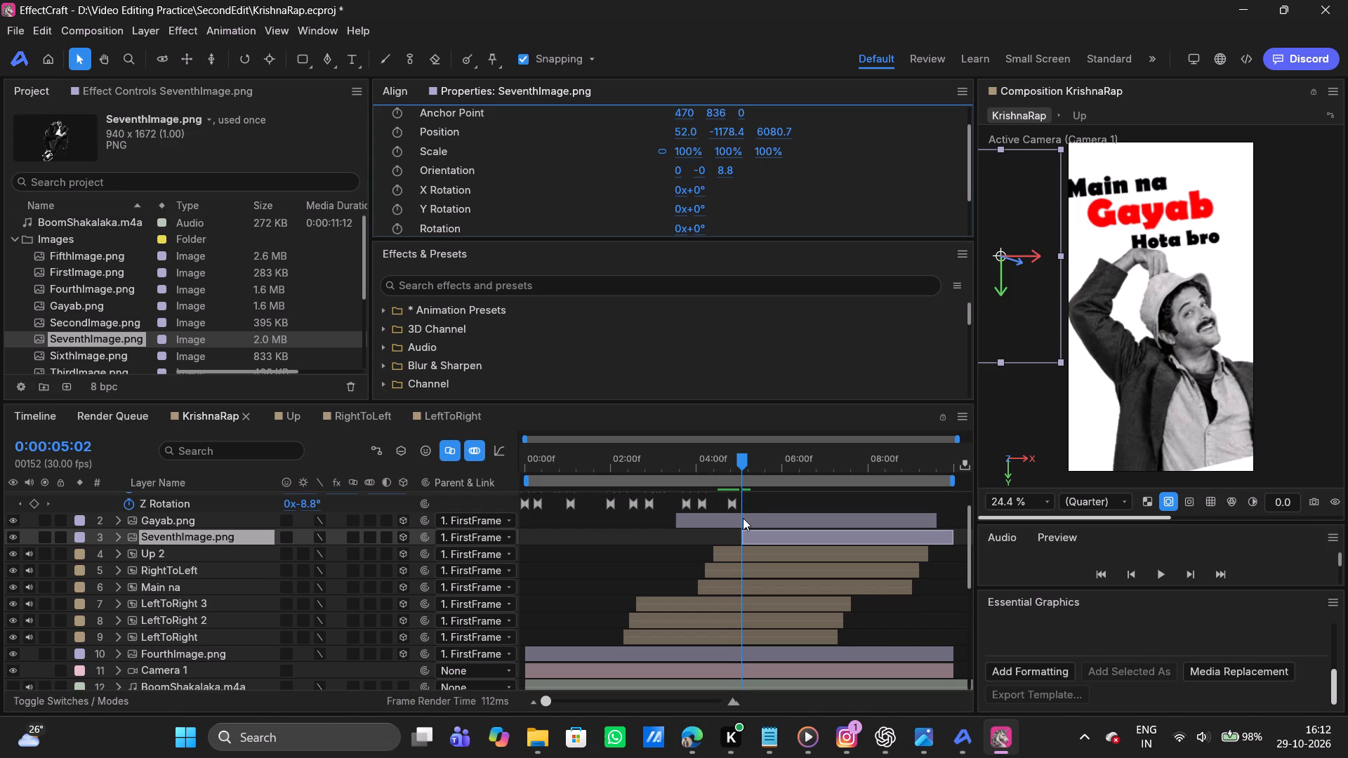
Add a Position keyframe to the FirstFrame layer at its Z Rotation keyframe at 0:00:04:25.
scroll(765, 509, "up", 5)
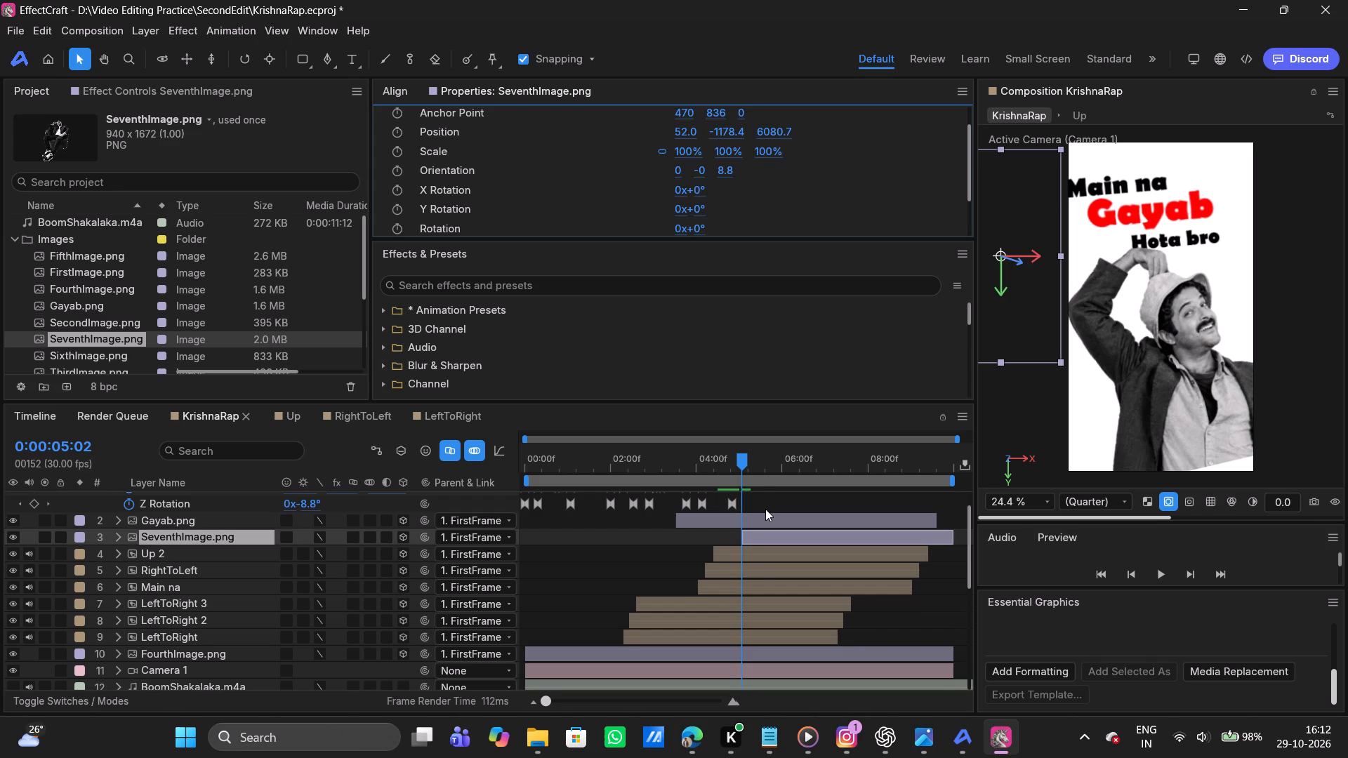
left_click(755, 499)
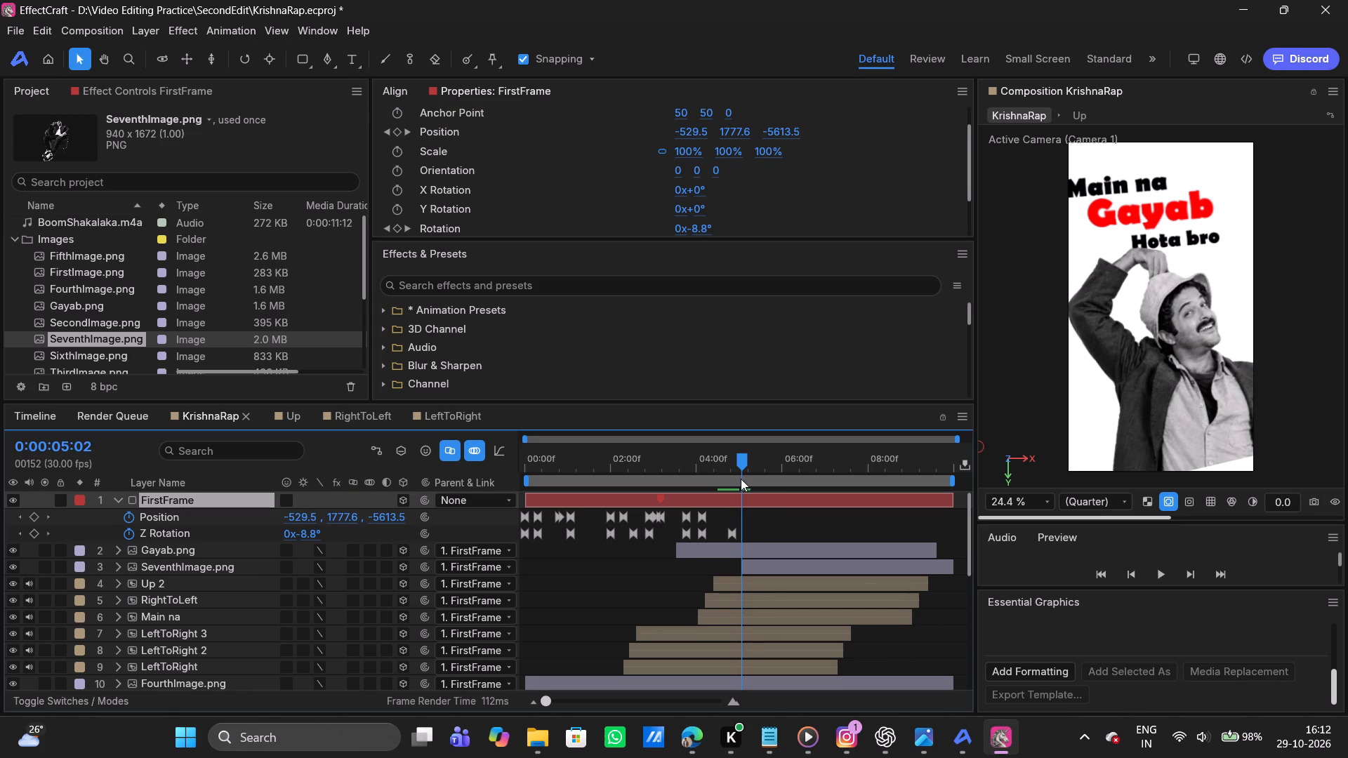
left_click(20, 532)
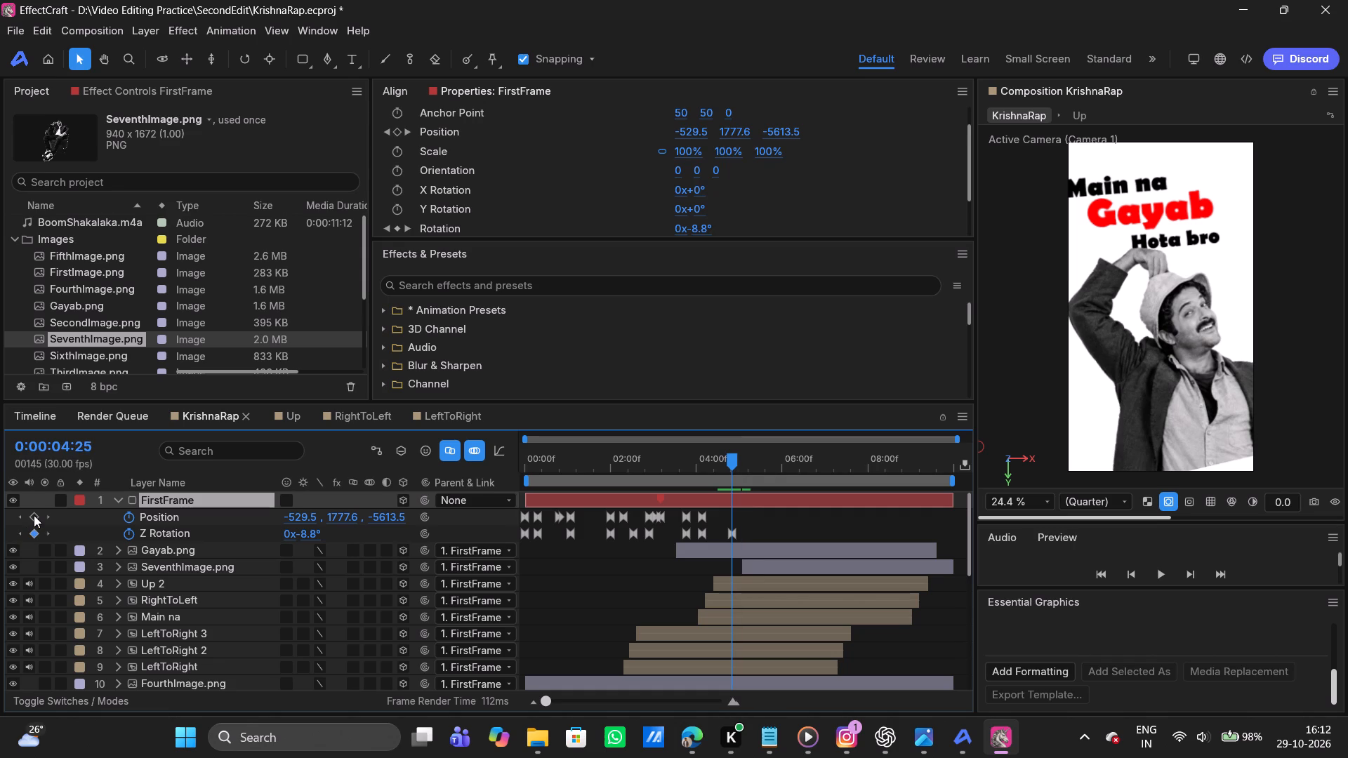
left_click(34, 515)
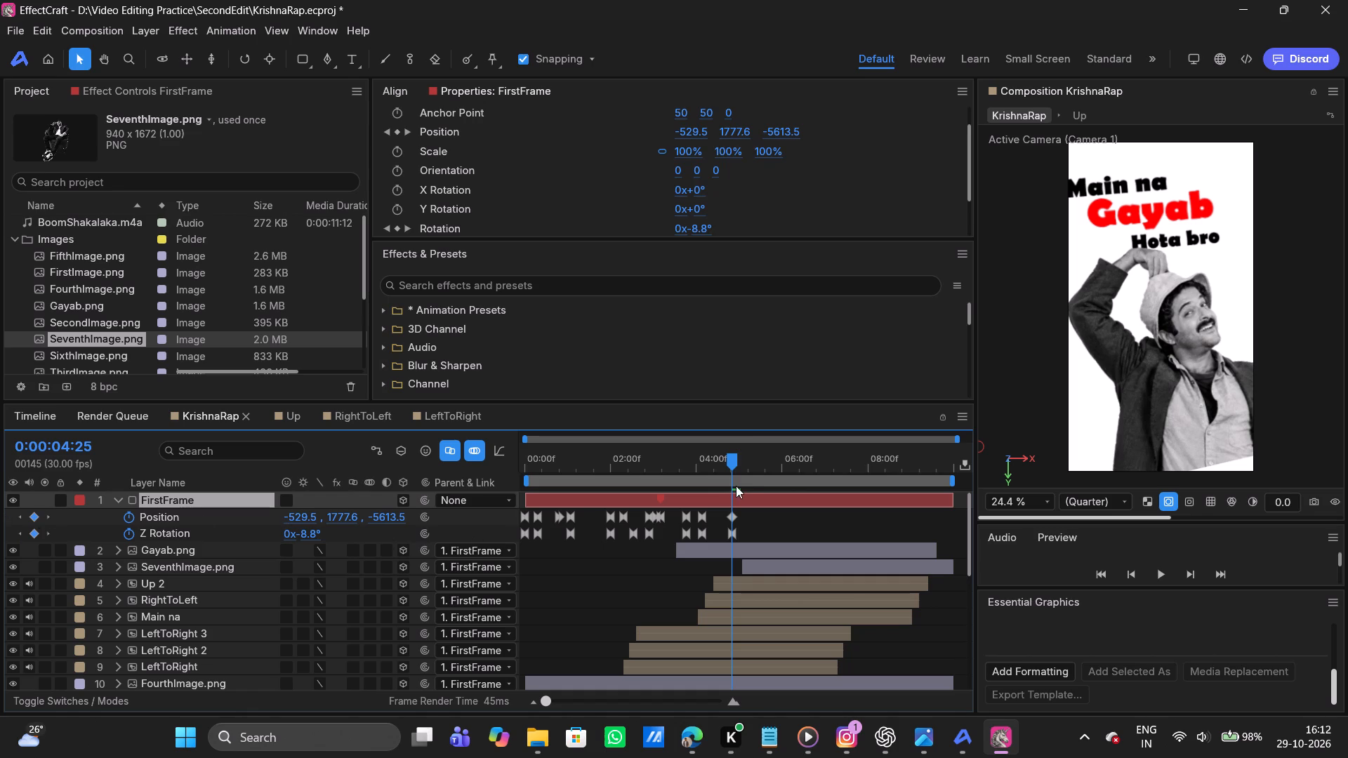
Shift the SeventhImage.png layer earlier in time so it starts at about 0:00:04:25.
left_click(766, 563)
left_click(766, 563)
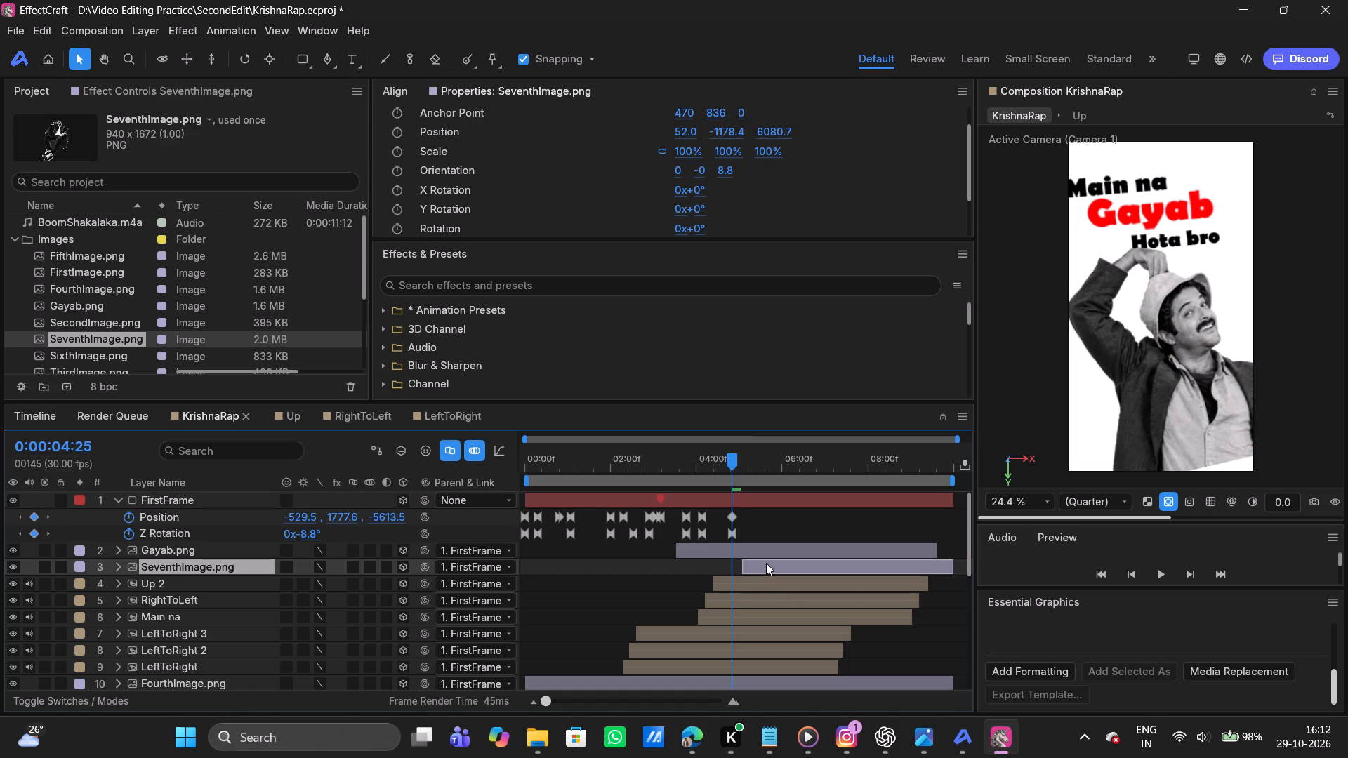
left_click_drag(766, 563, 748, 564)
left_click_drag(748, 564, 751, 565)
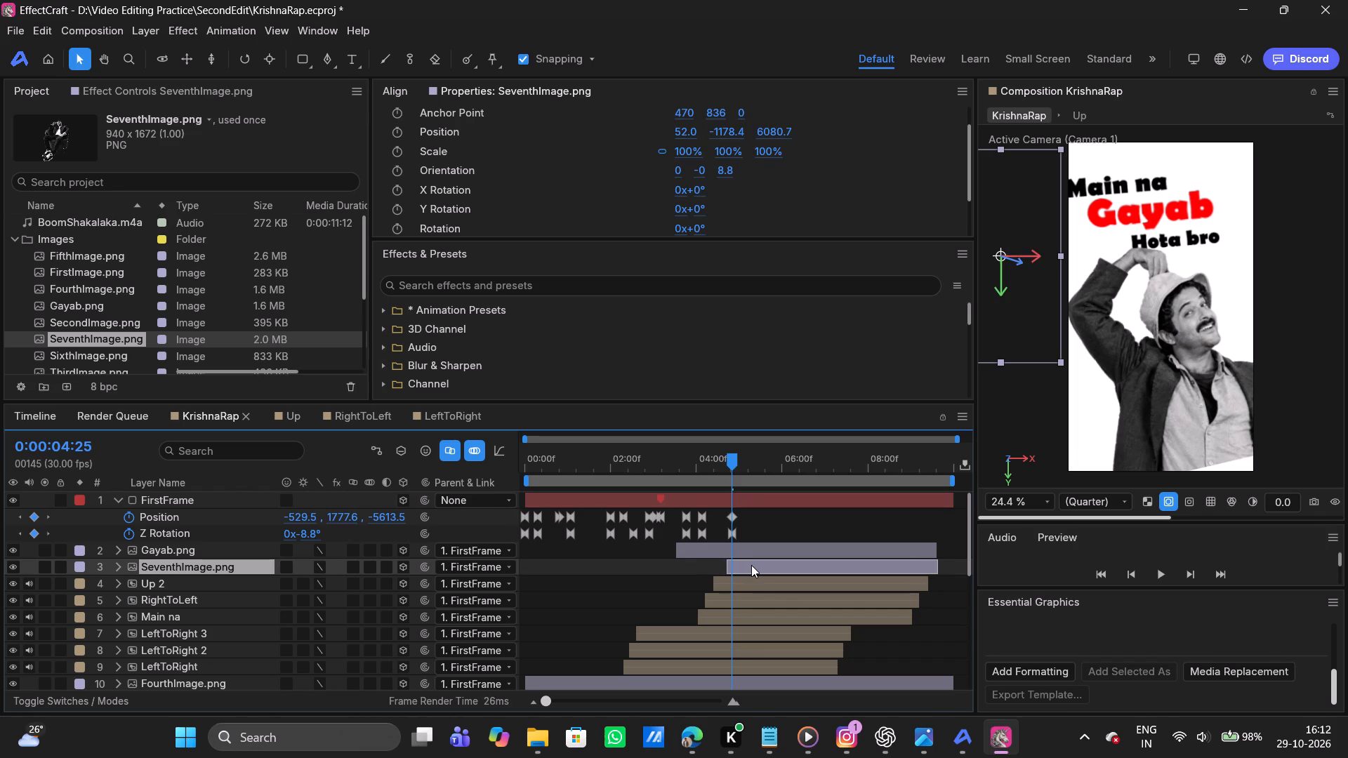
left_click_drag(751, 565, 751, 564)
left_click_drag(751, 564, 754, 564)
left_click_drag(754, 564, 752, 563)
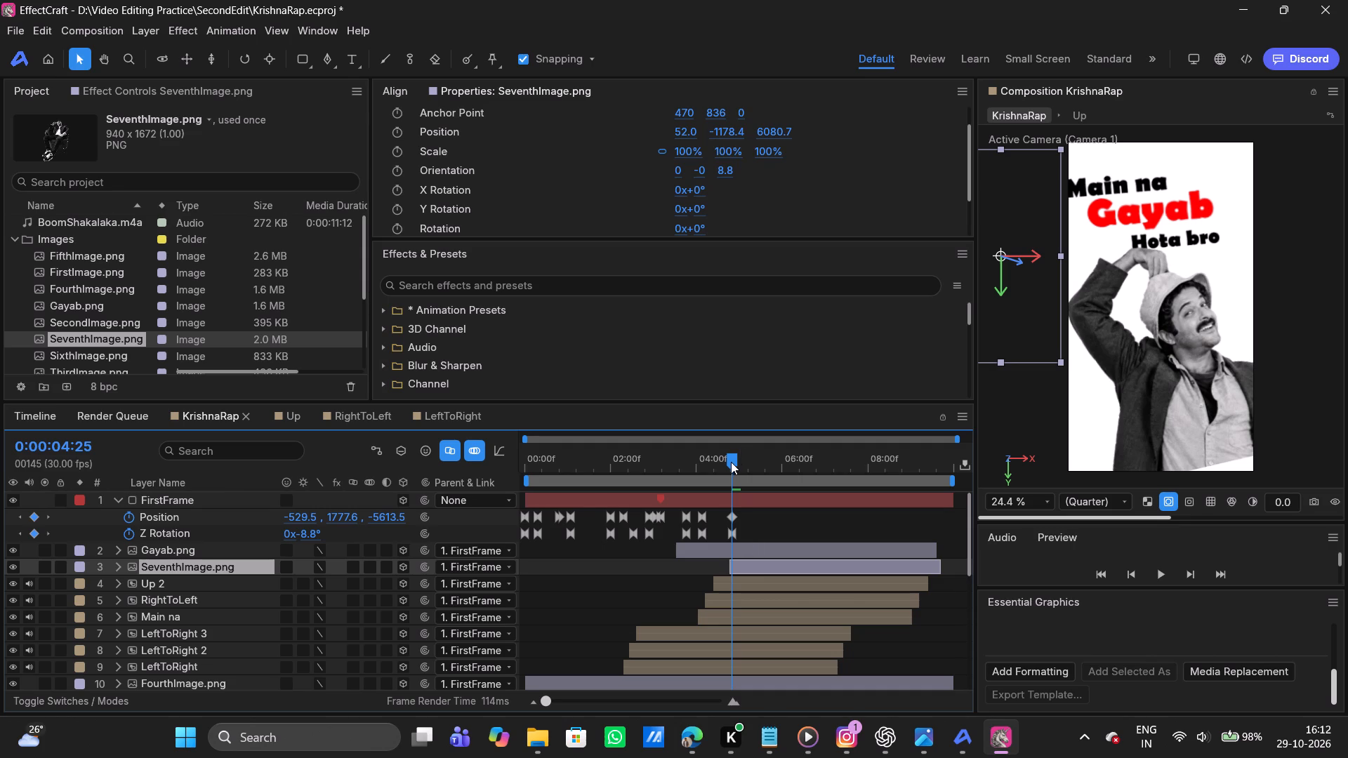
At 0:00:05:06, keyframe the FirstFrame layer's X position at about 694.5 to bring the seated man into frame.
left_click_drag(732, 461, 742, 460)
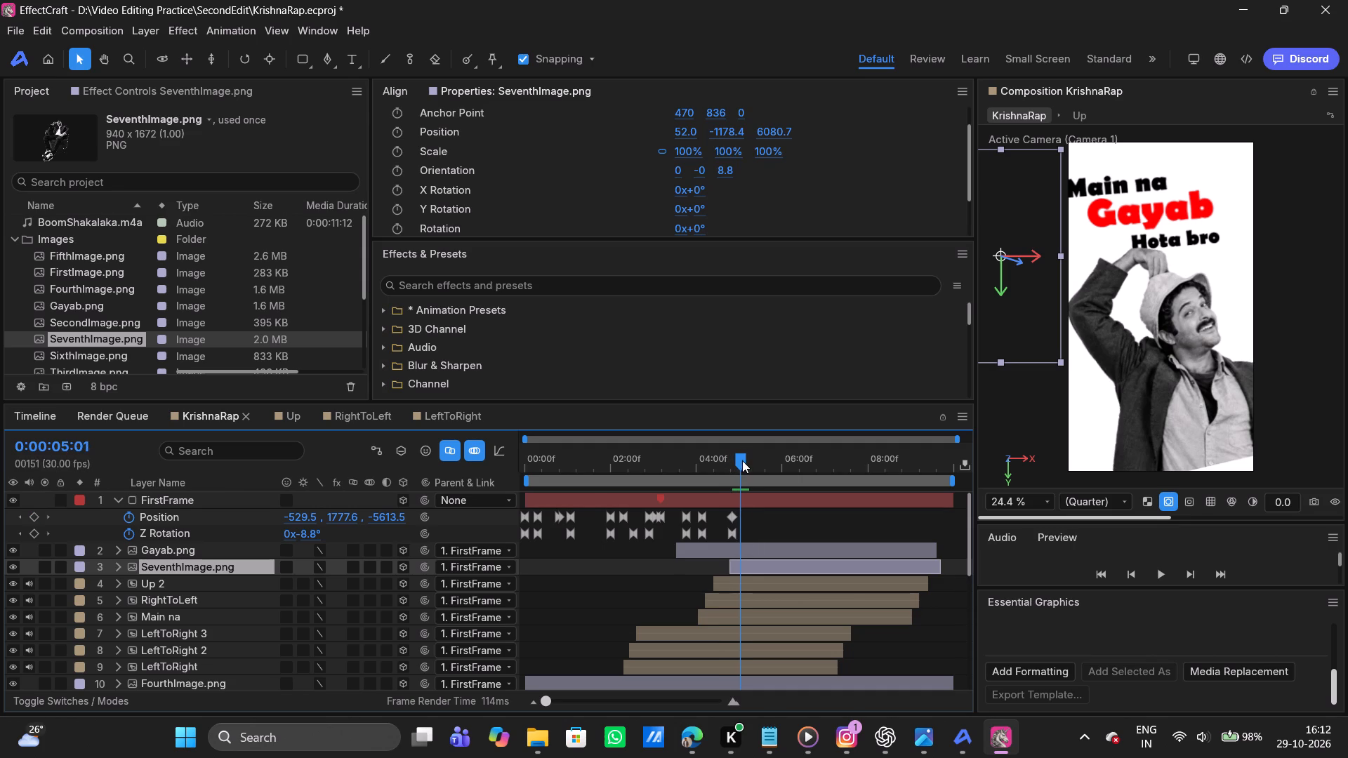
left_click_drag(742, 460, 746, 457)
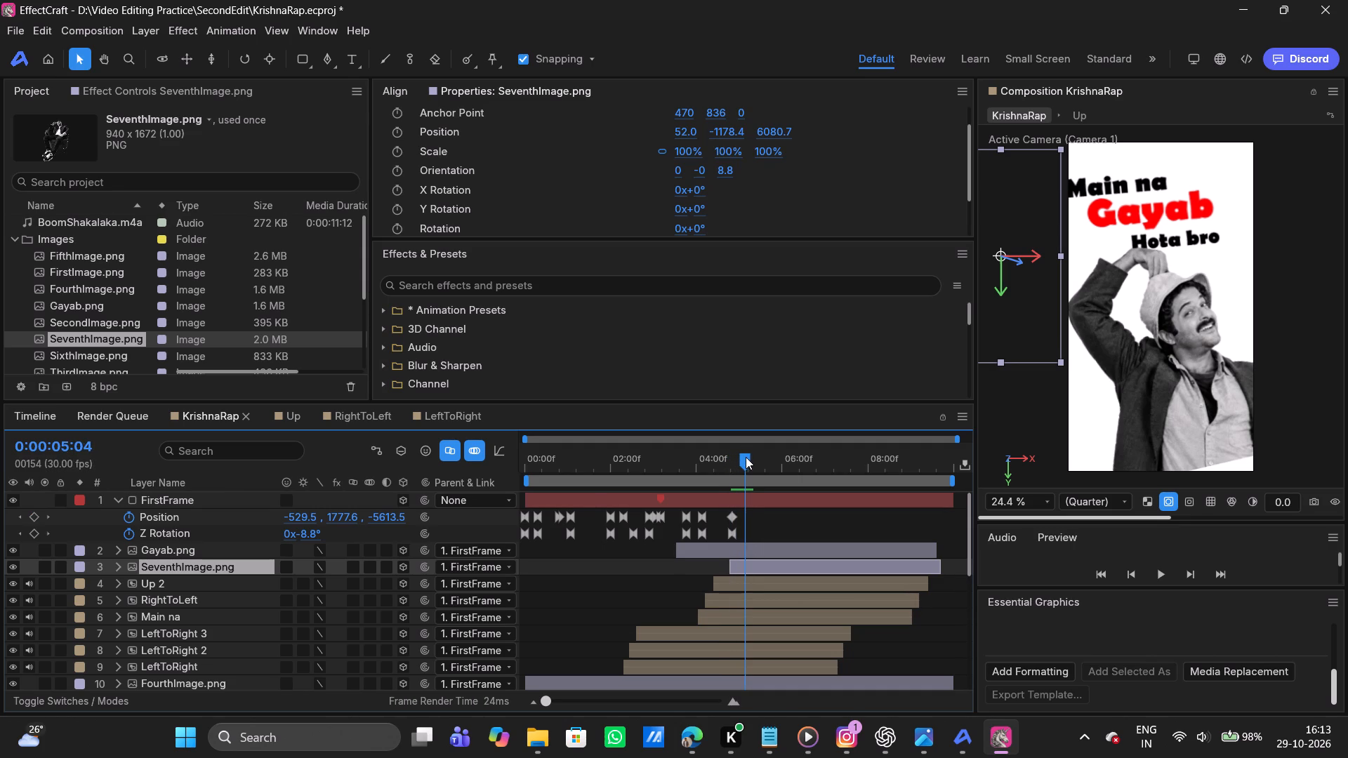
left_click_drag(746, 457, 748, 456)
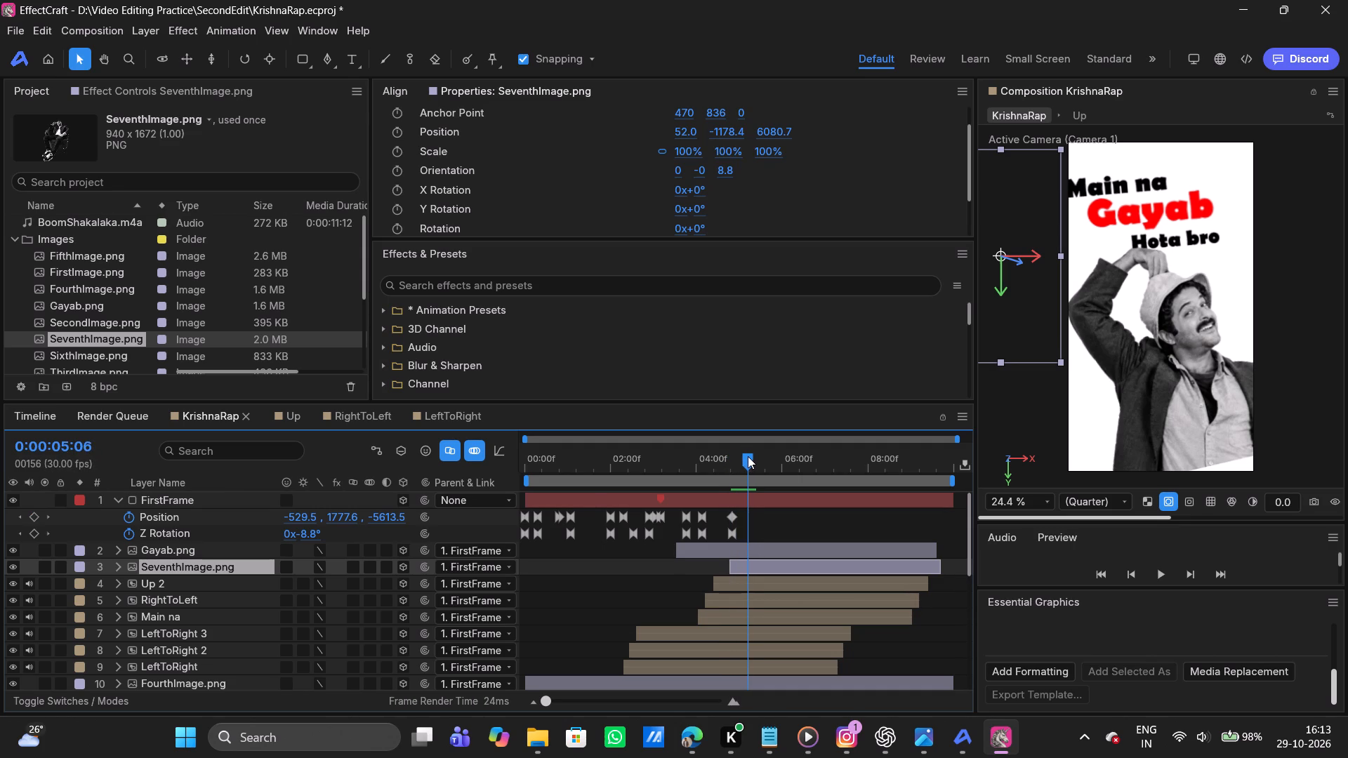
left_click_drag(748, 456, 748, 456)
left_click(609, 498)
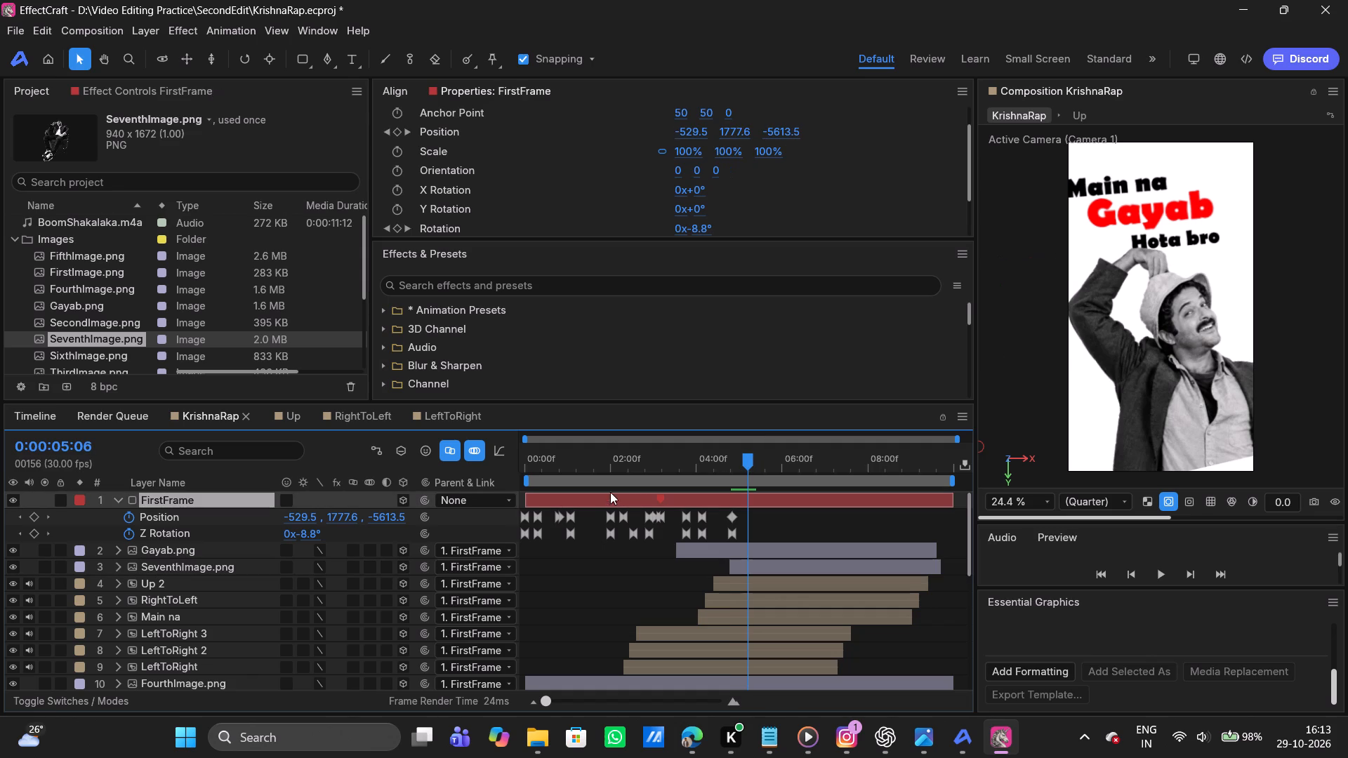
left_click_drag(692, 133, 583, 134)
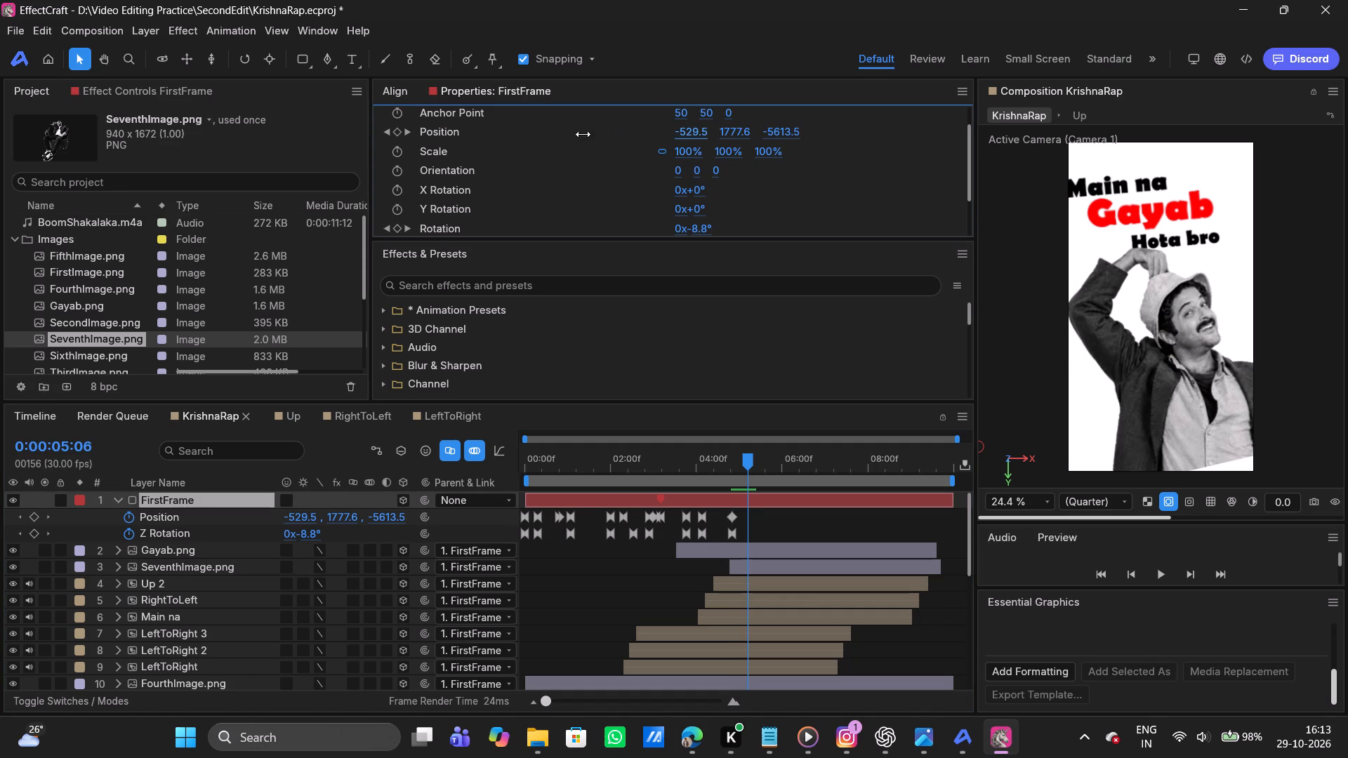
left_click_drag(583, 134, 538, 140)
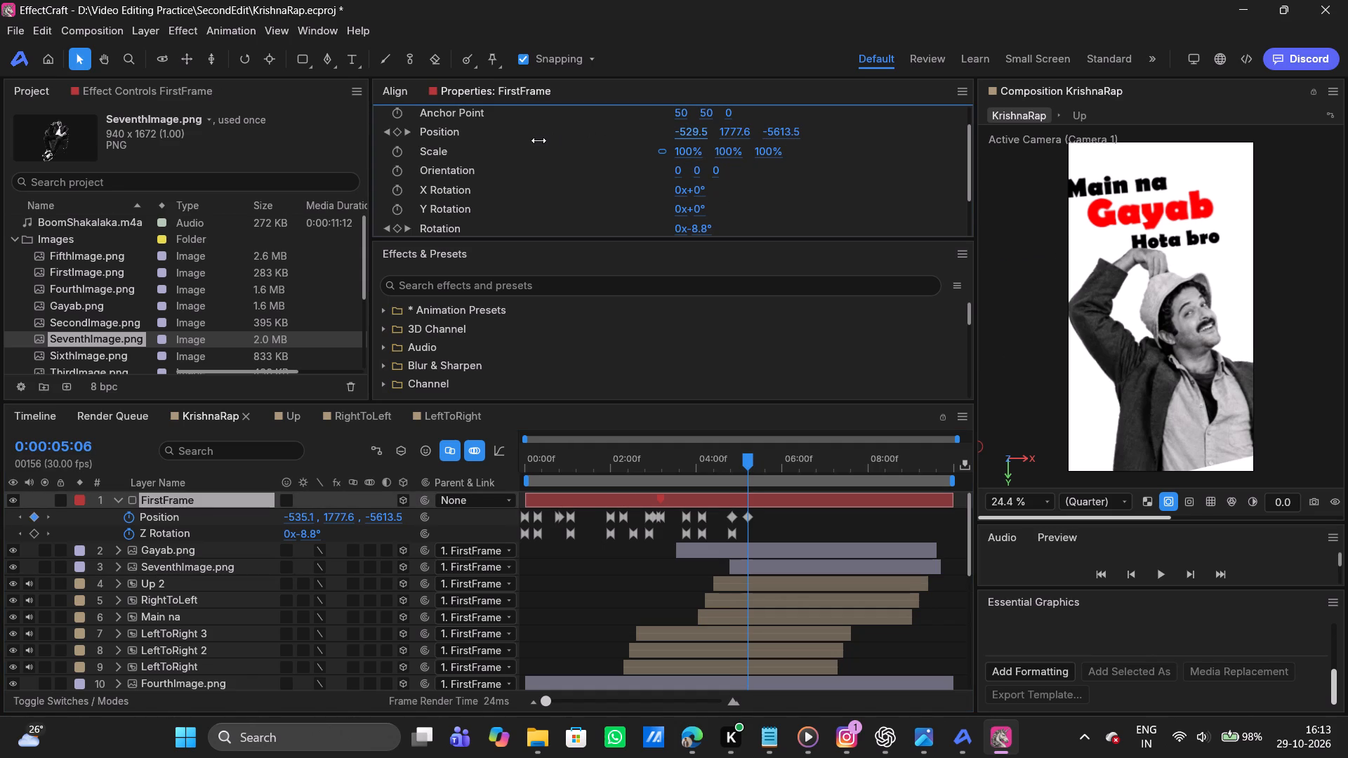
left_click_drag(691, 133, 731, 133)
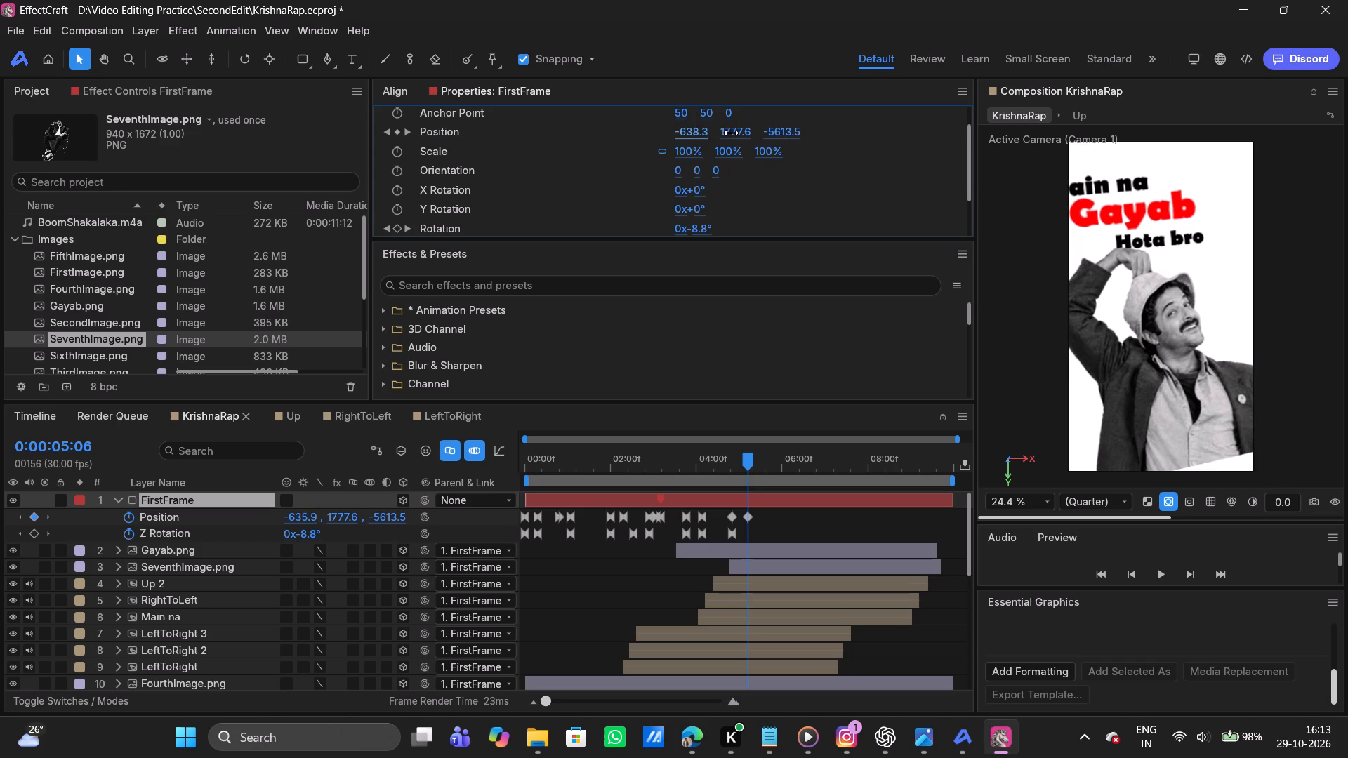
left_click_drag(731, 133, 1281, 138)
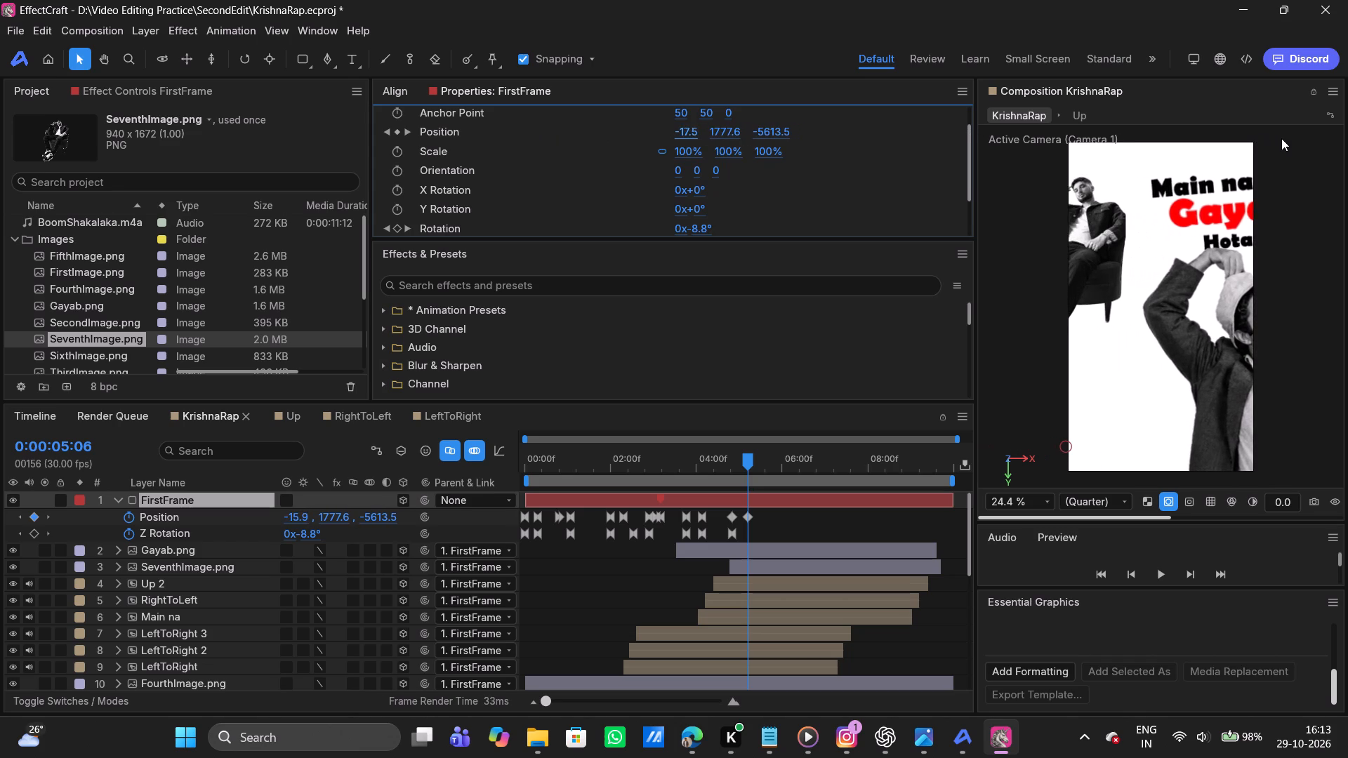
left_click_drag(1281, 138, 1290, 138)
left_click_drag(677, 135, 687, 134)
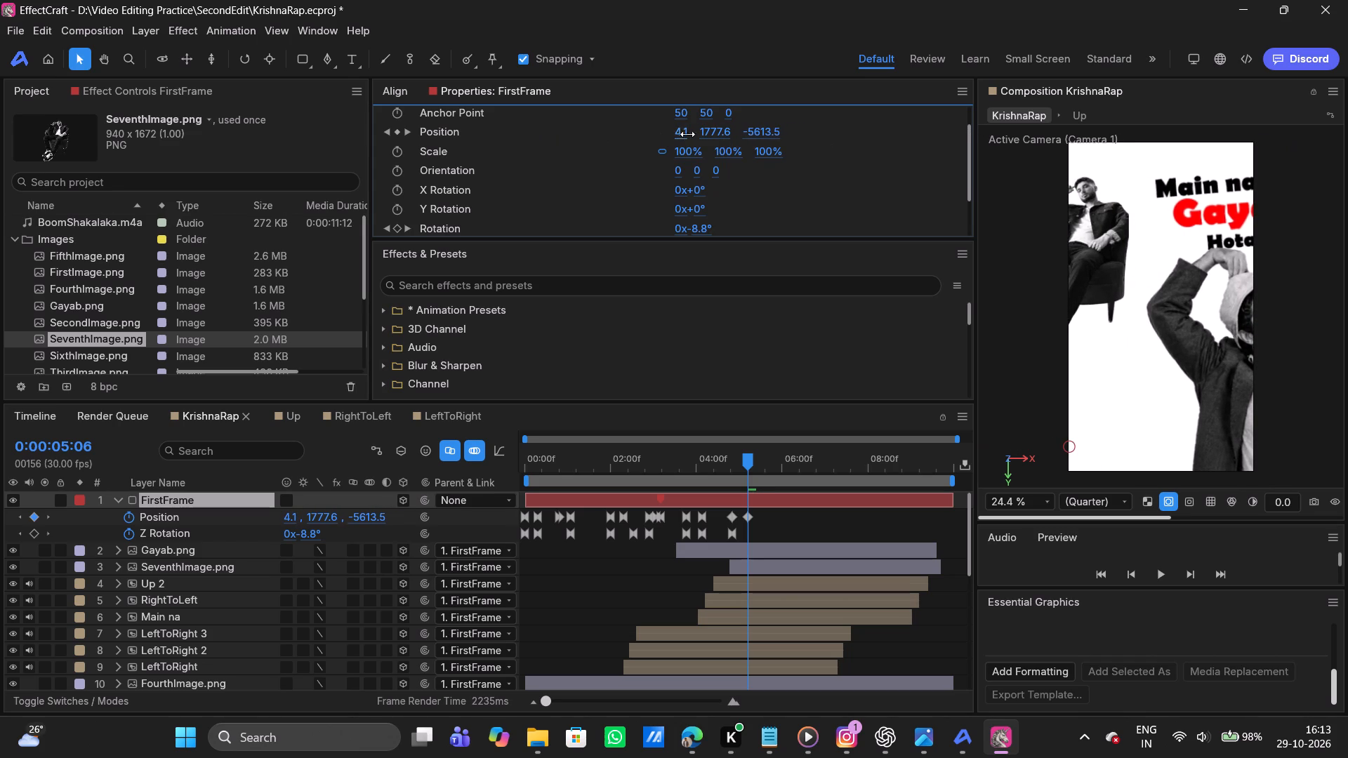
left_click_drag(687, 134, 1266, 157)
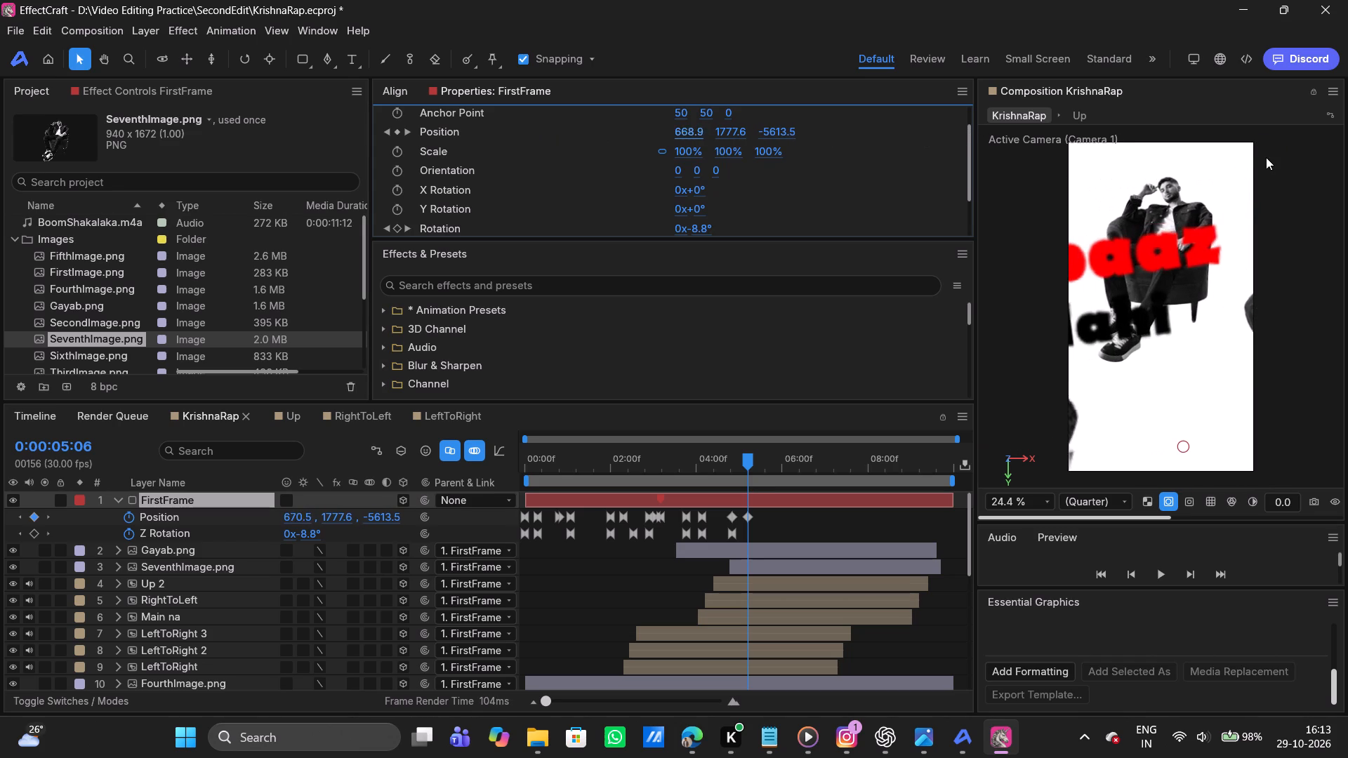
left_click_drag(1266, 157, 32, 164)
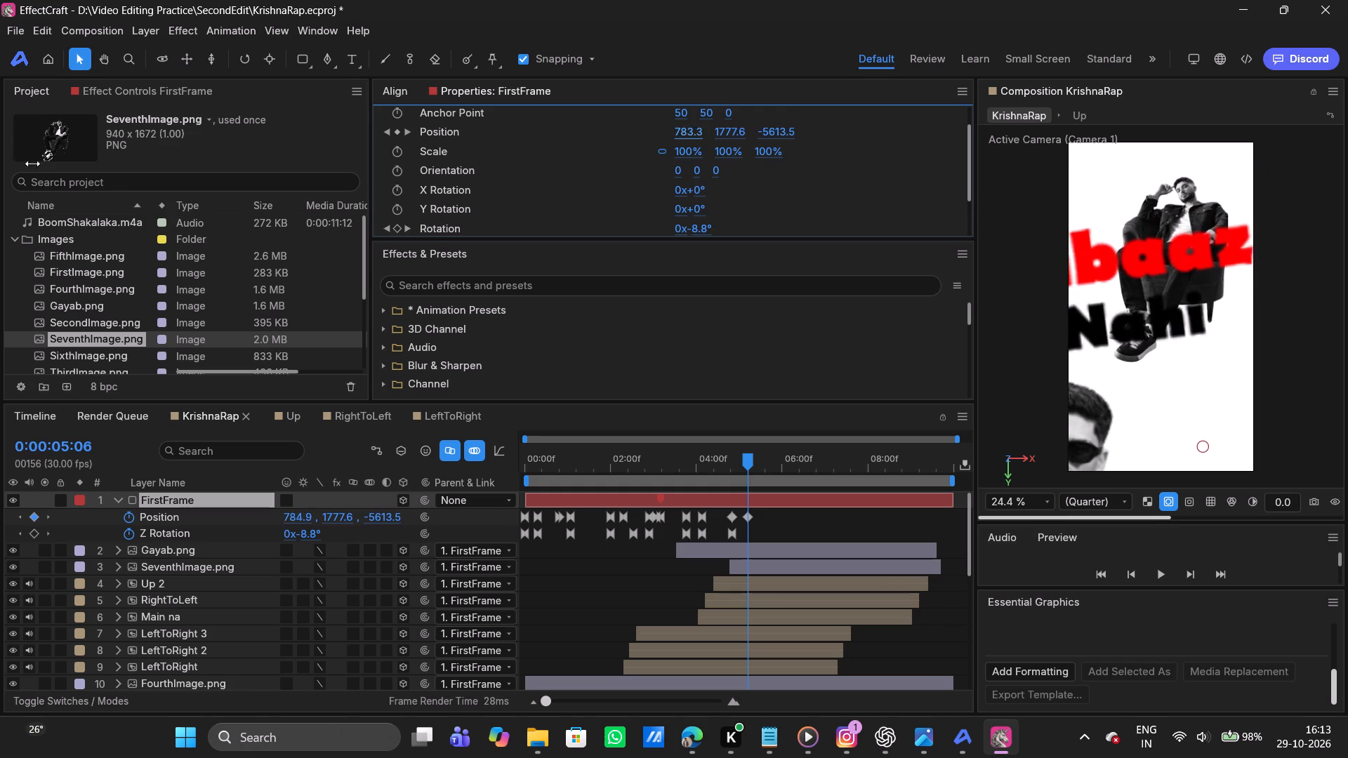
left_click_drag(32, 164, 1291, 154)
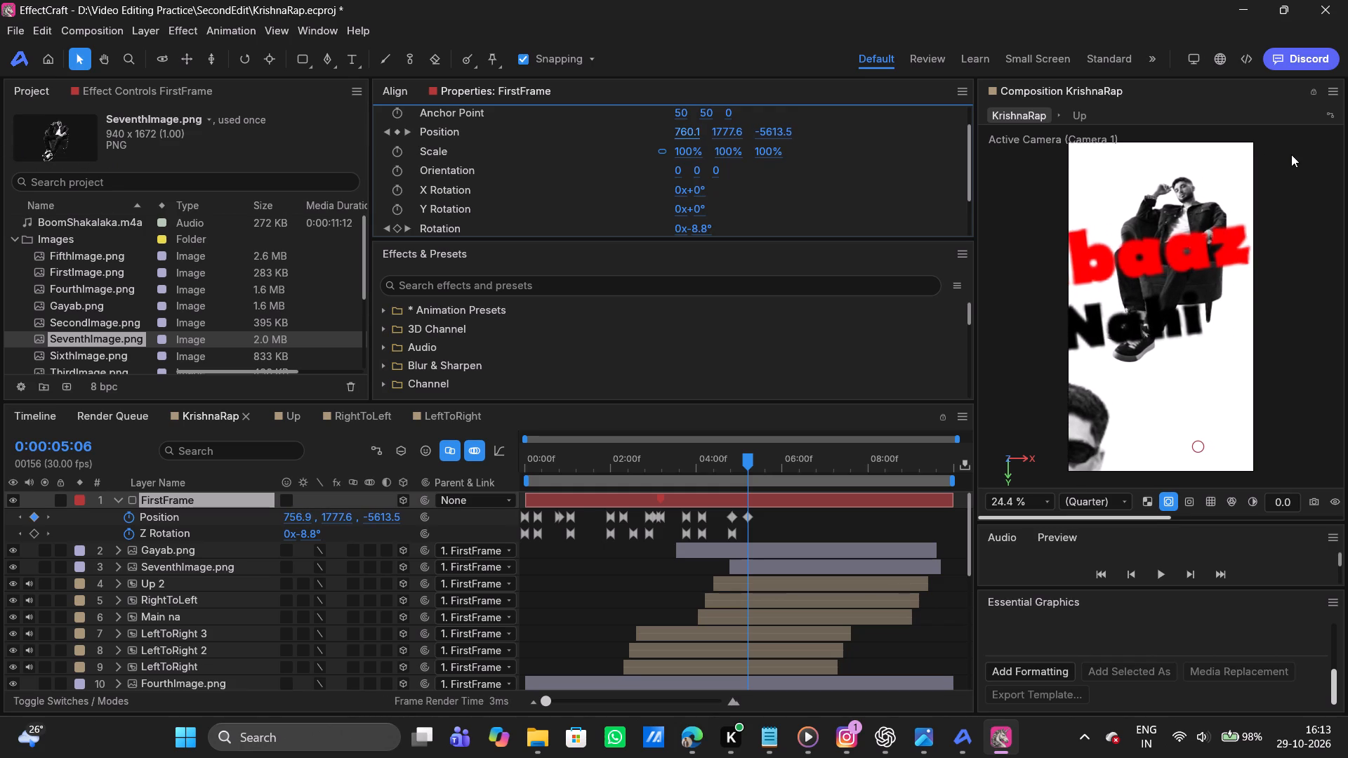
left_click_drag(1291, 154, 1283, 156)
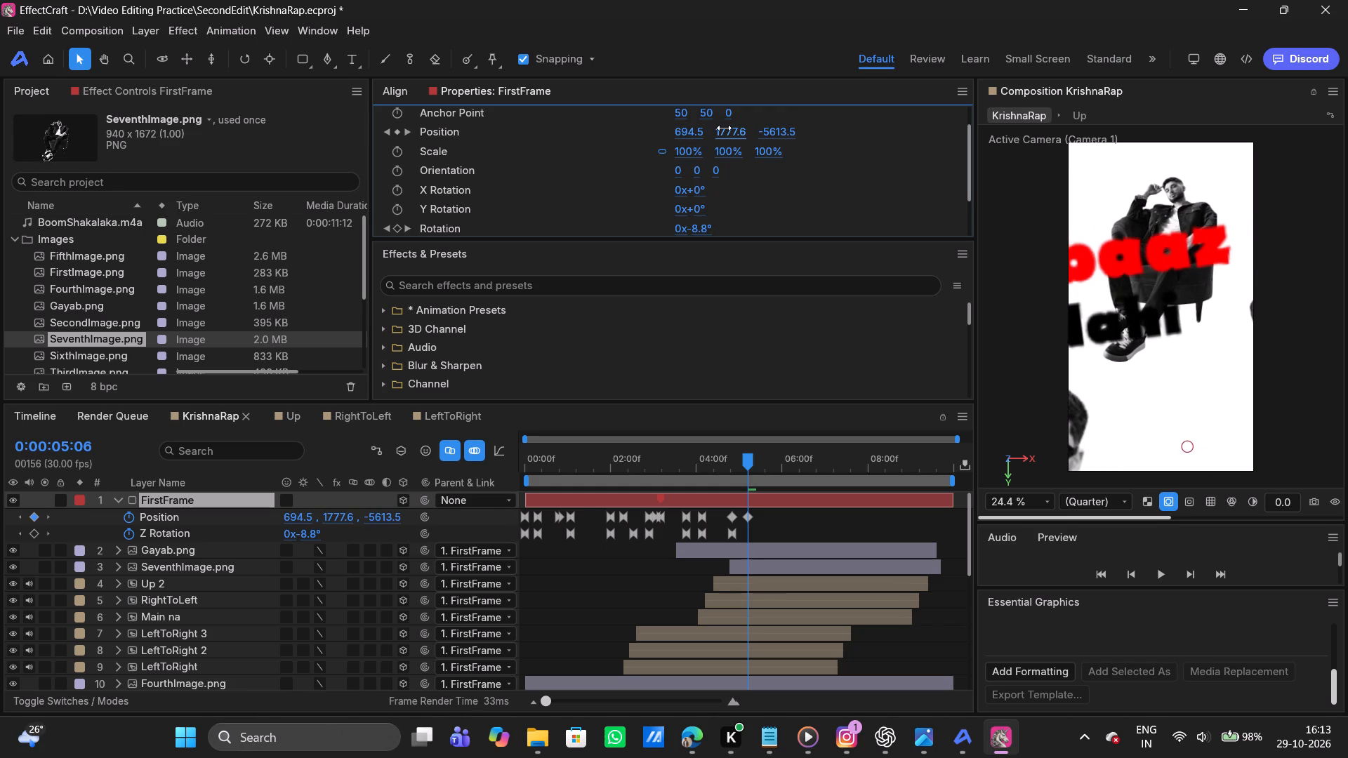
Set the FirstFrame layer's Y position to about 2425.6 and Z position to about -6622.3 at 0:00:05:06.
left_click_drag(724, 128, 1249, 149)
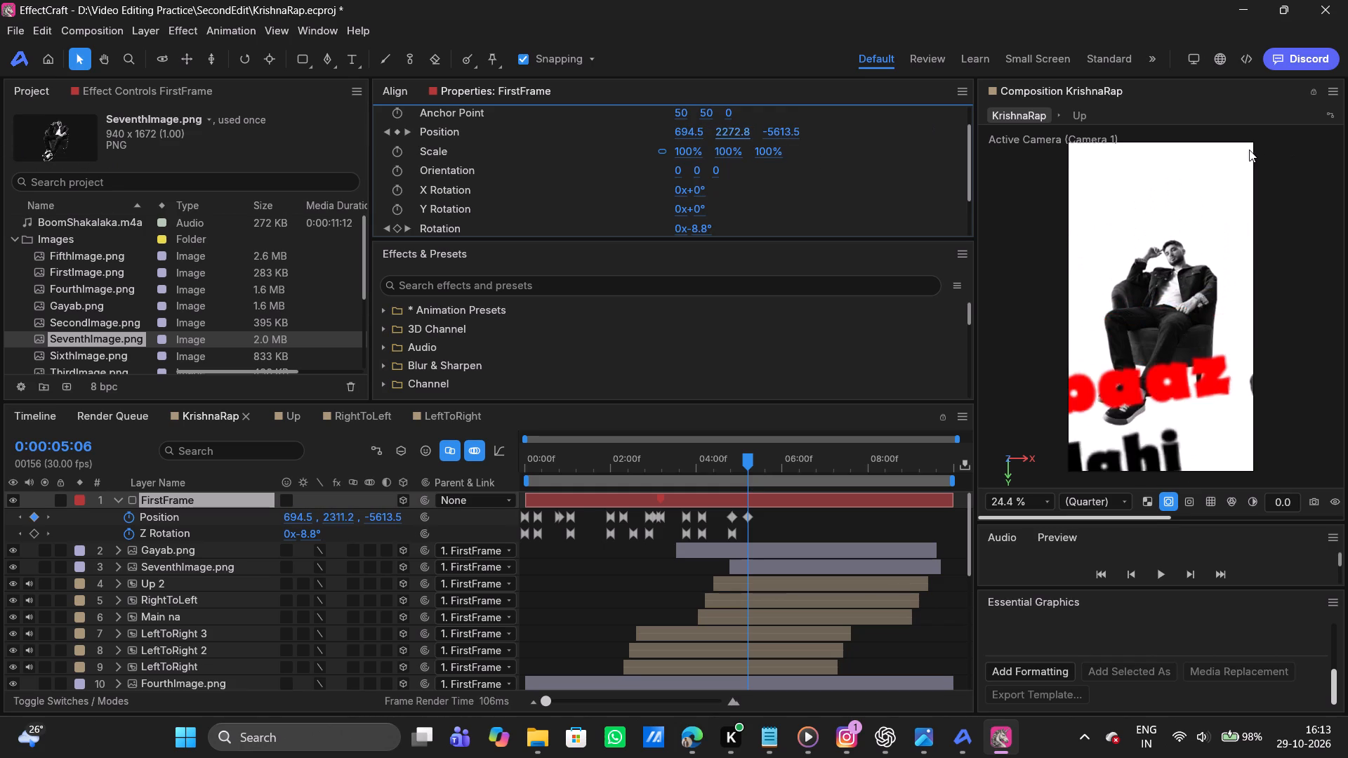
left_click_drag(1249, 149, 925, 83)
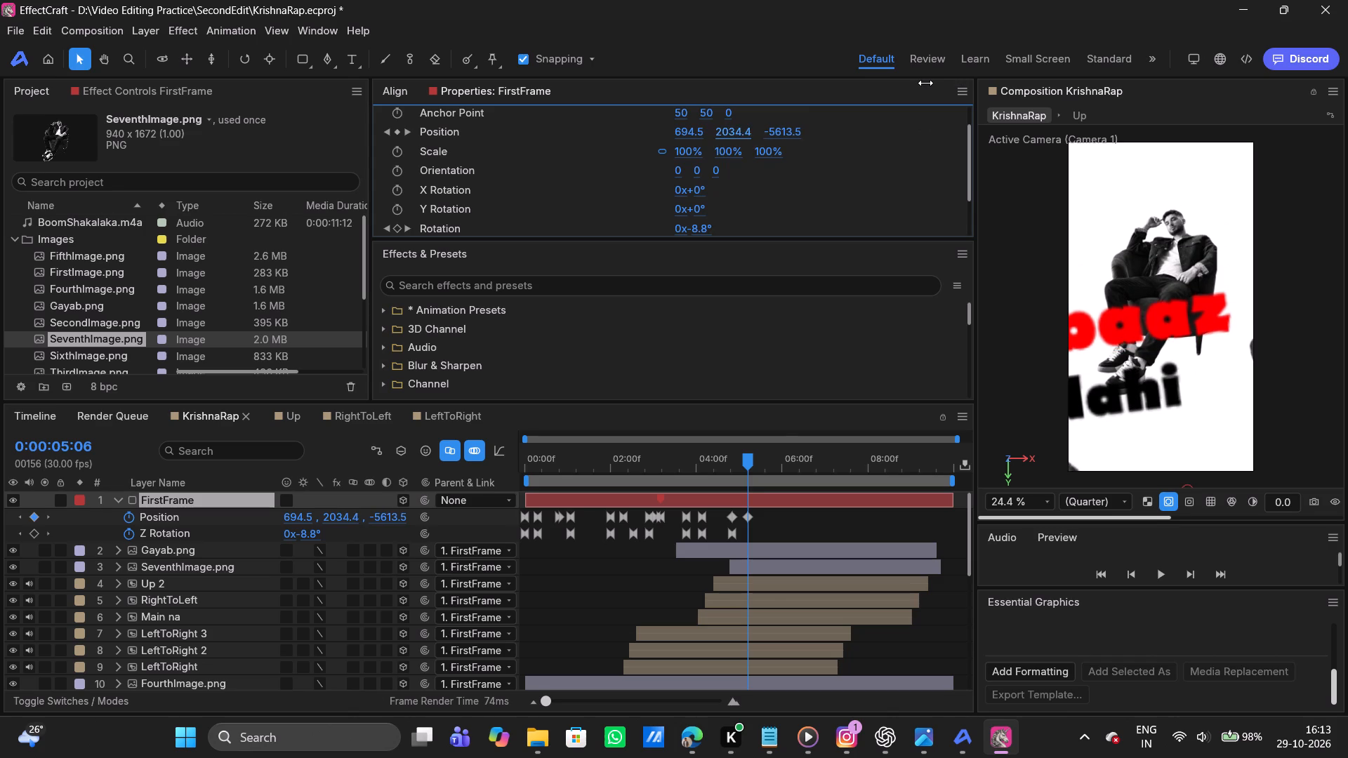
left_click_drag(925, 83, 917, 82)
left_click_drag(774, 131, 91, 254)
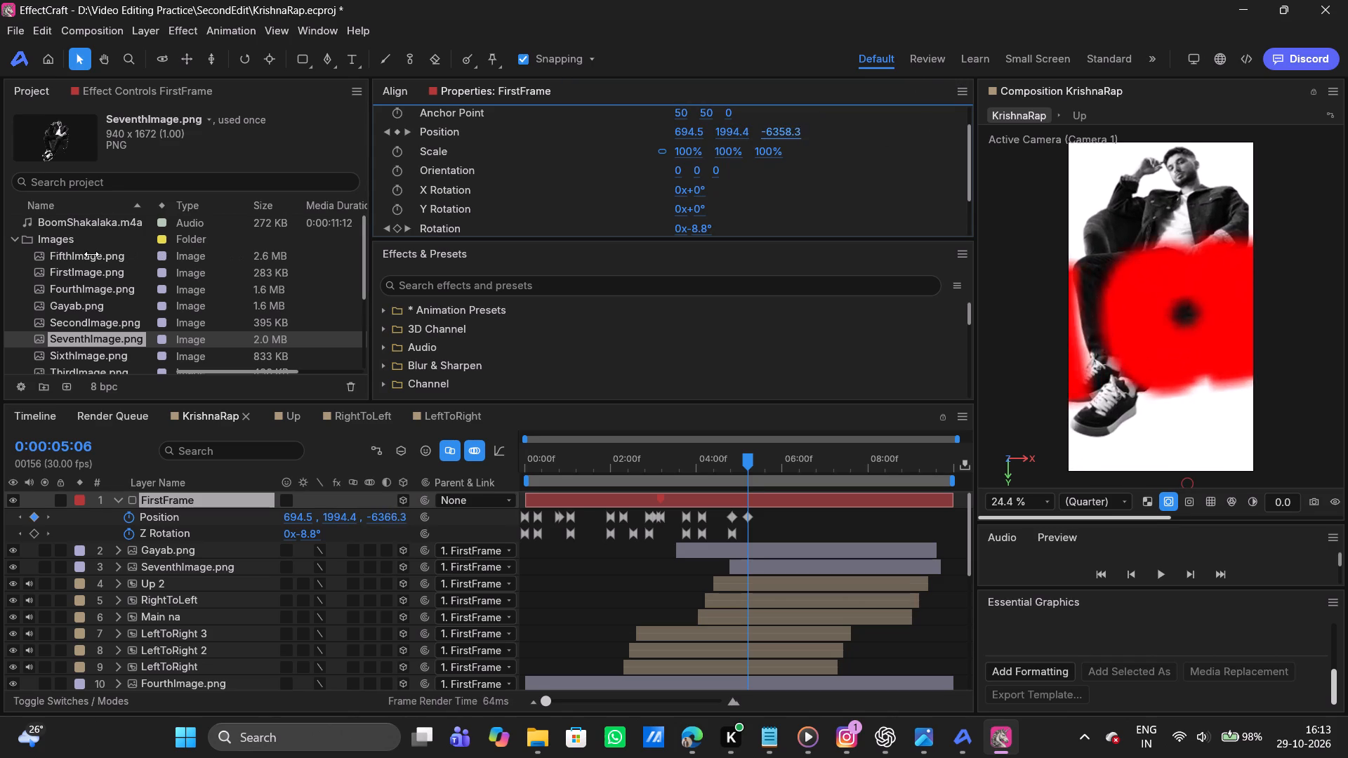
left_click_drag(91, 254, 1234, 251)
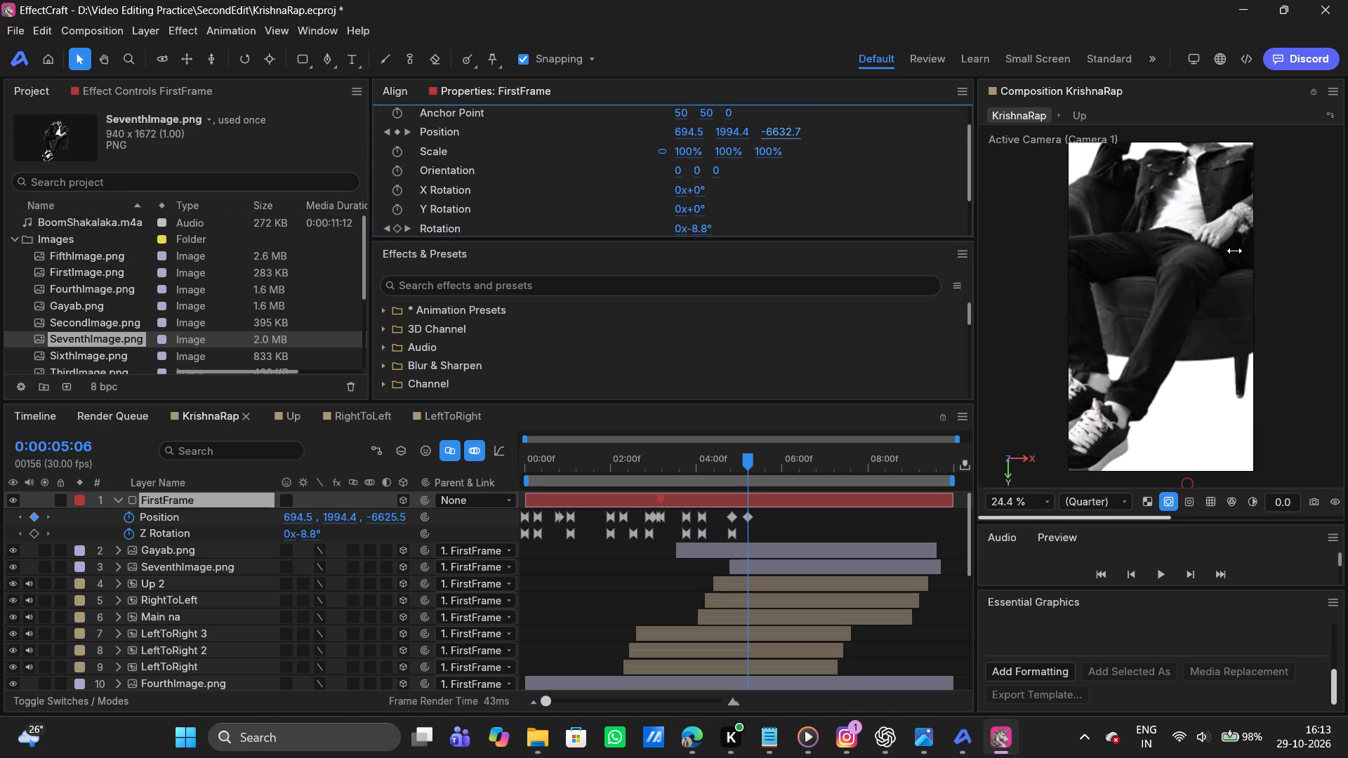
left_click_drag(1234, 251, 1231, 251)
left_click_drag(729, 133, 658, 136)
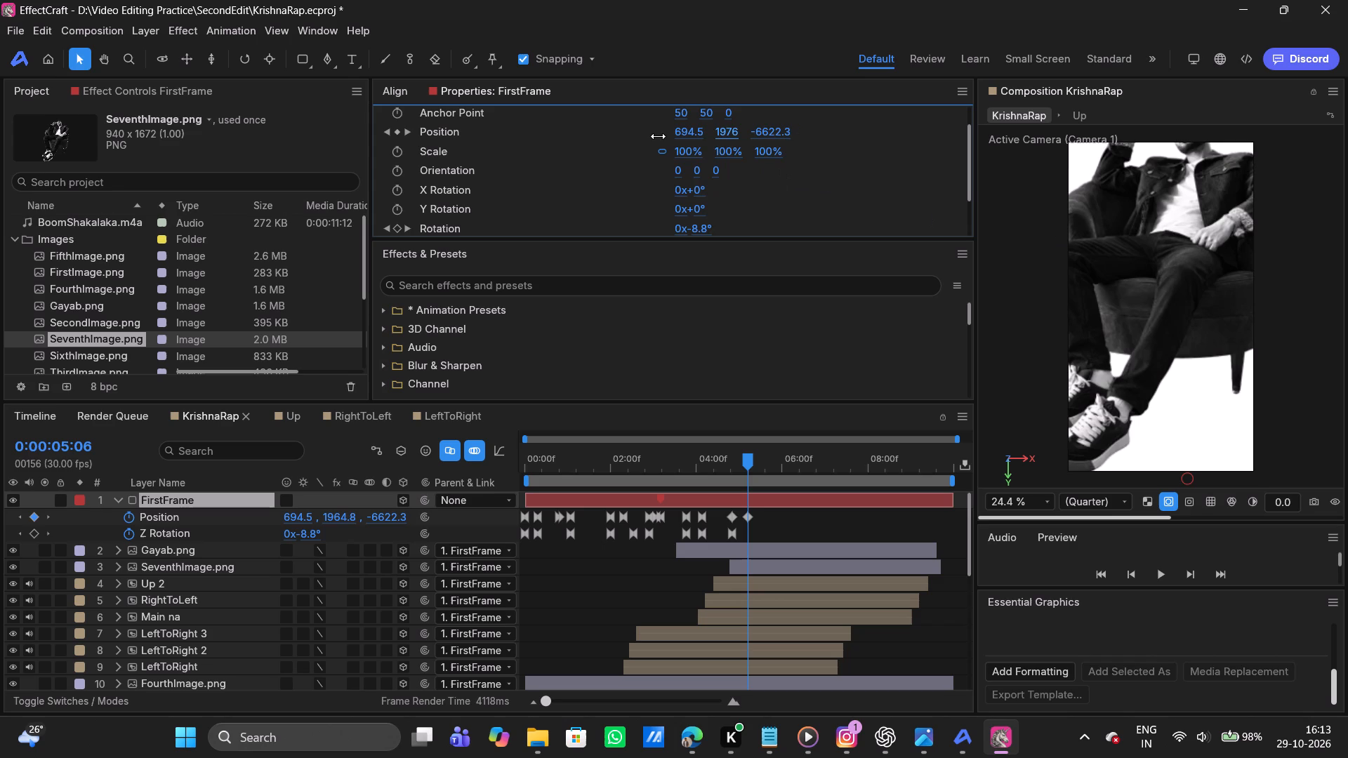
left_click_drag(658, 136, 1095, 175)
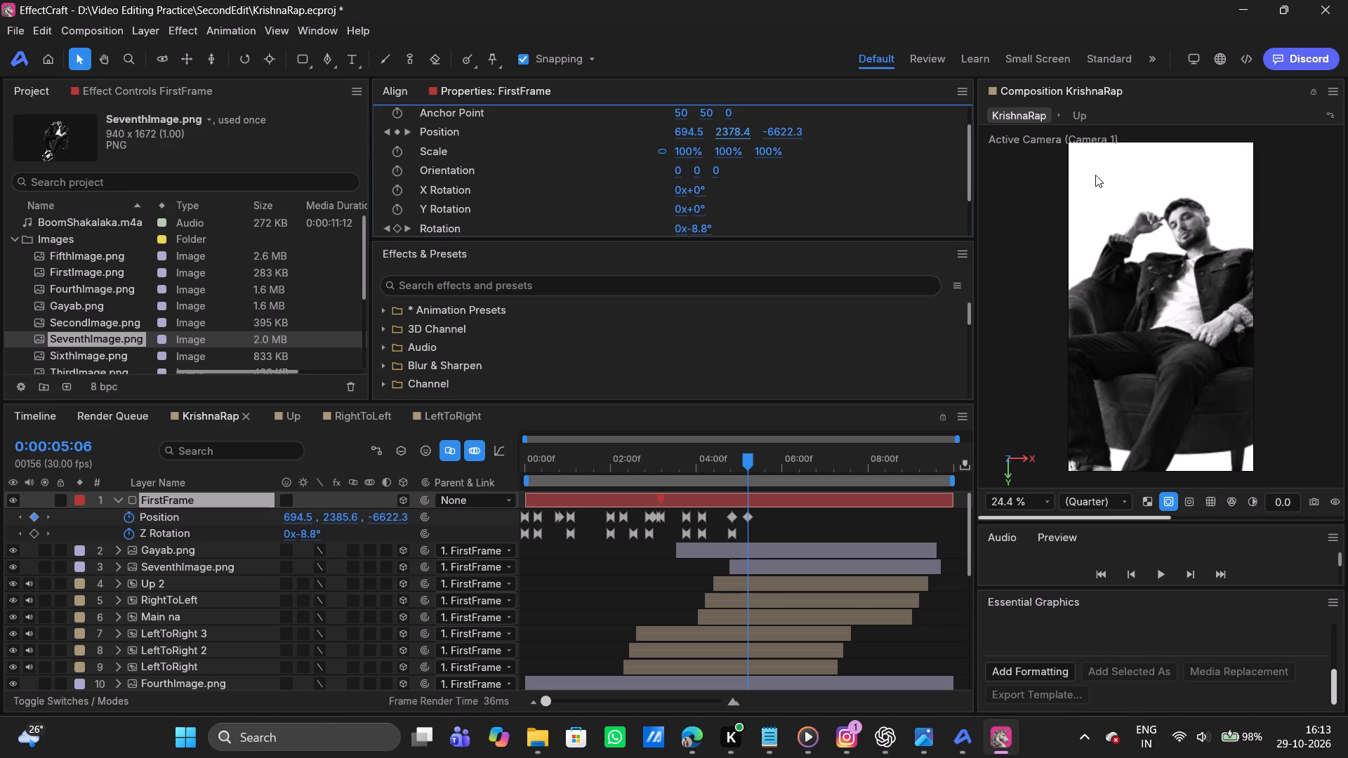
left_click_drag(1095, 175, 1107, 171)
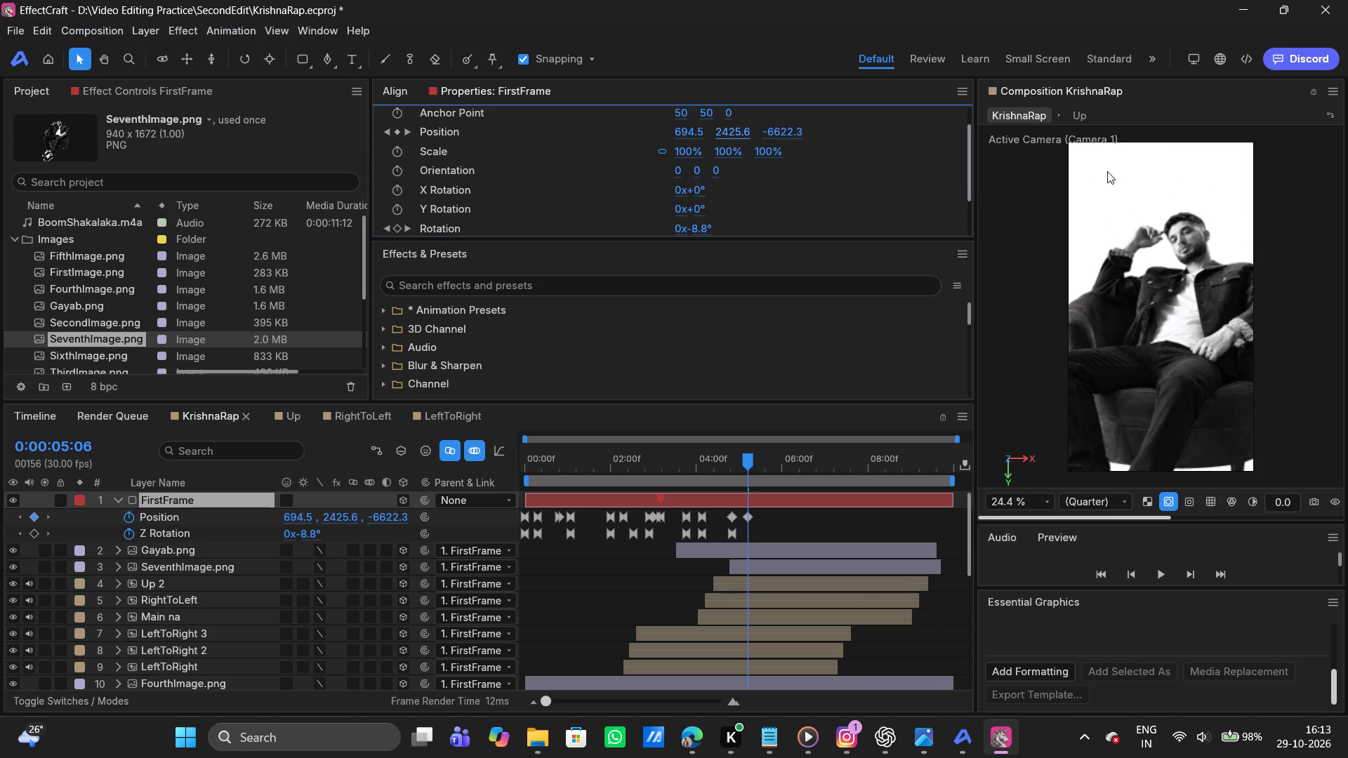
Refine the FirstFrame layer's X position to about 669.7 and Y position to about 2292.8 at 0:00:05:06.
left_click_drag(685, 128, 845, 117)
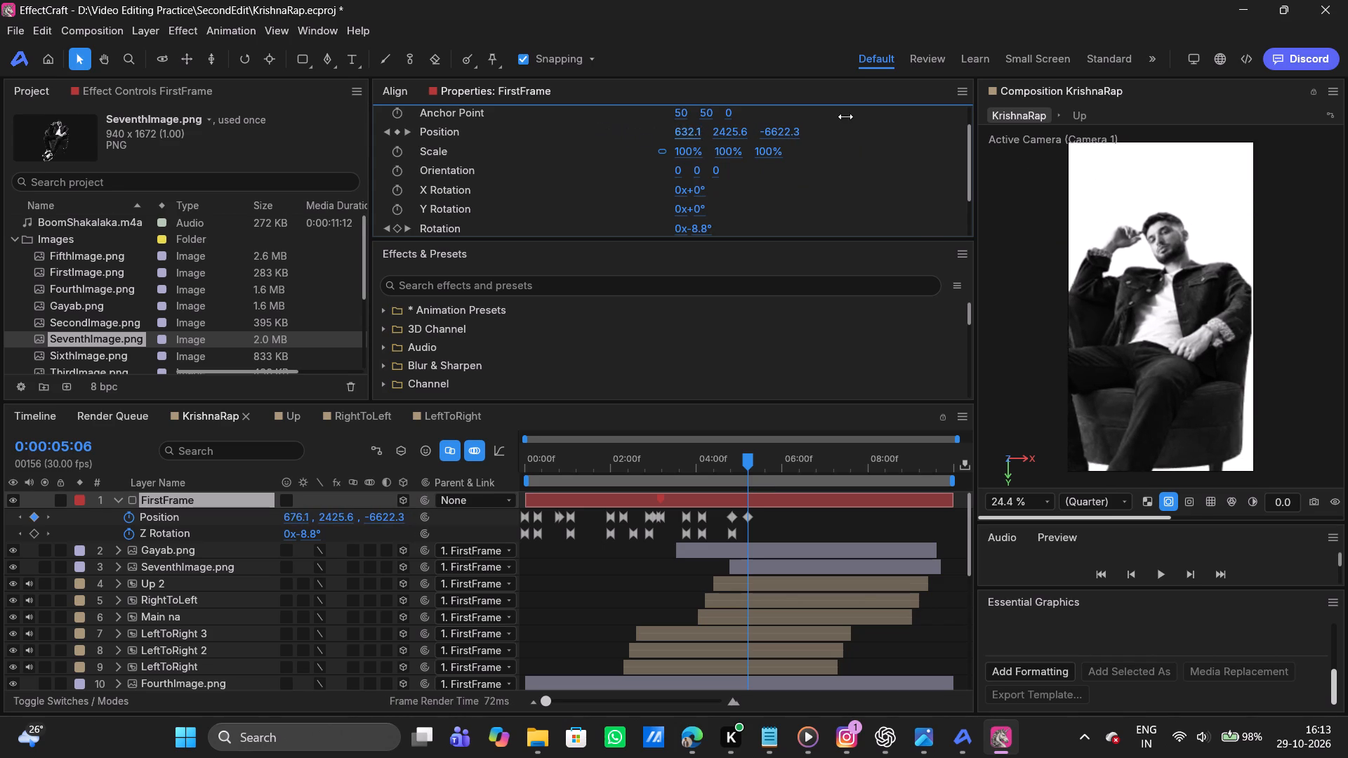
left_click_drag(845, 117, 652, 119)
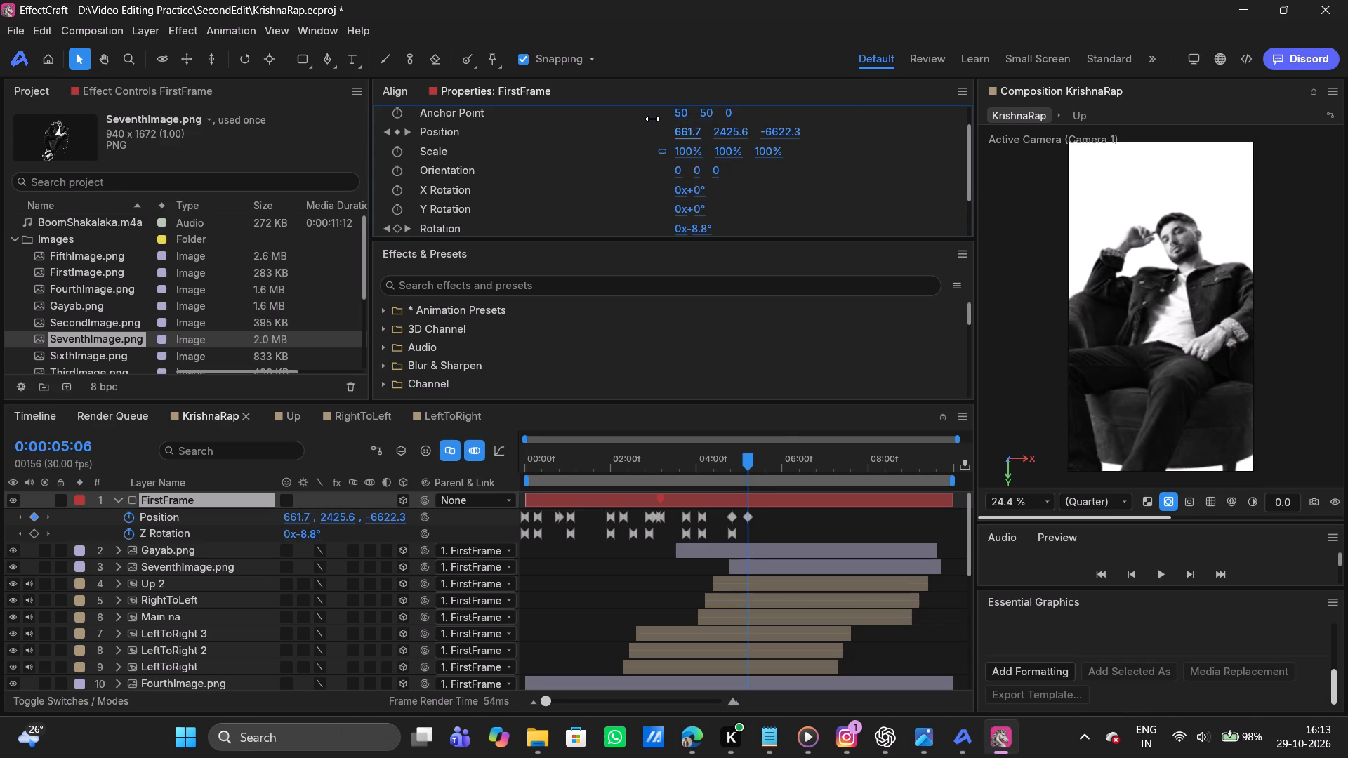
left_click_drag(652, 119, 656, 119)
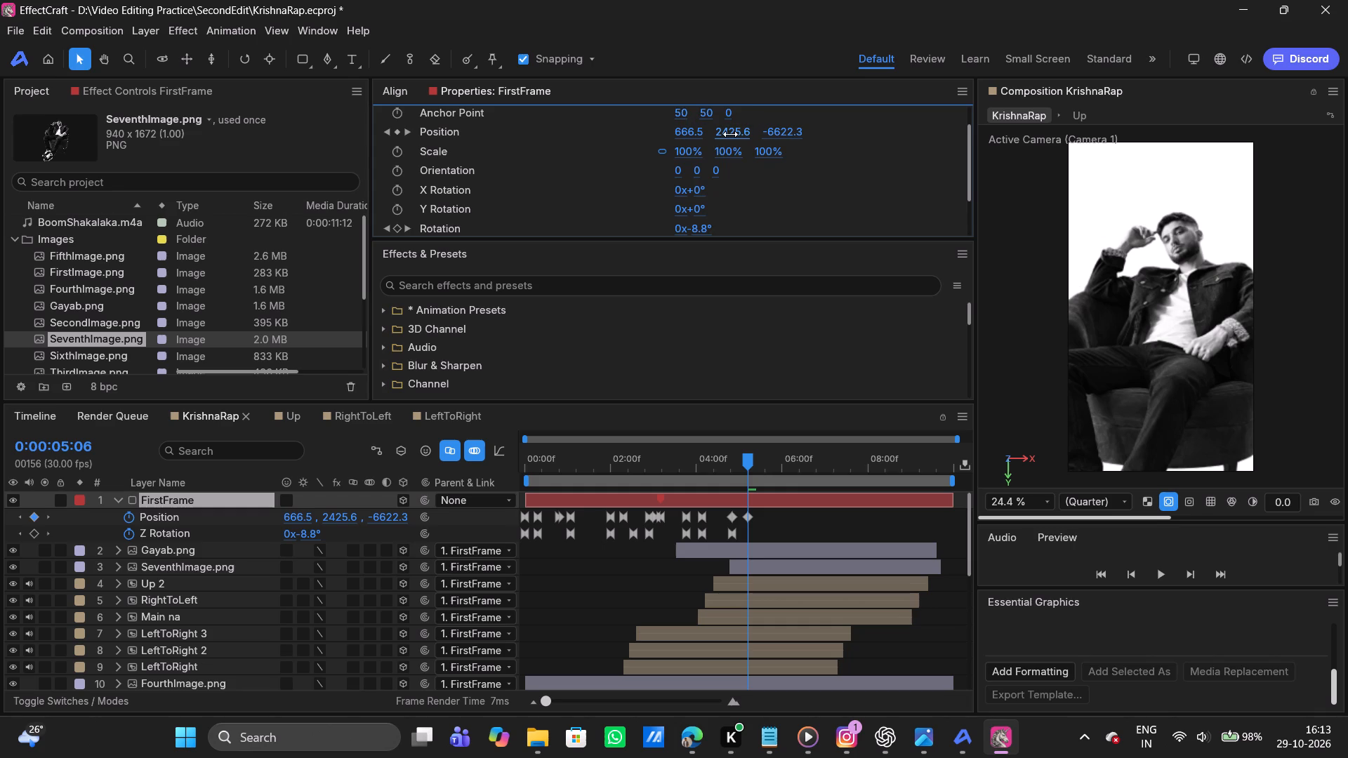
left_click_drag(730, 134, 739, 131)
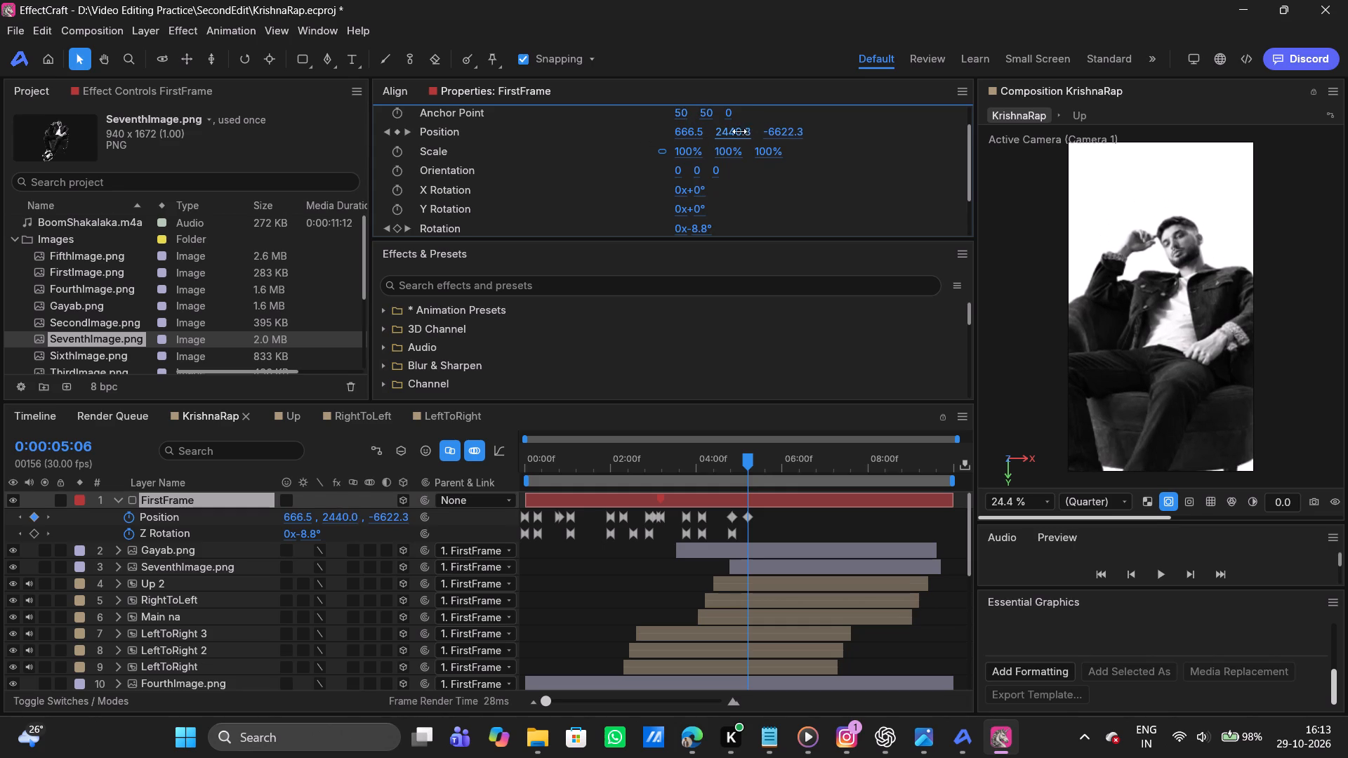
left_click_drag(739, 131, 610, 103)
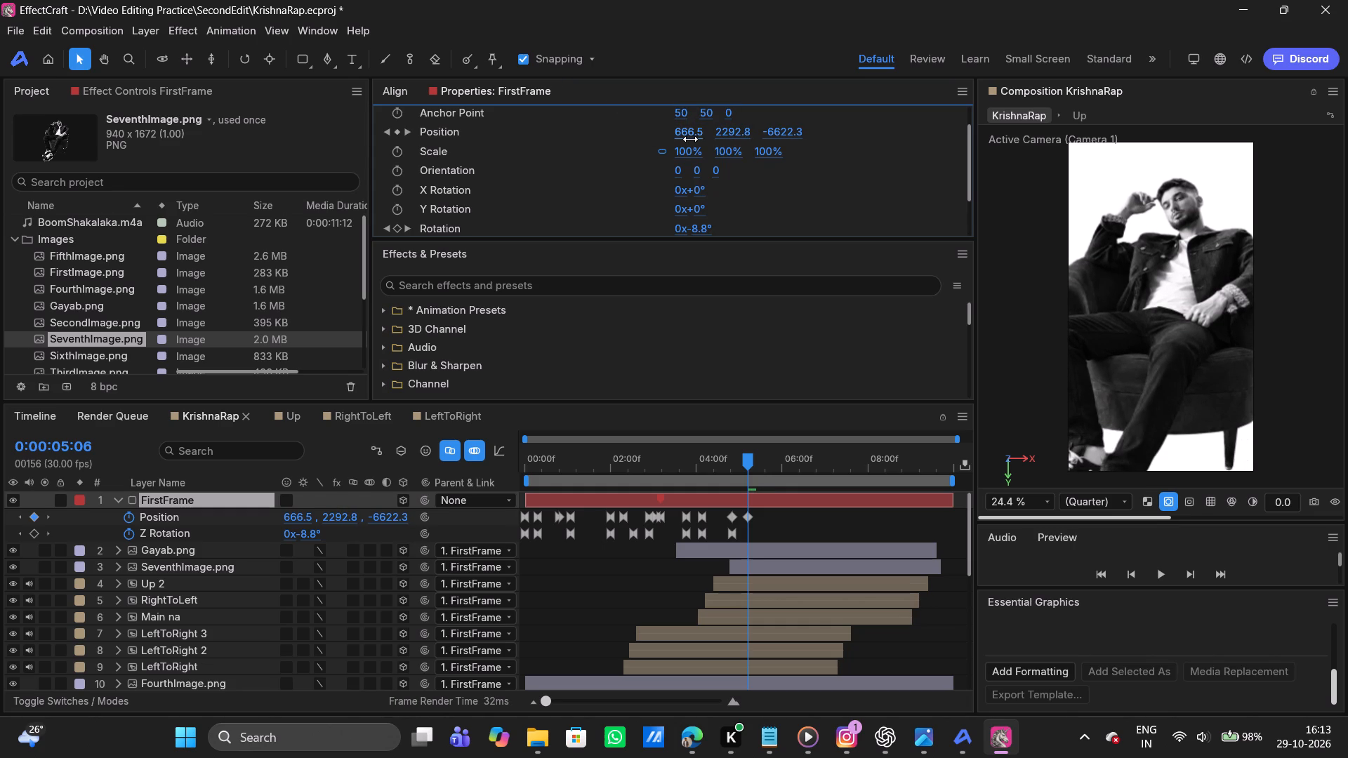
left_click(690, 139)
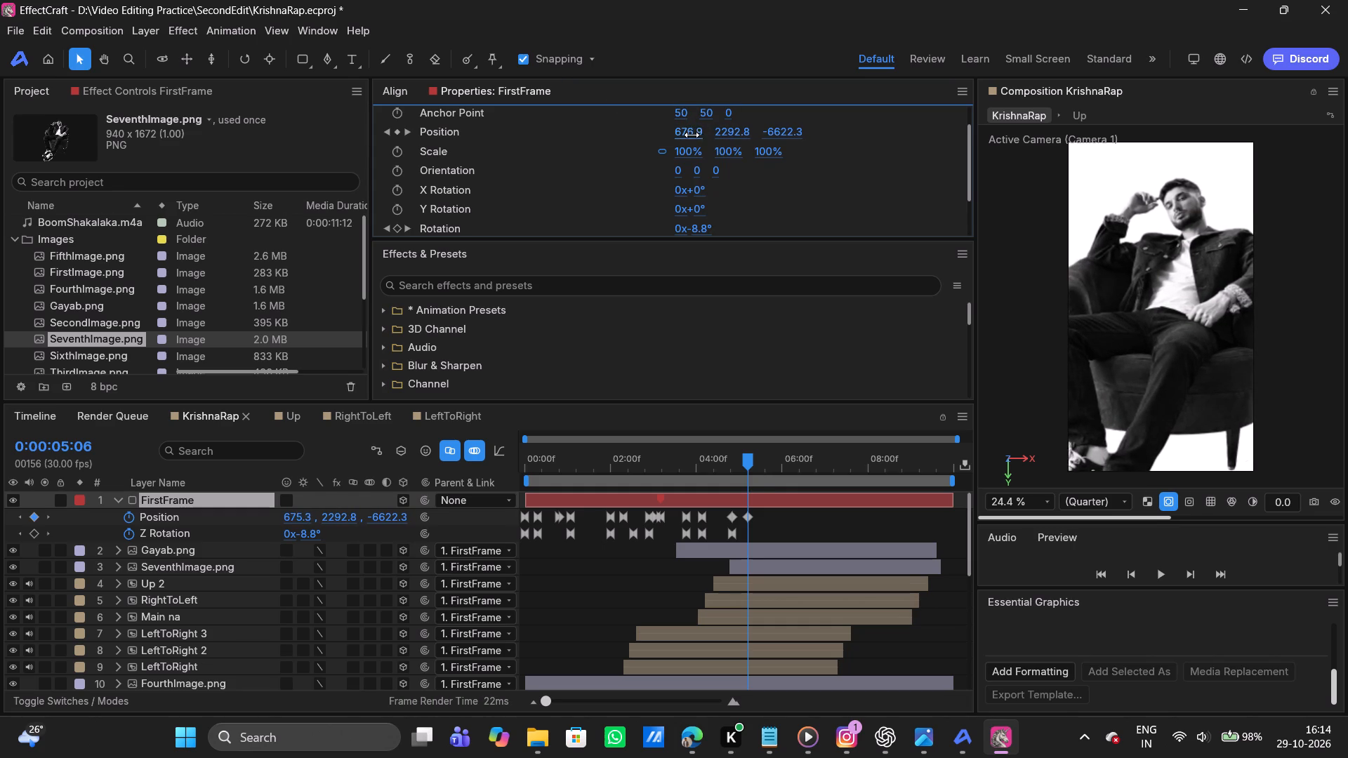
Set the FirstFrame layer's Z position to about -6317.5 at 0:00:05:06 to pull back from the seated man.
left_click_drag(781, 133, 1005, 128)
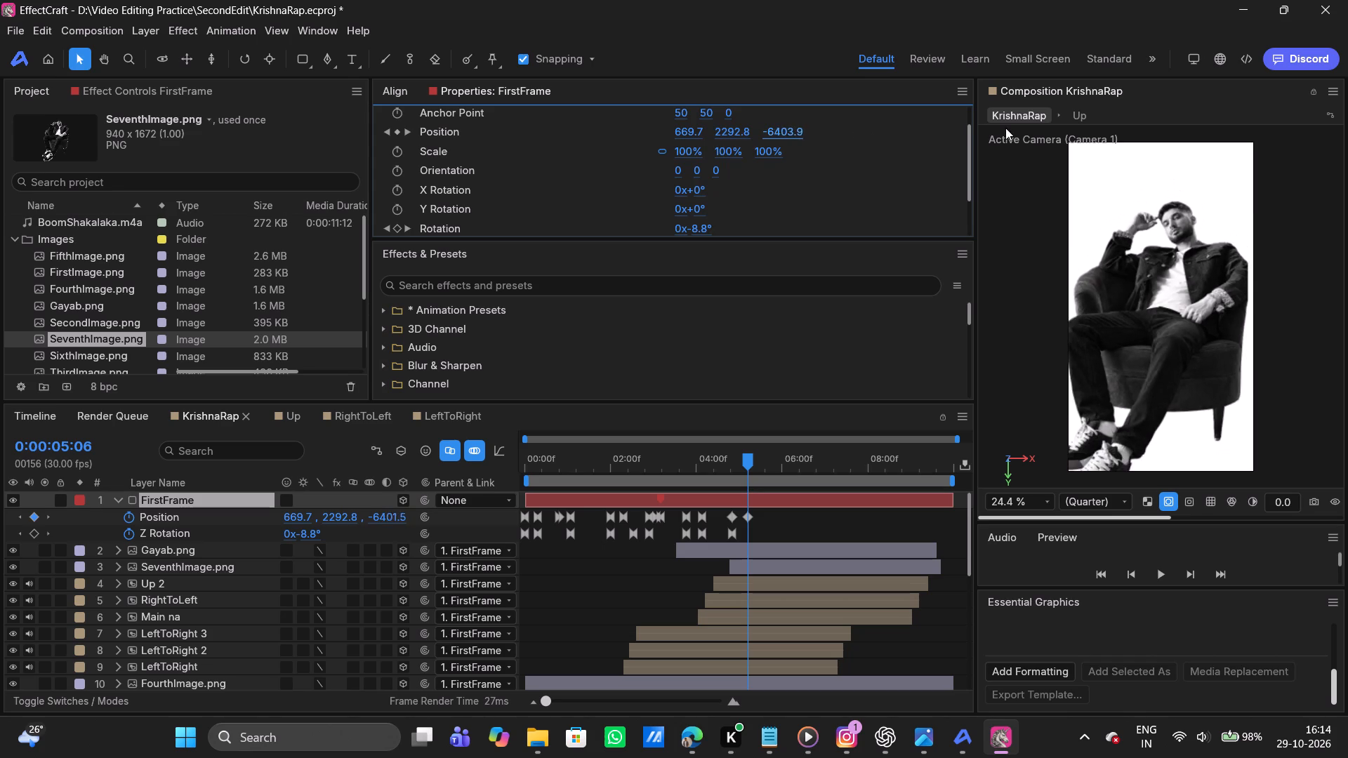
left_click_drag(1005, 128, 1112, 129)
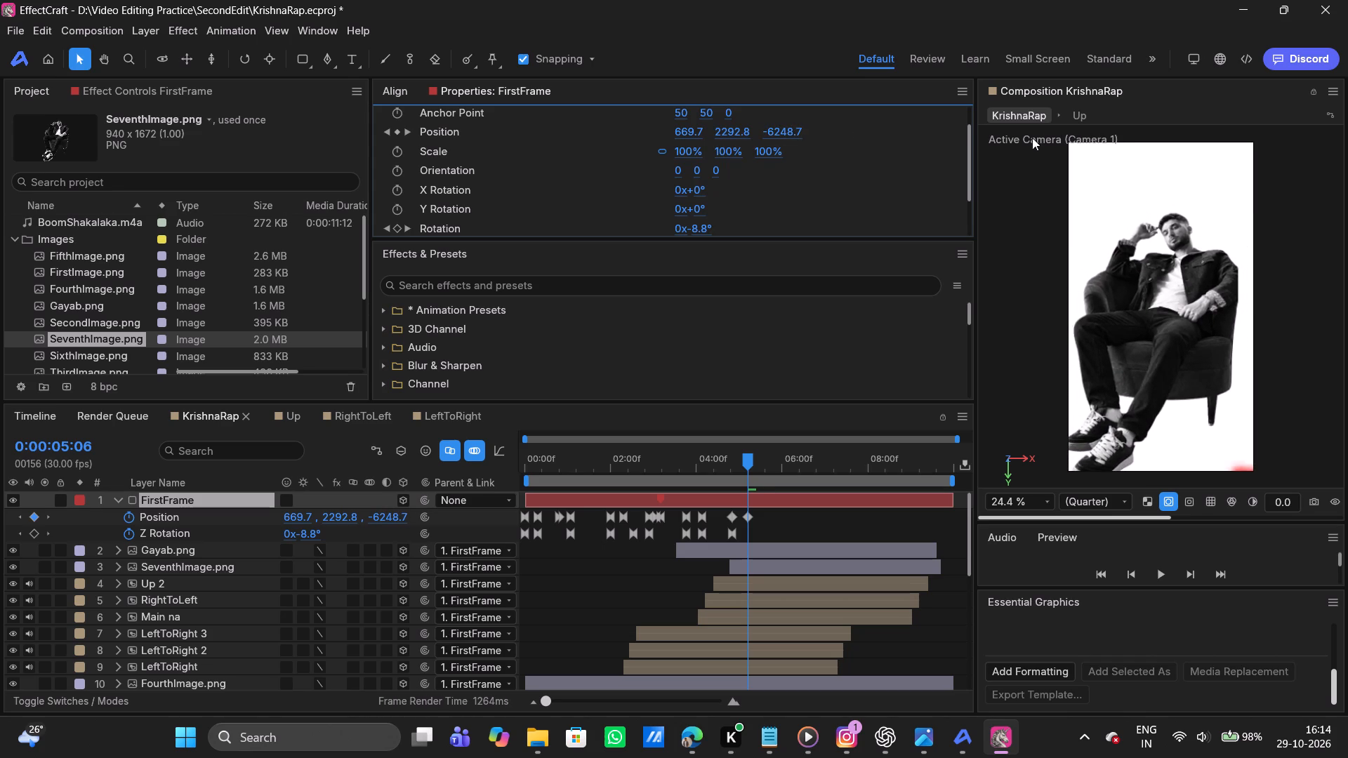
left_click_drag(786, 128, 831, 125)
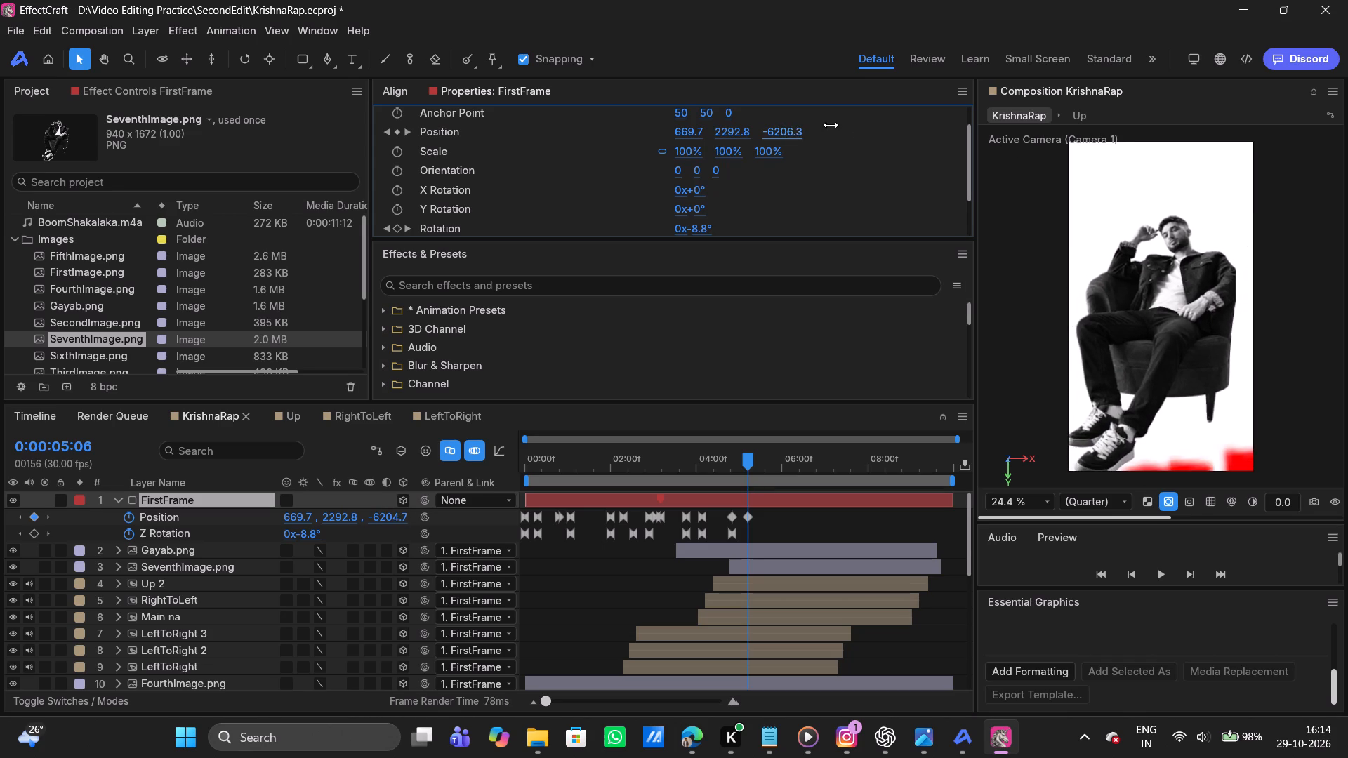
left_click_drag(831, 125, 911, 128)
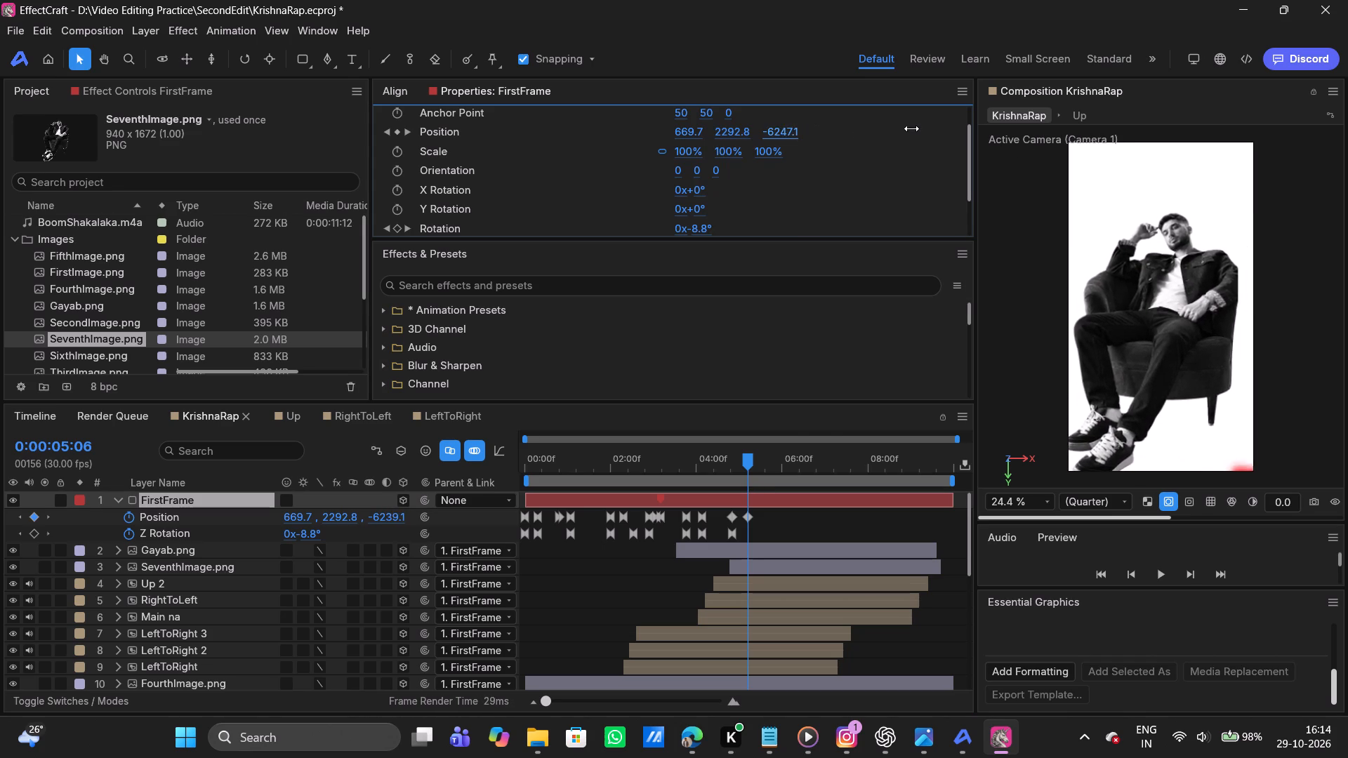
left_click_drag(911, 128, 906, 128)
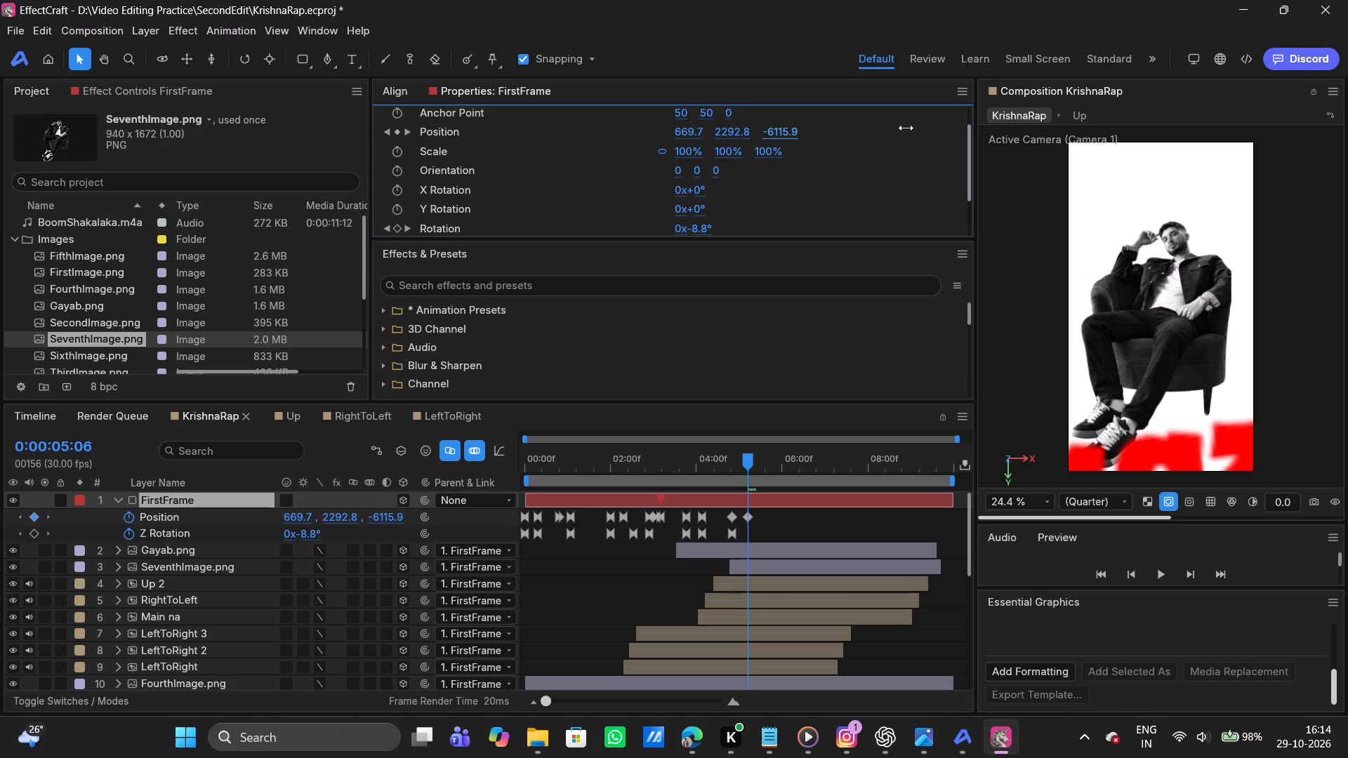
left_click_drag(906, 128, 927, 133)
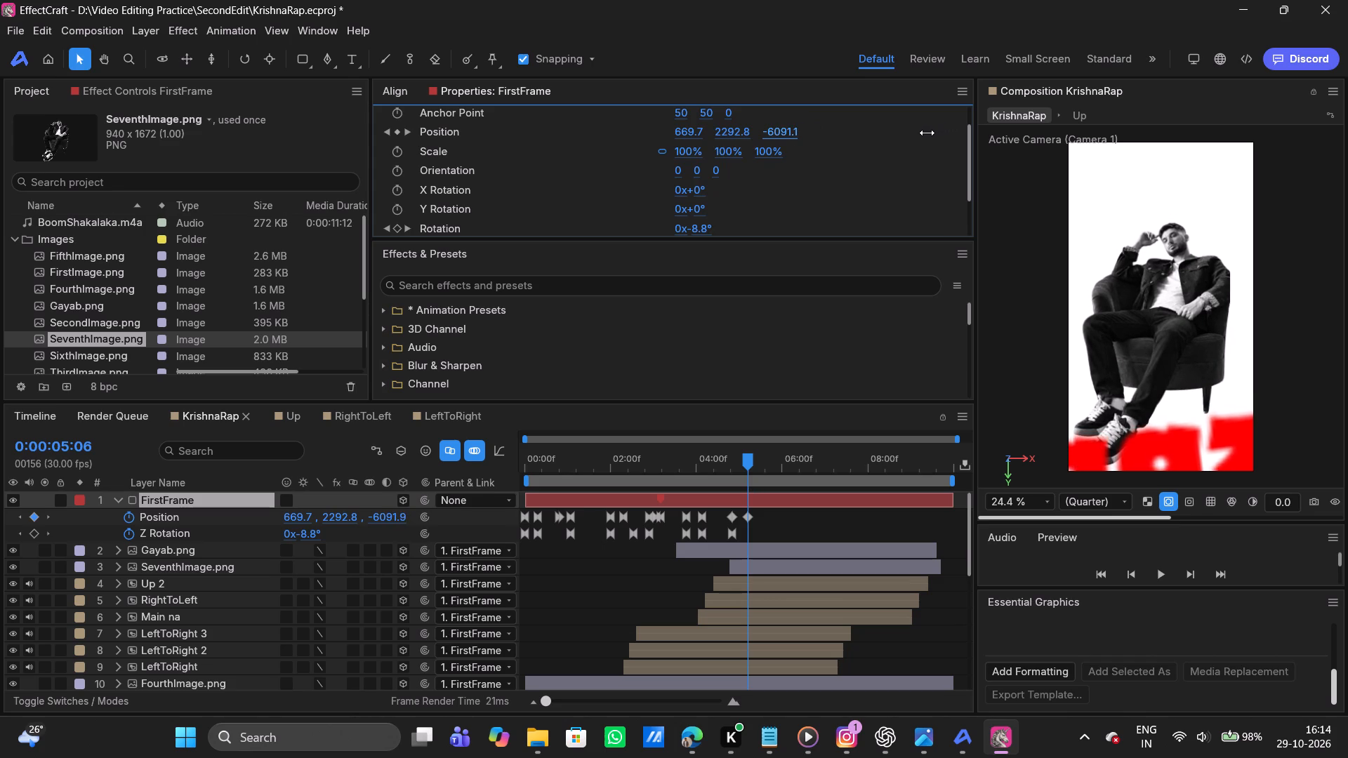
left_click_drag(927, 133, 864, 142)
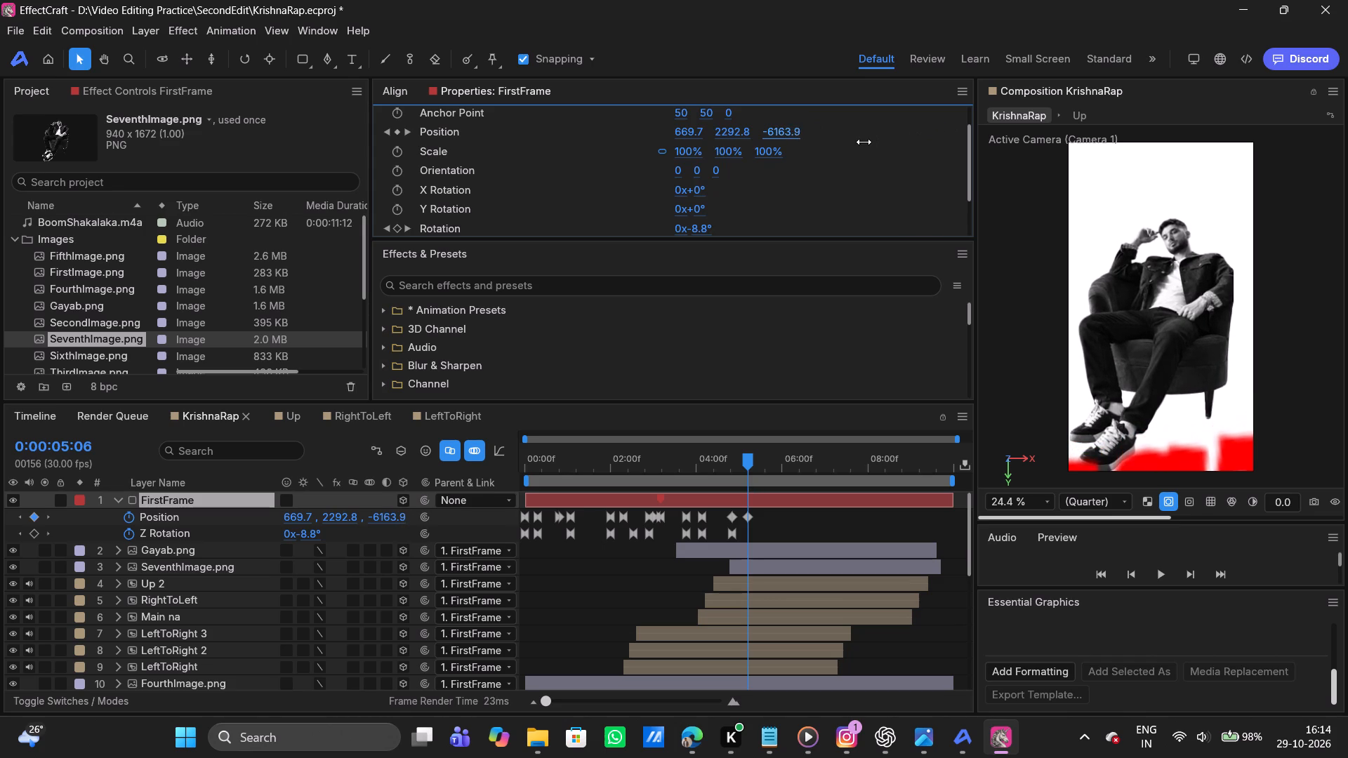
left_click_drag(864, 142, 793, 147)
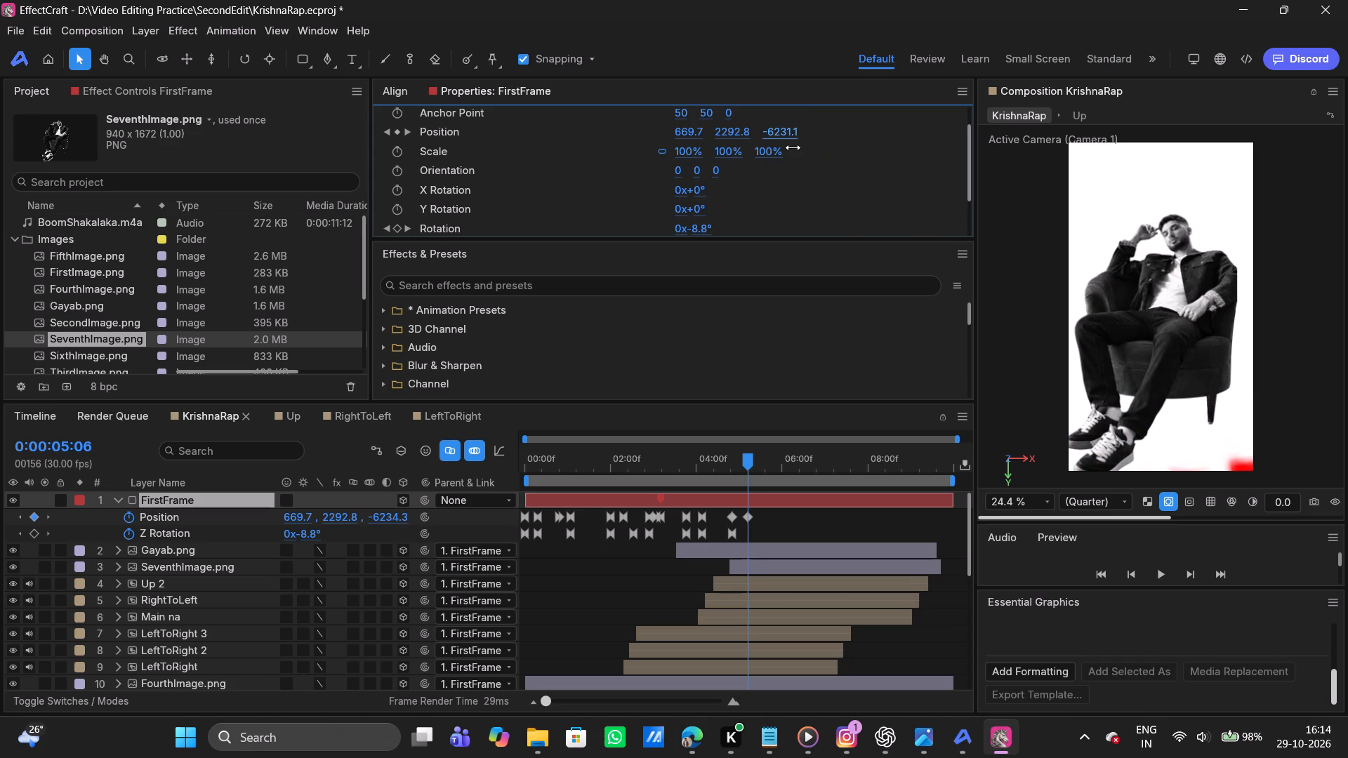
left_click_drag(793, 147, 735, 152)
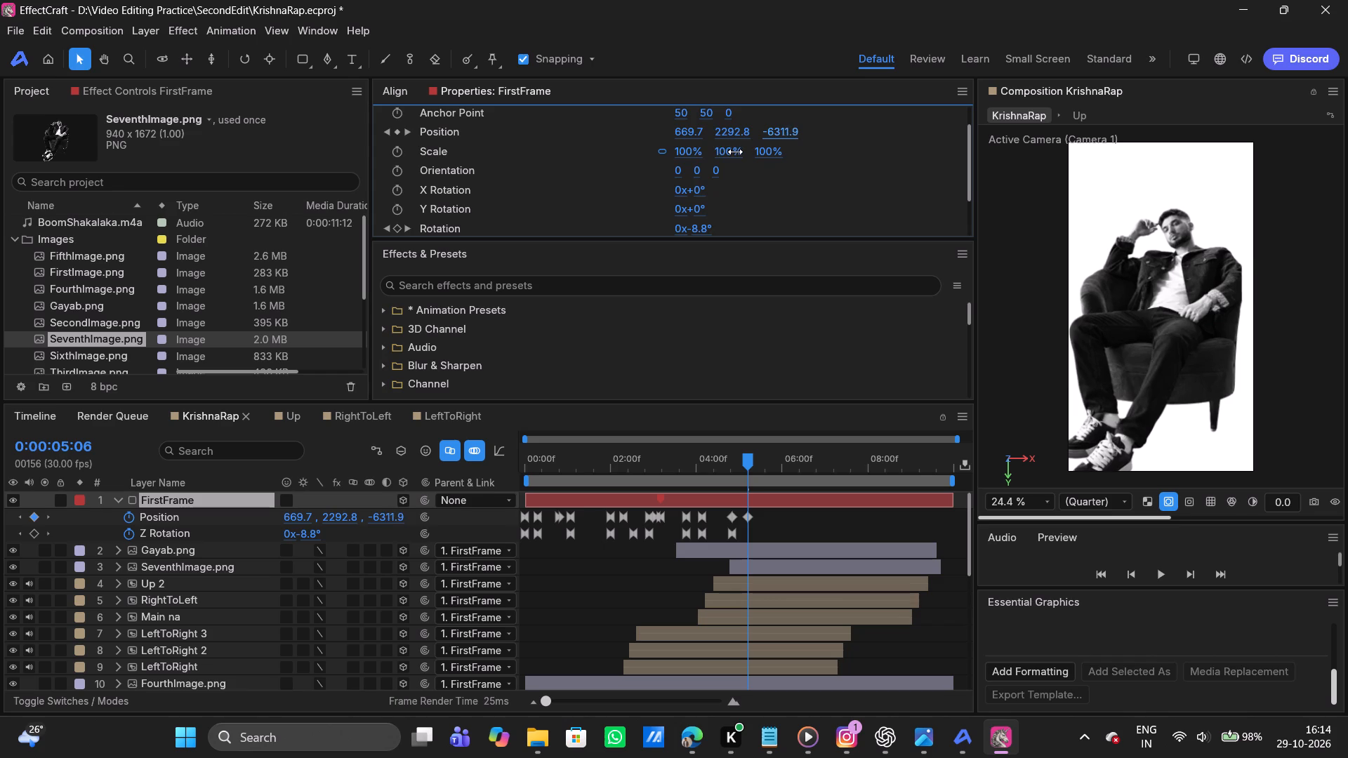
left_click_drag(735, 152, 736, 152)
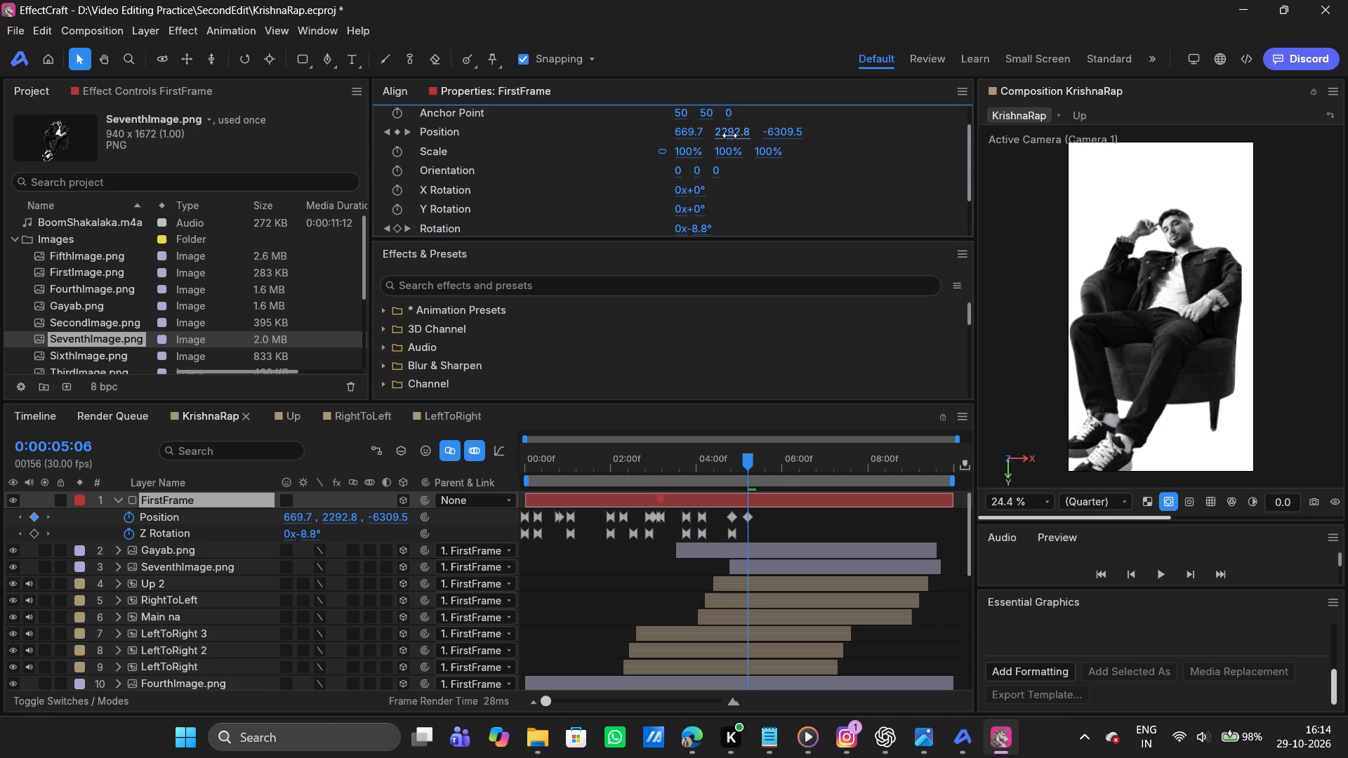
left_click(788, 132)
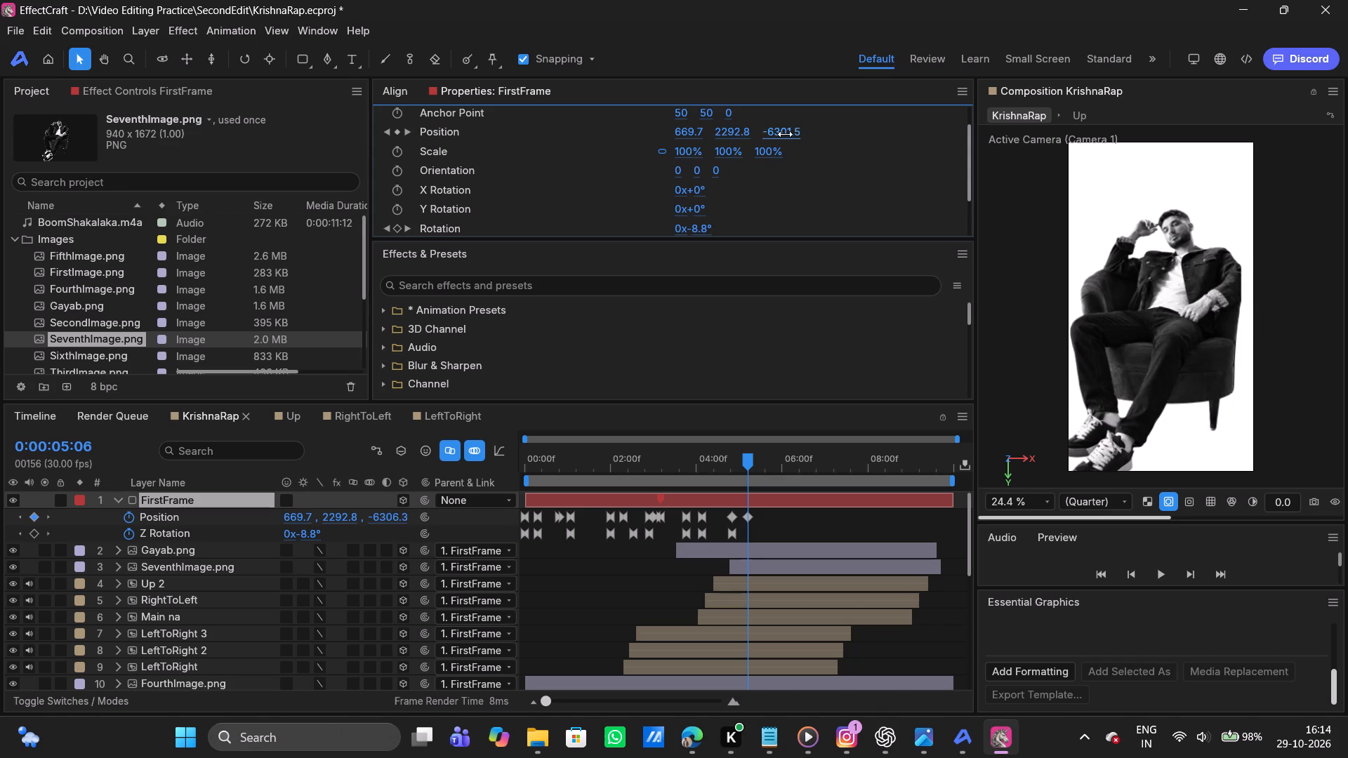
Keyframe the FirstFrame layer's Z rotation at about -6.8° at 0:00:05:06 and compare it with the previous rotation keyframe.
left_click(766, 568)
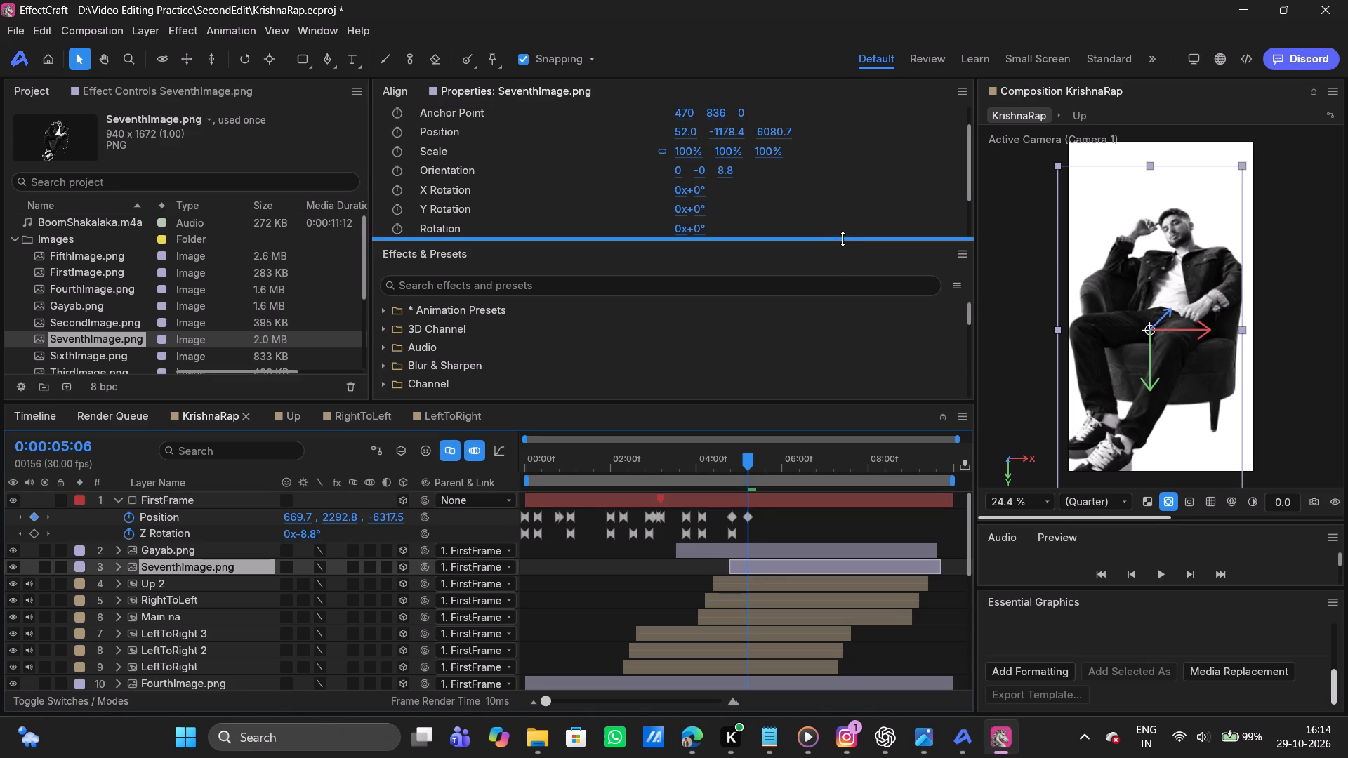
left_click(767, 496)
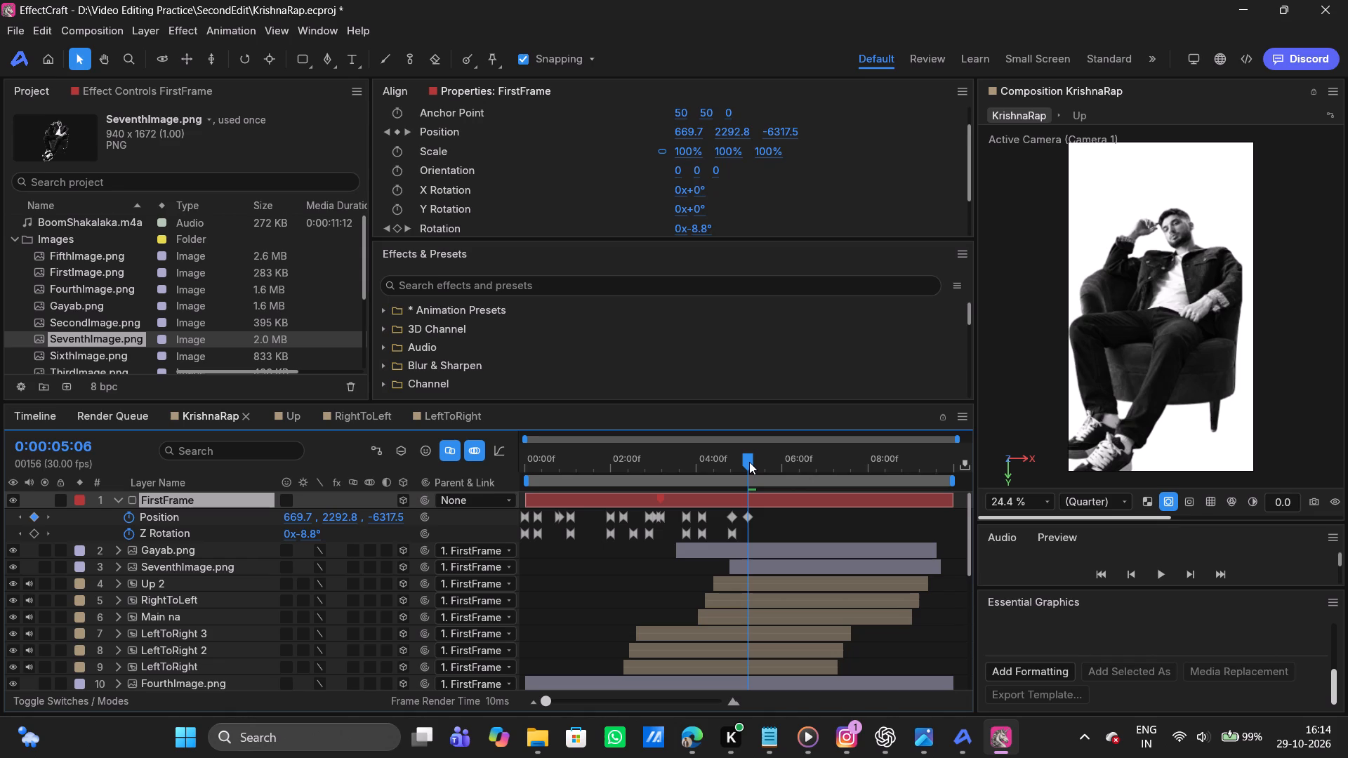
left_click(753, 500)
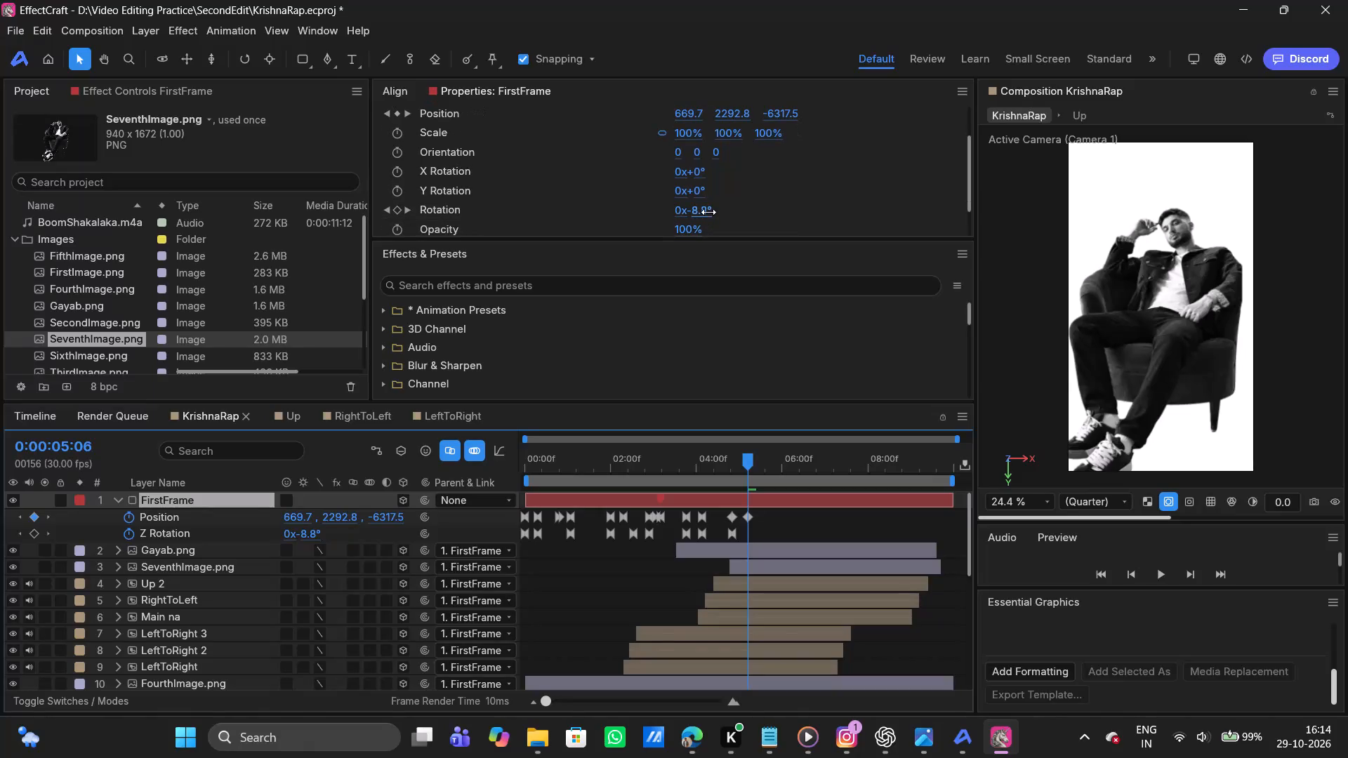
left_click_drag(702, 211, 703, 211)
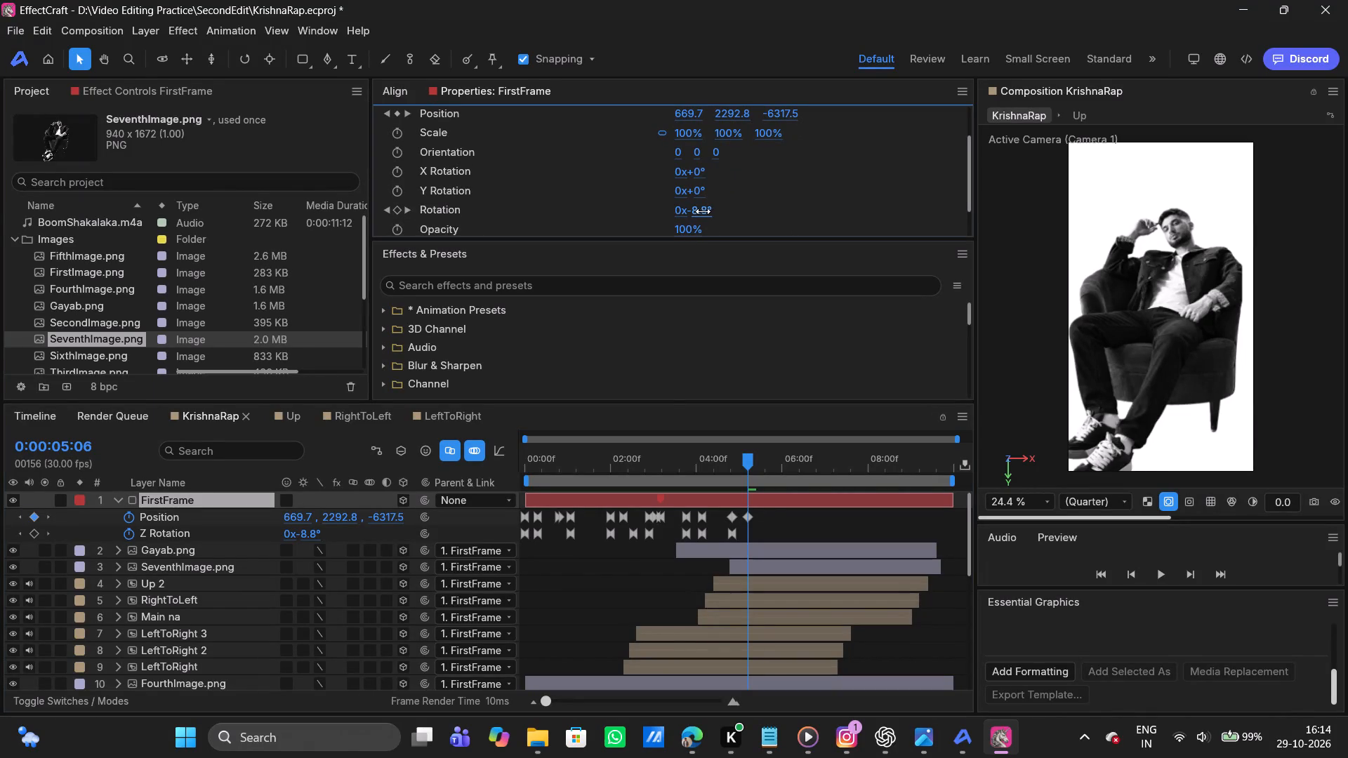
left_click_drag(703, 211, 732, 210)
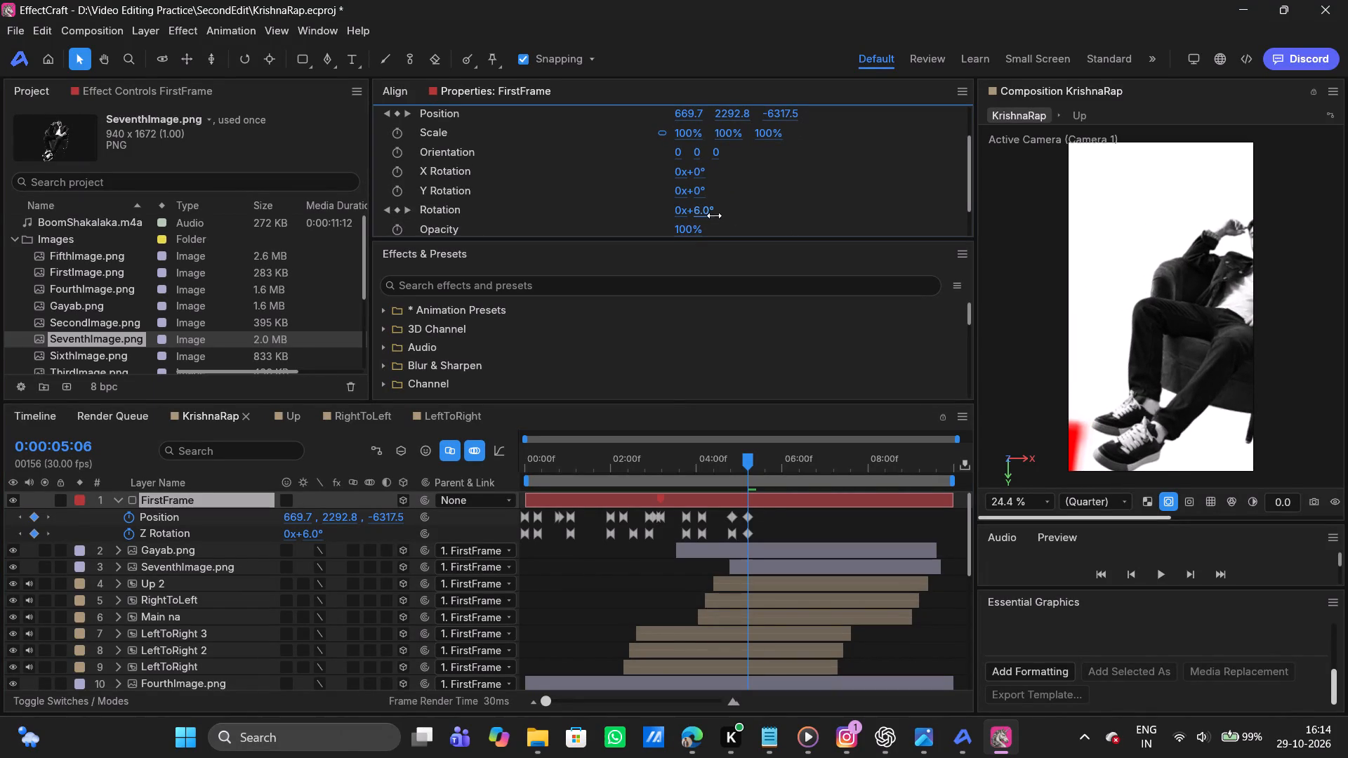
left_click_drag(704, 213, 693, 213)
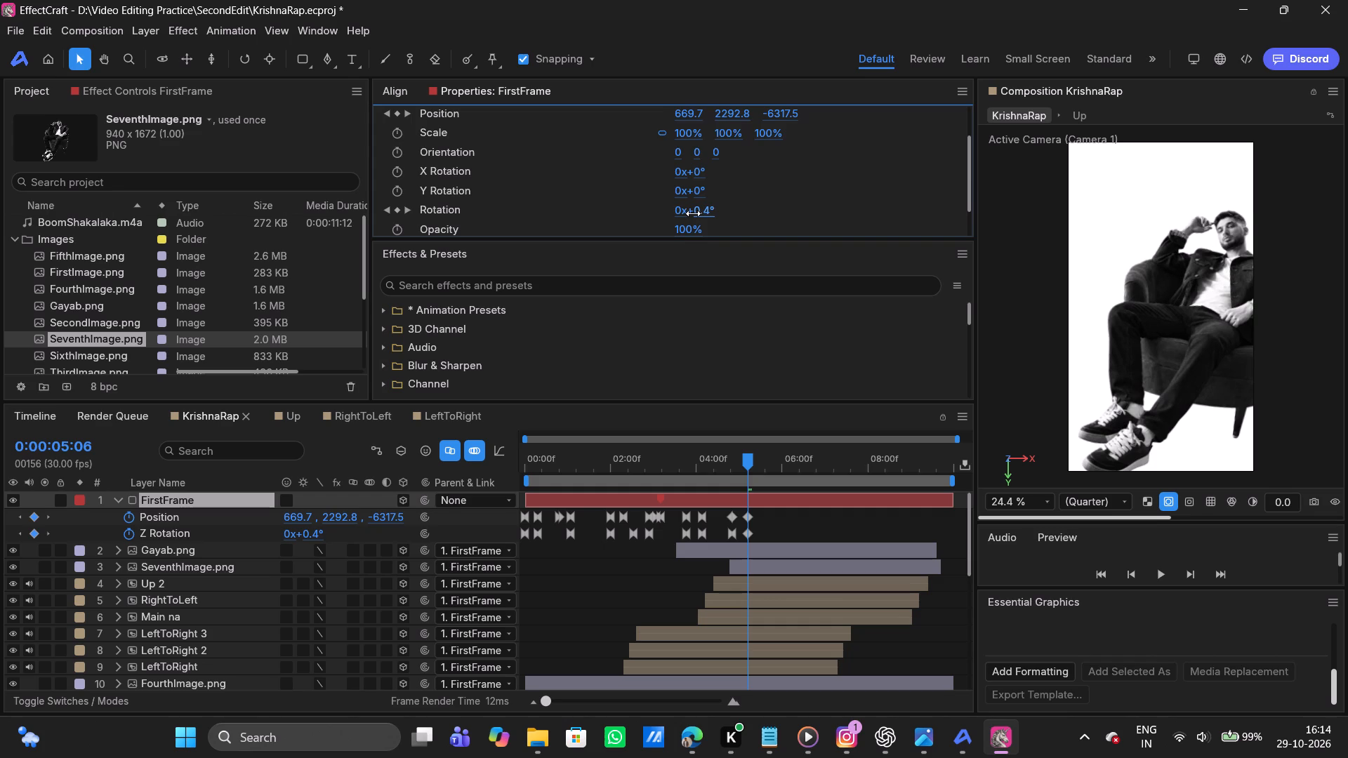
left_click_drag(693, 213, 676, 215)
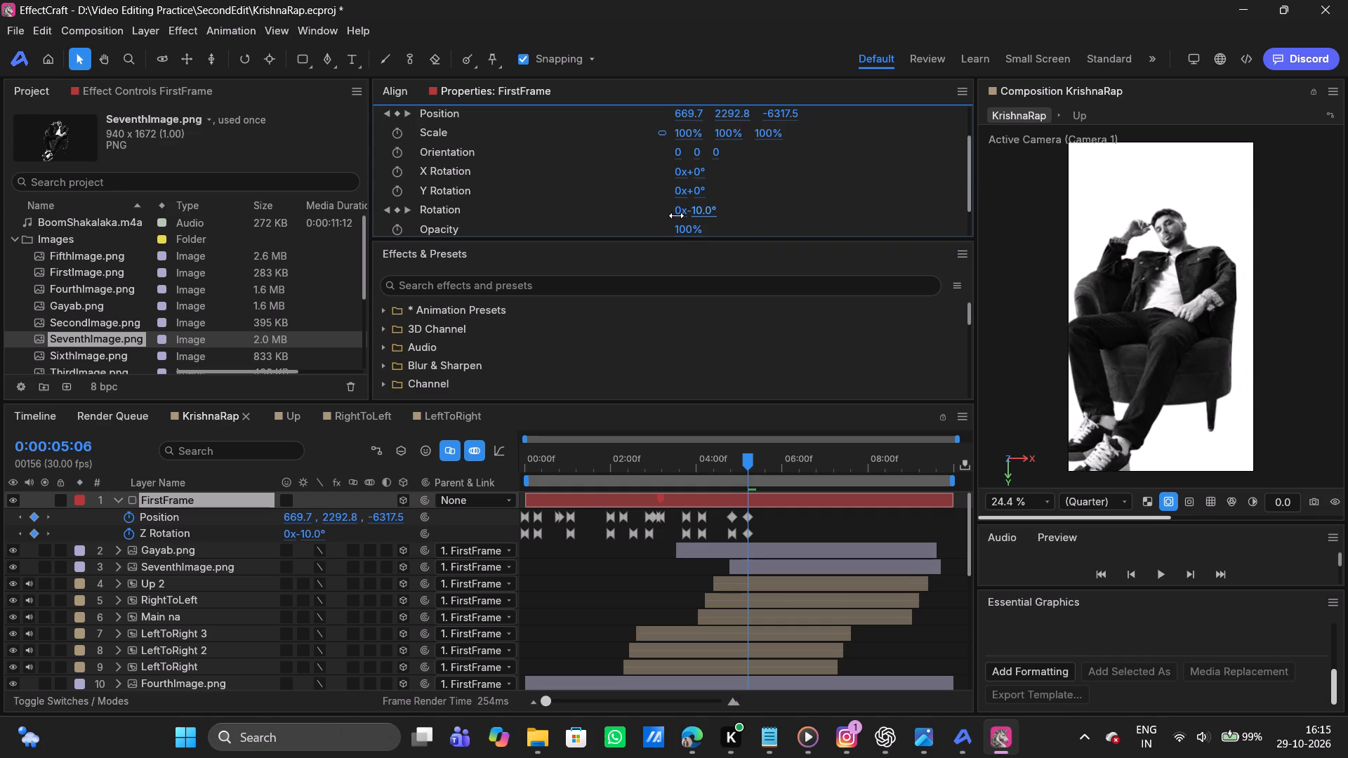
left_click_drag(676, 215, 680, 215)
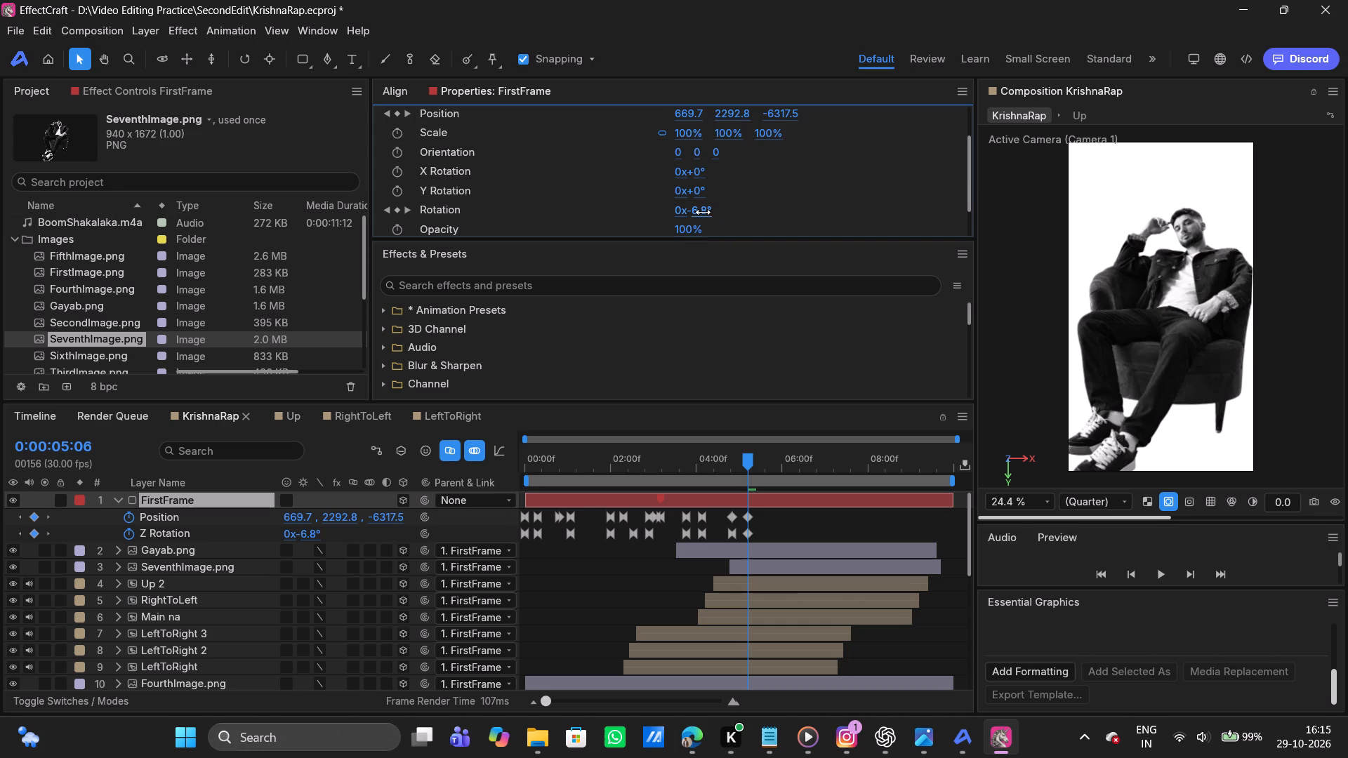
left_click(387, 211)
left_click(404, 211)
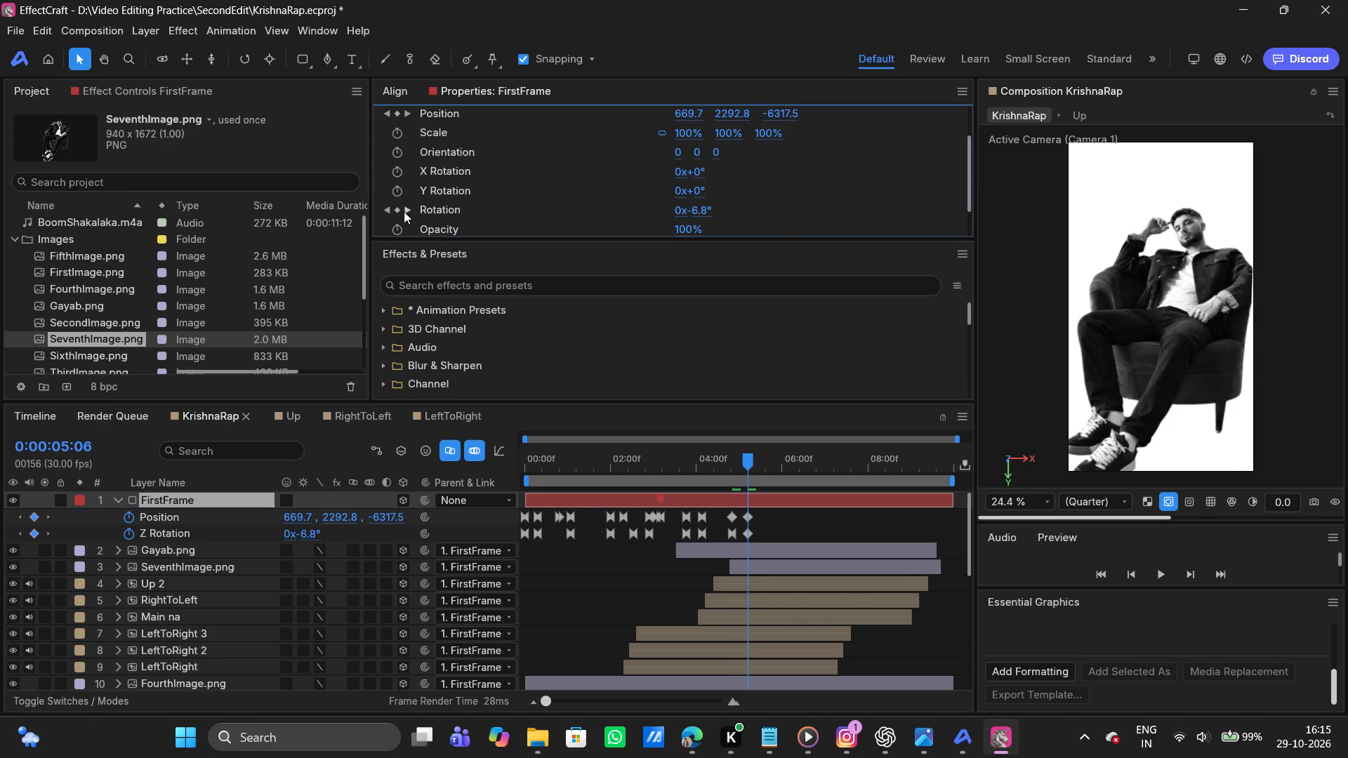
Adjust the FirstFrame layer's Y position to about 2332.8 at 0:00:05:06.
scroll(708, 155, "up", 1)
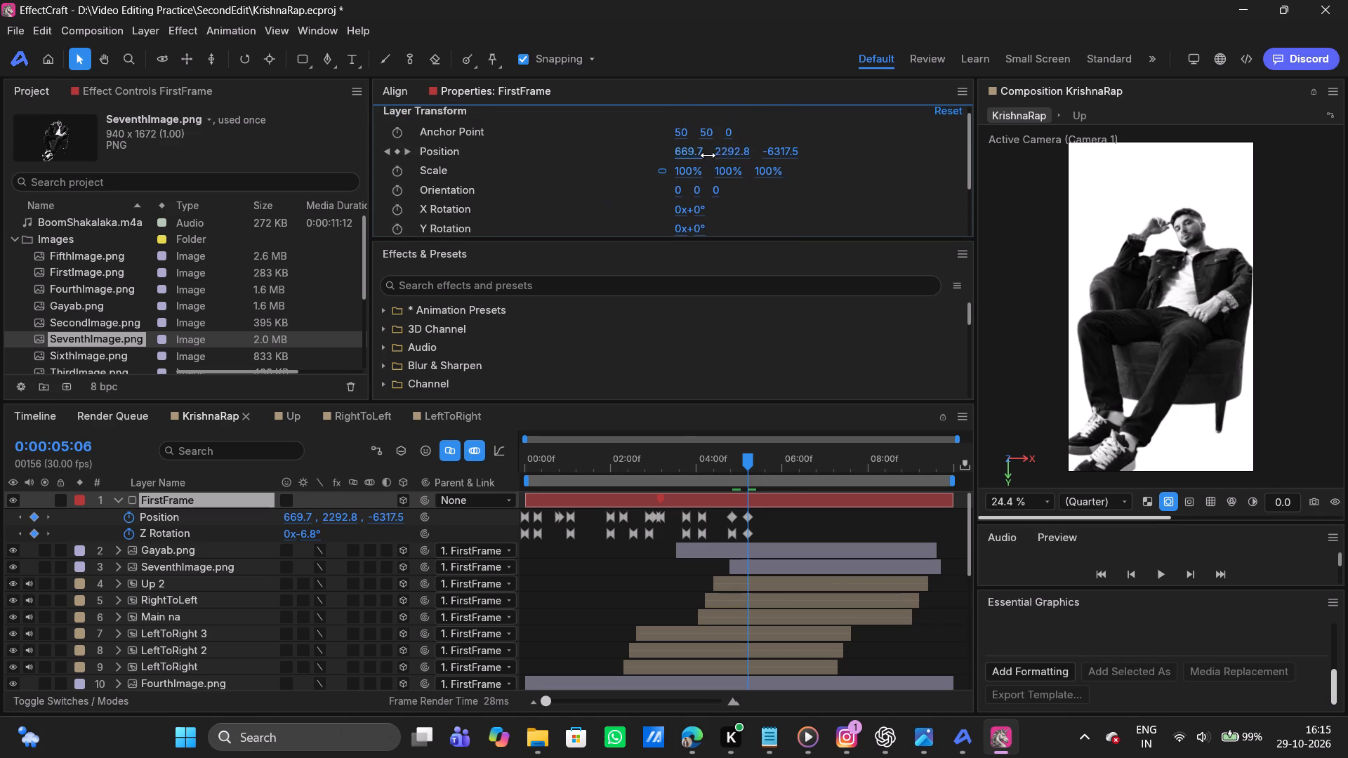
left_click_drag(733, 152, 761, 152)
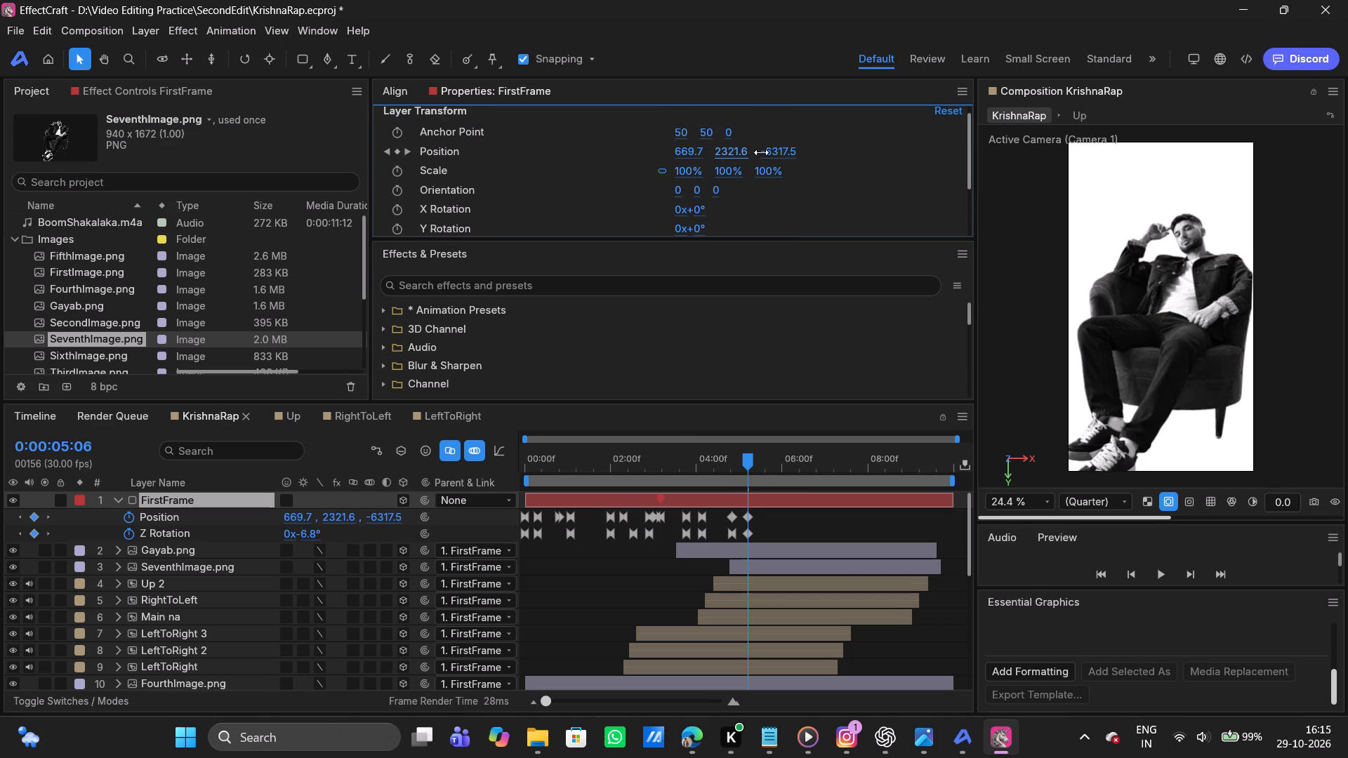
left_click_drag(761, 152, 770, 152)
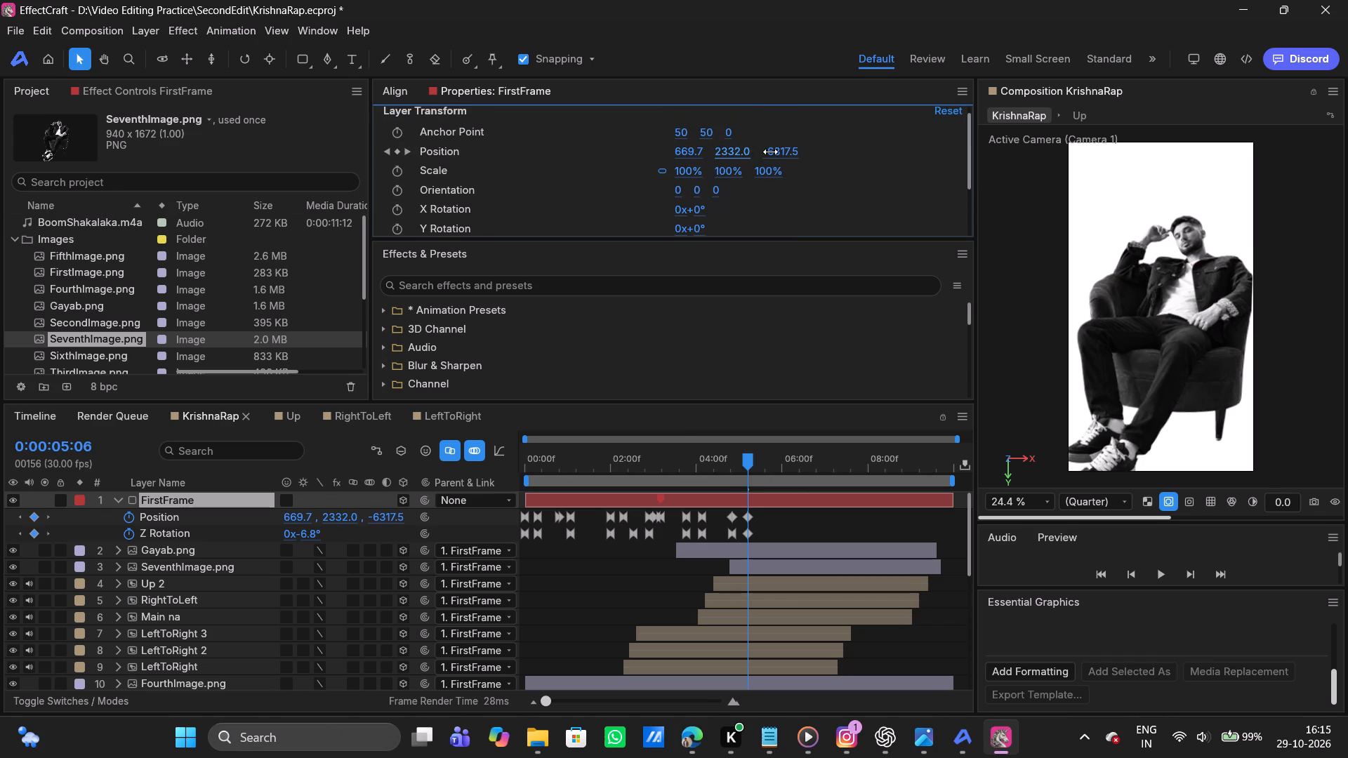
left_click_drag(770, 152, 771, 152)
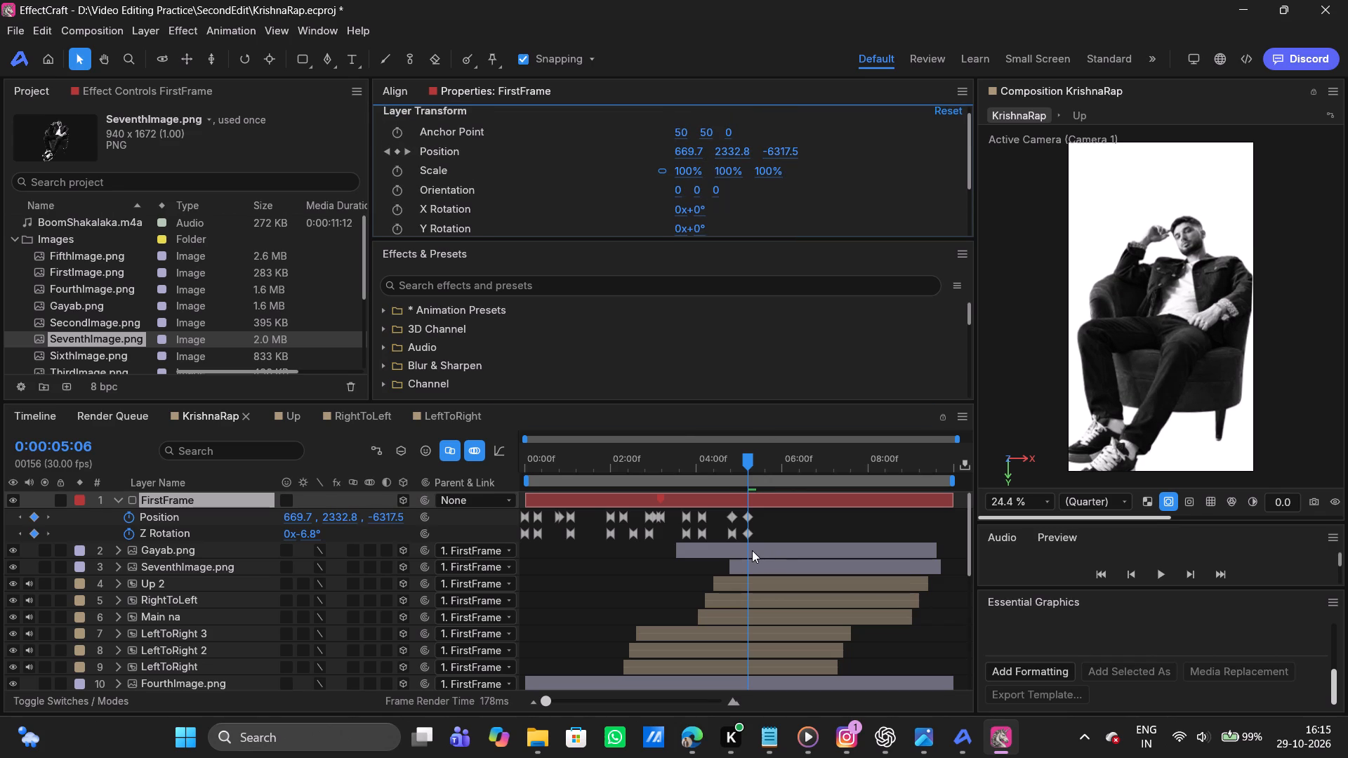
Duplicate the SeventhImage.png layer in the KrishnaRap composition.
left_click(753, 550)
left_click(768, 561)
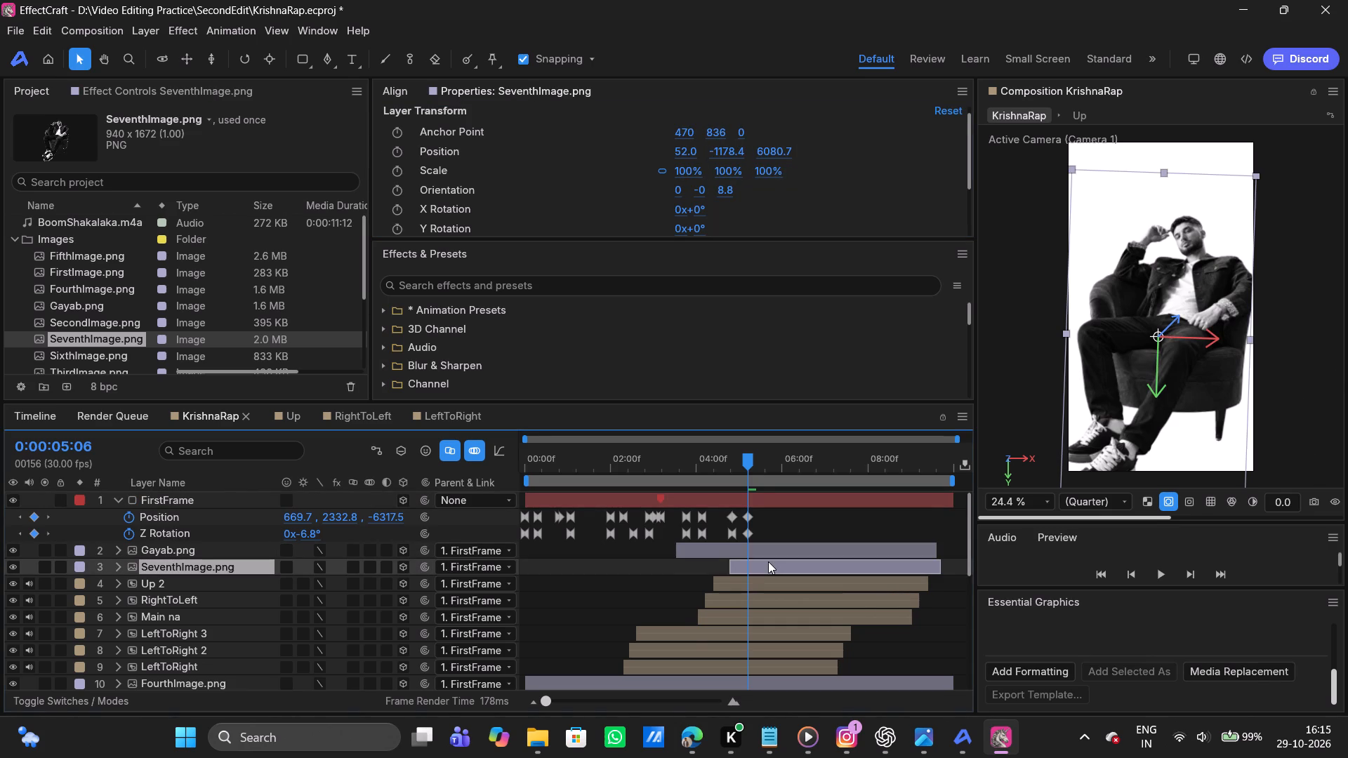
key("ctrl+d")
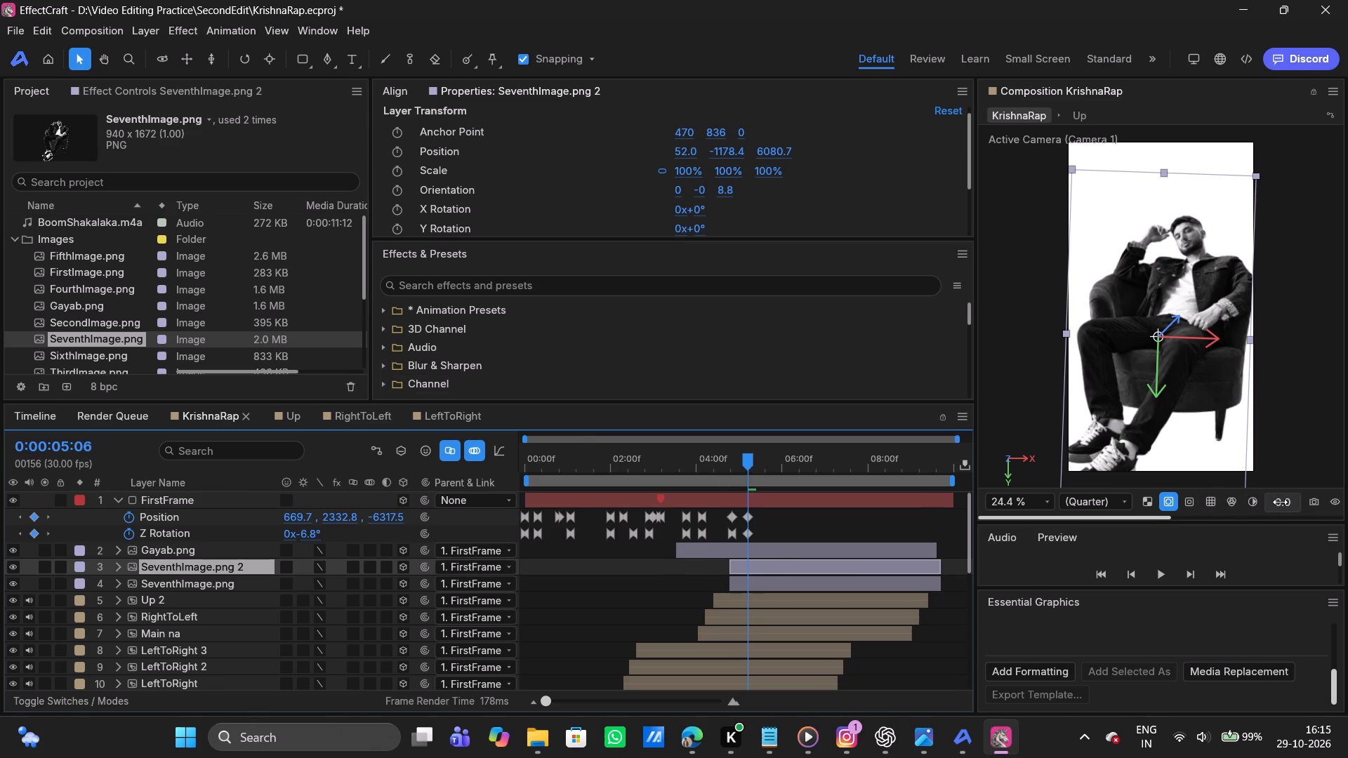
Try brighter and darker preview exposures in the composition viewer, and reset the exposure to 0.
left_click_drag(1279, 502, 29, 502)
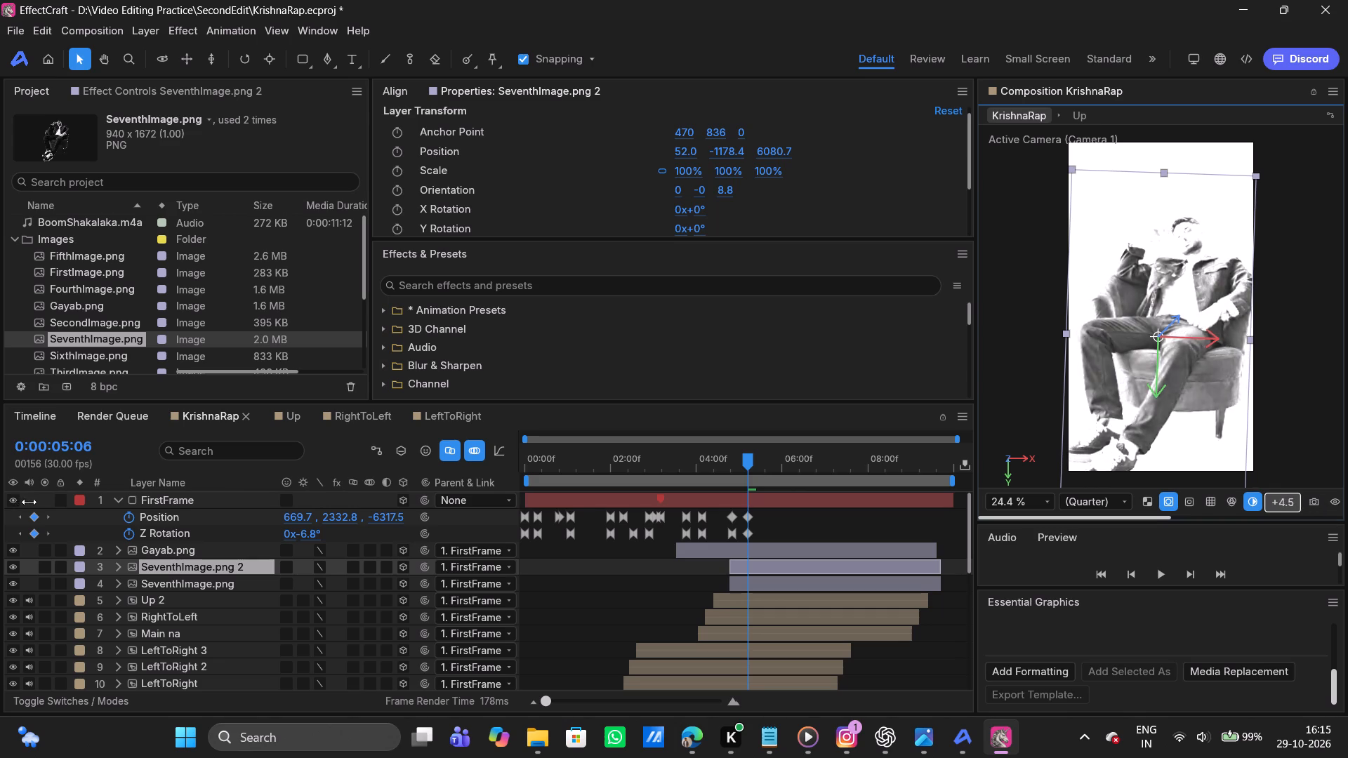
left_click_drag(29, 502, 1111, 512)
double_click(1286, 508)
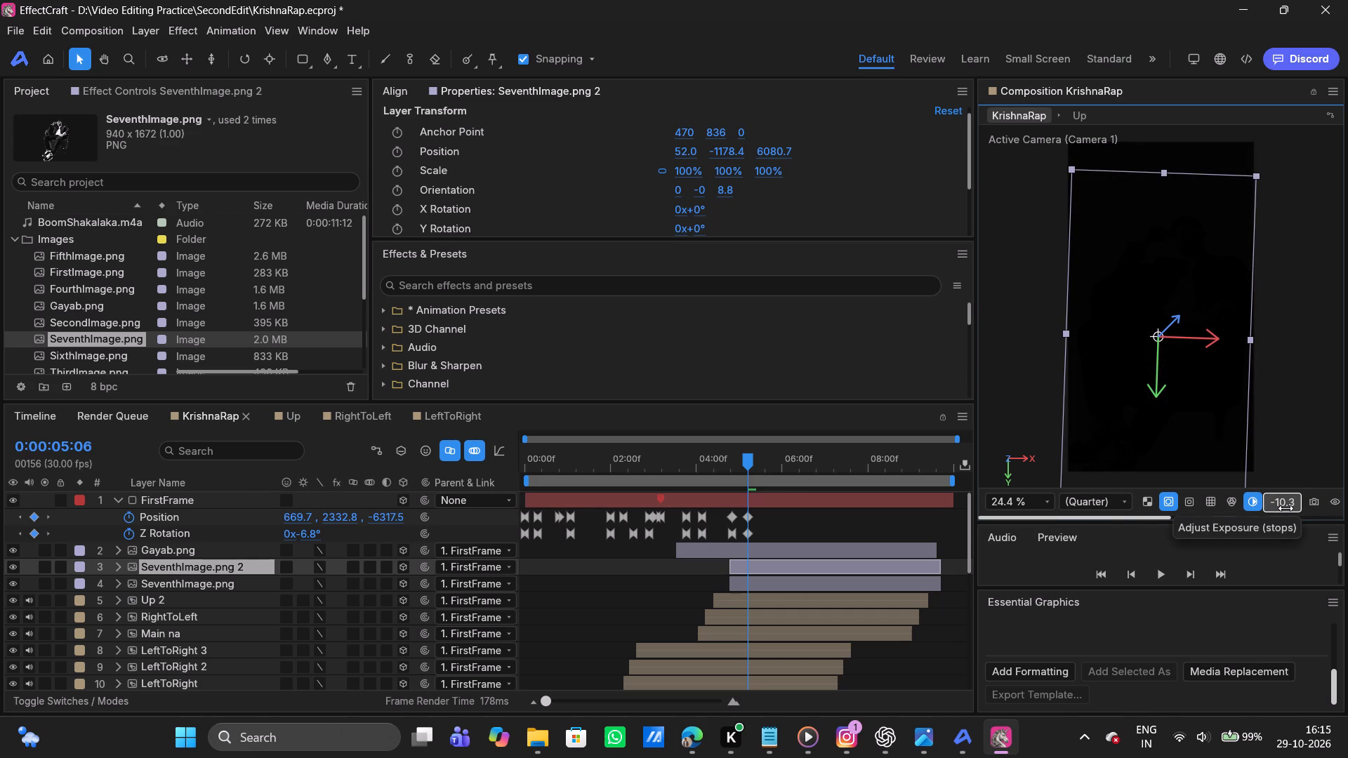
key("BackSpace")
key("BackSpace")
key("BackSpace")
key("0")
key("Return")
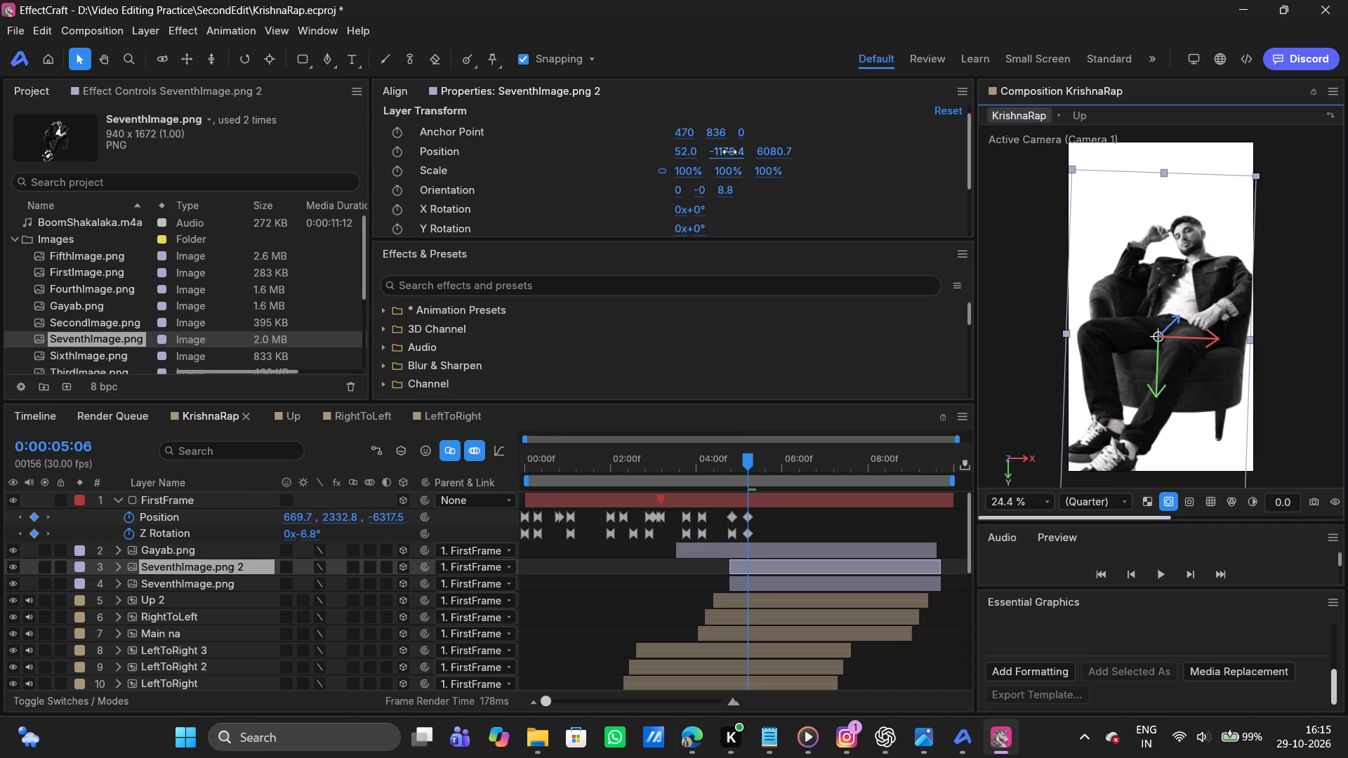
Rotate the SeventhImage.png 2 layer in 3D to about -96.8° X rotation and -169.2° Y rotation.
scroll(609, 183, "down", 1)
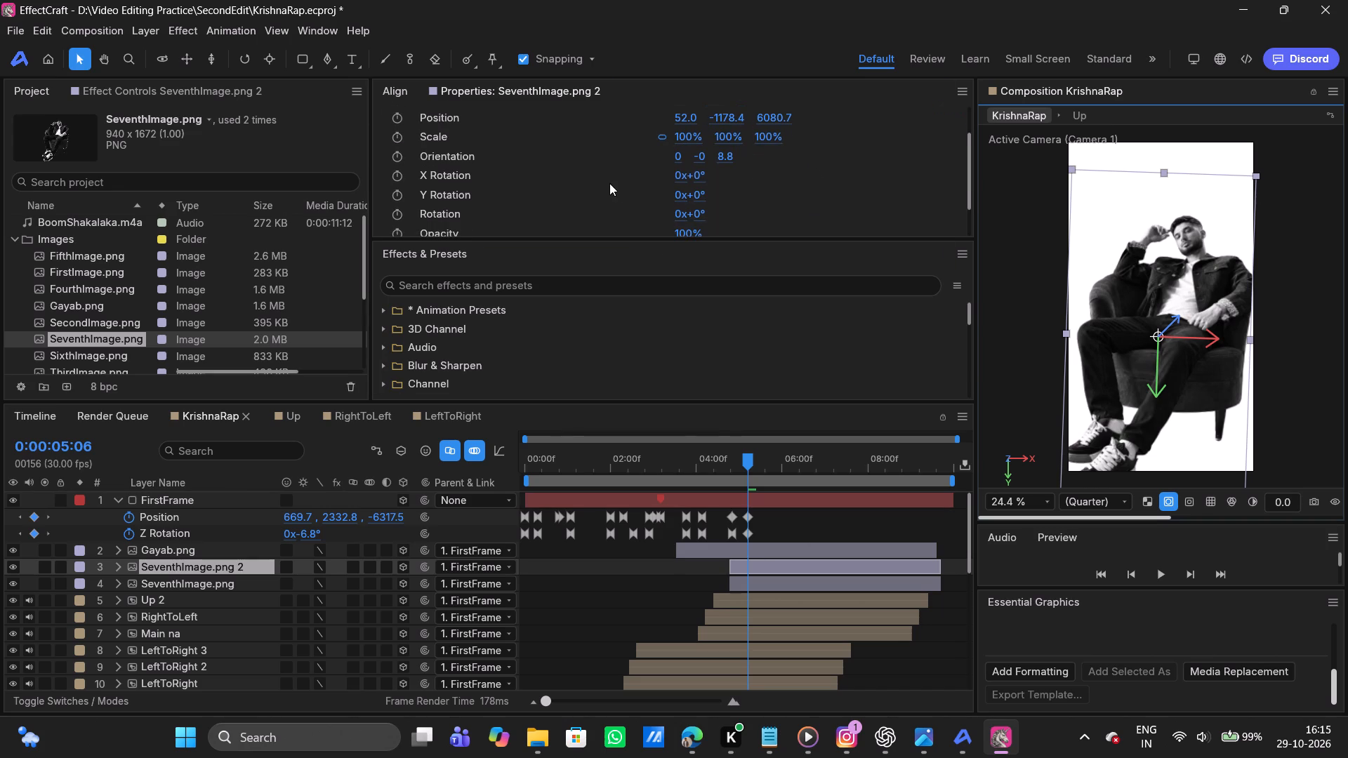
left_click_drag(700, 177, 752, 173)
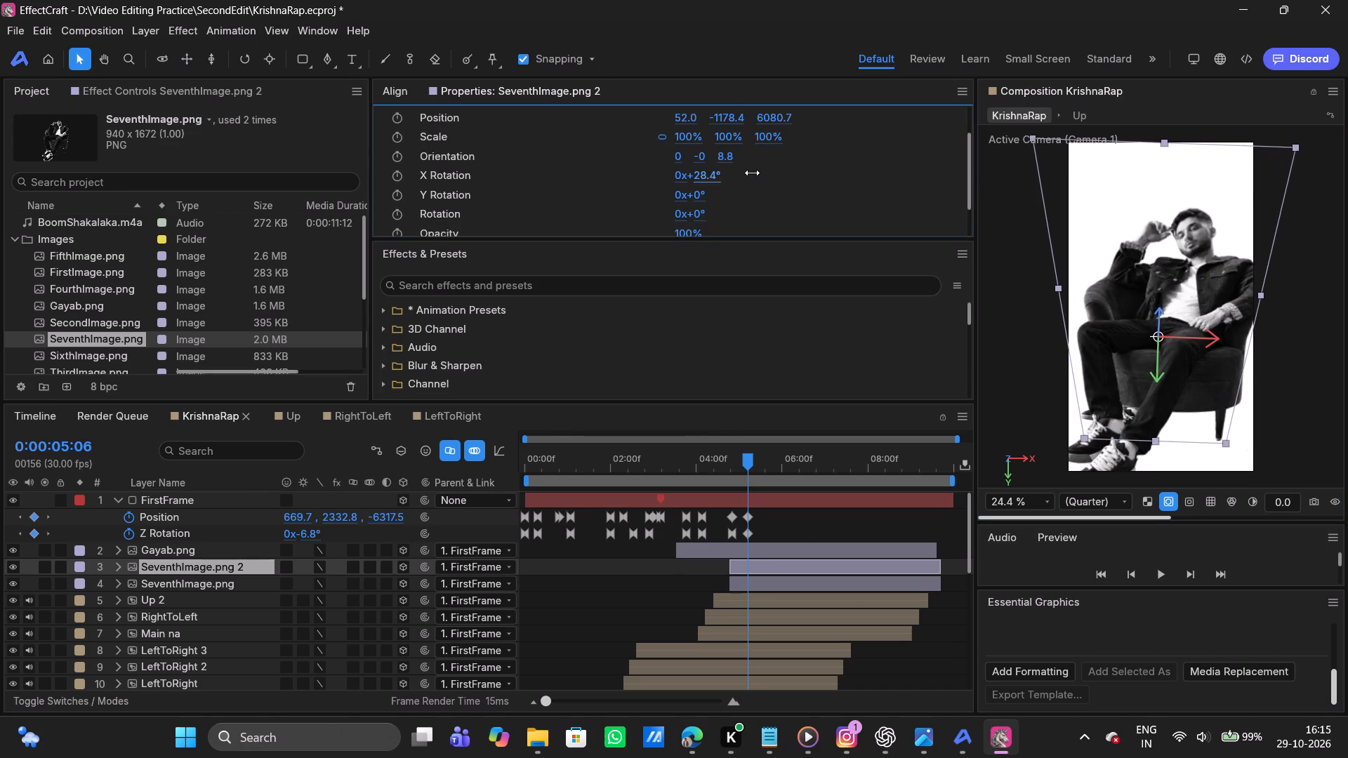
left_click_drag(752, 173, 645, 169)
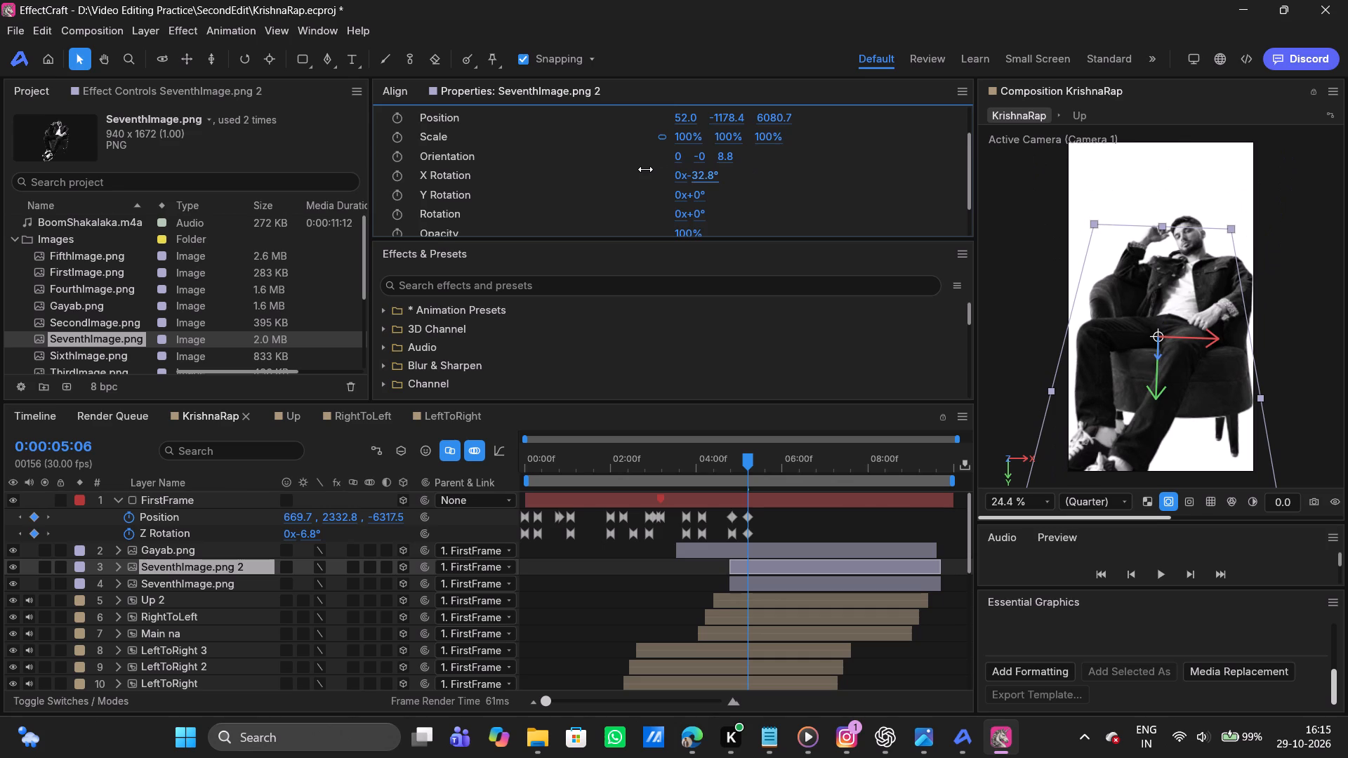
left_click_drag(645, 169, 669, 165)
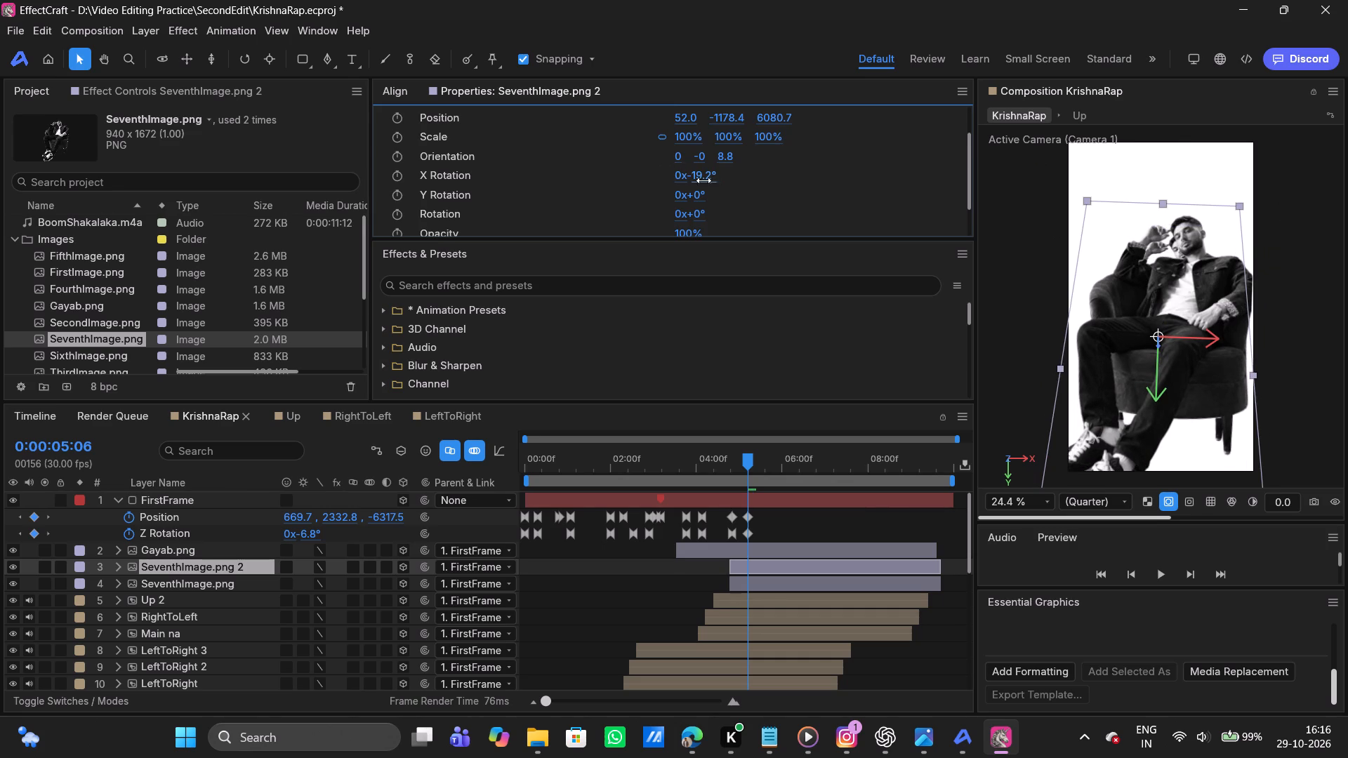
left_click_drag(704, 197, 784, 197)
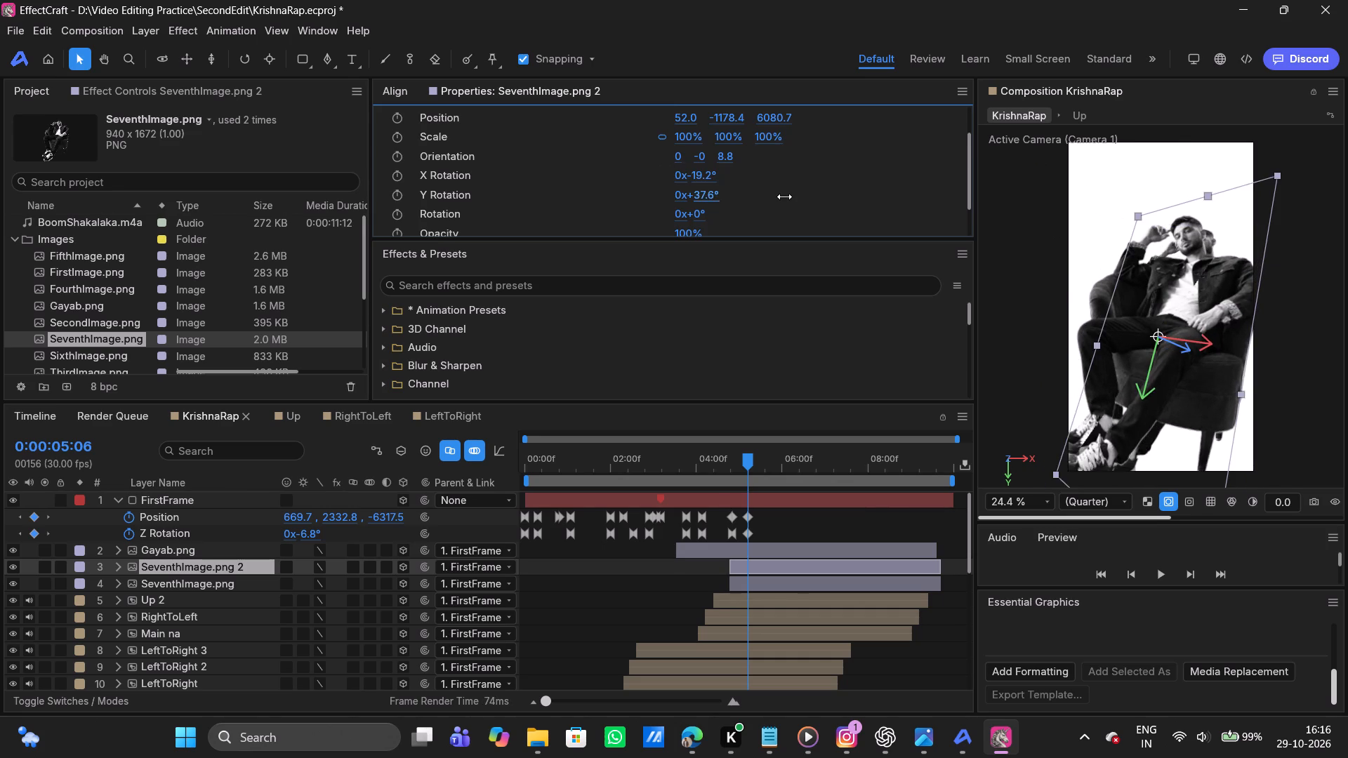
left_click_drag(784, 197, 477, 253)
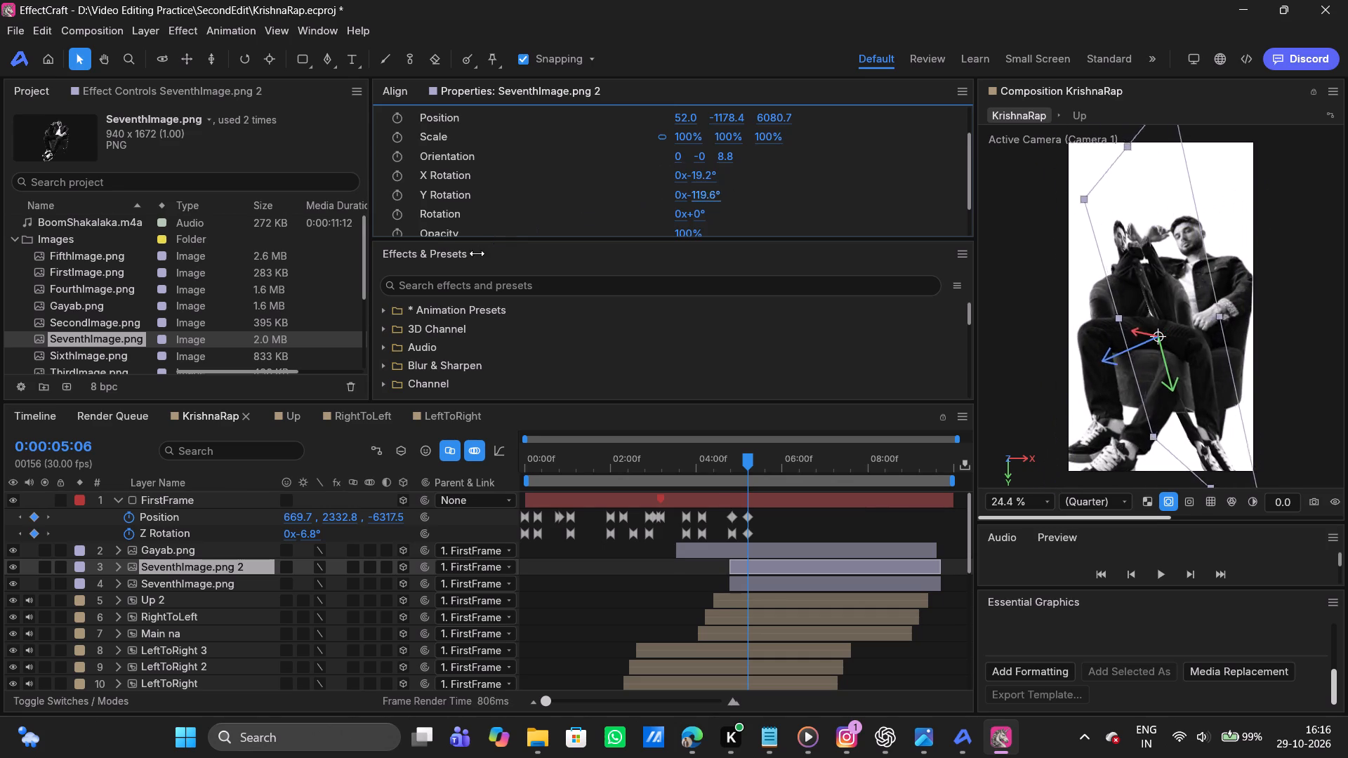
left_click_drag(477, 253, 412, 274)
left_click_drag(711, 175, 739, 175)
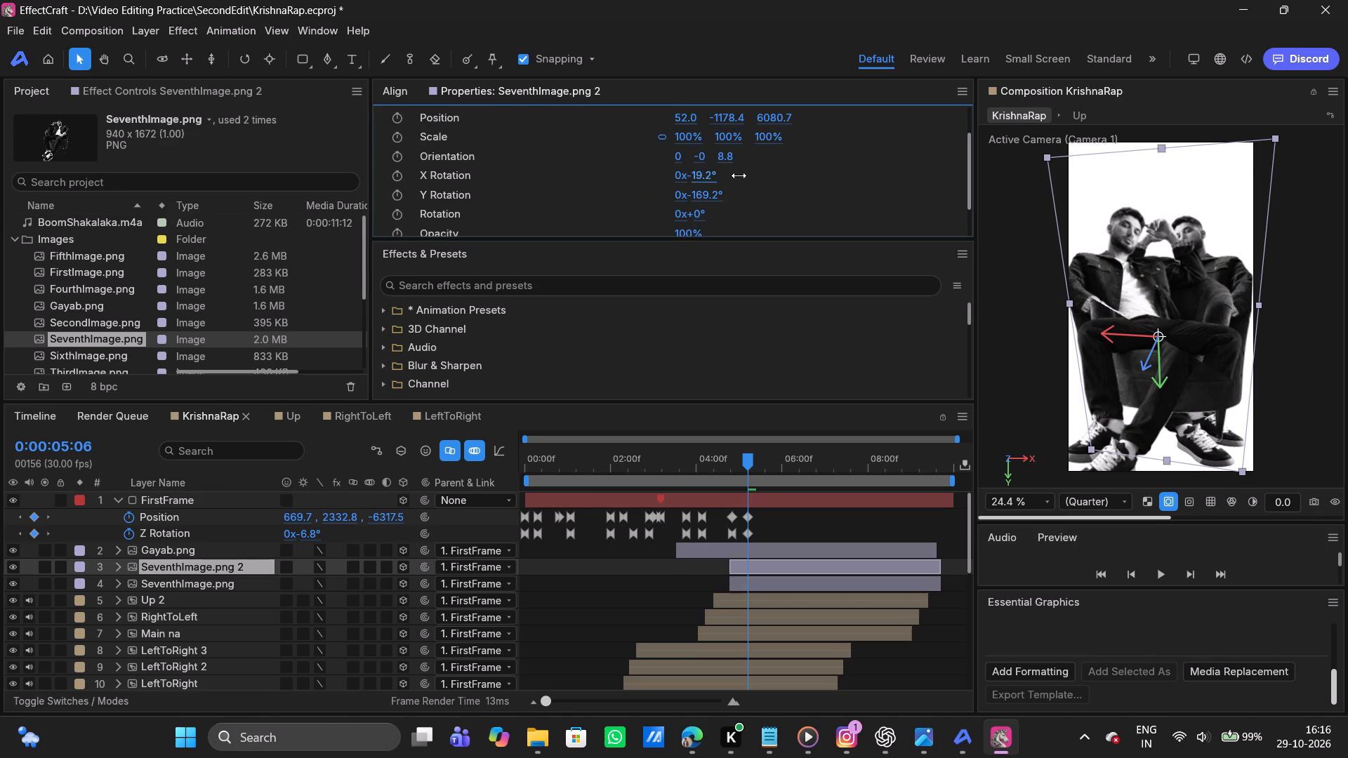
left_click_drag(739, 175, 474, 255)
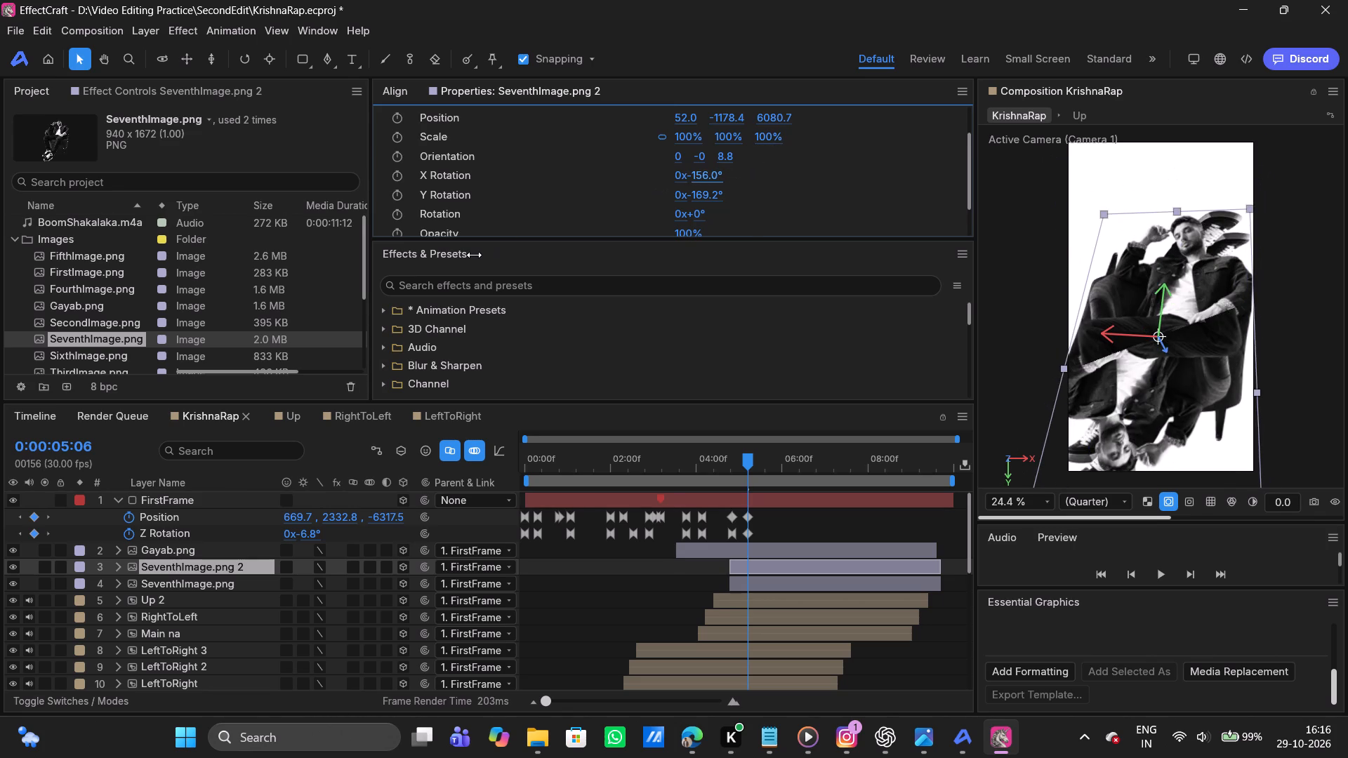
left_click_drag(474, 255, 569, 221)
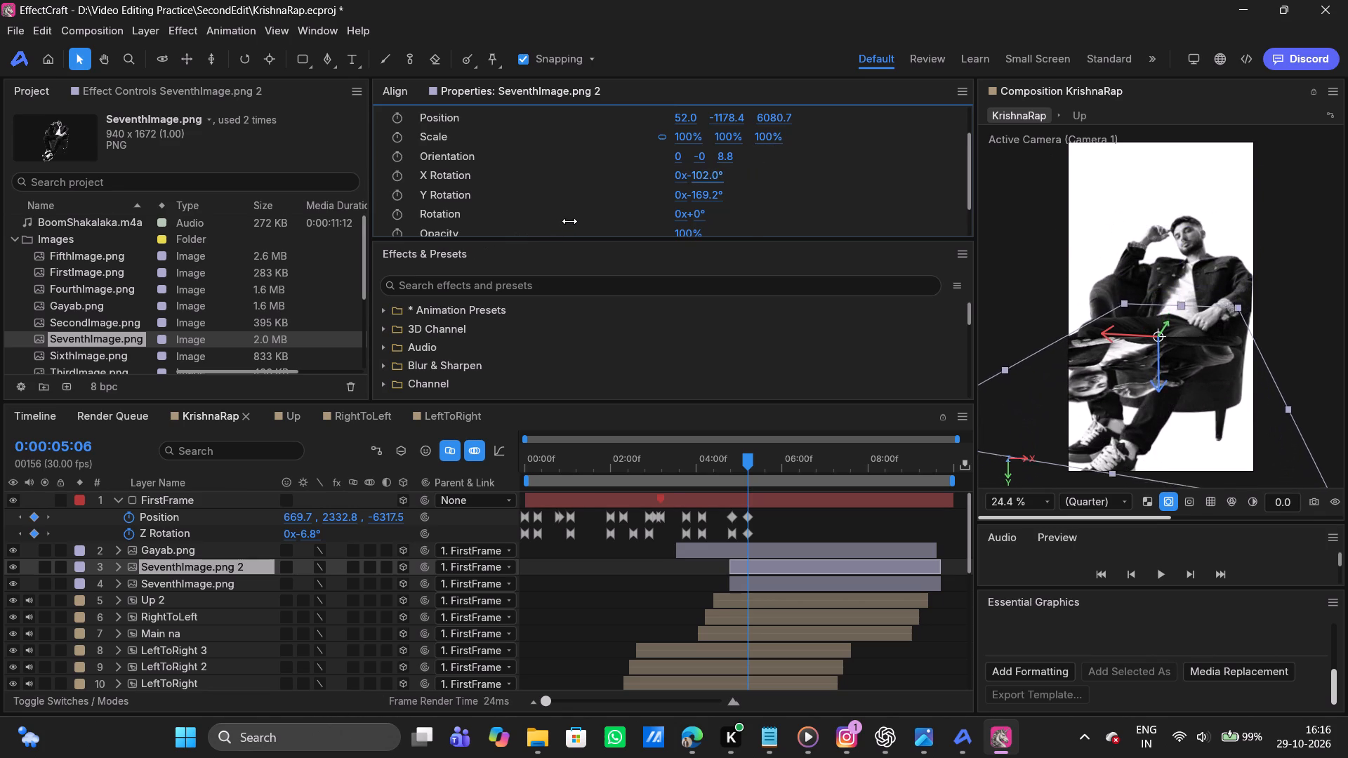
left_click_drag(569, 221, 579, 218)
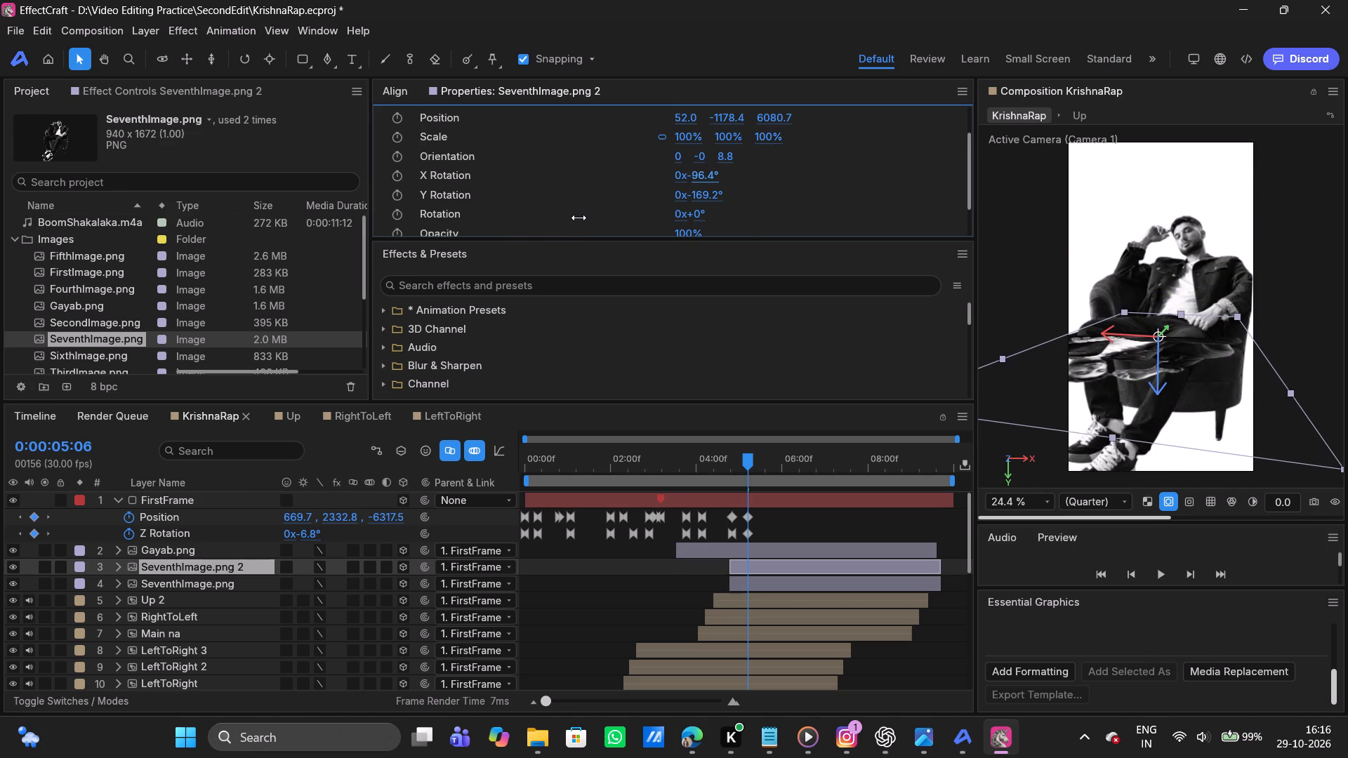
left_click_drag(579, 218, 578, 218)
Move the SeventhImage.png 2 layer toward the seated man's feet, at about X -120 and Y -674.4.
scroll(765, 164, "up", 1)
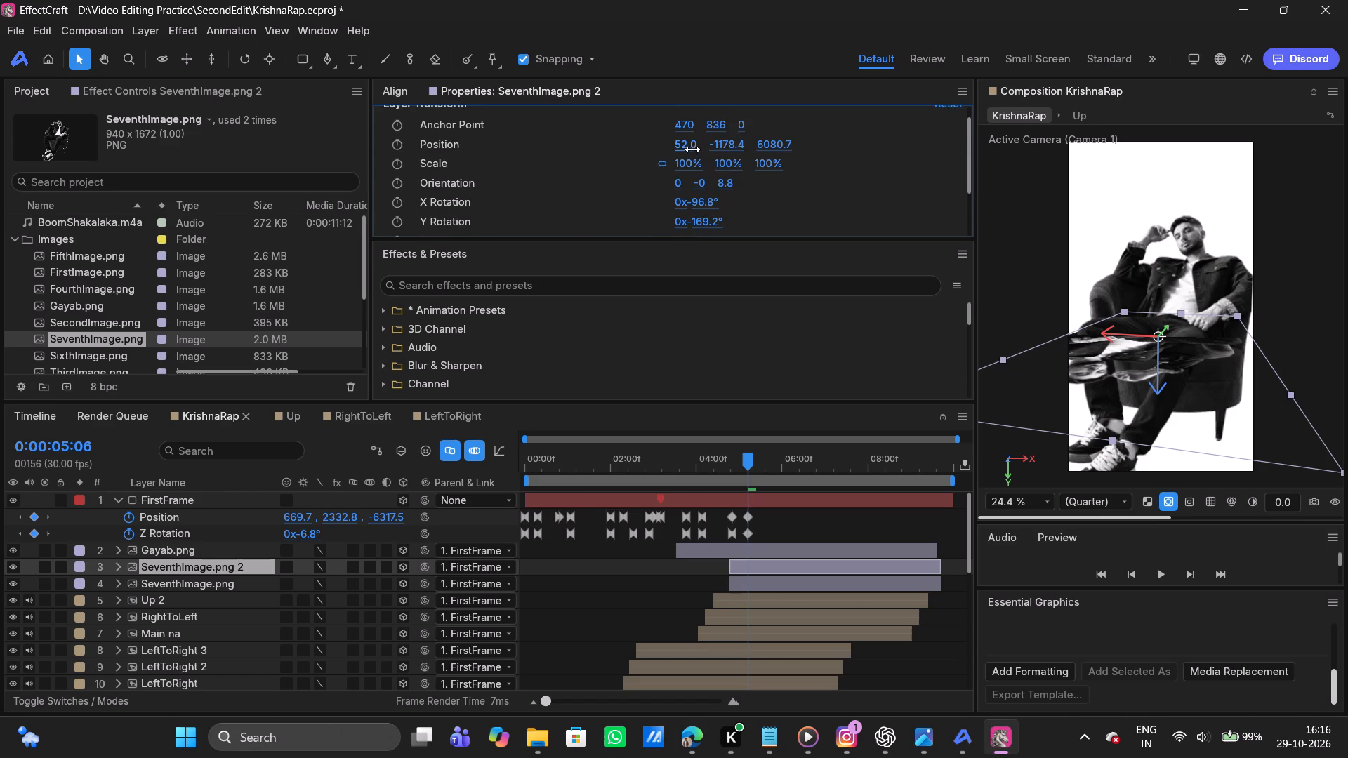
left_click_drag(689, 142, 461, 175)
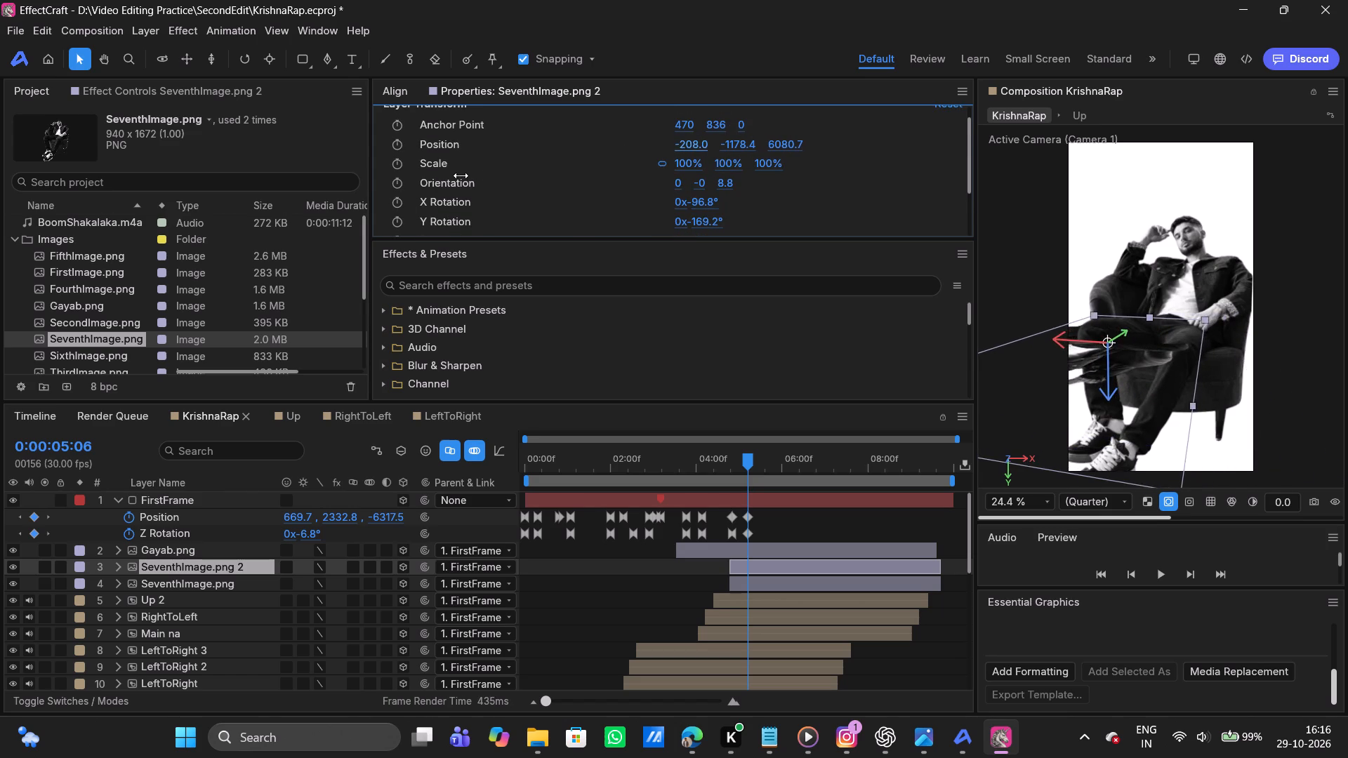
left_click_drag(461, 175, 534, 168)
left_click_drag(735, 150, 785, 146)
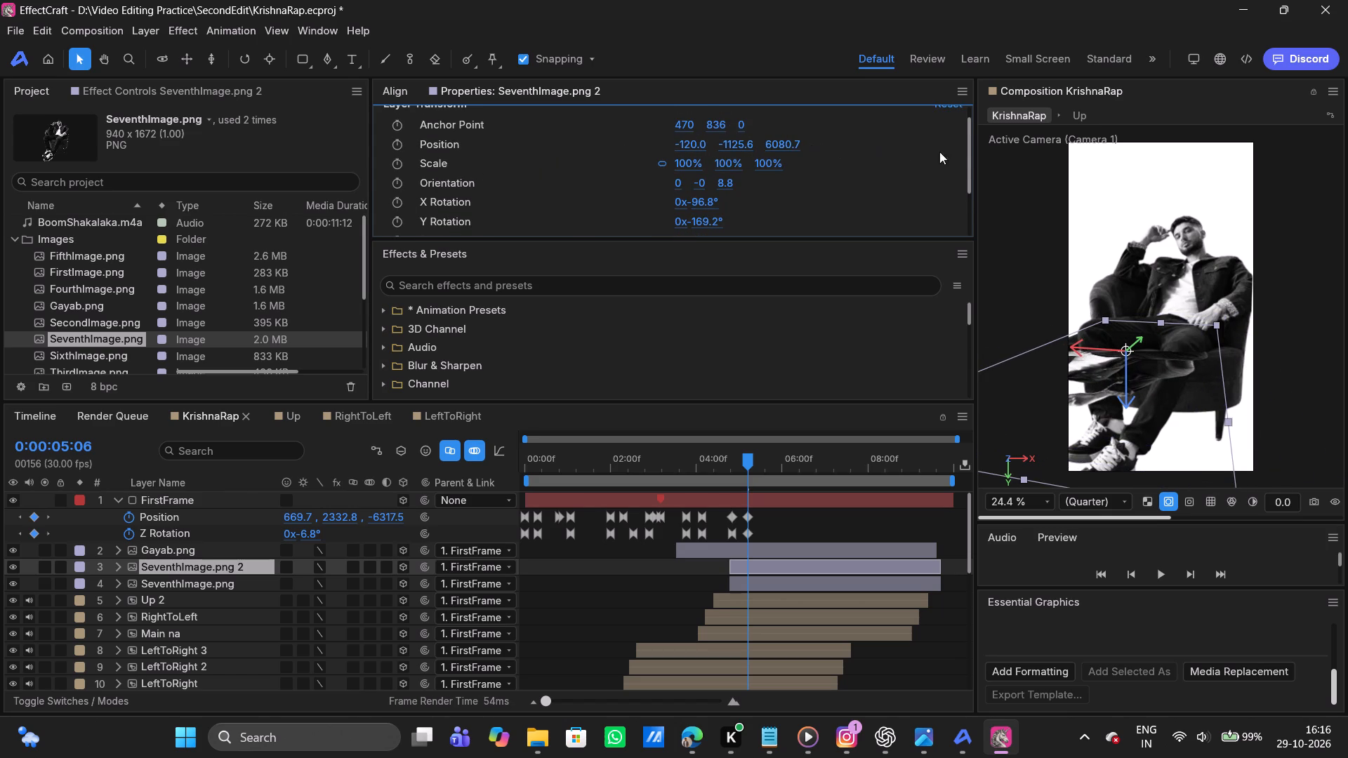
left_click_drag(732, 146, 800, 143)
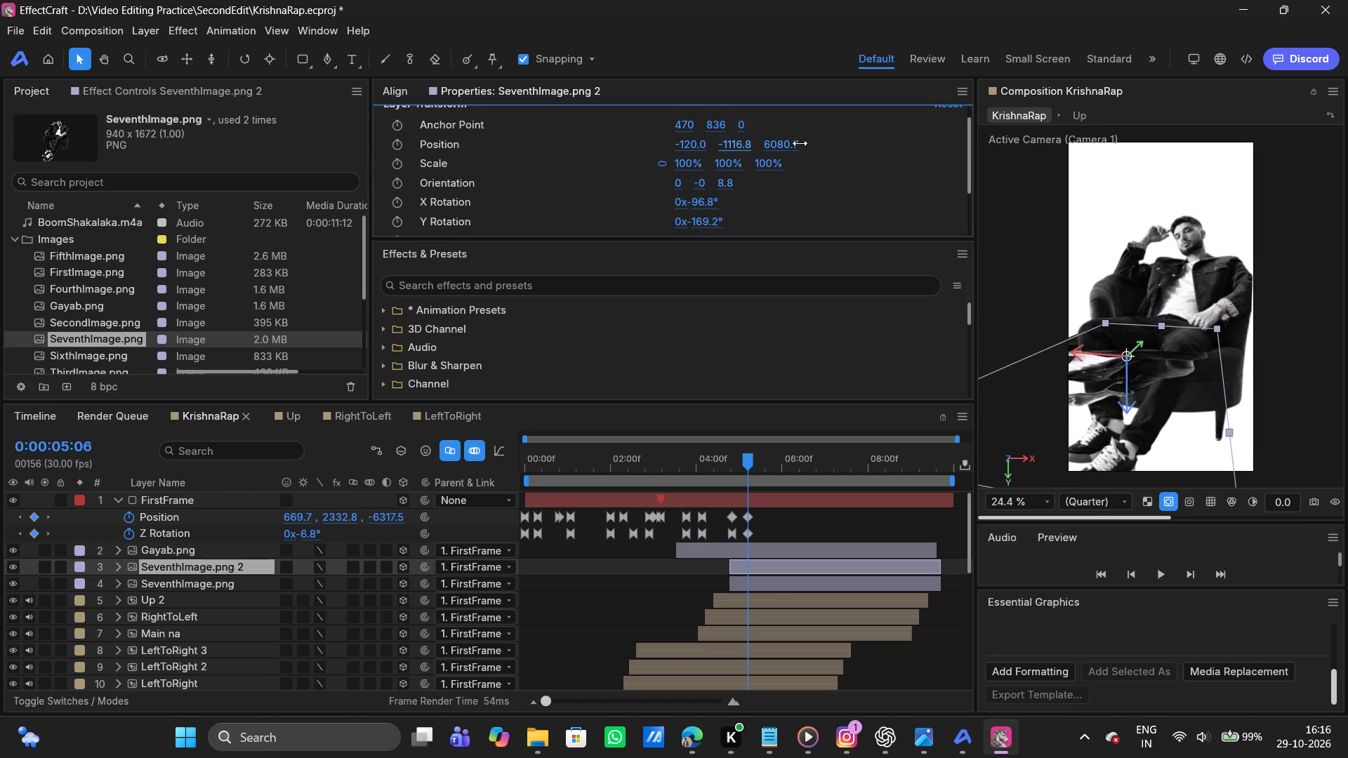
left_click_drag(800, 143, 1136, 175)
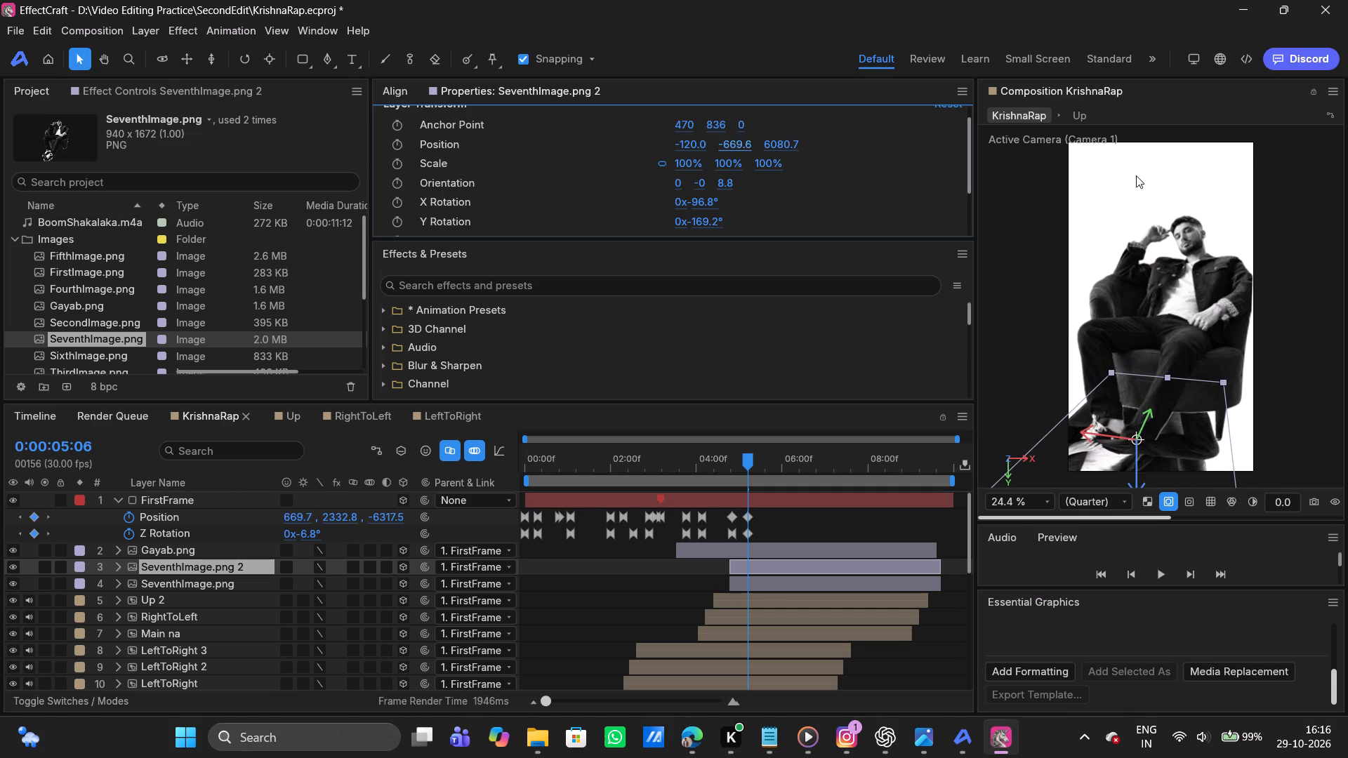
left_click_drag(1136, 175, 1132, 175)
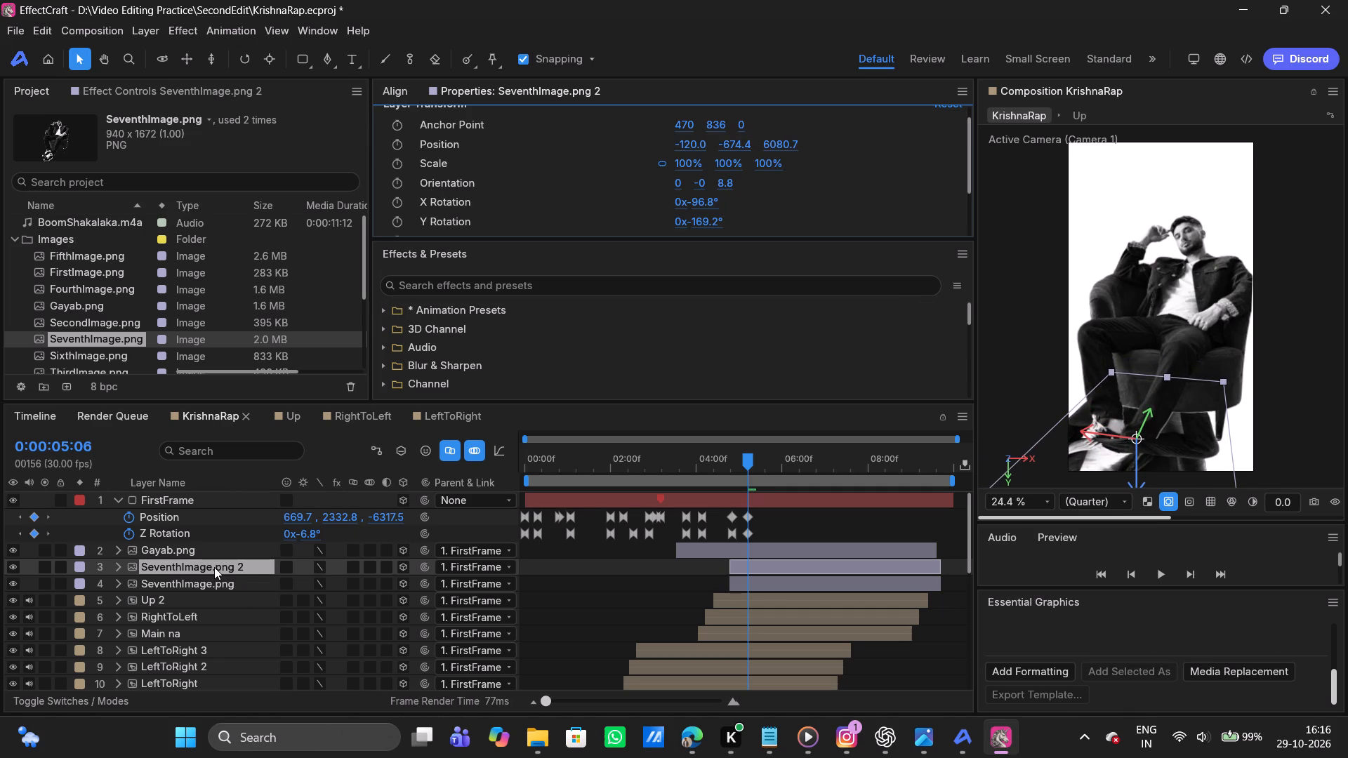
Move the SeventhImage.png 2 layer below SeventhImage.png in the layer stack.
left_click_drag(214, 567, 212, 590)
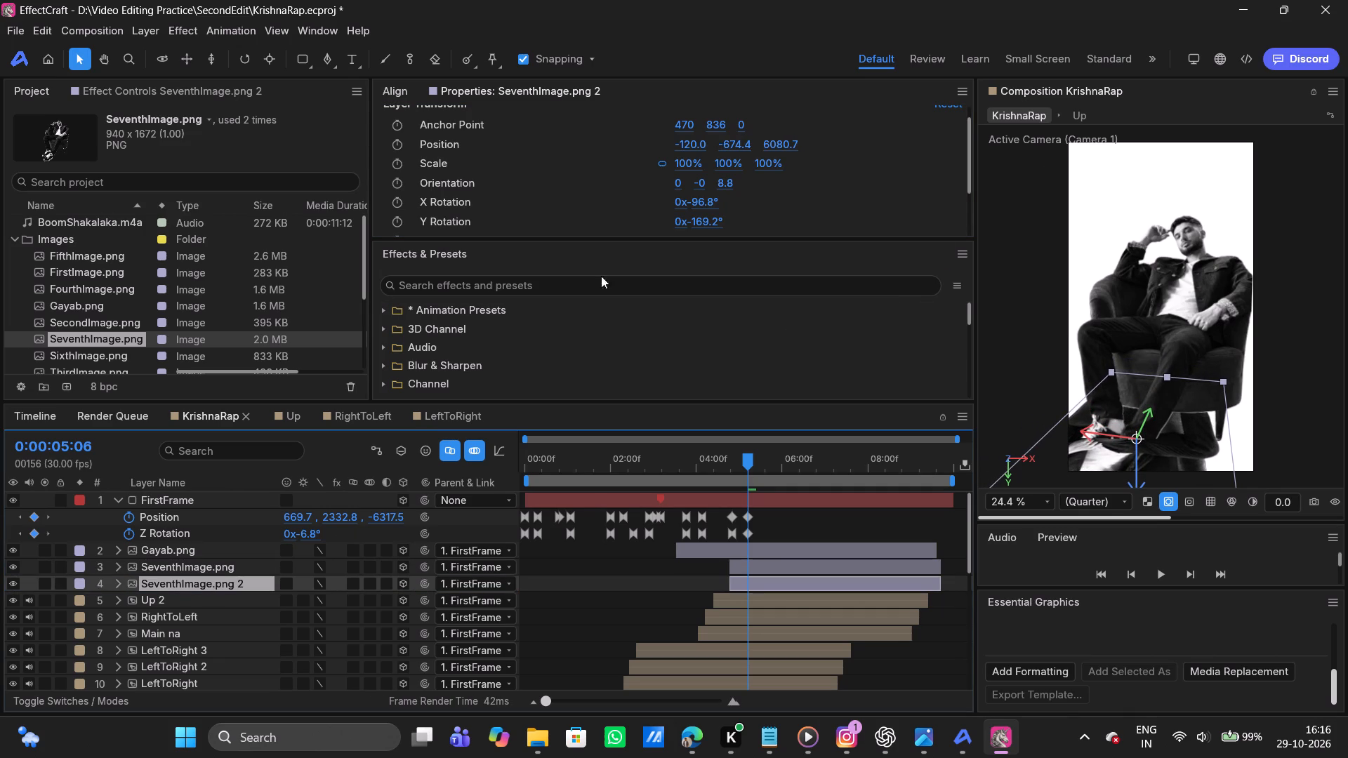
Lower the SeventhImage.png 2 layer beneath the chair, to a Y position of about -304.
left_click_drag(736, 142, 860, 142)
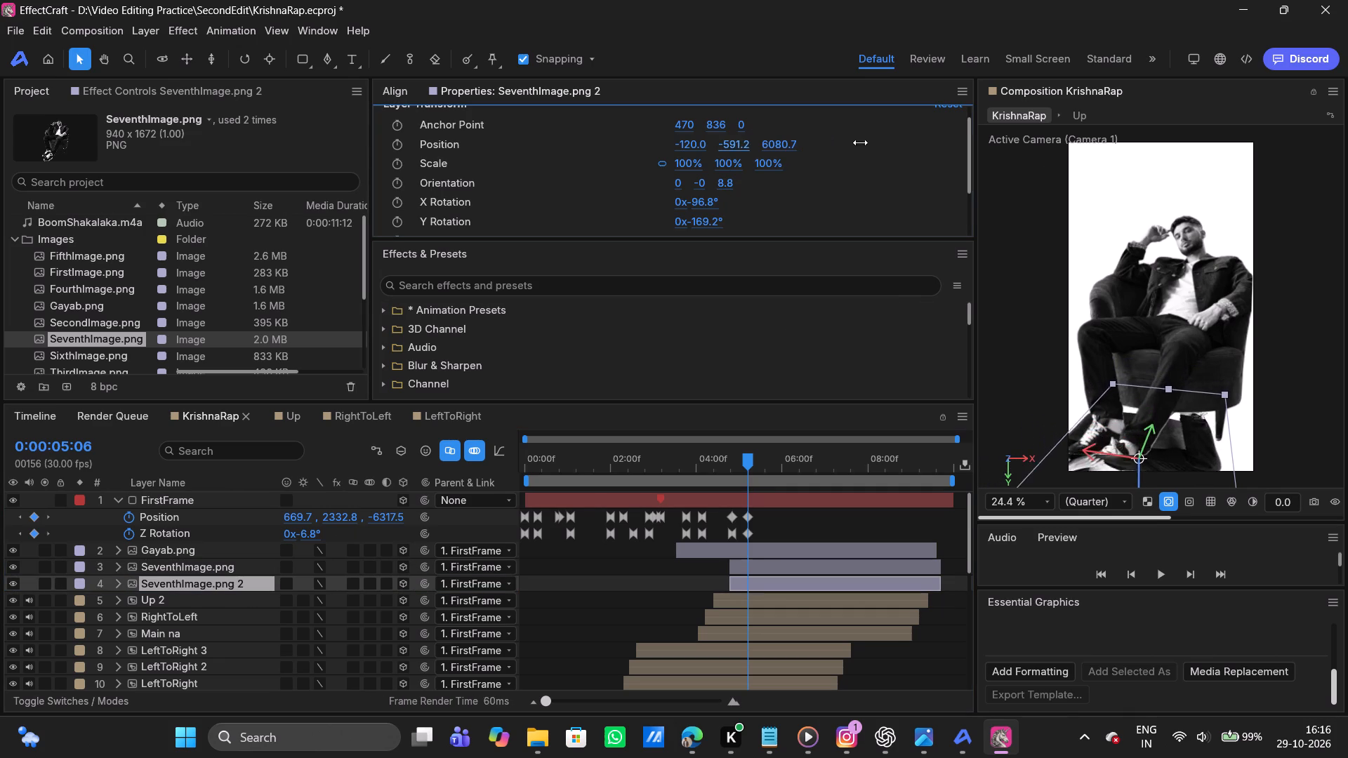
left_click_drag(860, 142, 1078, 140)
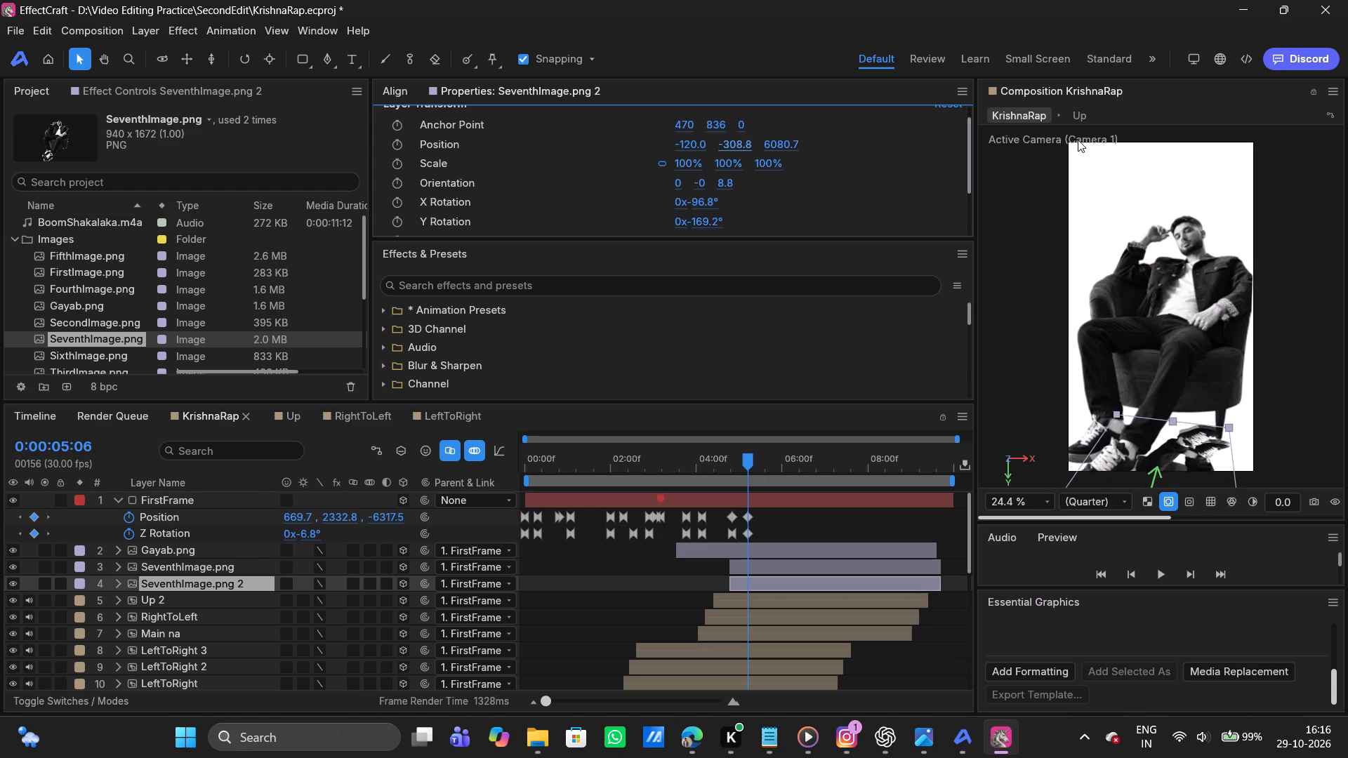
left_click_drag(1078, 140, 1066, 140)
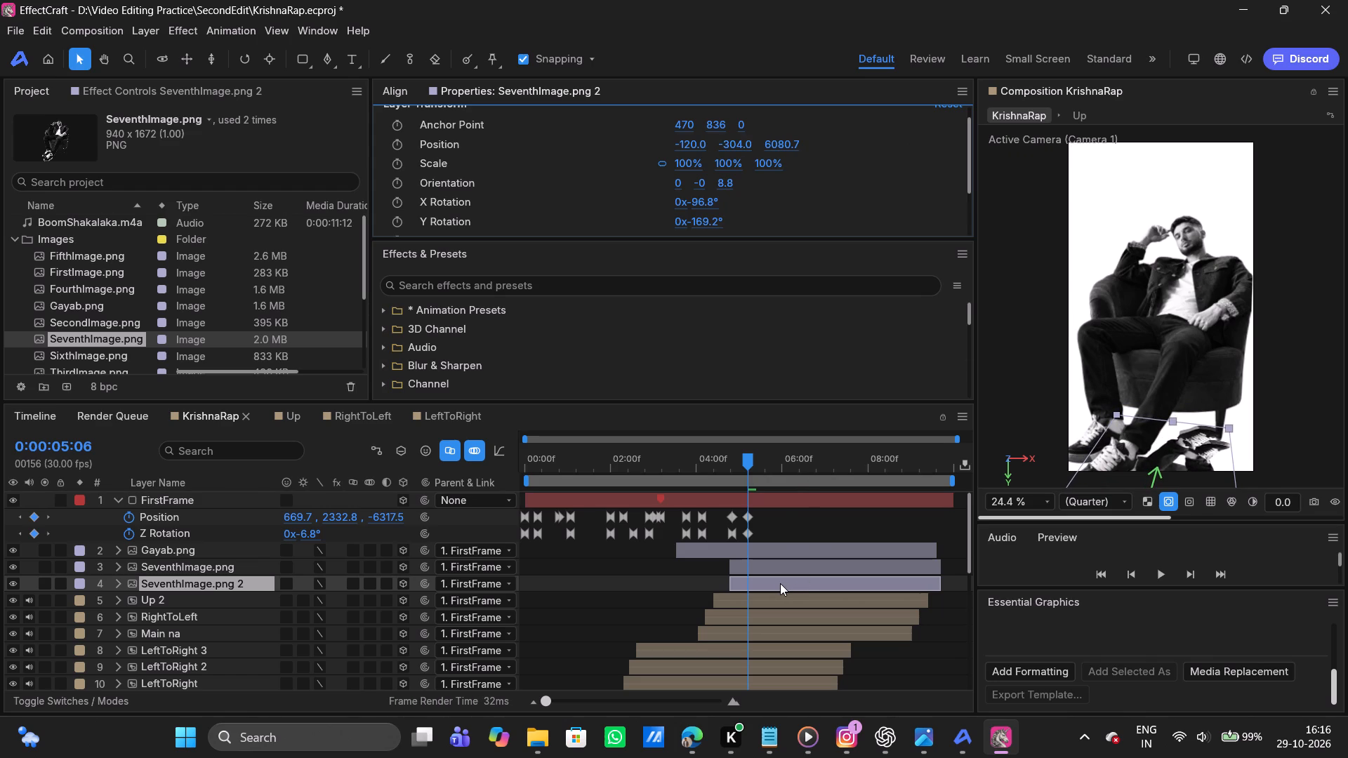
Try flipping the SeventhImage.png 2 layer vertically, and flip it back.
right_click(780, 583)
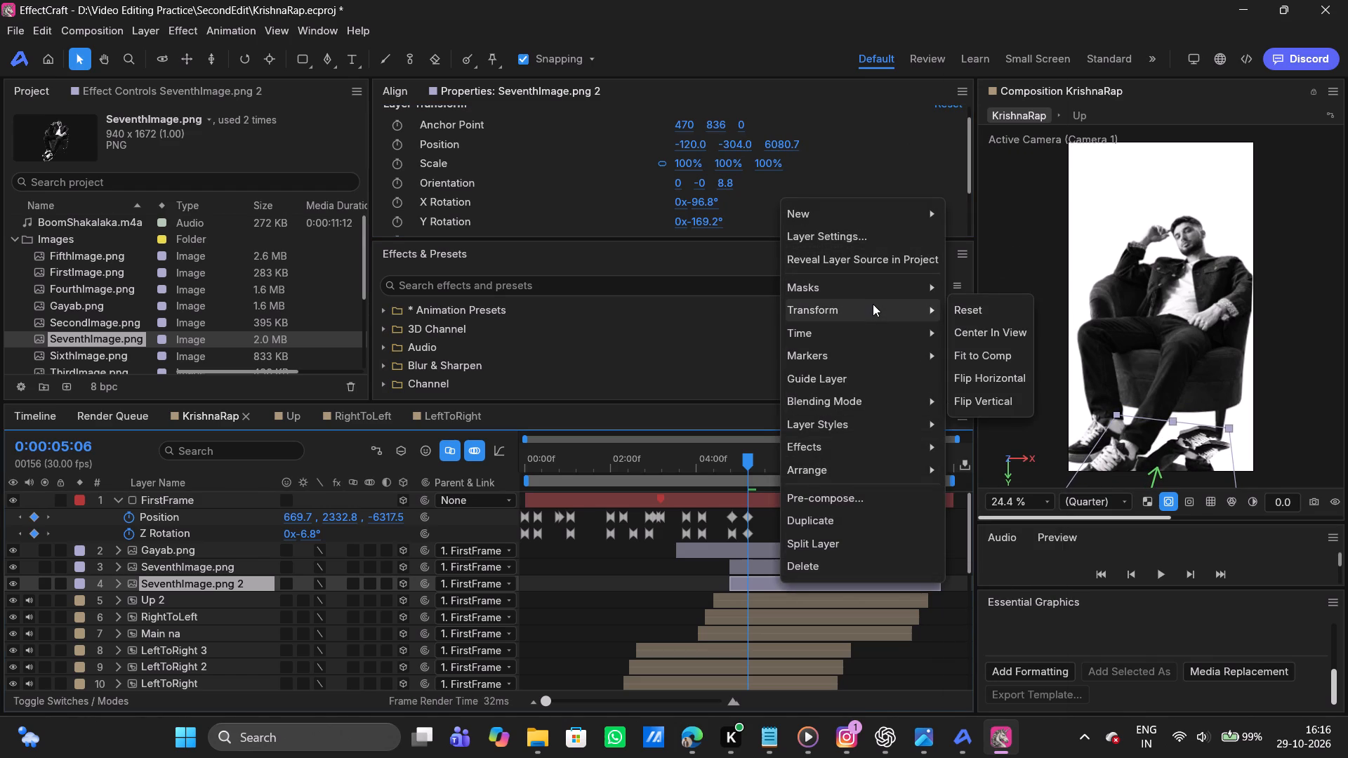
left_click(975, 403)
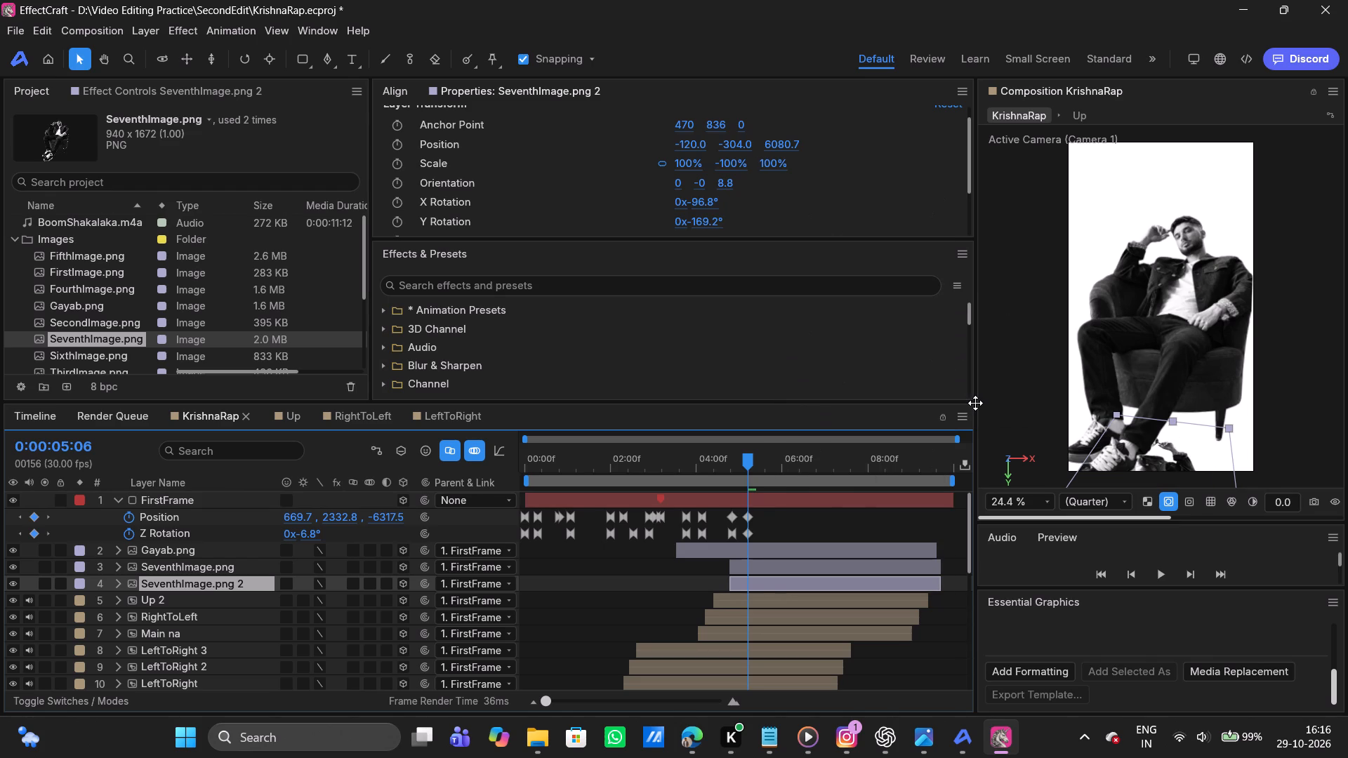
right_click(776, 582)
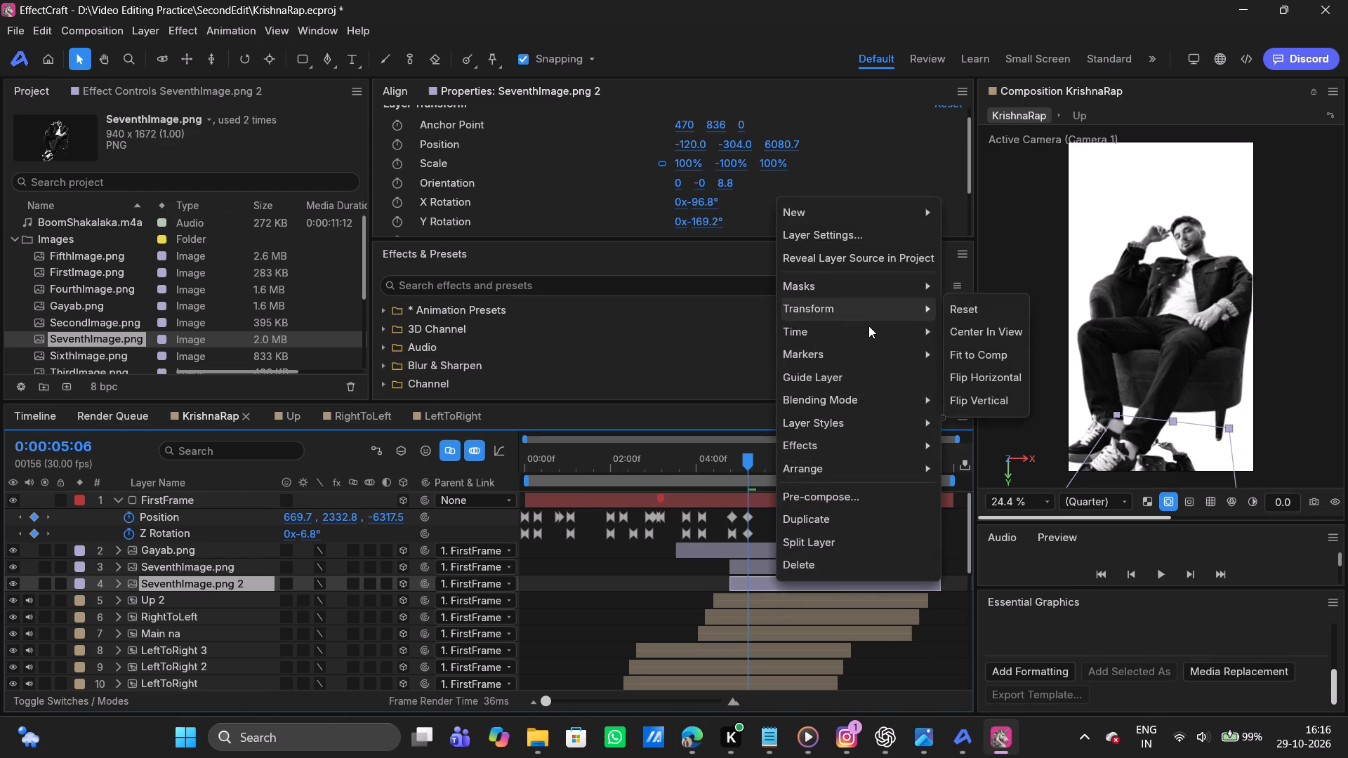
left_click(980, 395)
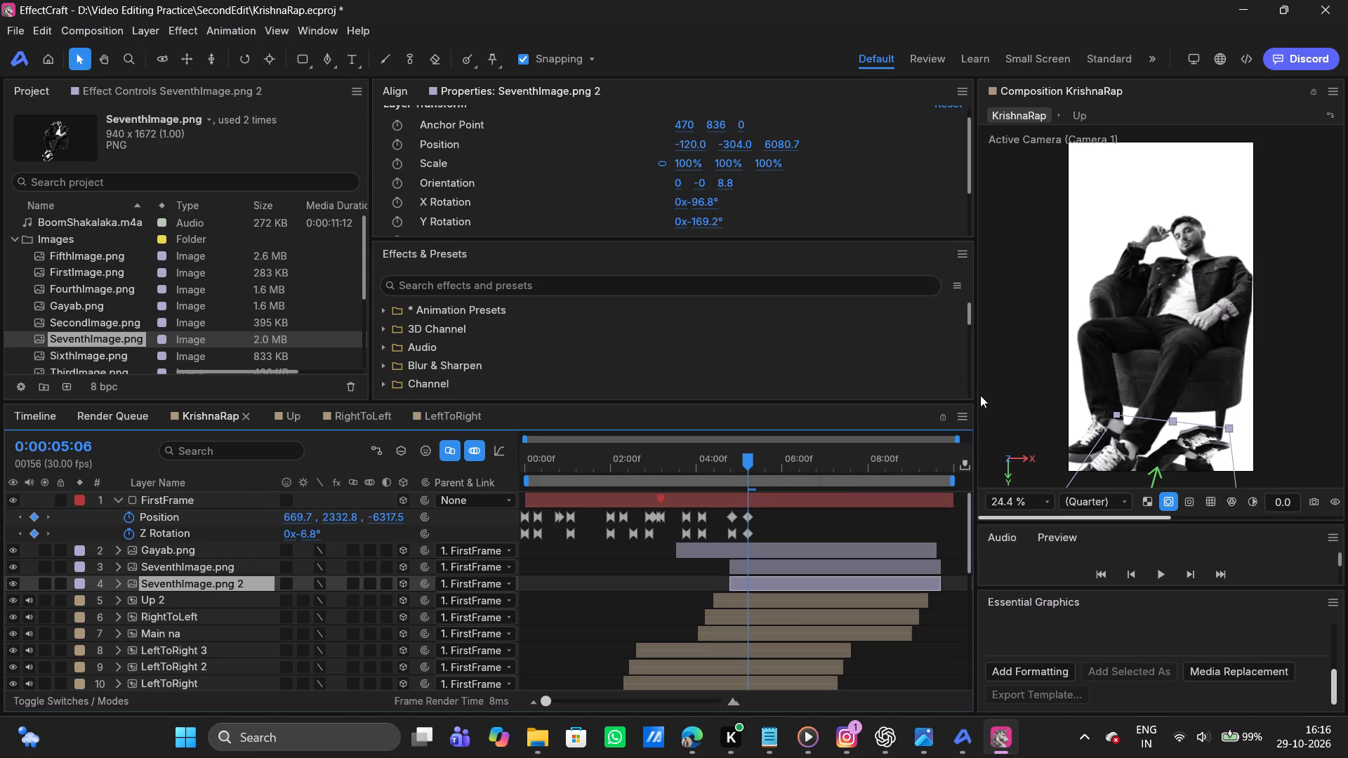
Flip the SeventhImage.png 2 layer horizontally.
right_click(799, 579)
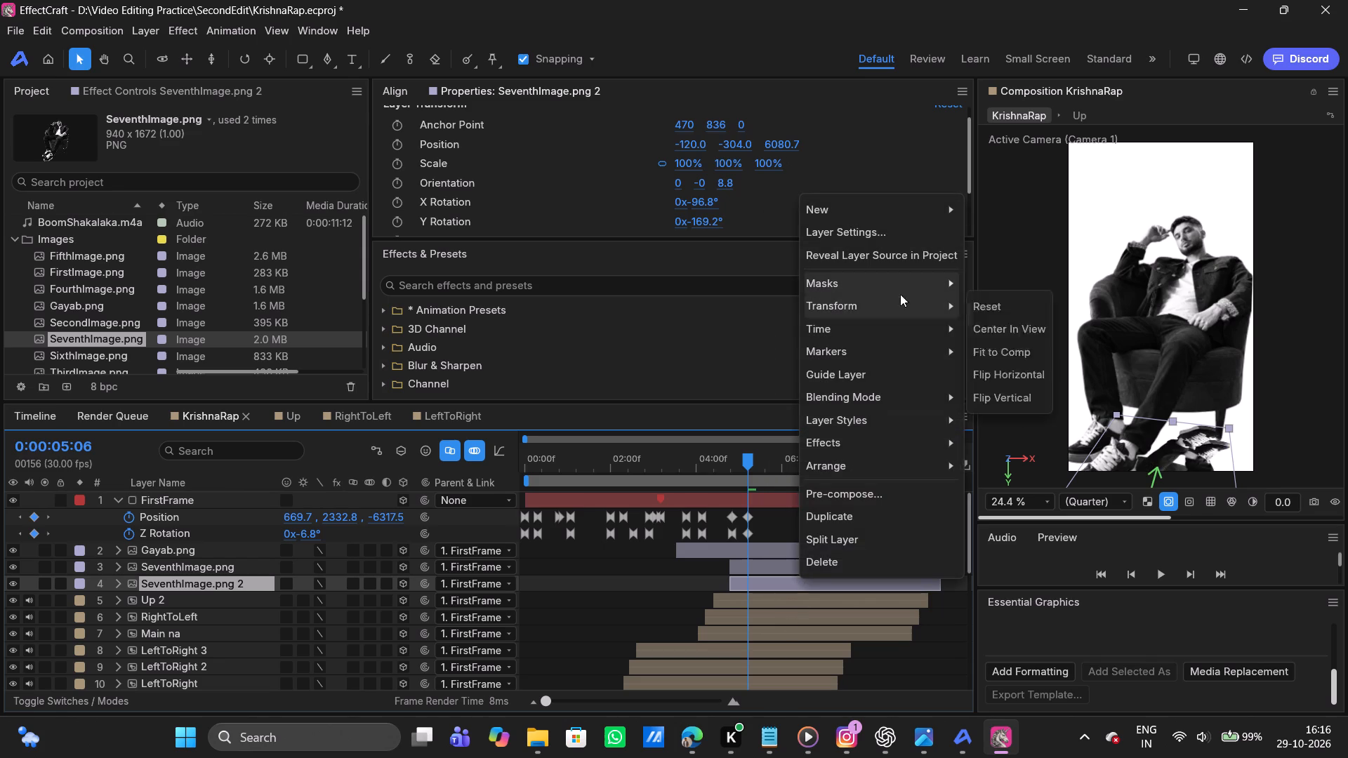
left_click(1020, 371)
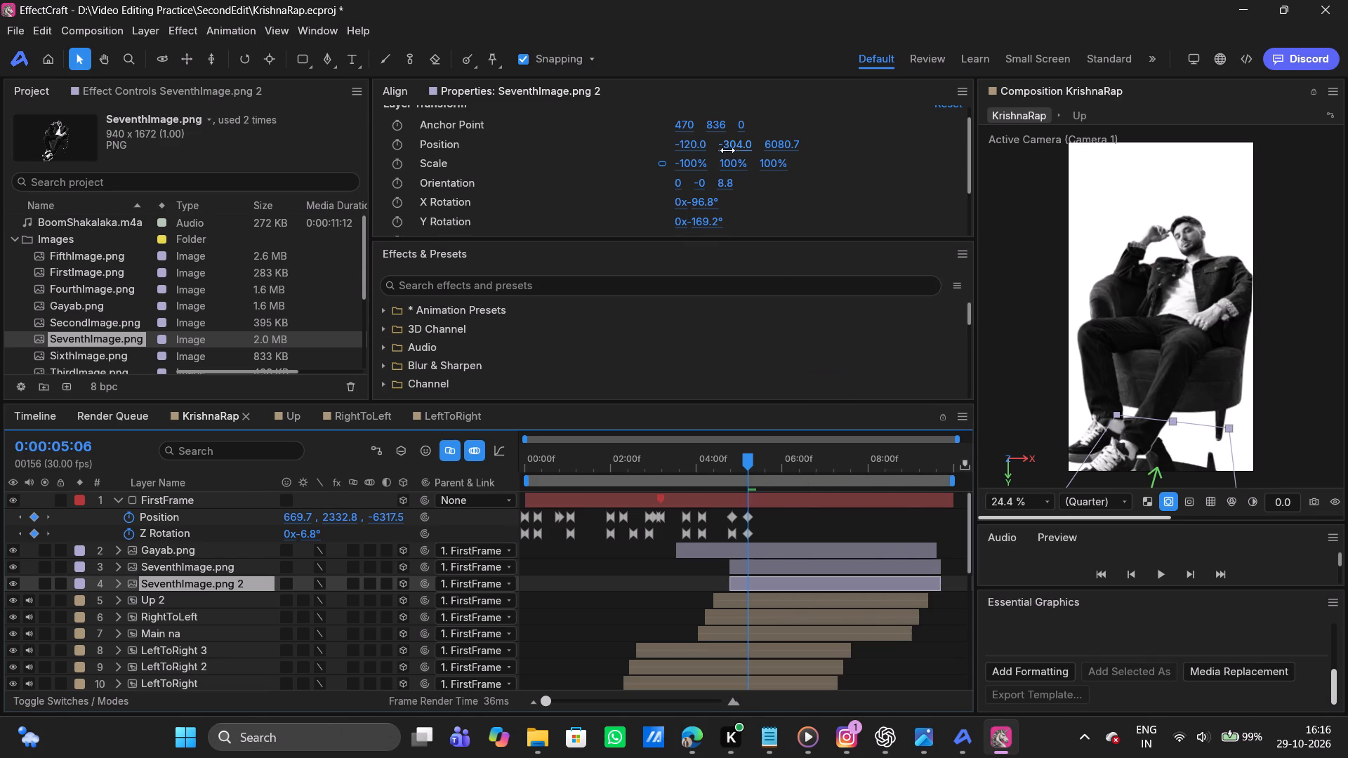
Align the flipped SeventhImage.png 2 layer under the chair at about X -59.2, Y -360.8 and Z 6104.7.
left_click_drag(732, 148, 687, 141)
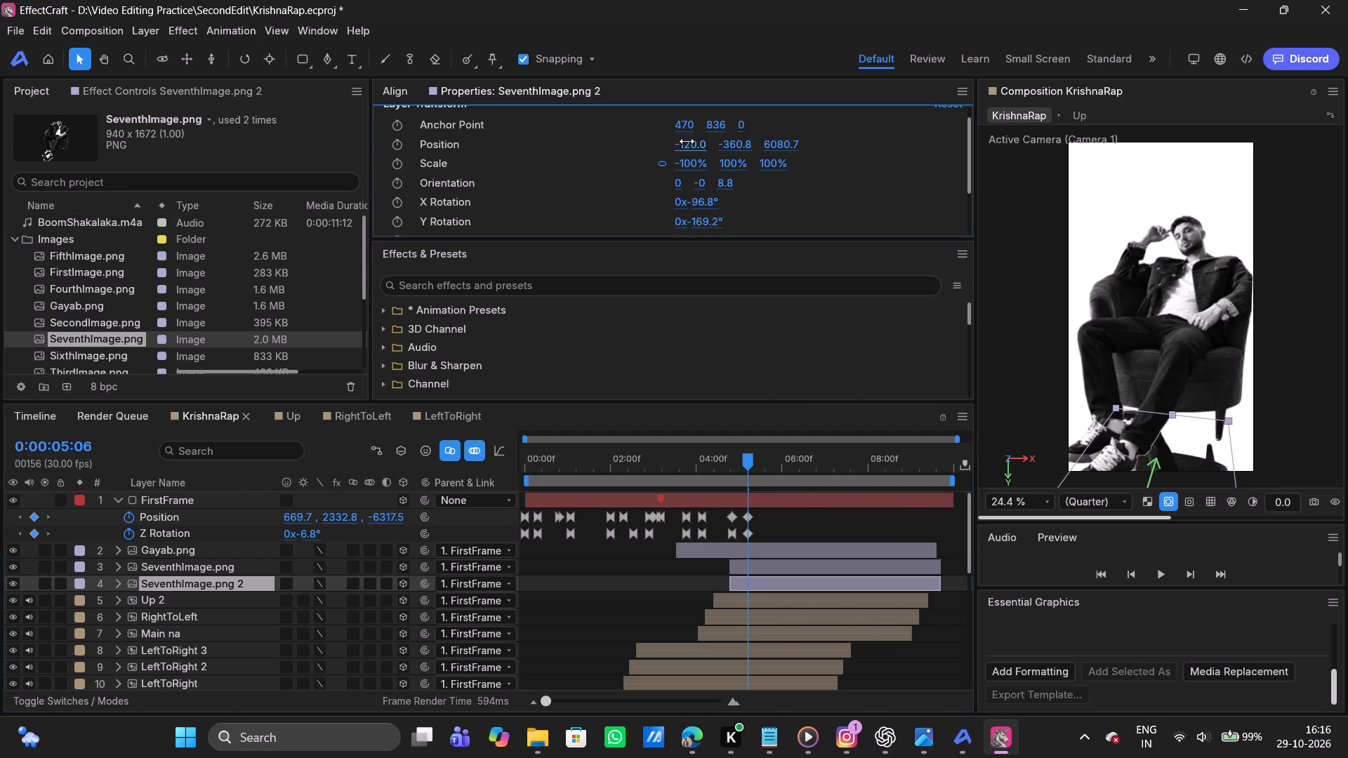
left_click_drag(682, 143, 736, 138)
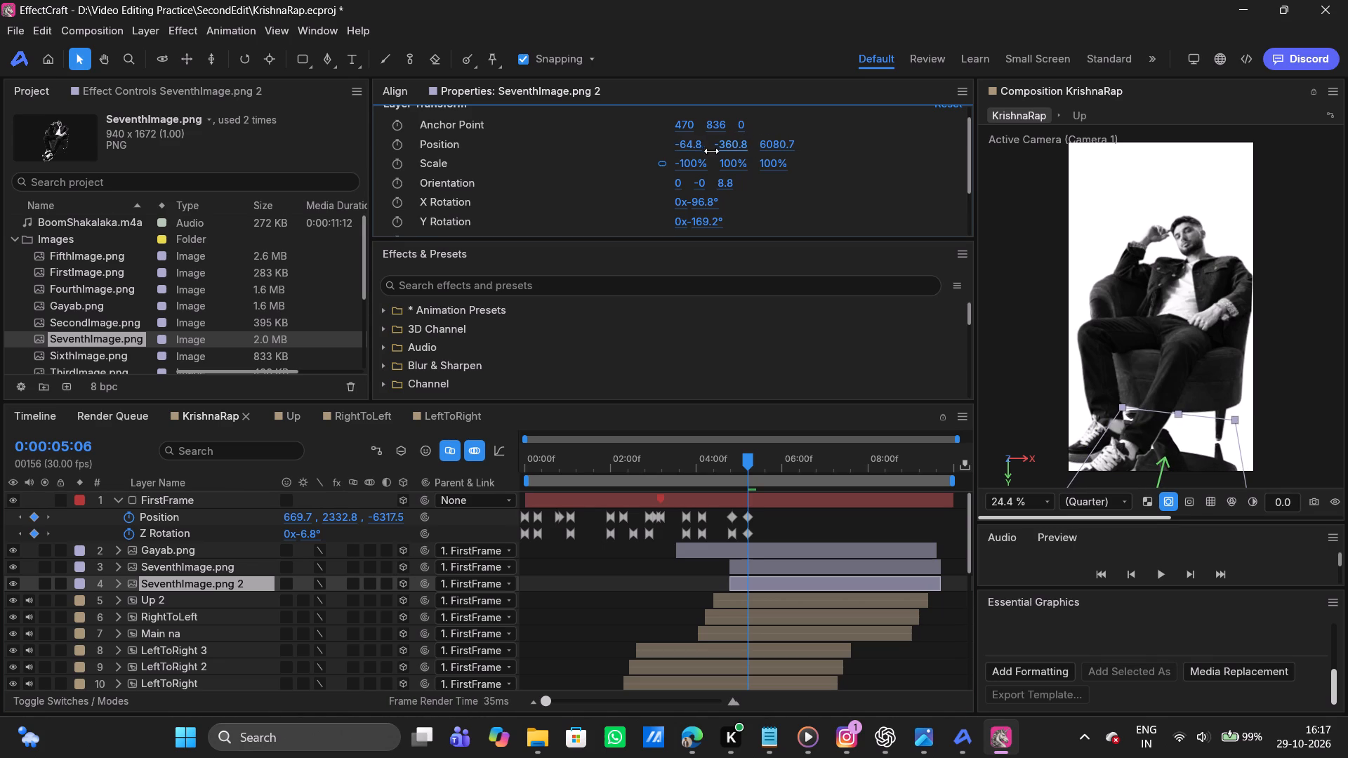
left_click_drag(781, 147, 466, 168)
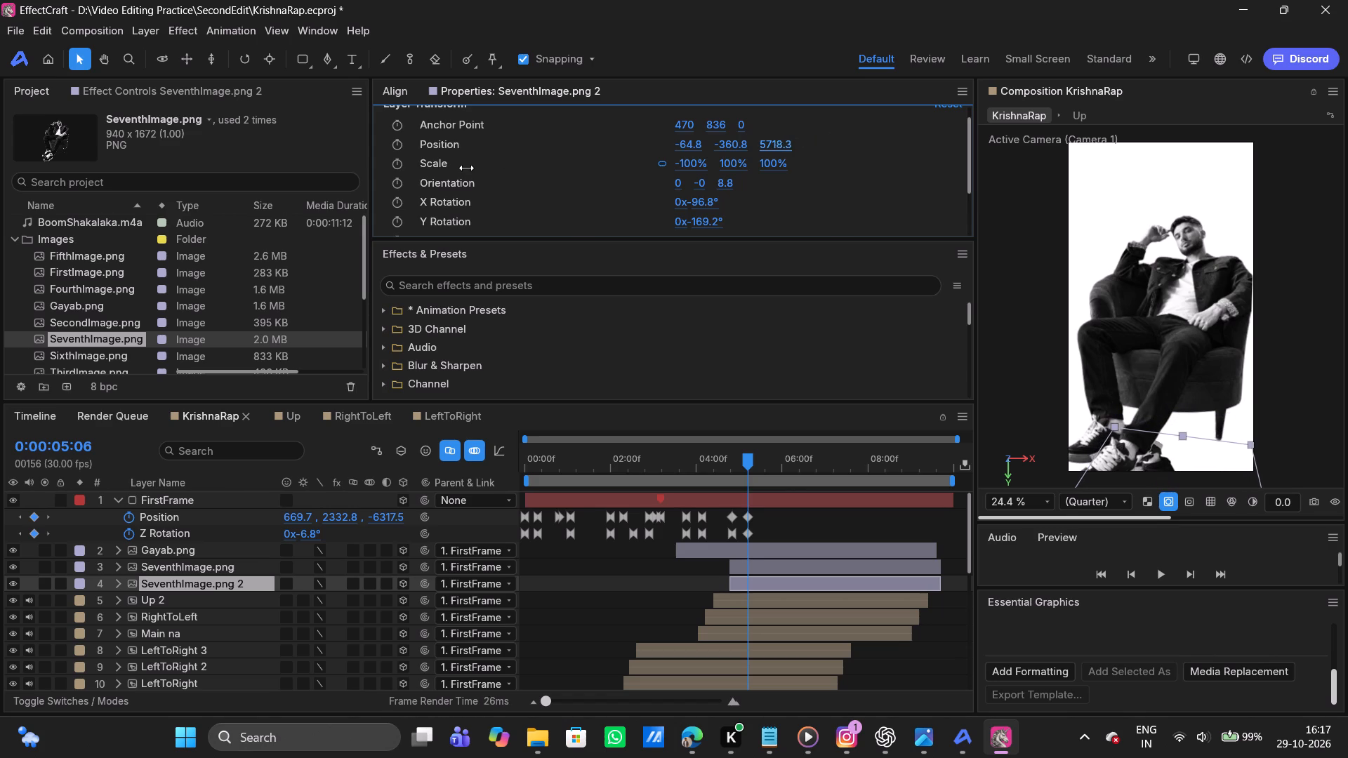
left_click_drag(466, 168, 835, 118)
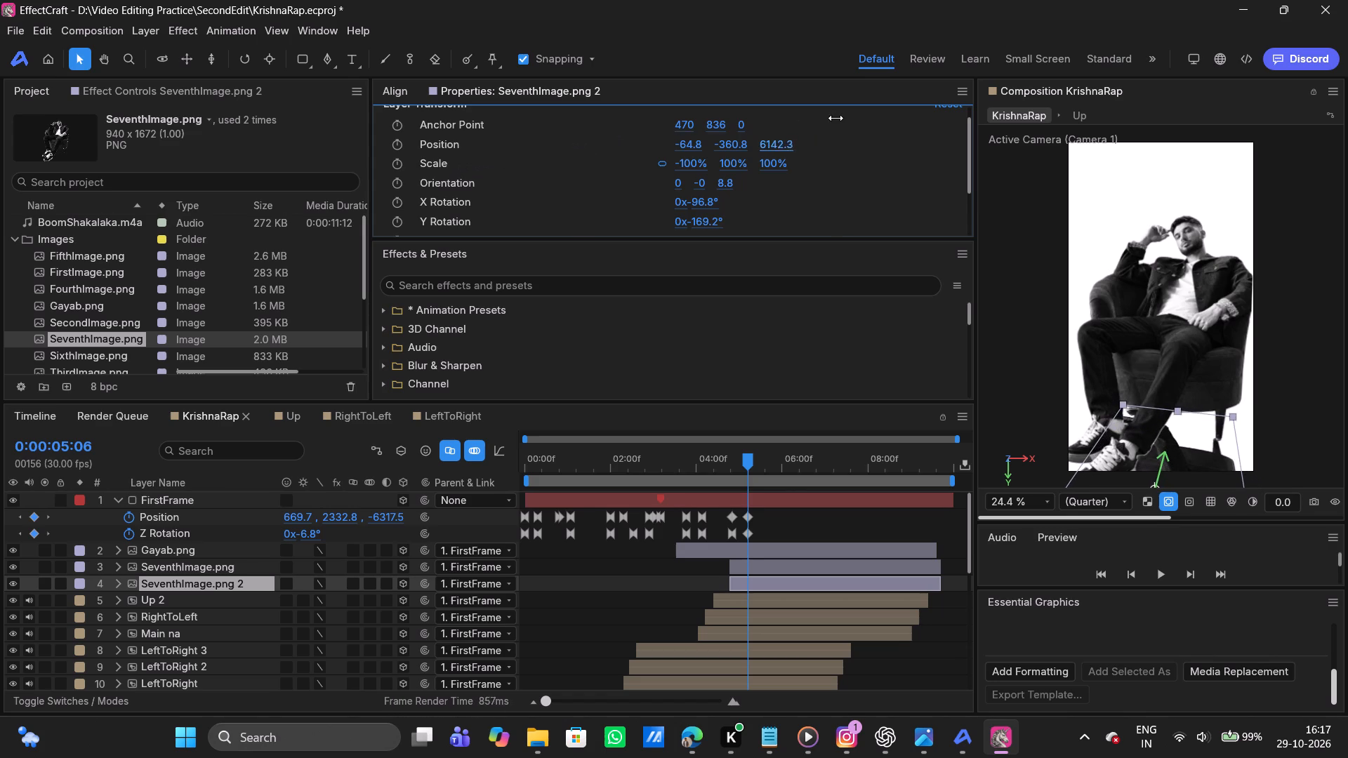
left_click_drag(835, 118, 806, 122)
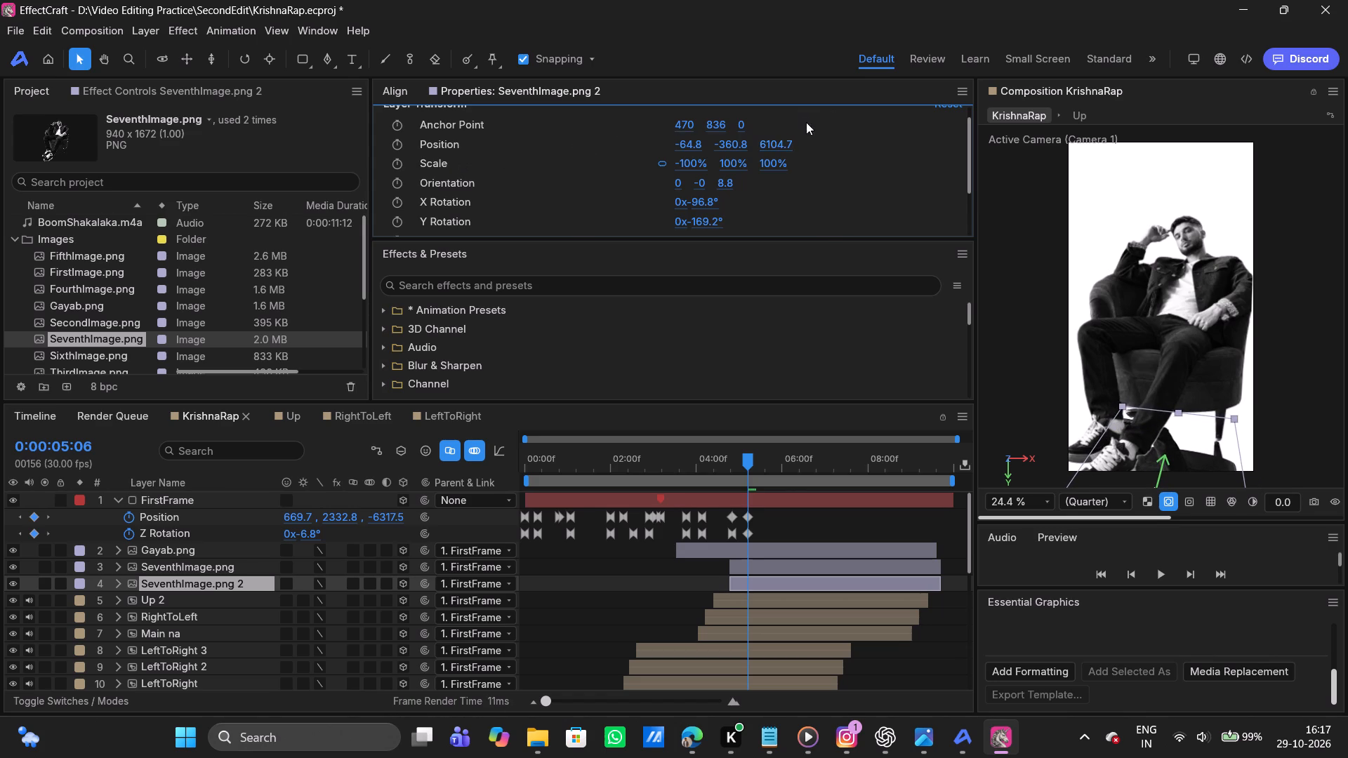
left_click_drag(694, 146, 656, 148)
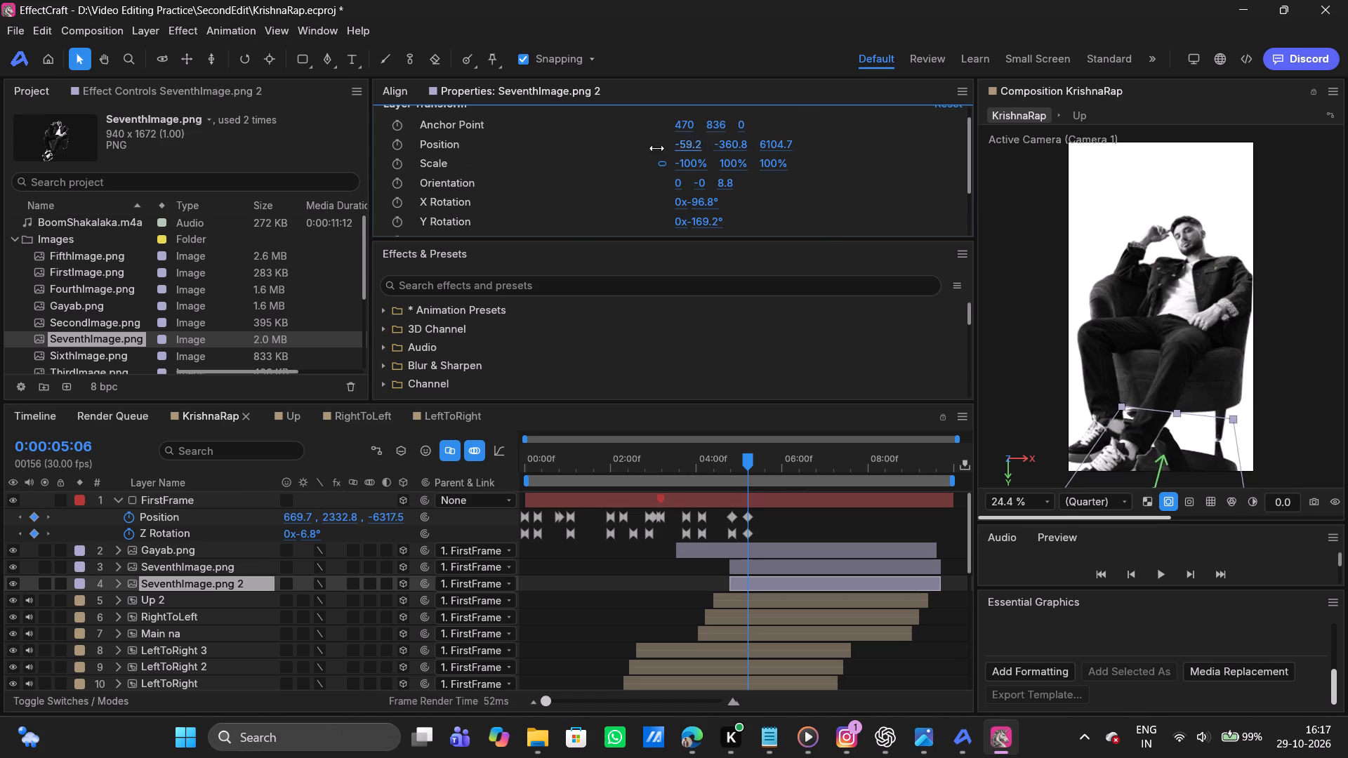
left_click_drag(656, 148, 693, 121)
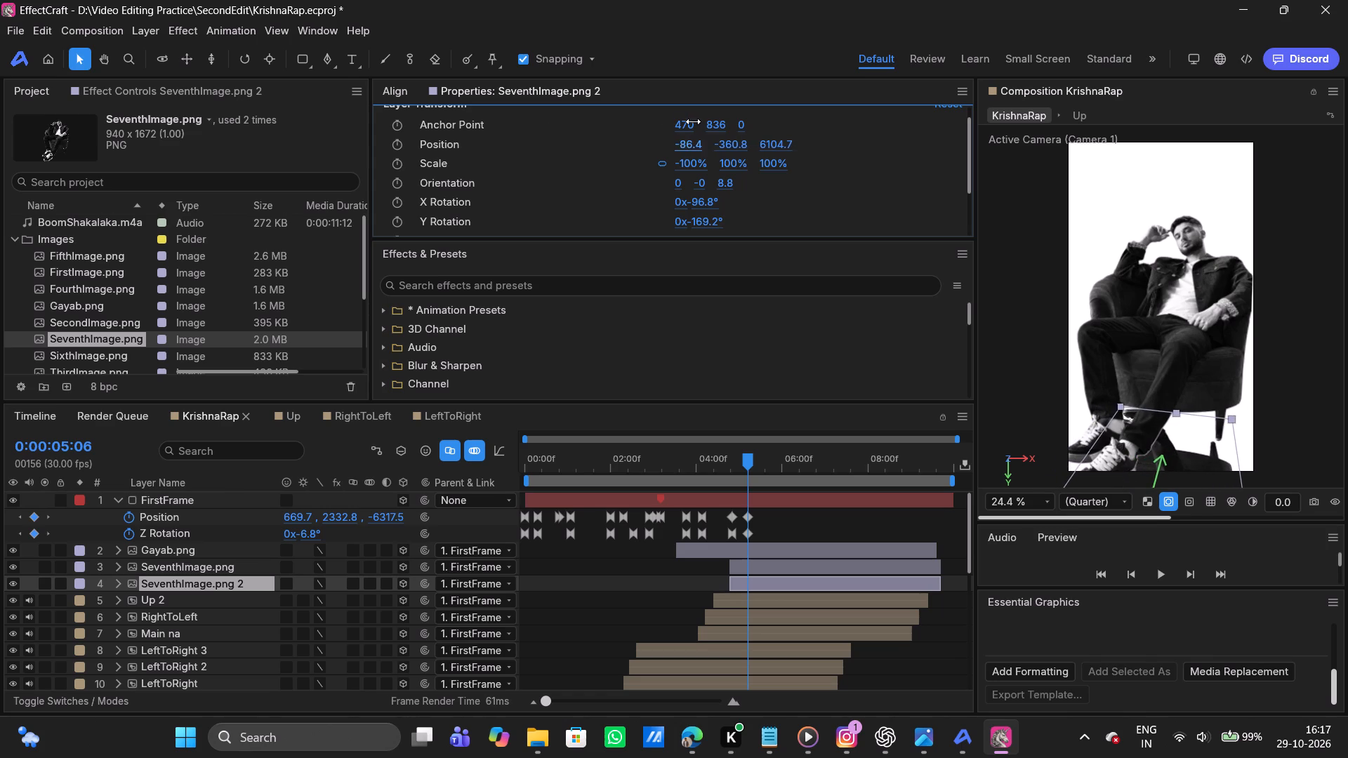
left_click_drag(693, 121, 702, 119)
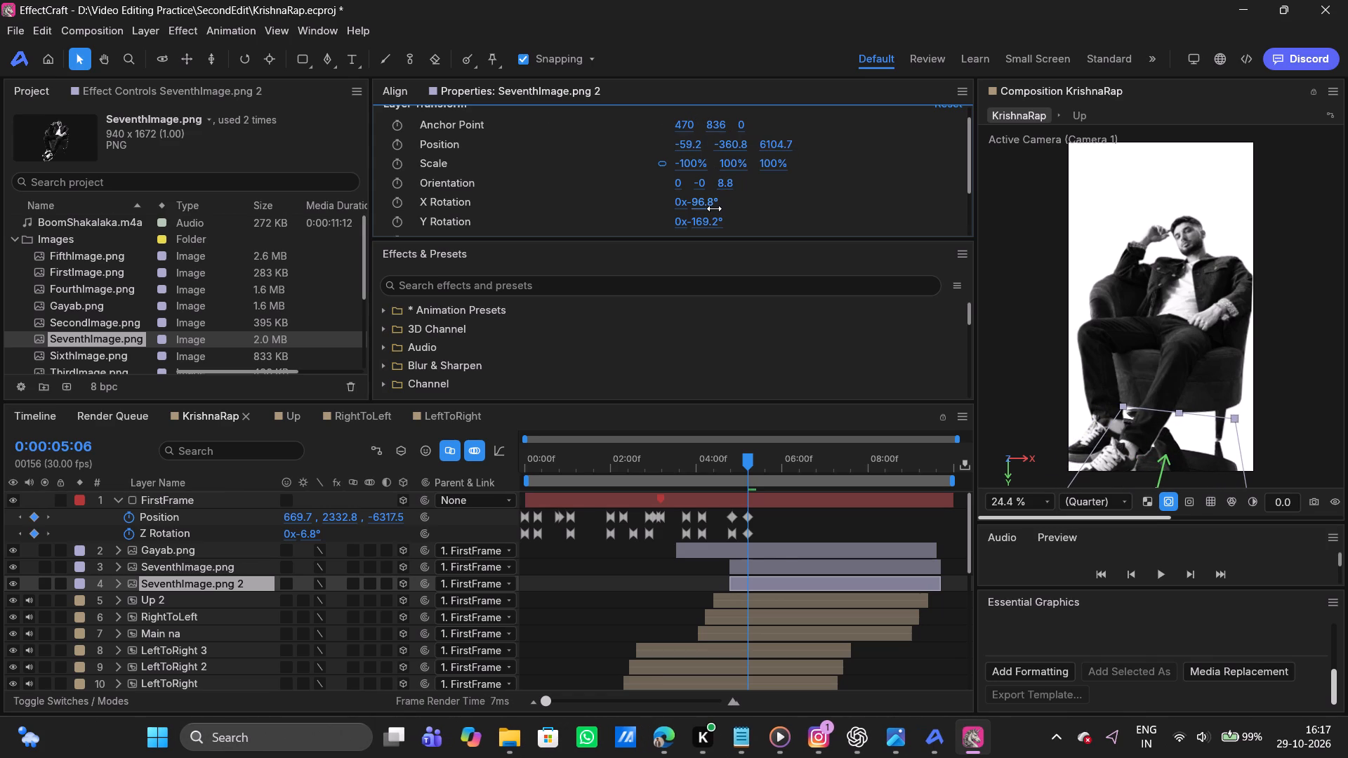
Fine-tune the SeventhImage.png 2 layer's tilt to an X rotation of -96.4° and a Y rotation of -168.8°.
left_click_drag(708, 203, 708, 199)
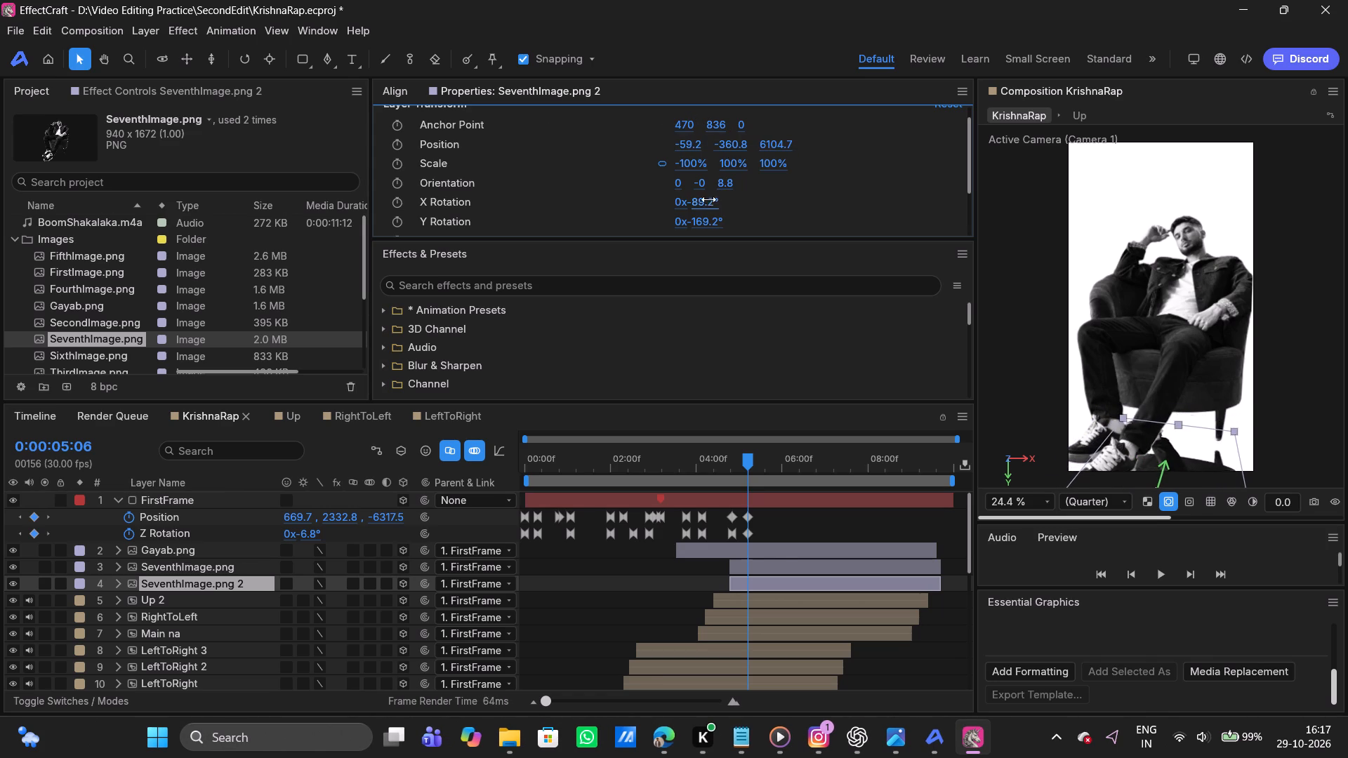
left_click_drag(708, 199, 714, 197)
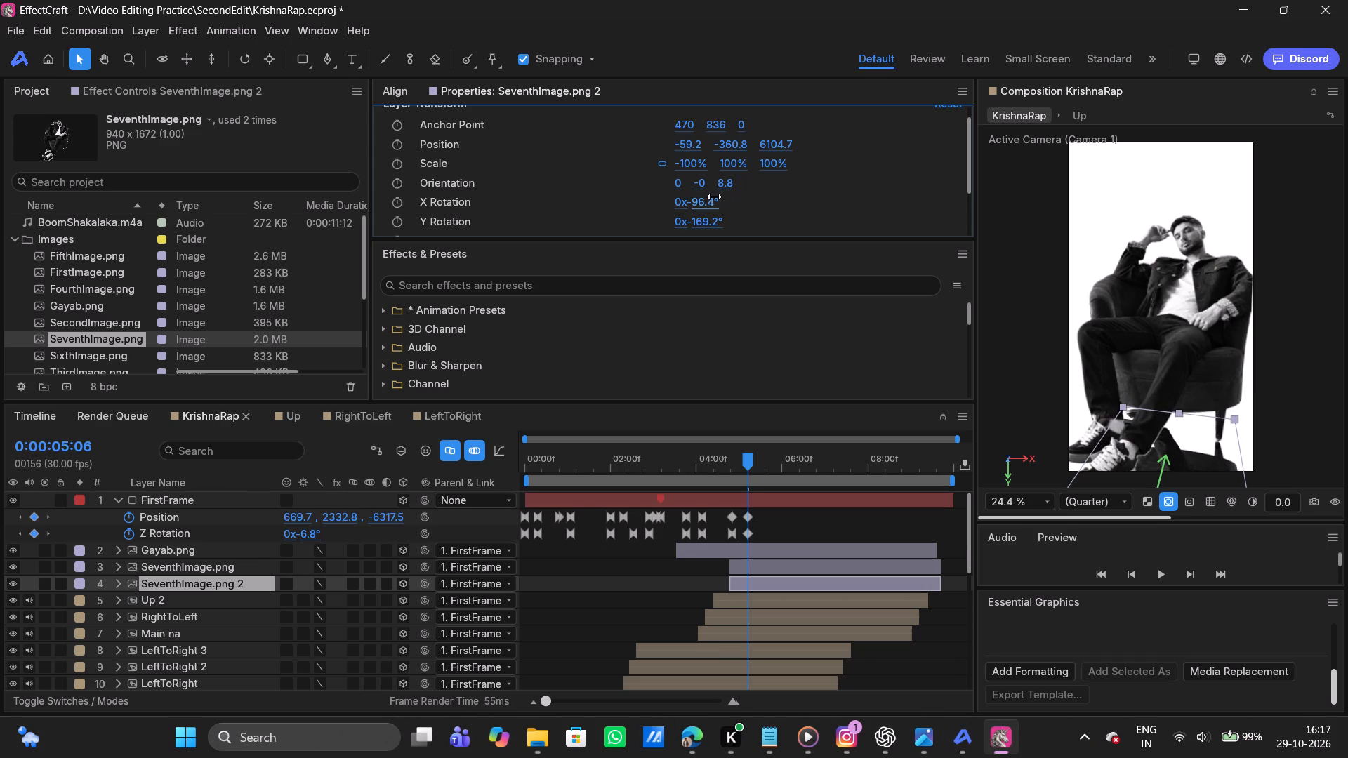
left_click_drag(714, 197, 715, 197)
left_click_drag(711, 218, 737, 217)
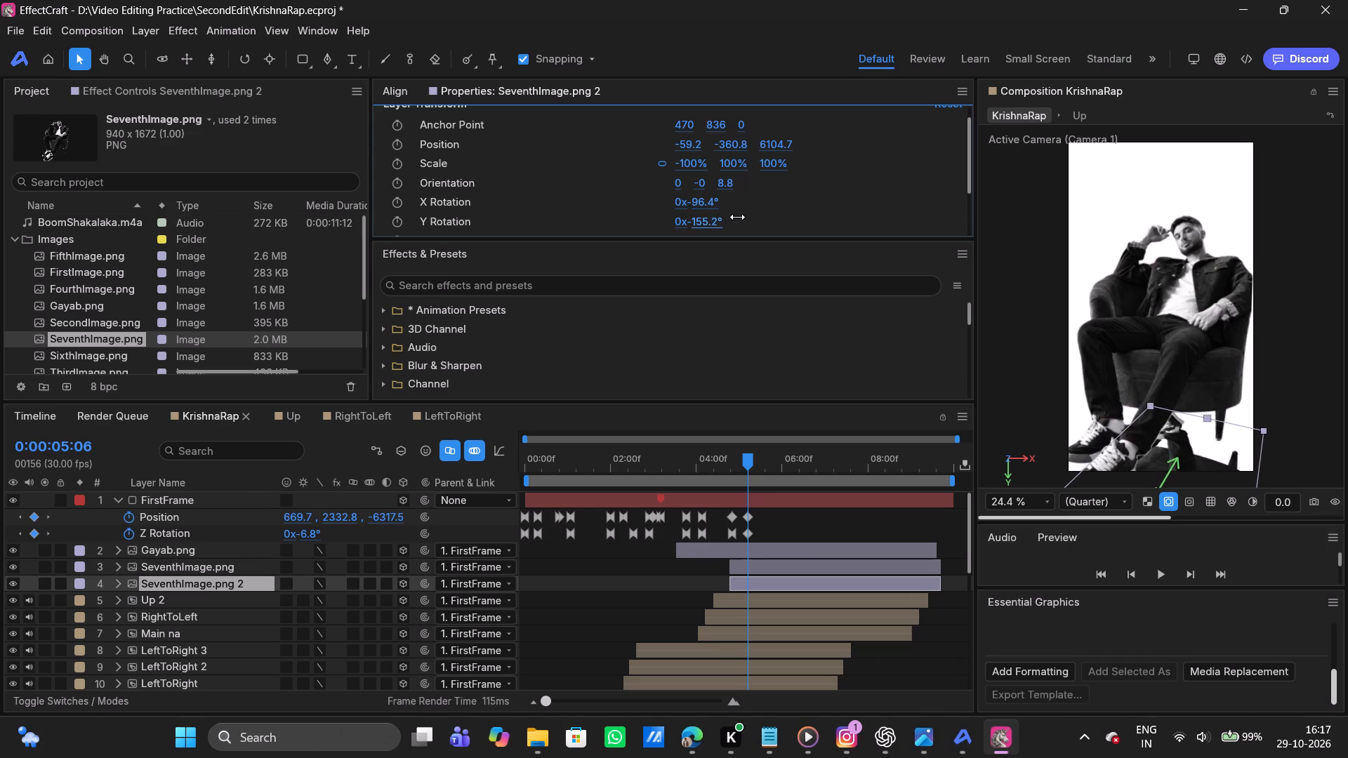
left_click_drag(737, 217, 713, 214)
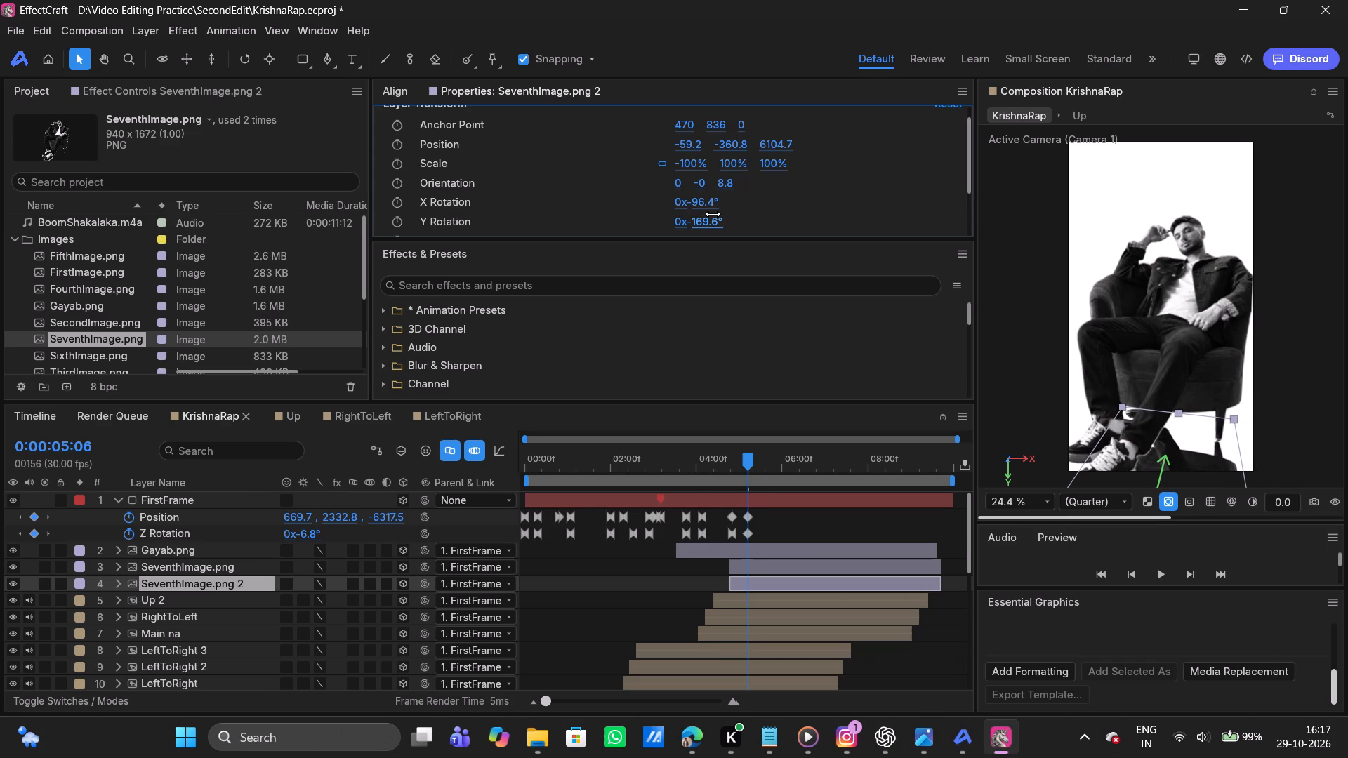
left_click_drag(713, 214, 712, 212)
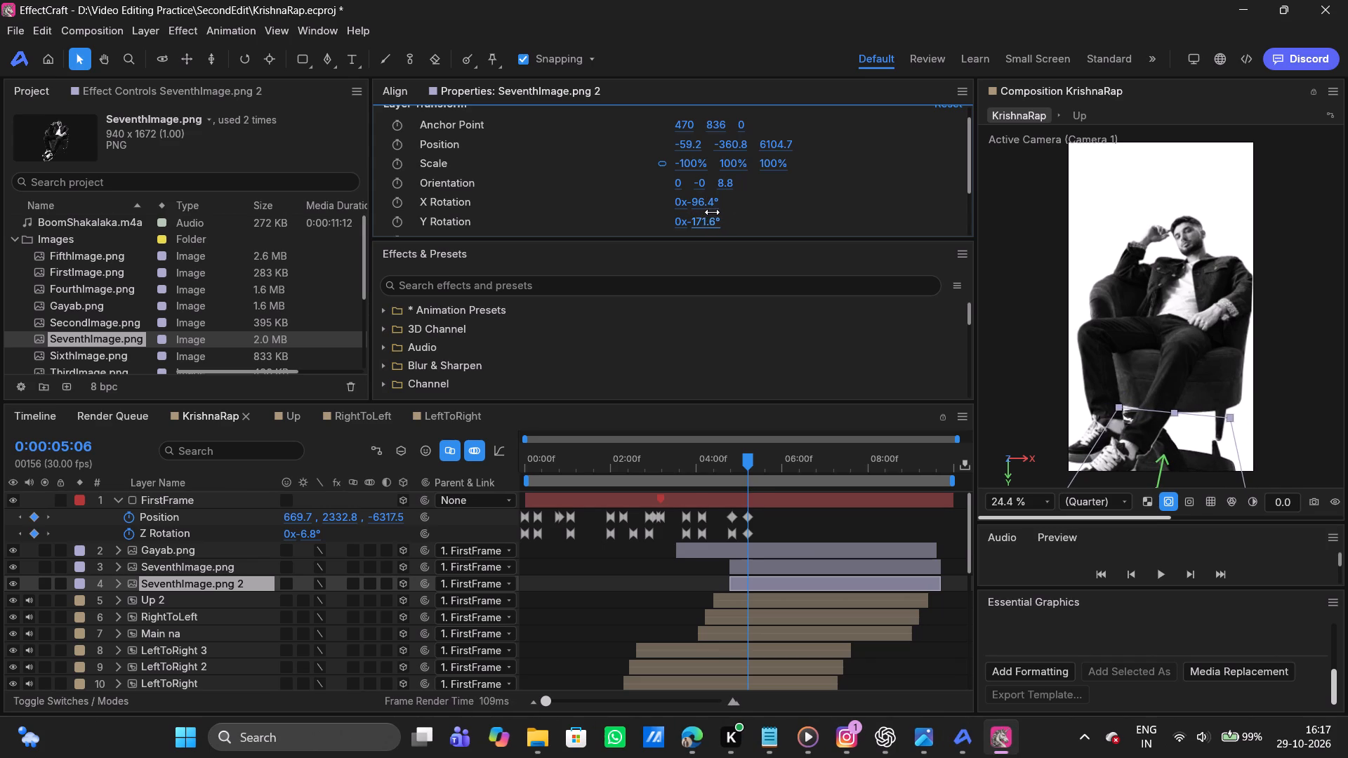
left_click_drag(712, 212, 714, 211)
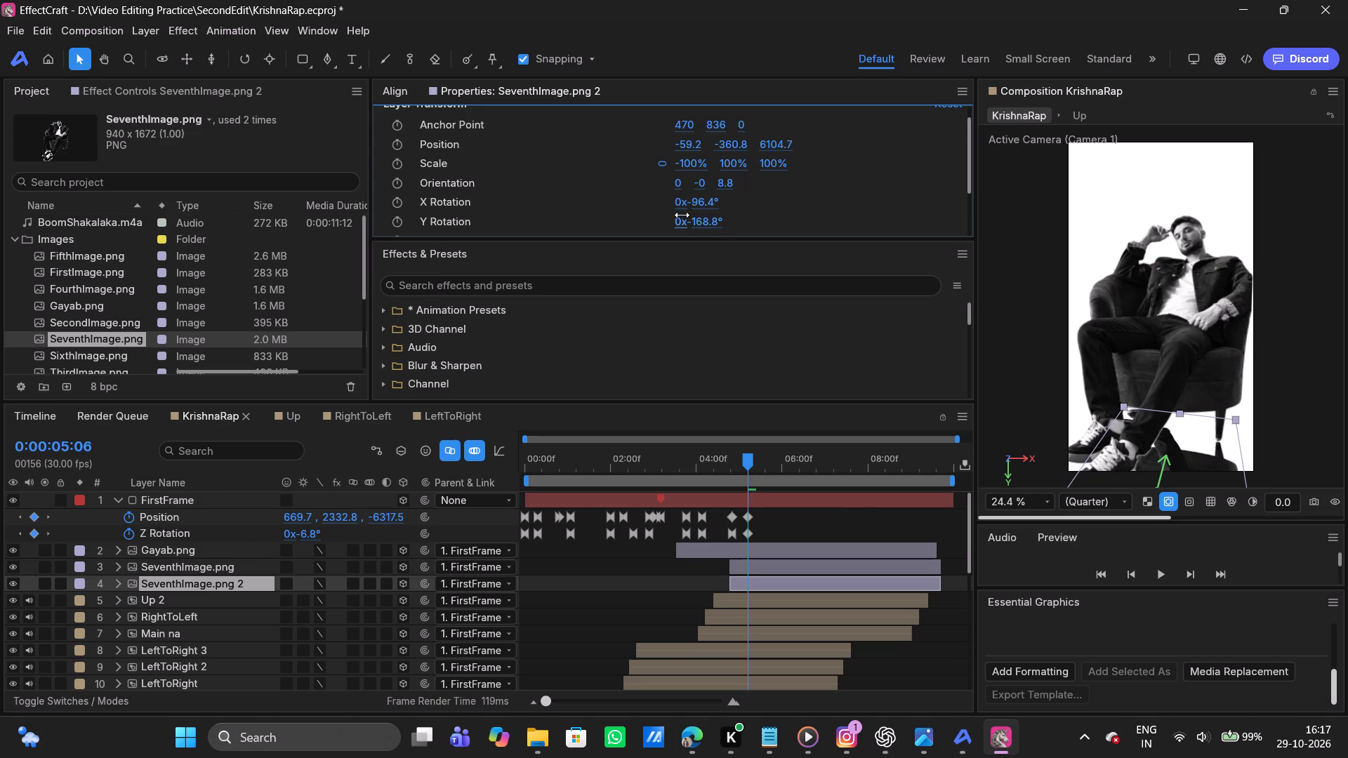
scroll(682, 215, "down", 1)
left_click(706, 194)
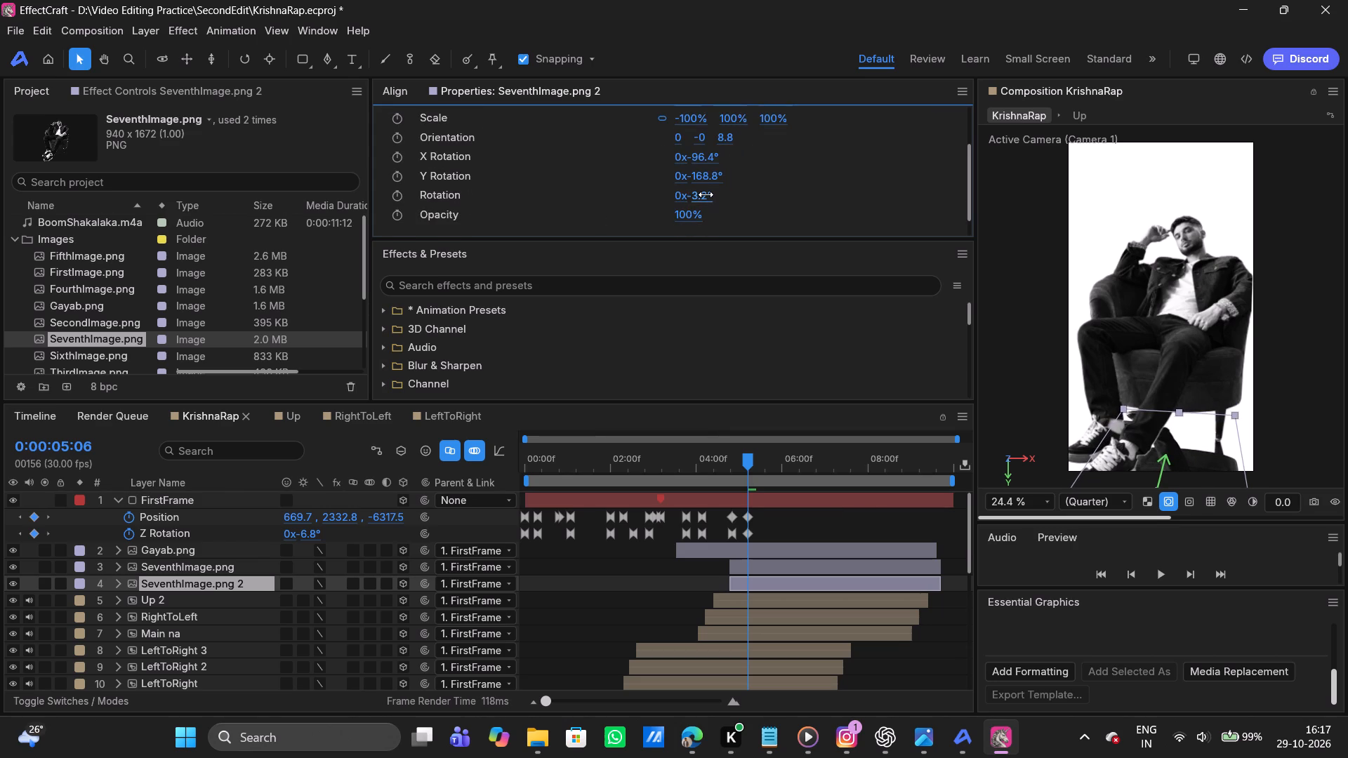
scroll(648, 184, "up", 1)
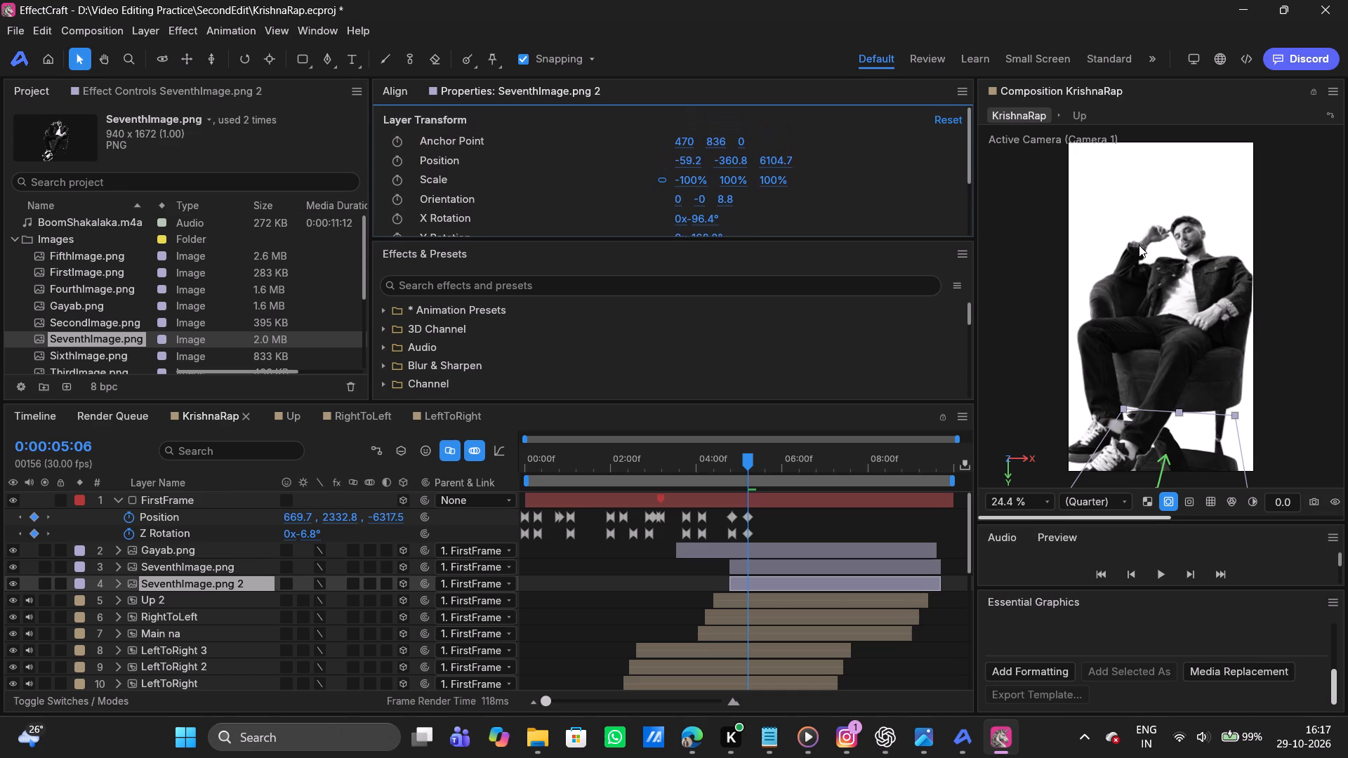
Shift the SeventhImage.png 2 layer slightly under the chair to about X -61.8, Y -326.2 and Z 6108.5.
scroll(1142, 248, "down", 2)
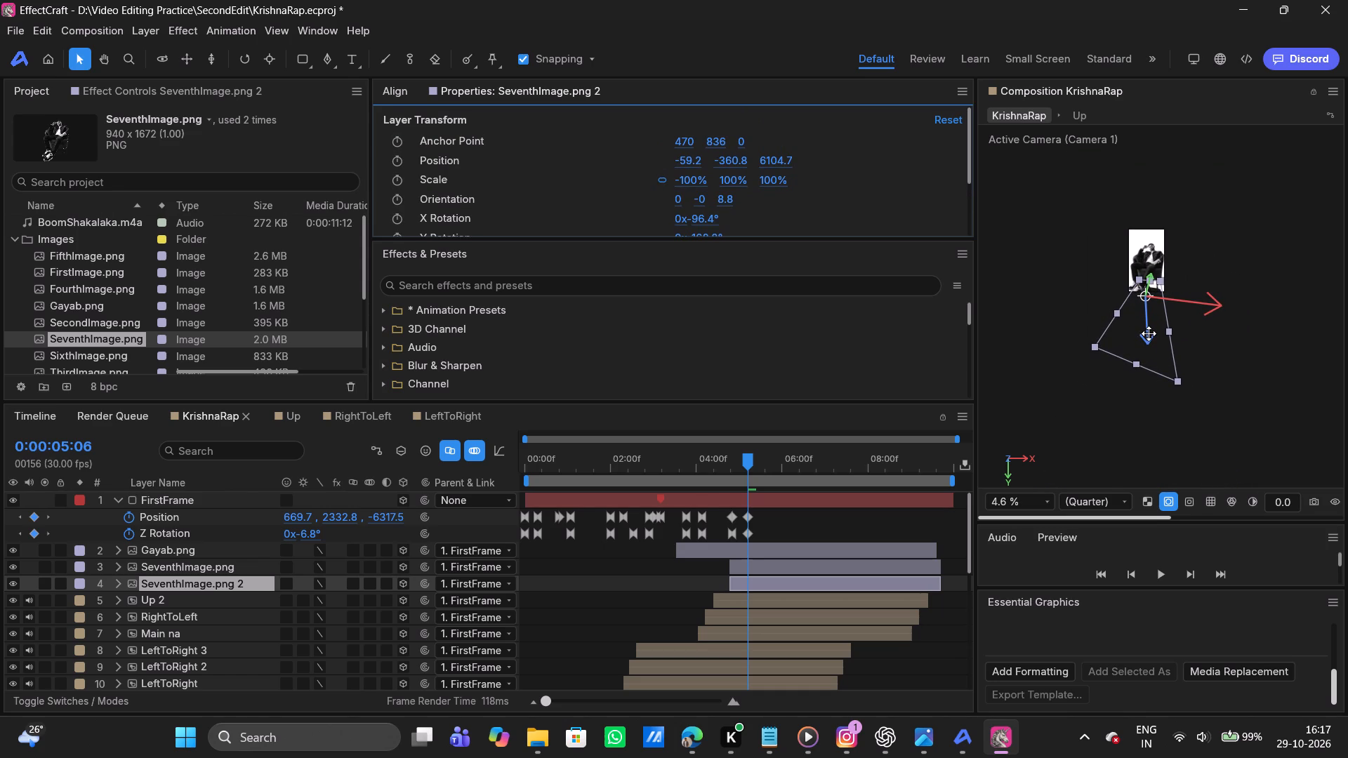
left_click_drag(1149, 333, 1141, 337)
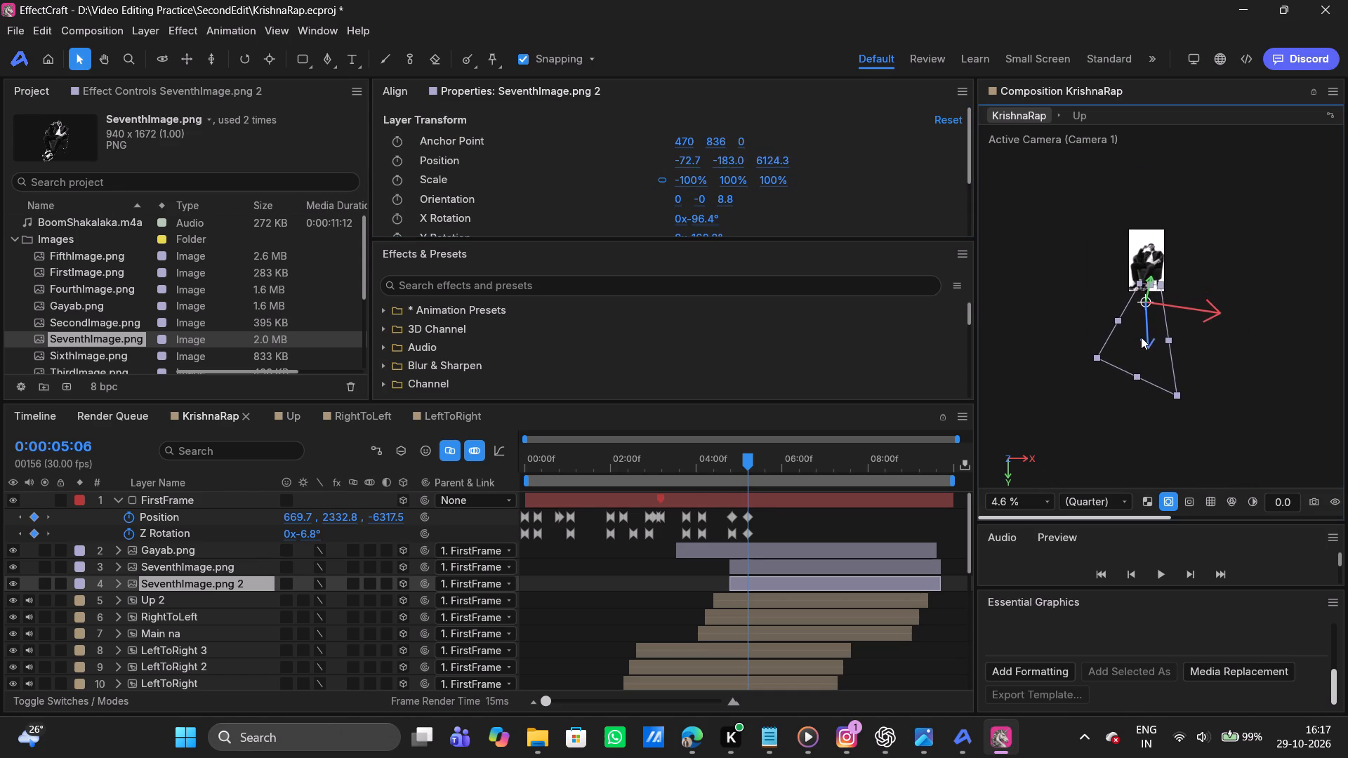
left_click_drag(1141, 337, 1141, 335)
scroll(1168, 284, "up", 1)
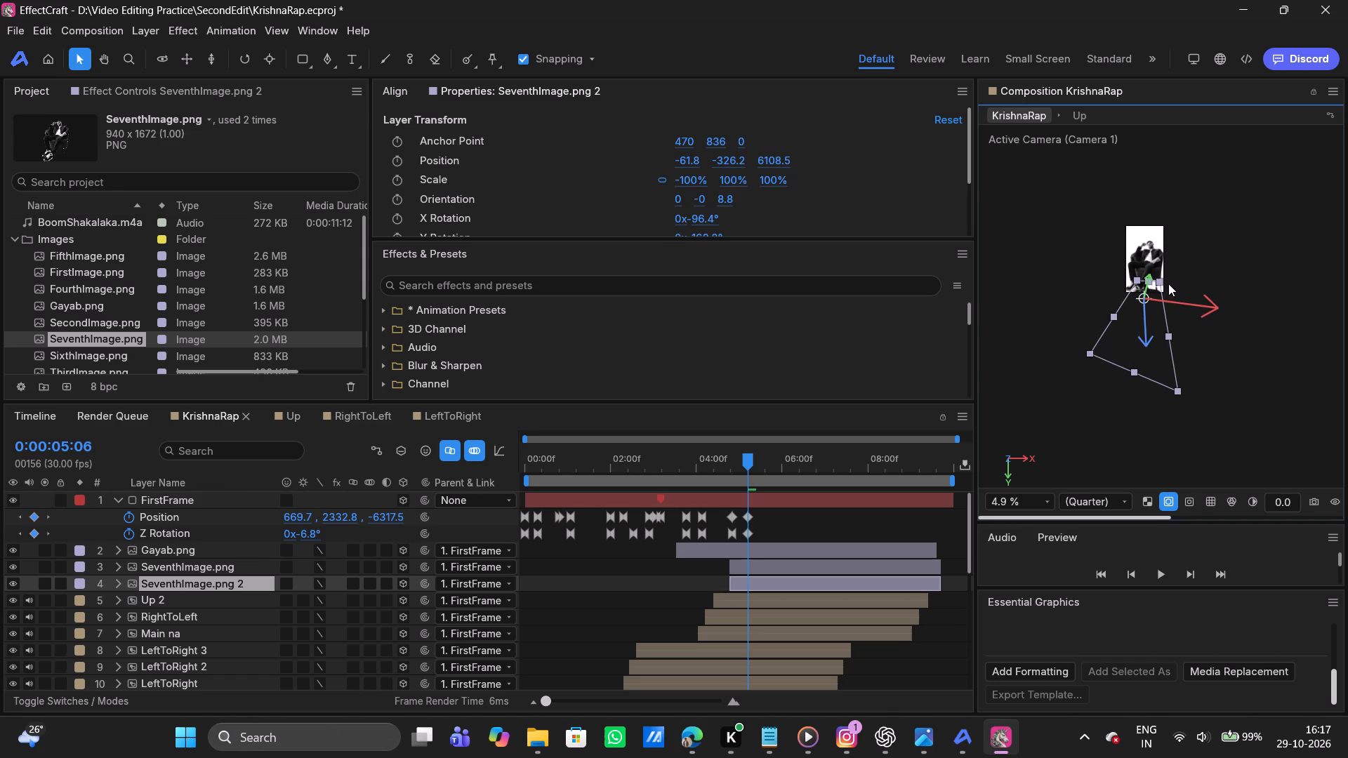
scroll(1168, 284, "up", 2)
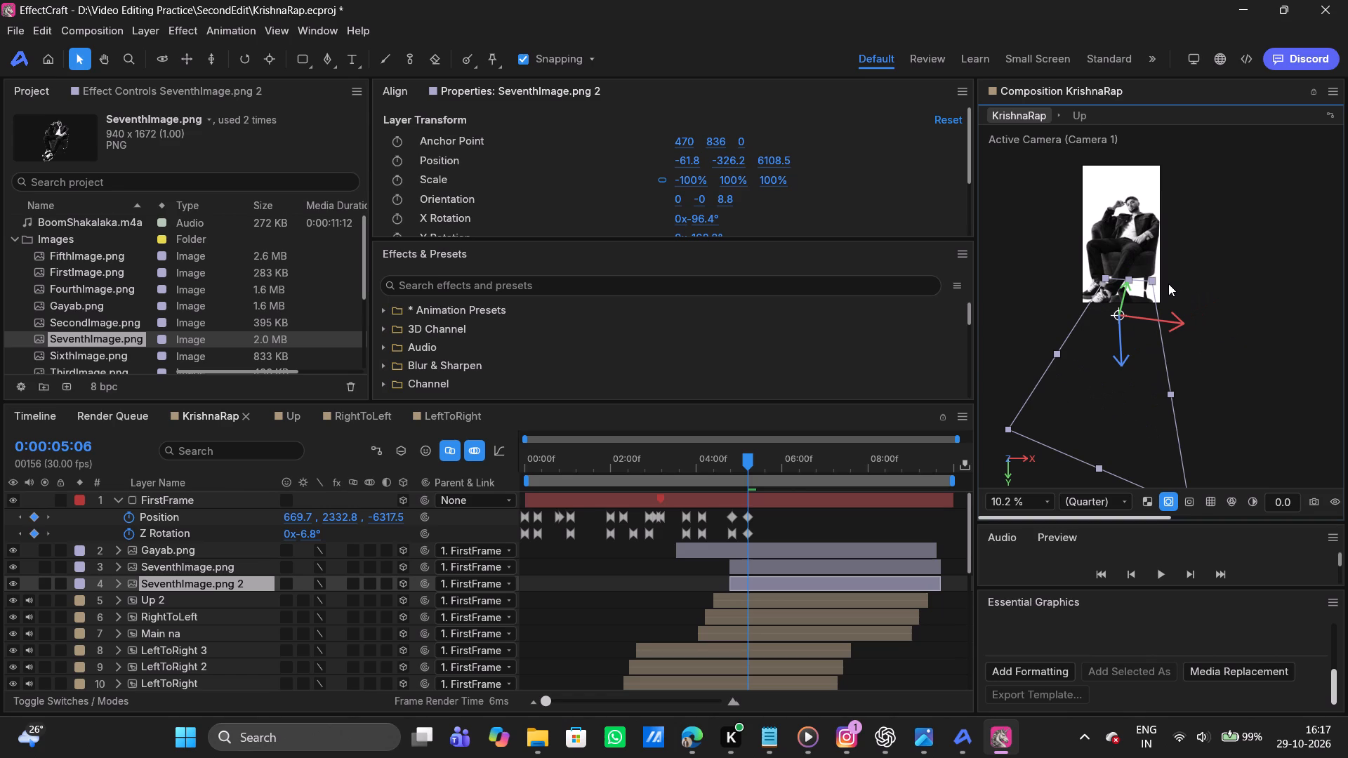
scroll(1168, 284, "up", 7)
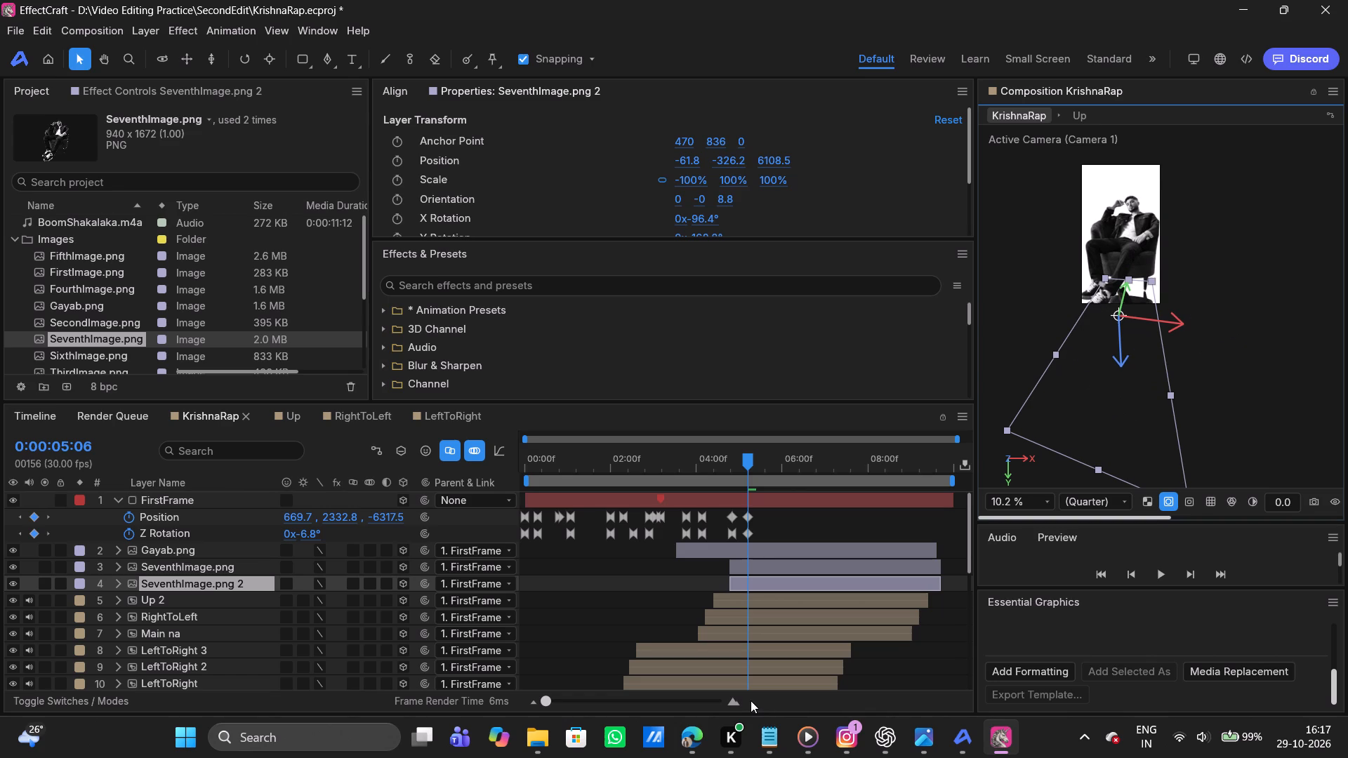
left_click(1031, 503)
left_click(1010, 229)
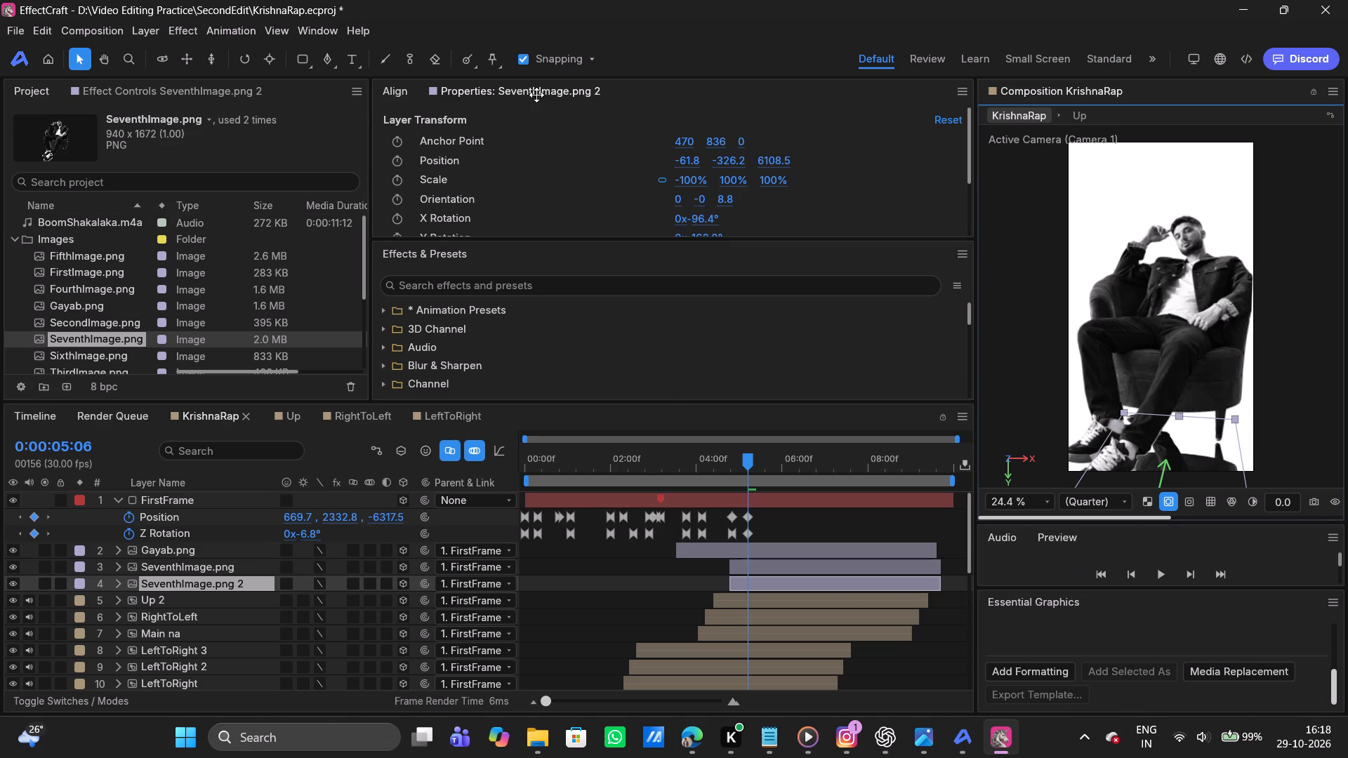
Apply Gaussian Blur to the SeventhImage.png 2 layer with a blurriness of about 38.4.
left_click(510, 292)
type("gau")
left_click_drag(461, 327, 239, 589)
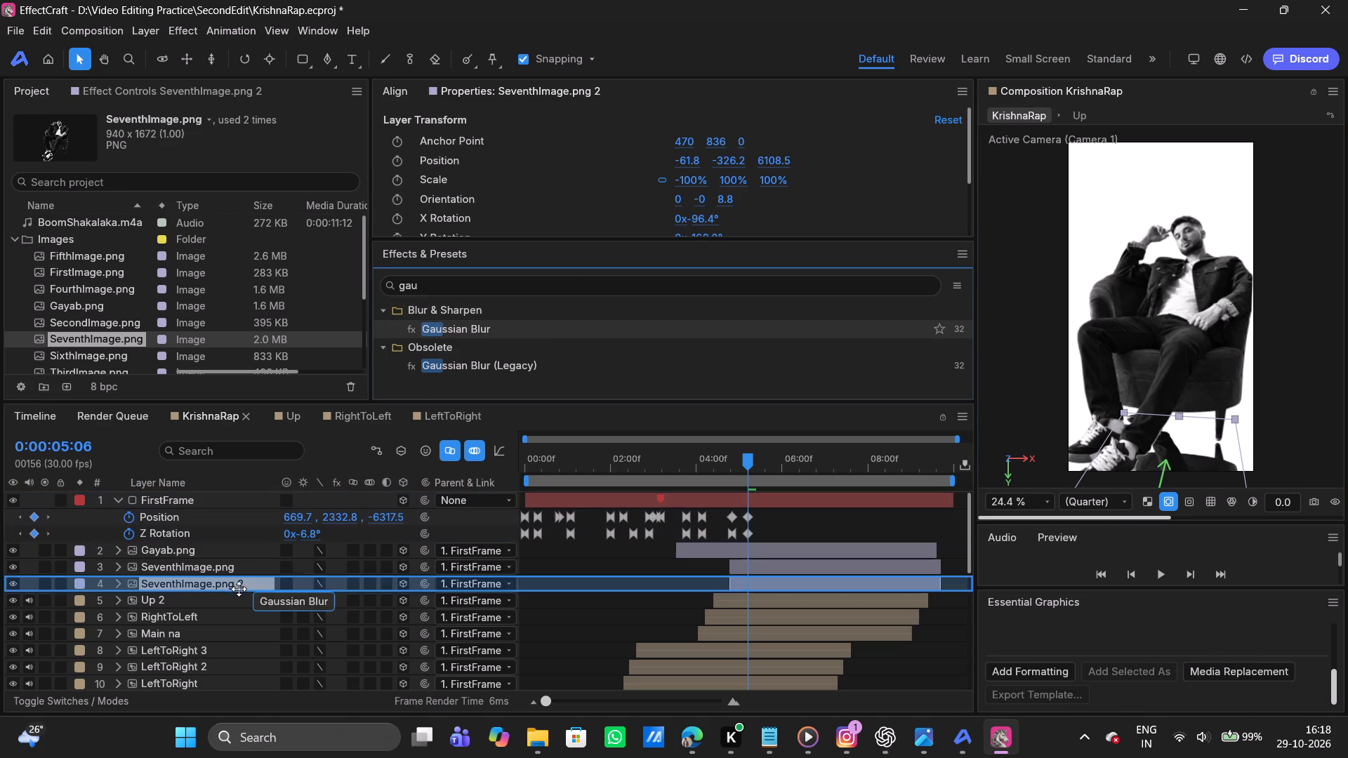
left_click_drag(239, 589, 240, 585)
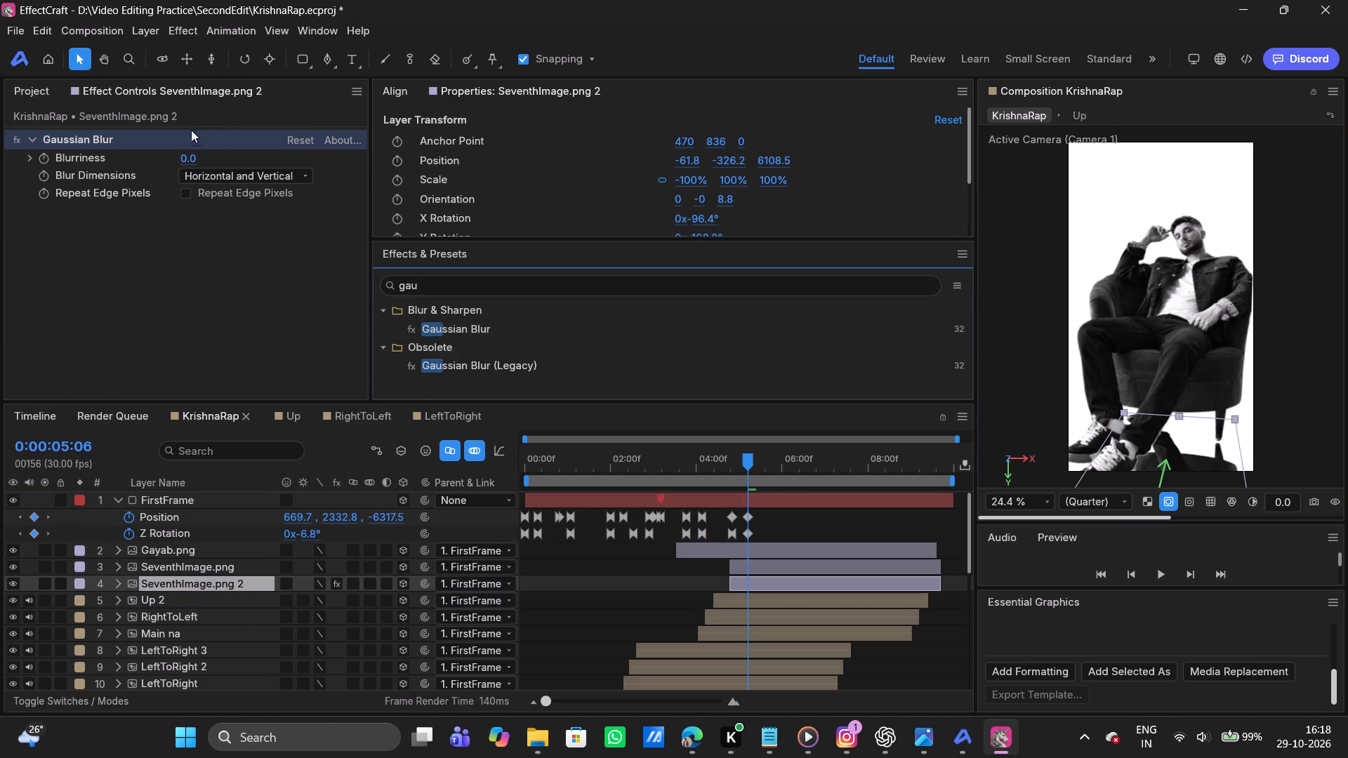
left_click_drag(187, 154, 319, 143)
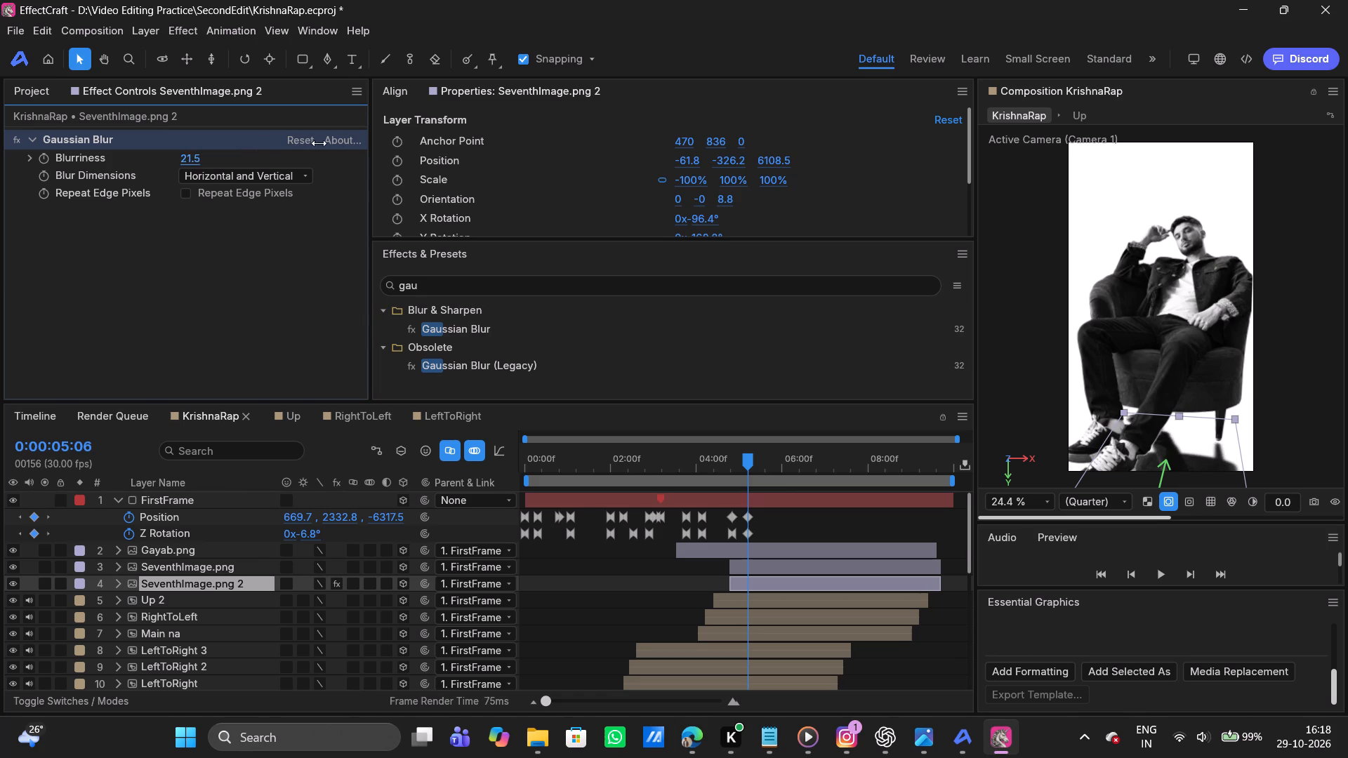
left_click_drag(319, 143, 364, 141)
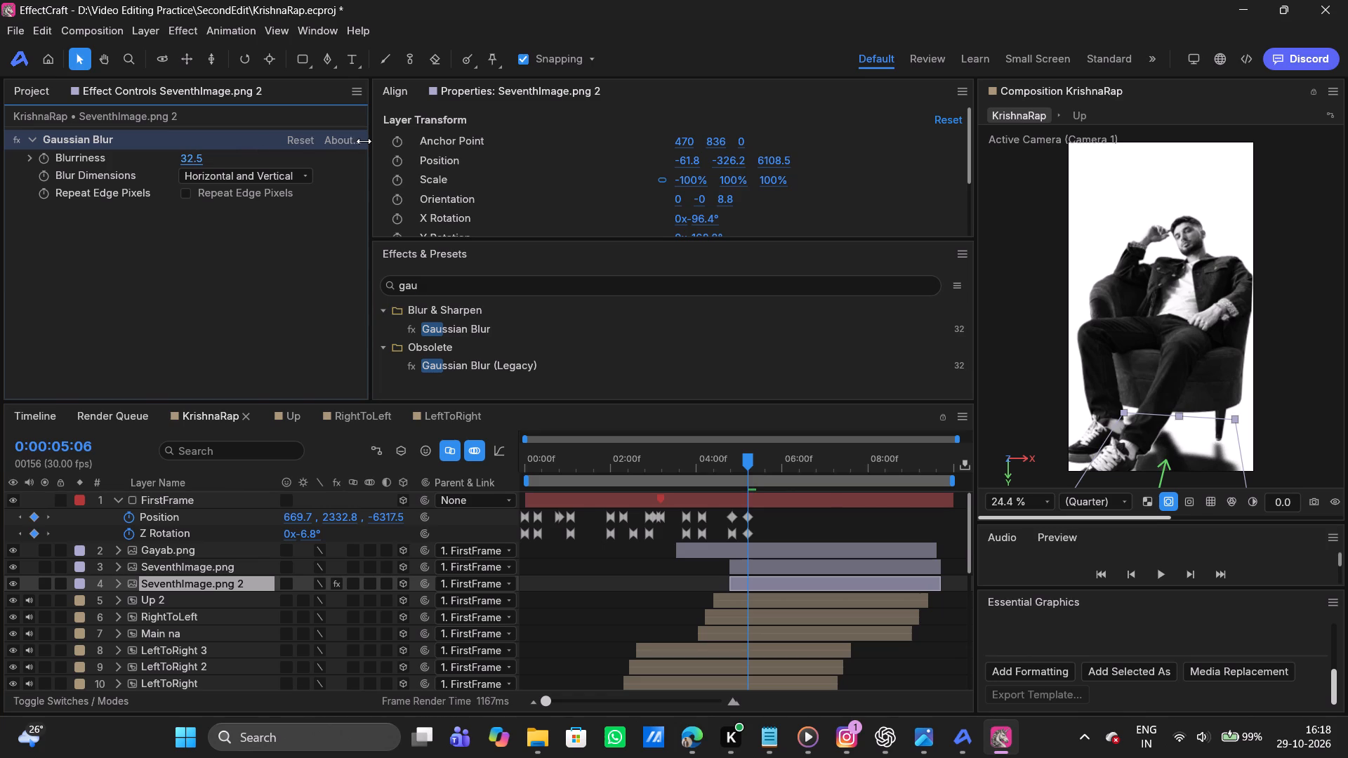
left_click_drag(364, 141, 395, 144)
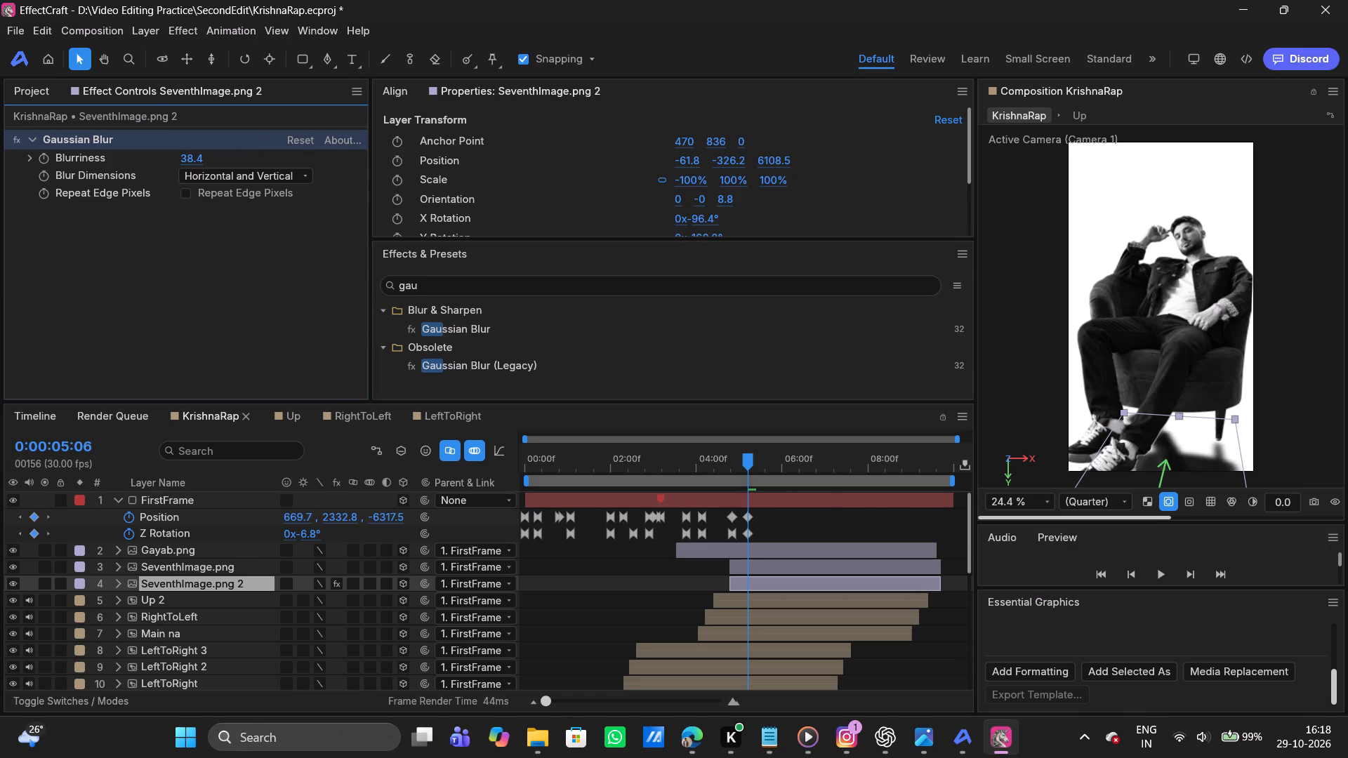
Find the Drop Shadow effect and apply it to the SeventhImage.png 2 layer.
left_click(474, 283)
key("BackSpace")
key("BackSpace")
key("BackSpace")
type("shadow")
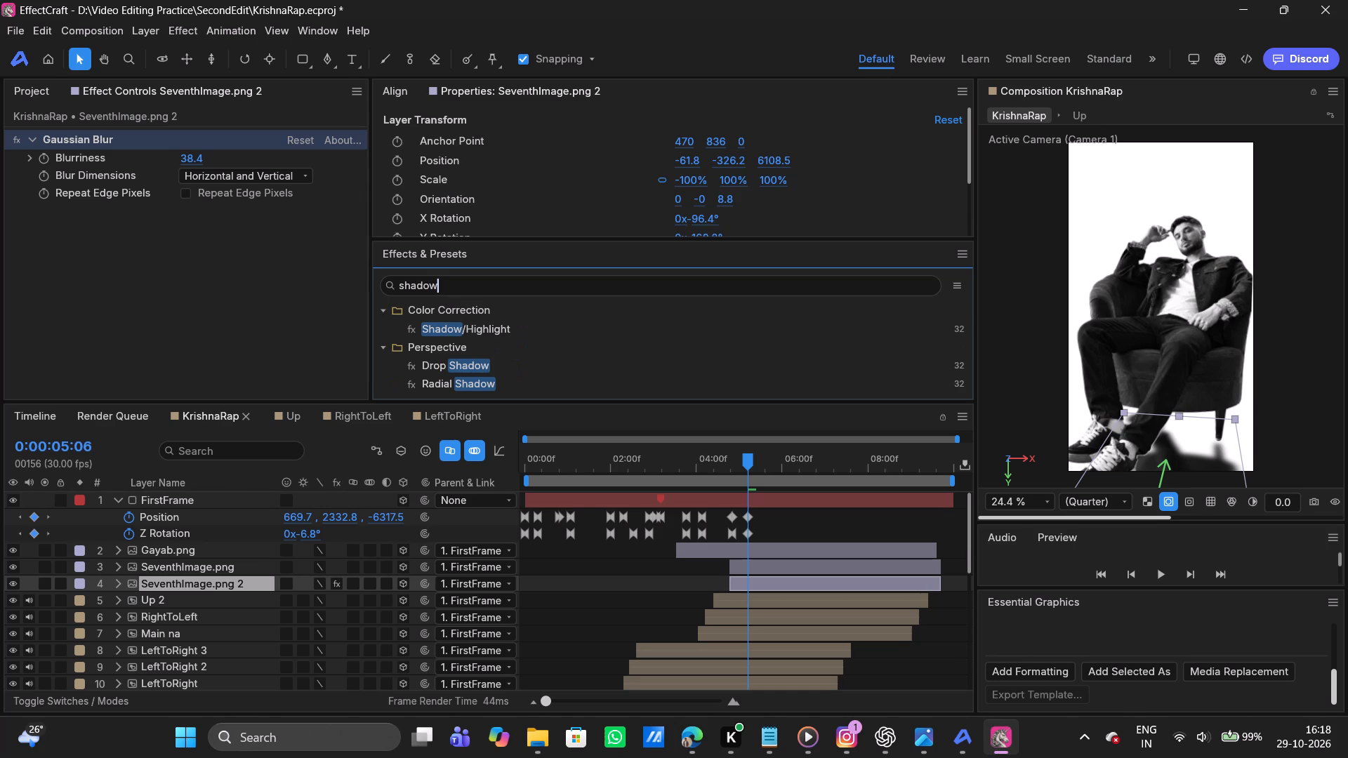
left_click_drag(453, 365, 201, 155)
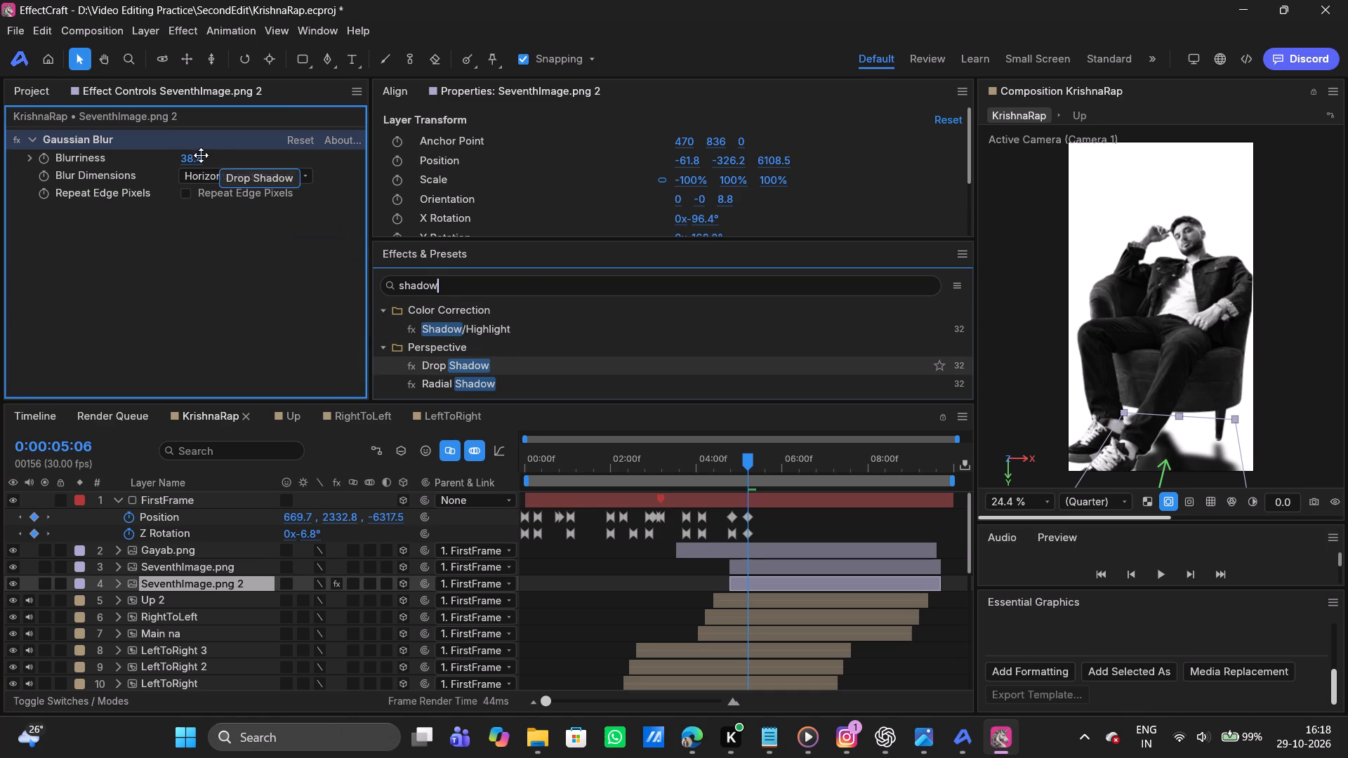
left_click_drag(201, 155, 254, 586)
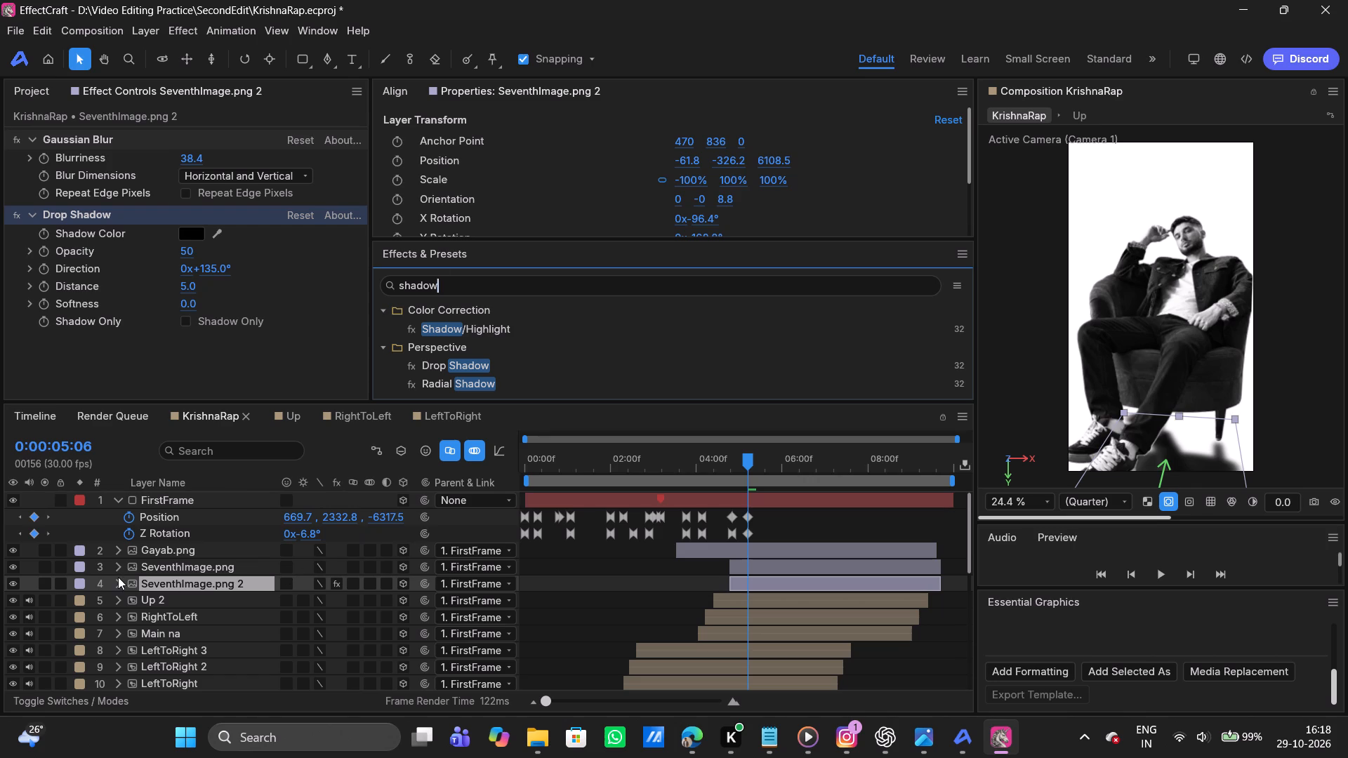
Hide the SeventhImage.png 2 layer.
left_click(11, 585)
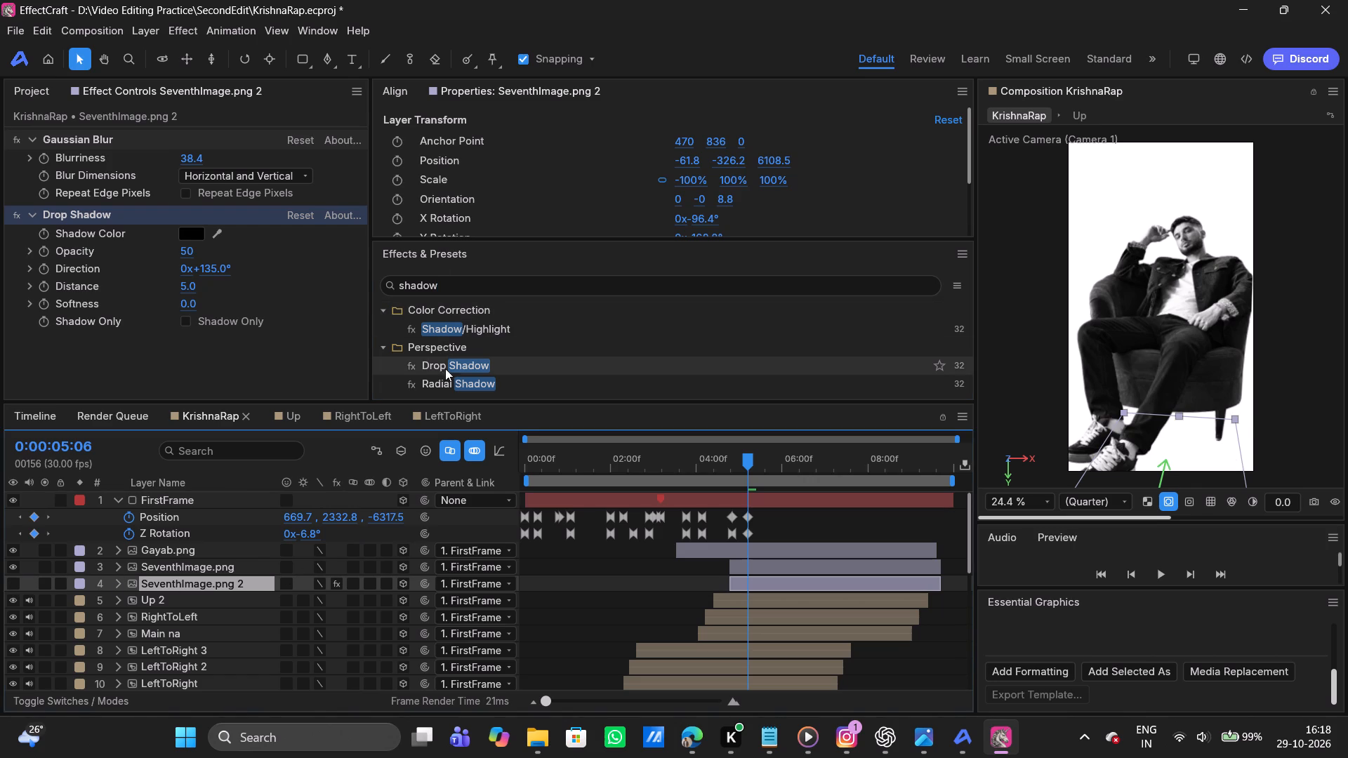
Apply Drop Shadow to the SeventhImage.png layer with an opacity of 100 and a direction of about 21.8°.
left_click_drag(451, 365, 233, 576)
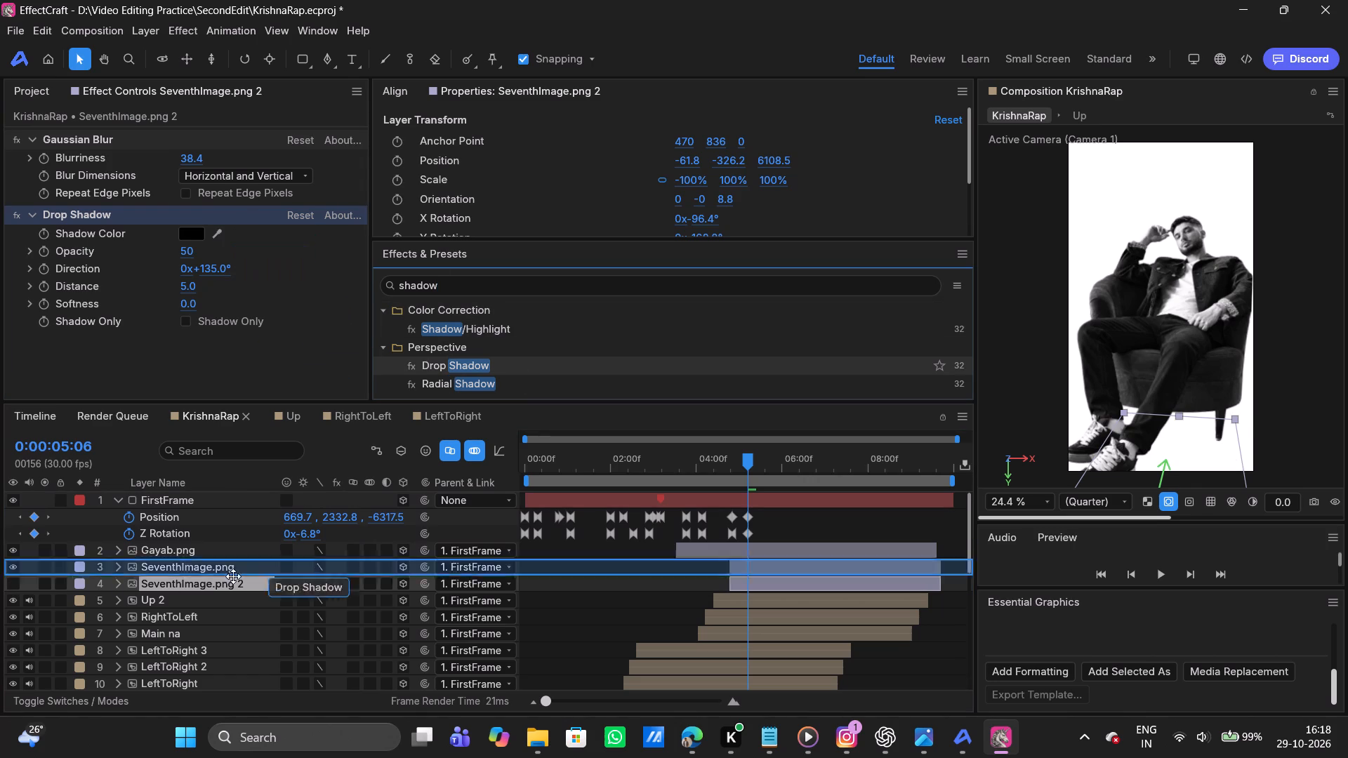
left_click_drag(233, 576, 206, 570)
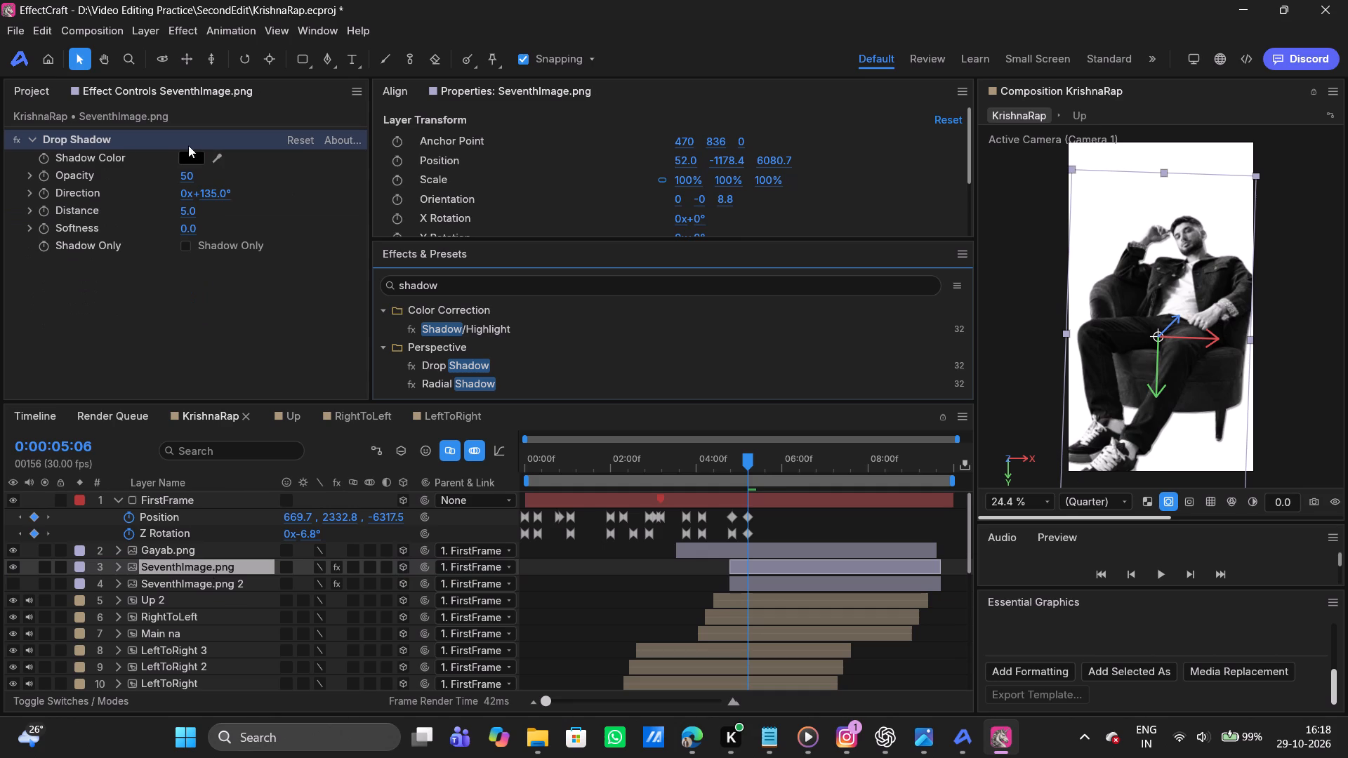
left_click_drag(190, 174, 288, 173)
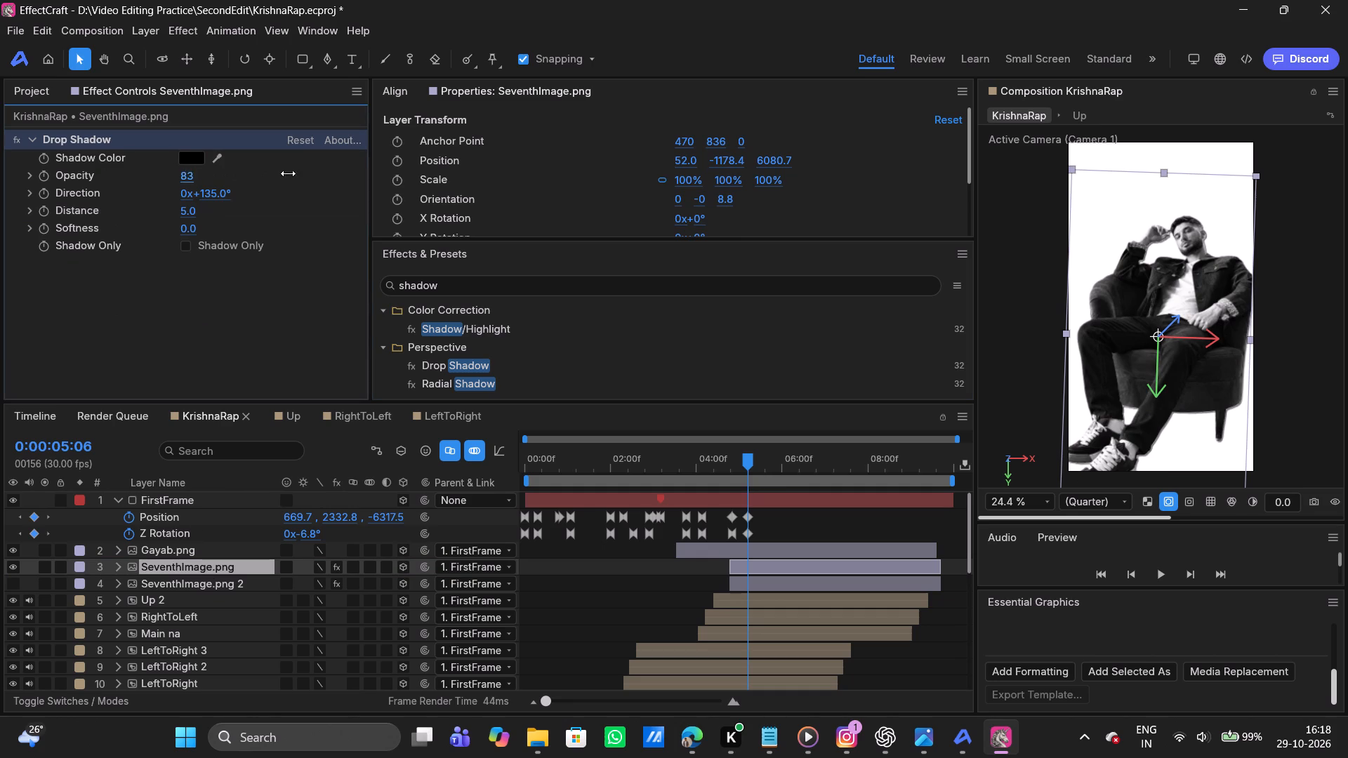
left_click_drag(288, 173, 448, 163)
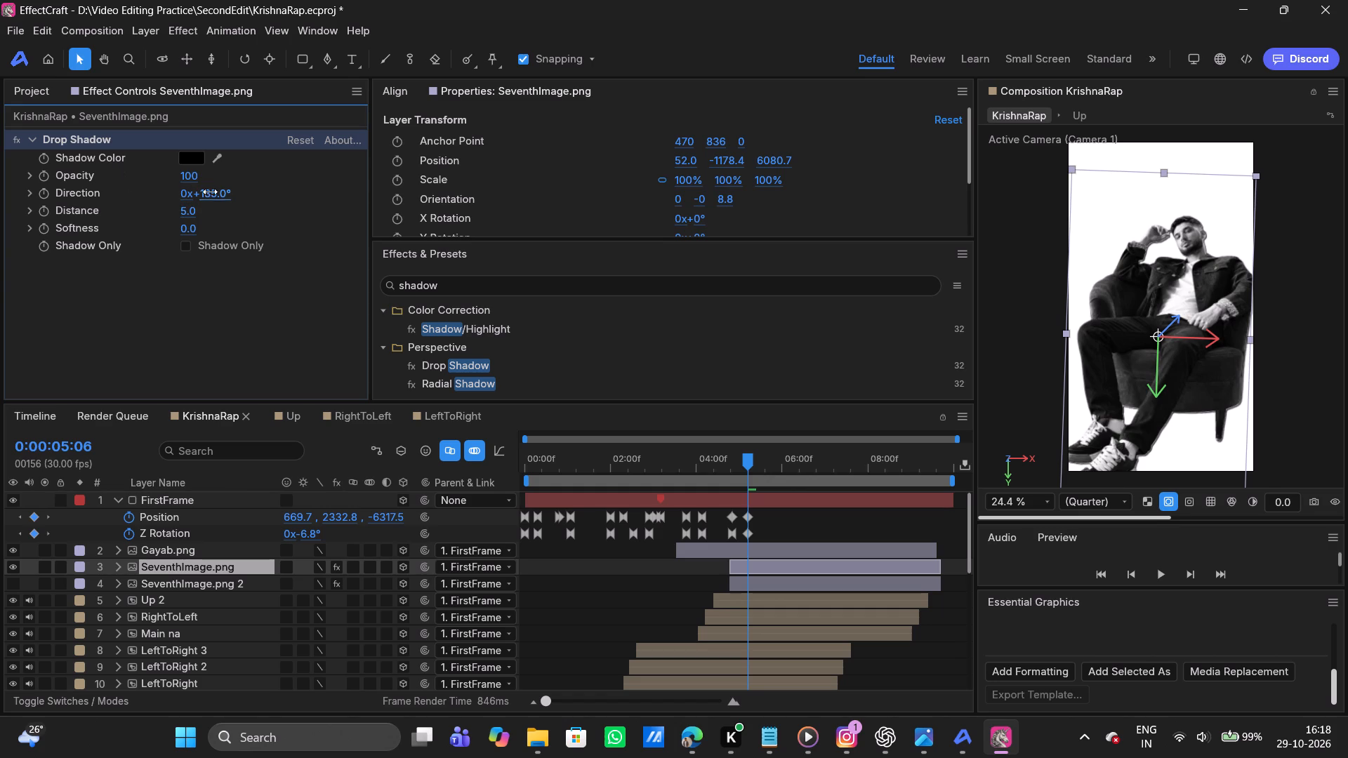
left_click_drag(228, 195, 138, 206)
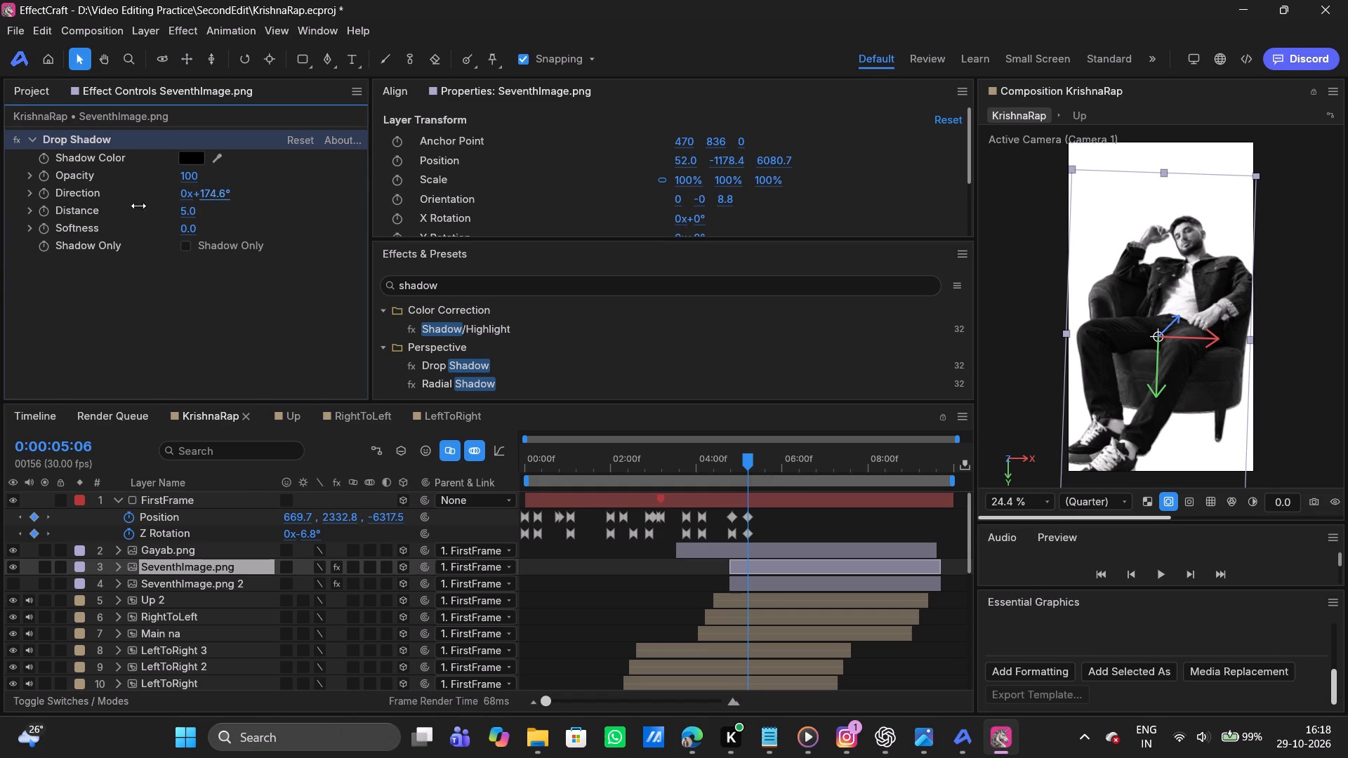
left_click_drag(138, 206, 103, 220)
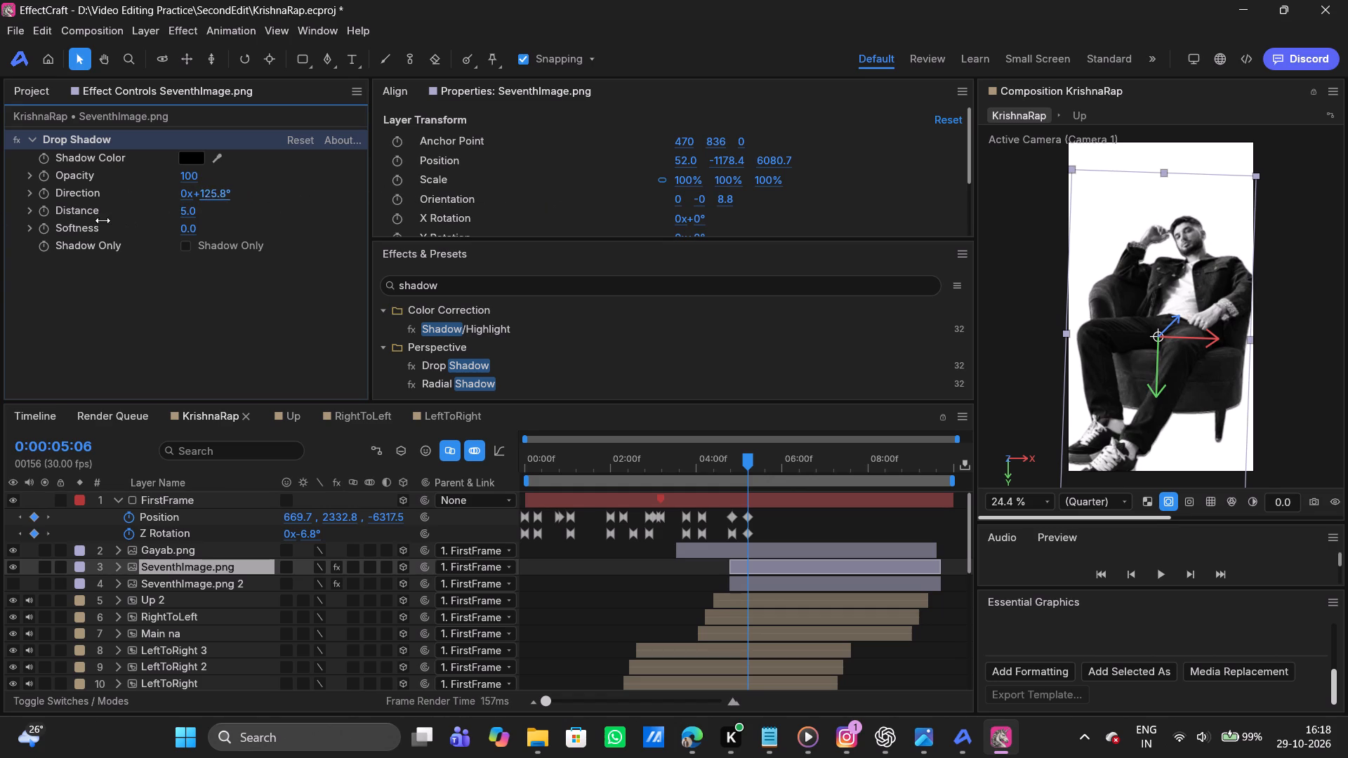
left_click_drag(103, 220, 33, 203)
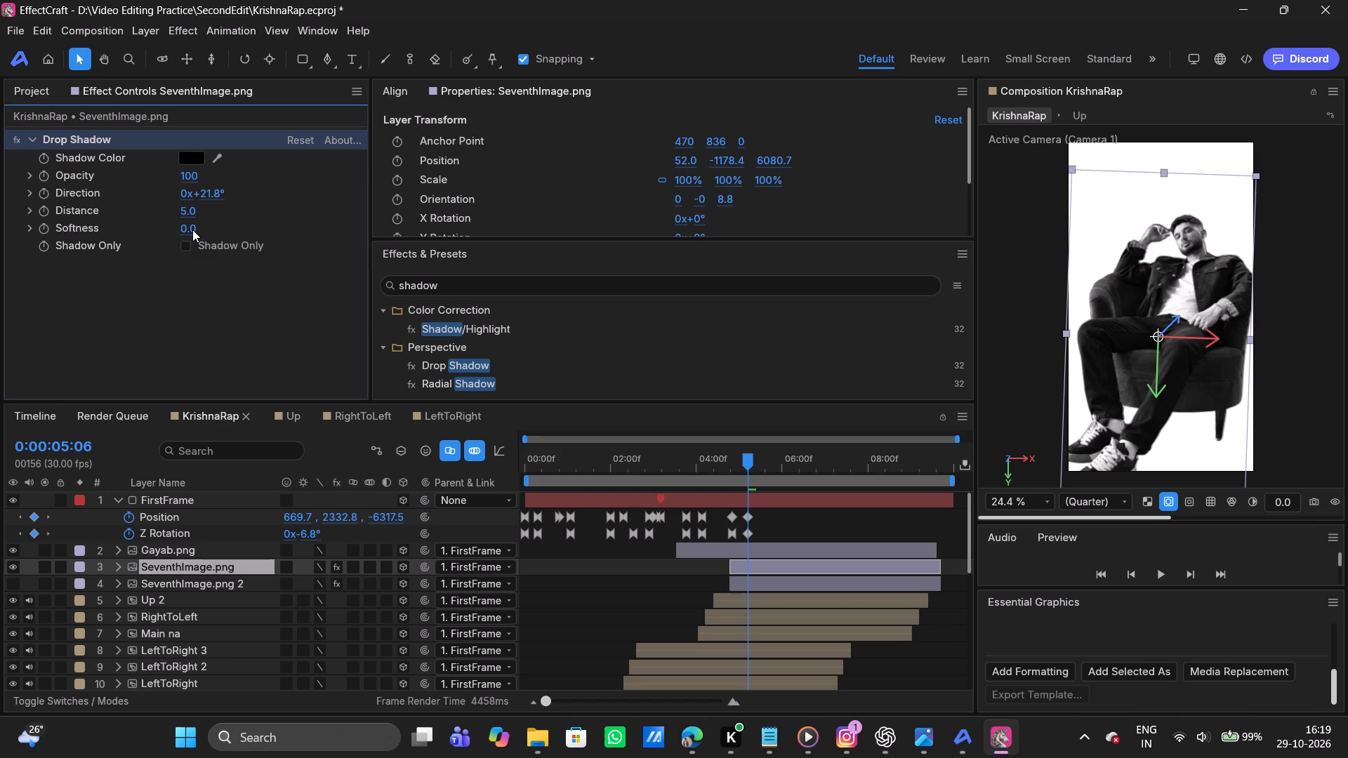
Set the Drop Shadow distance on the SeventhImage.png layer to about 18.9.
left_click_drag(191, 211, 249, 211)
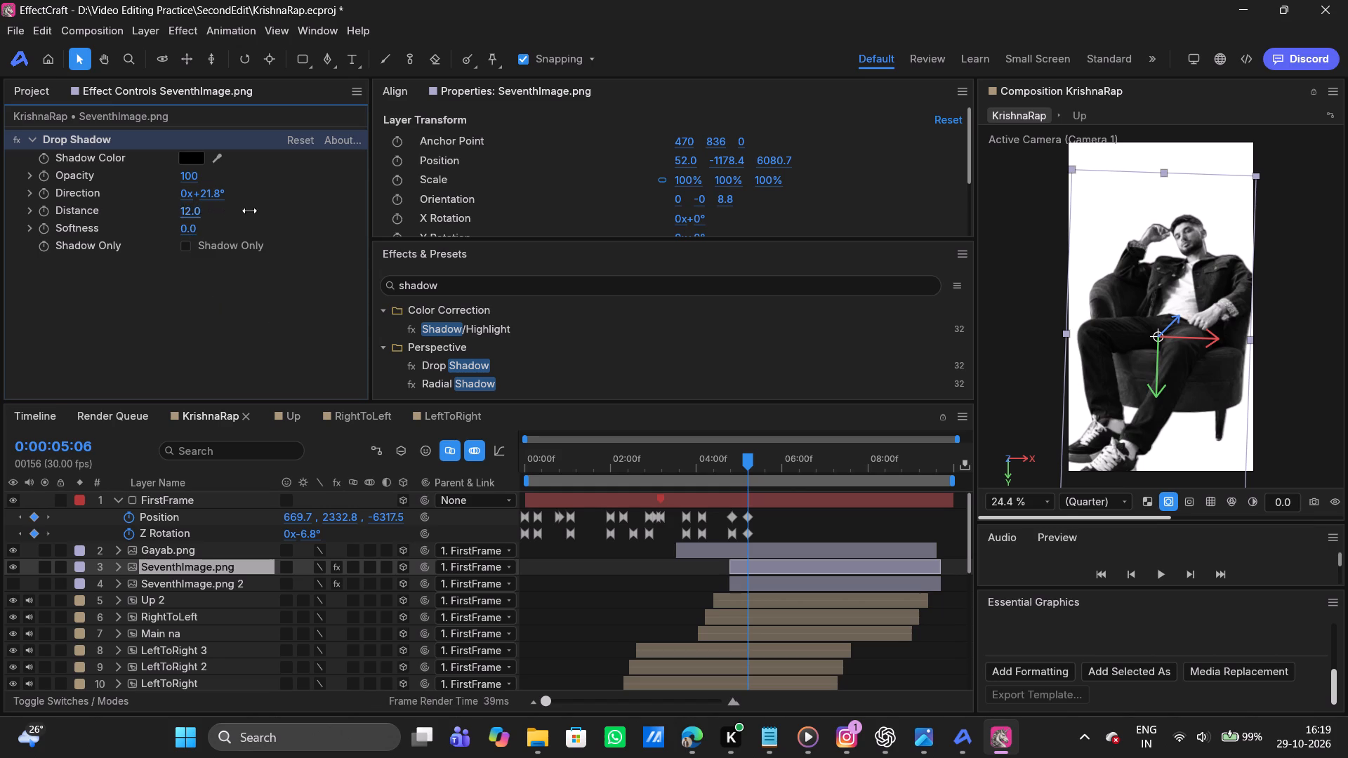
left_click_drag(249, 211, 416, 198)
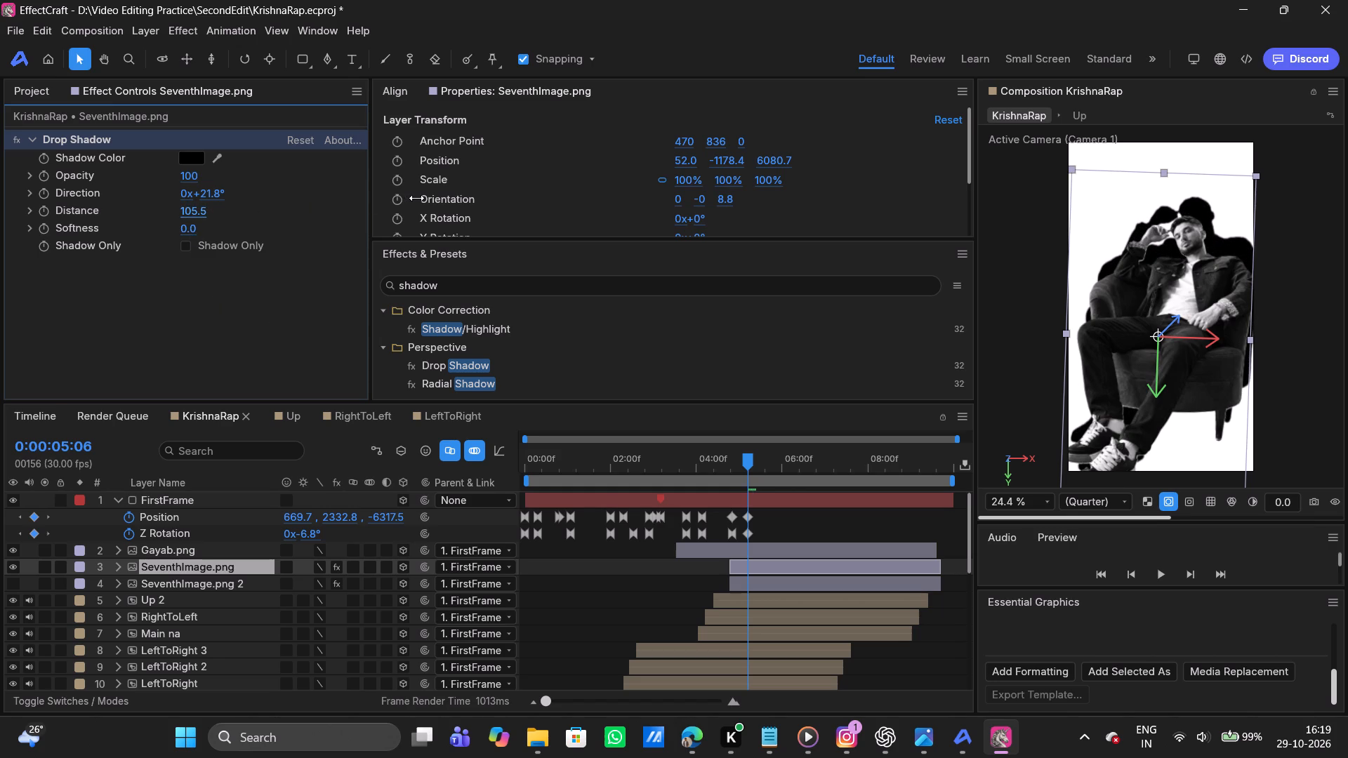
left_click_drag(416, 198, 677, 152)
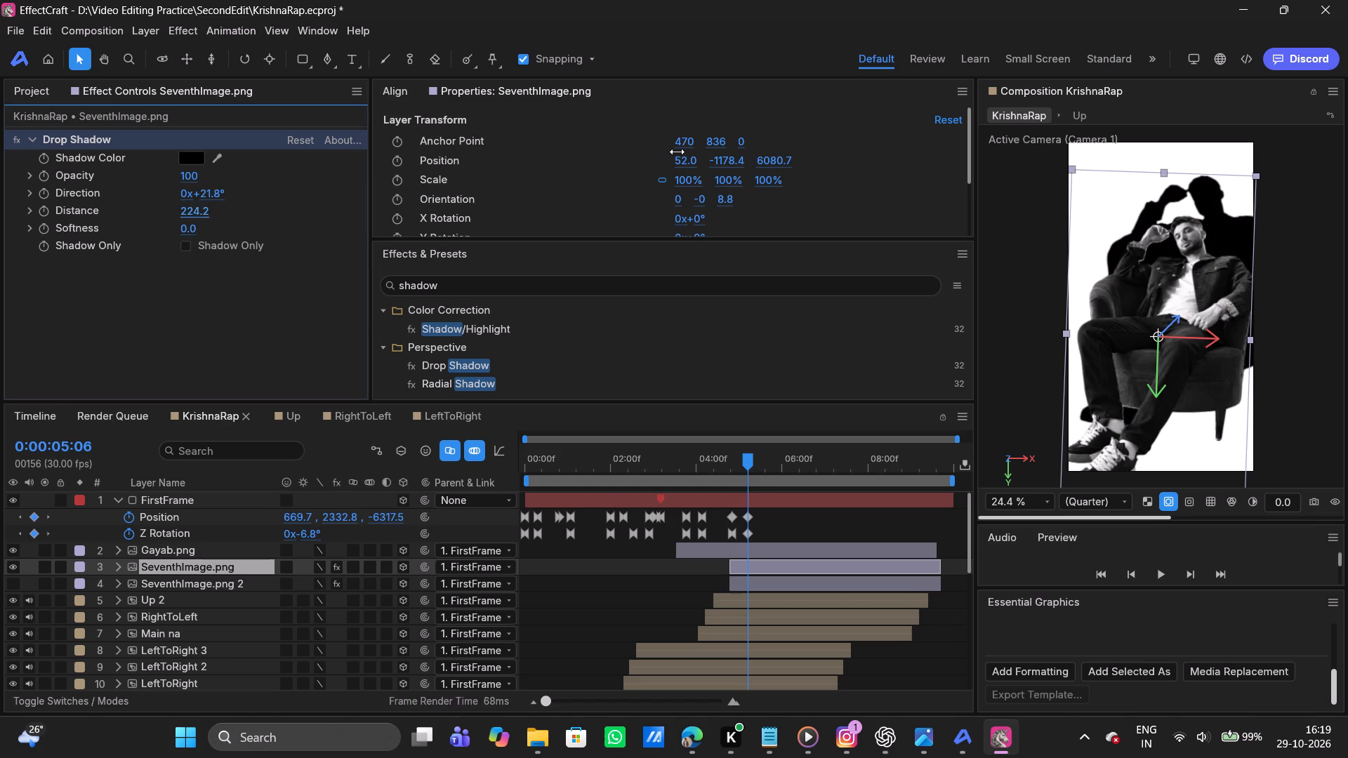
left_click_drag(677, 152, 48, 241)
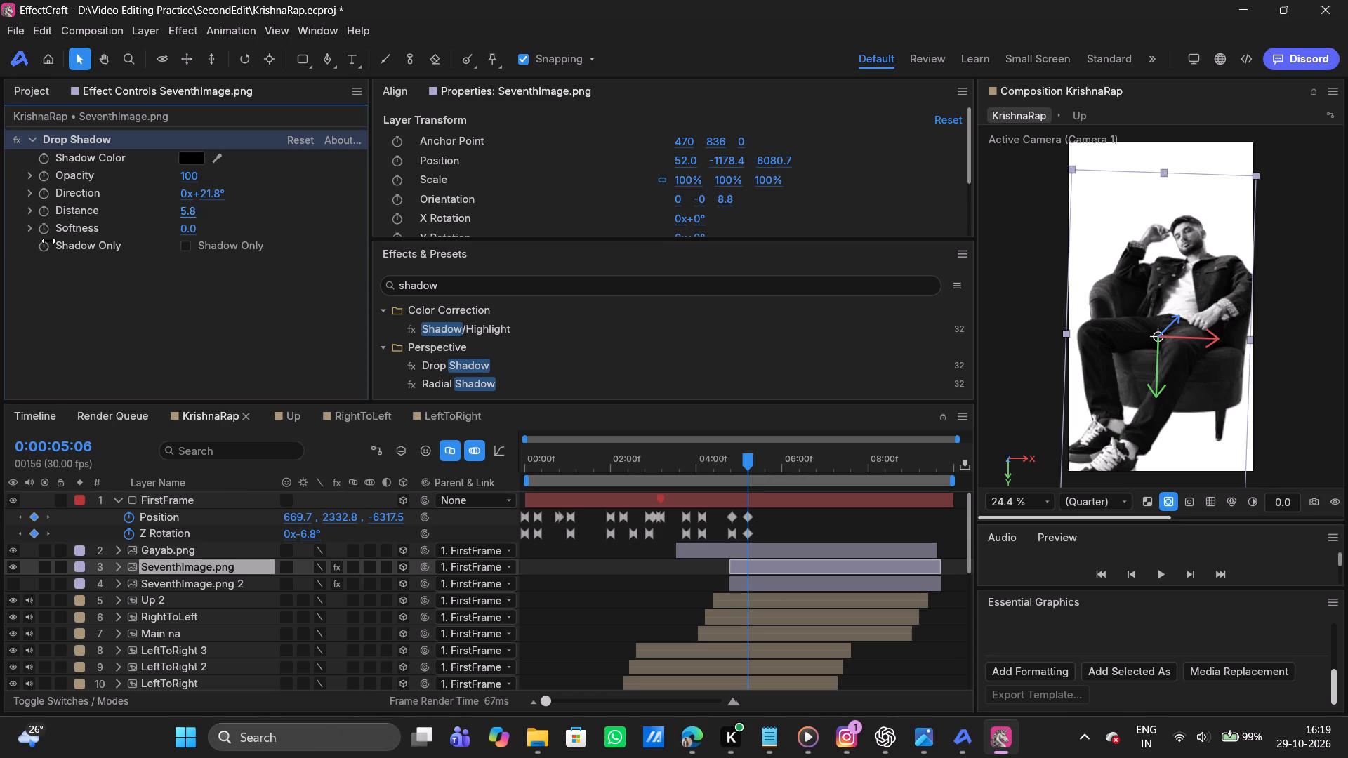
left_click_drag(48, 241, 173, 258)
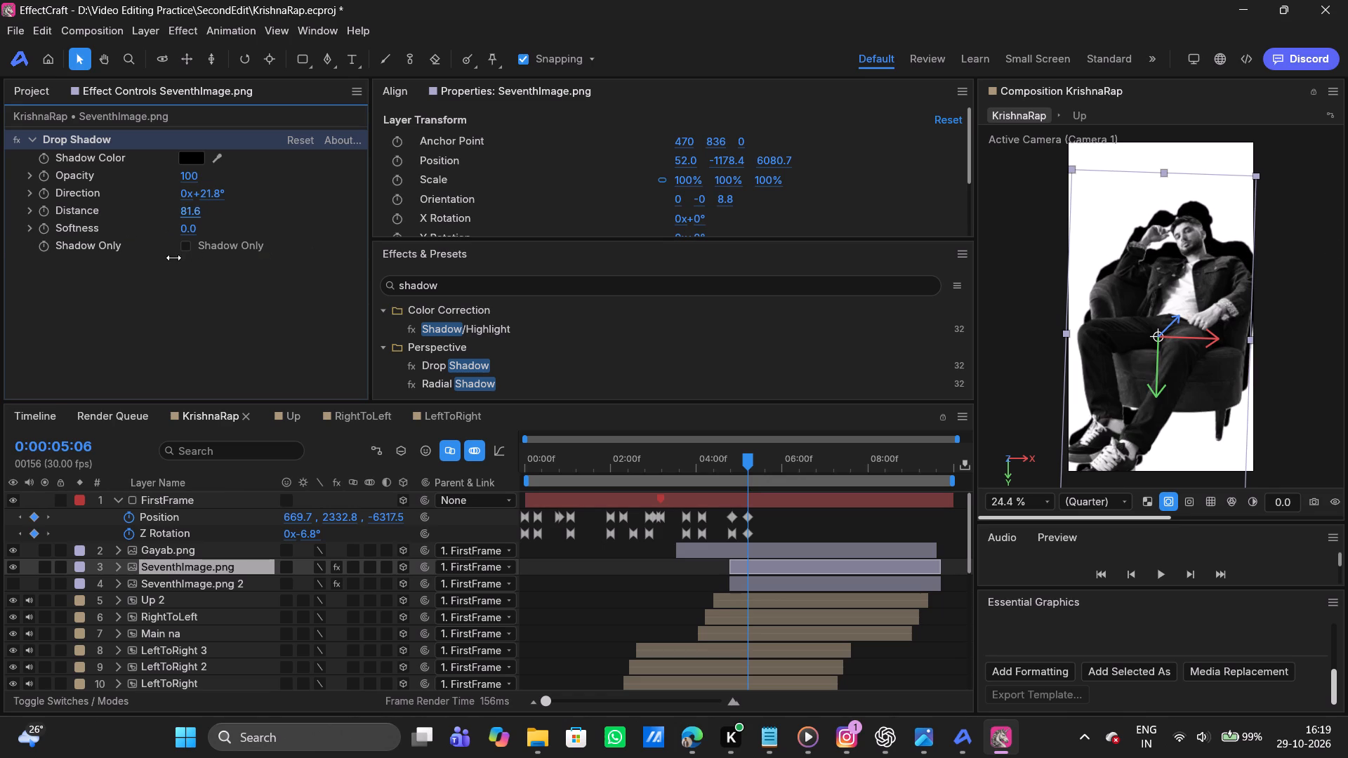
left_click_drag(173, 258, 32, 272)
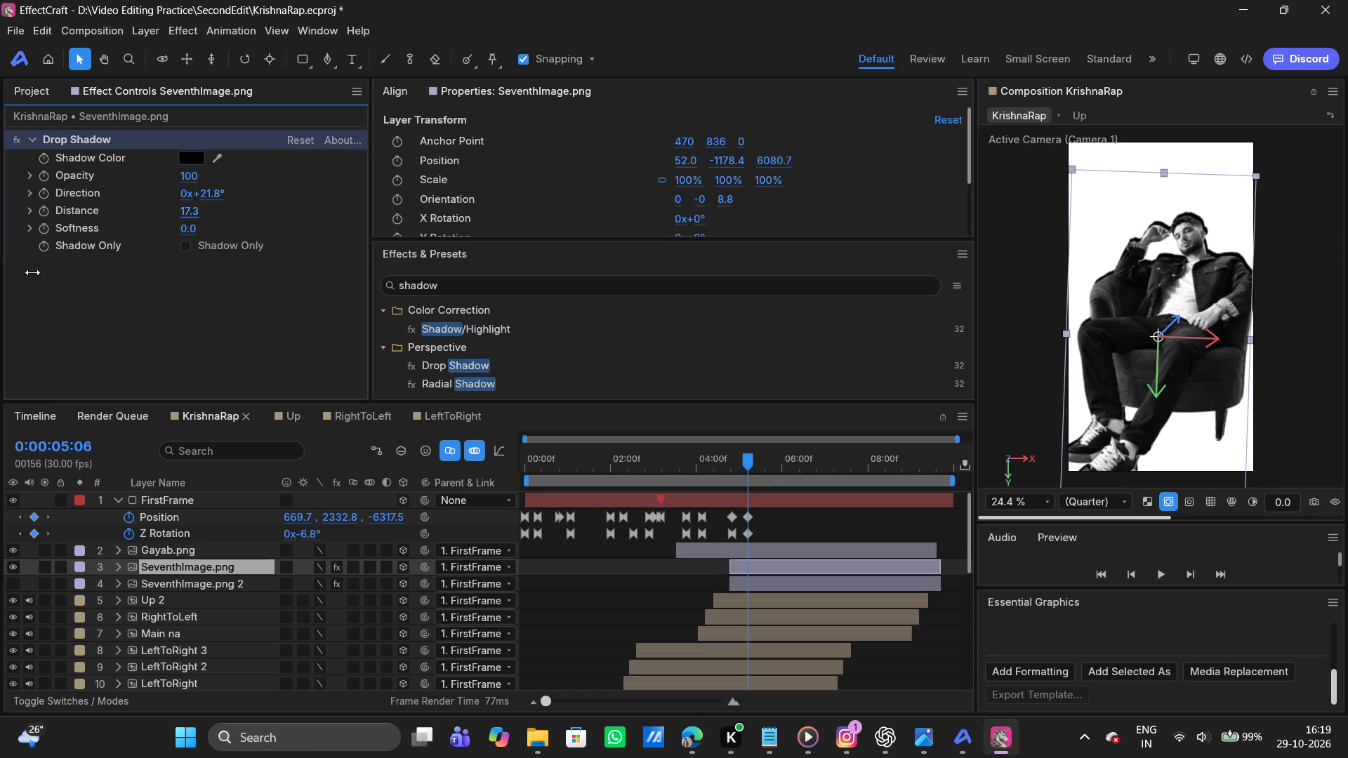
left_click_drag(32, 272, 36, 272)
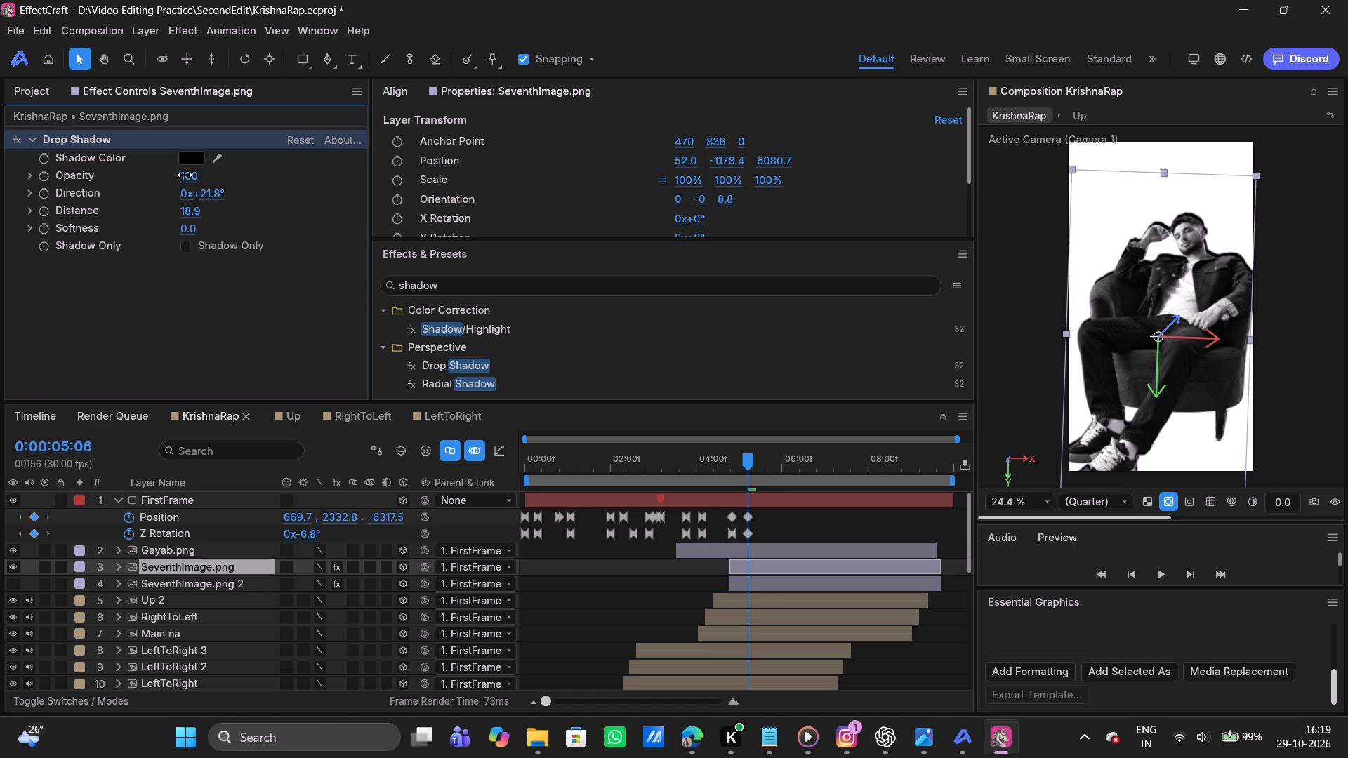
Try different Drop Shadow opacities on the SeventhImage.png layer and settle on 92.
left_click_drag(185, 175, 1320, 188)
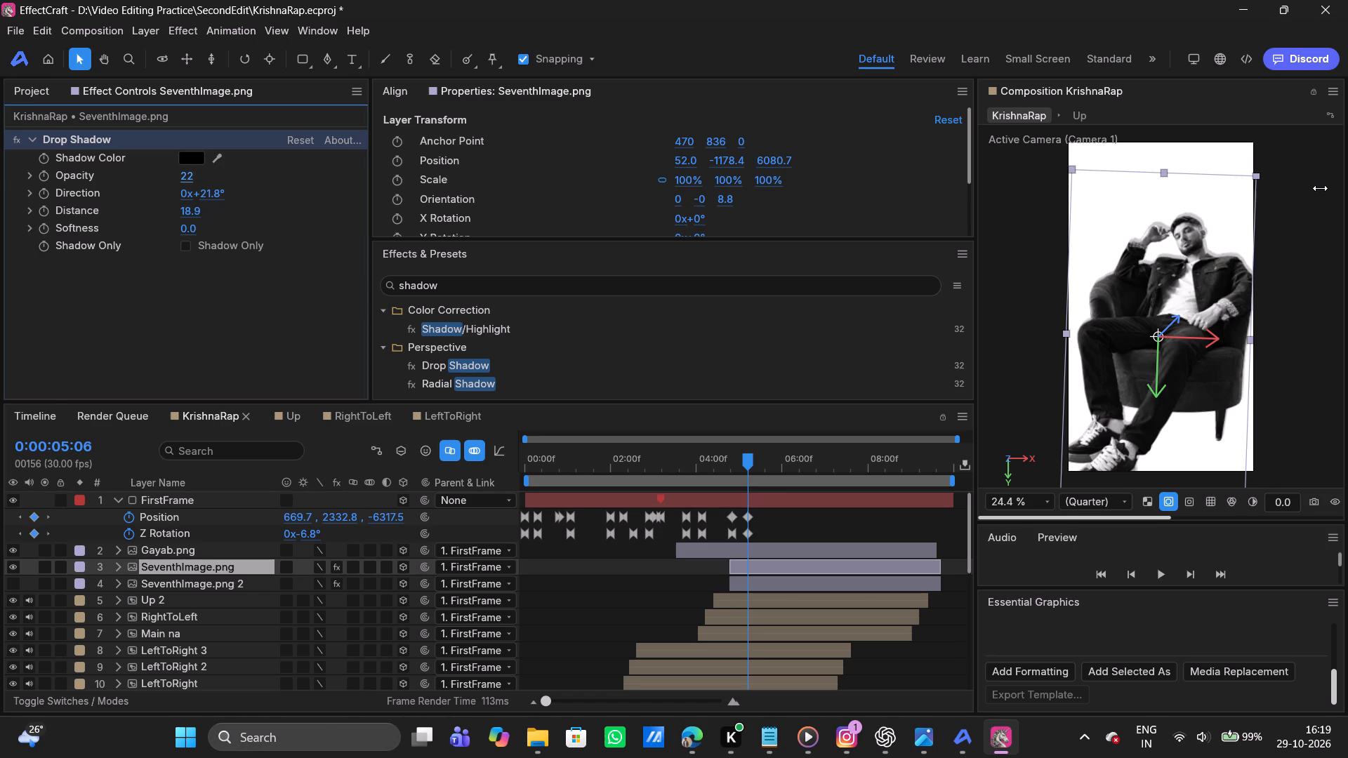
left_click_drag(1320, 188, 15, 189)
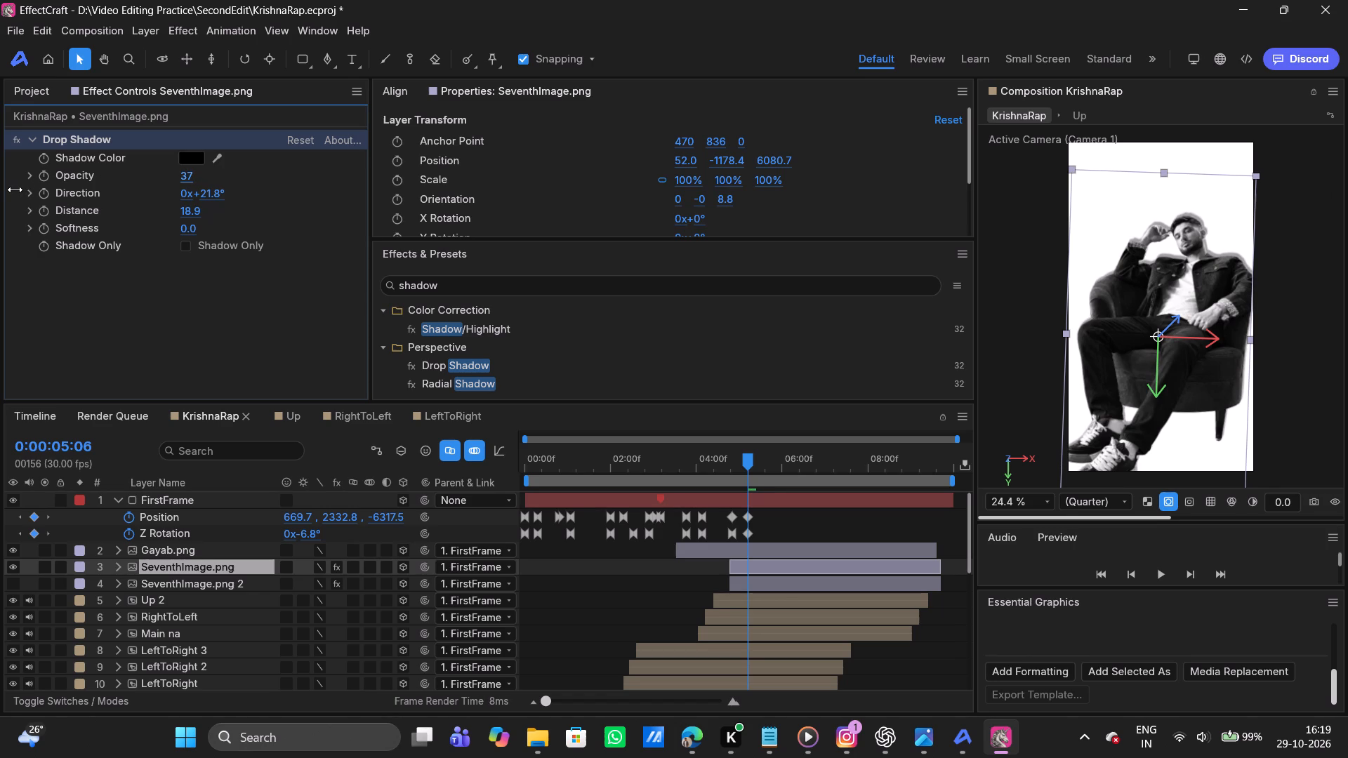
left_click_drag(15, 189, 37, 189)
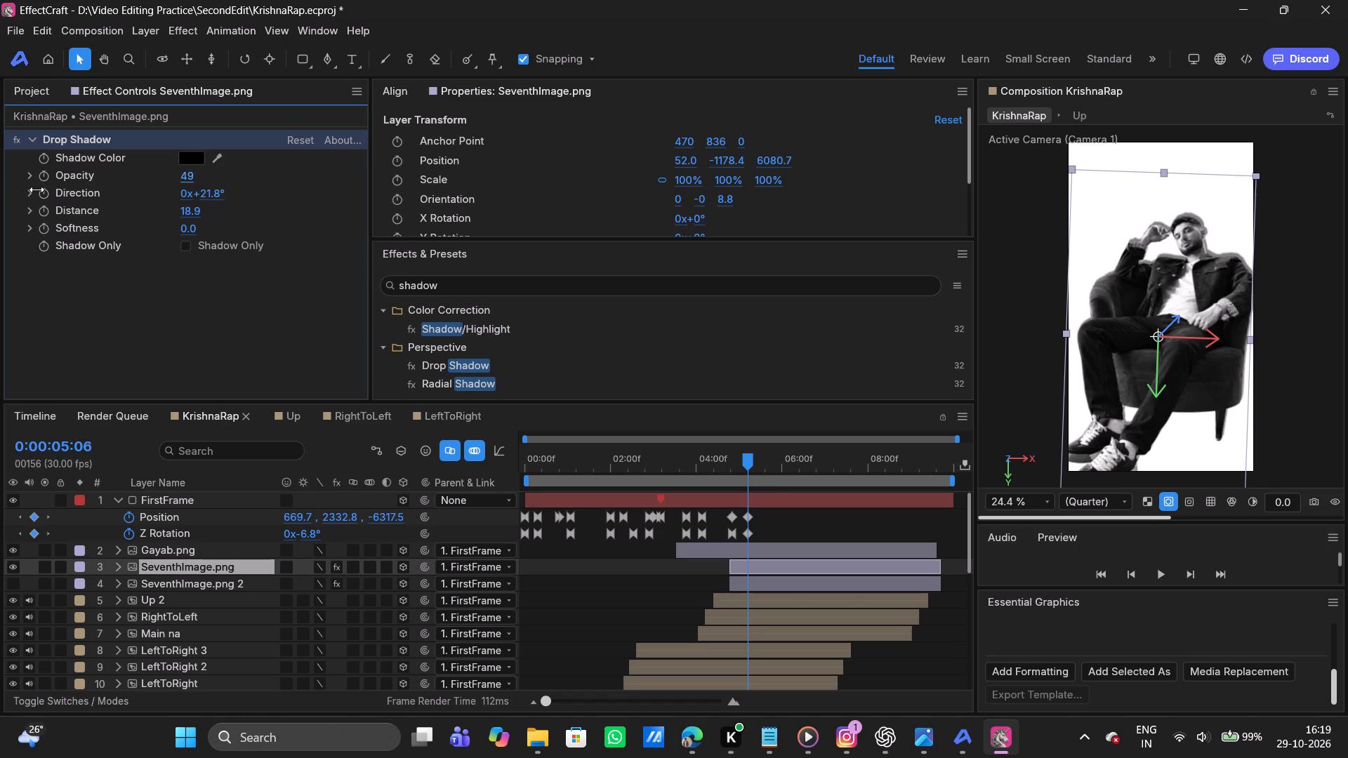
left_click_drag(37, 189, 29, 188)
left_click(172, 305)
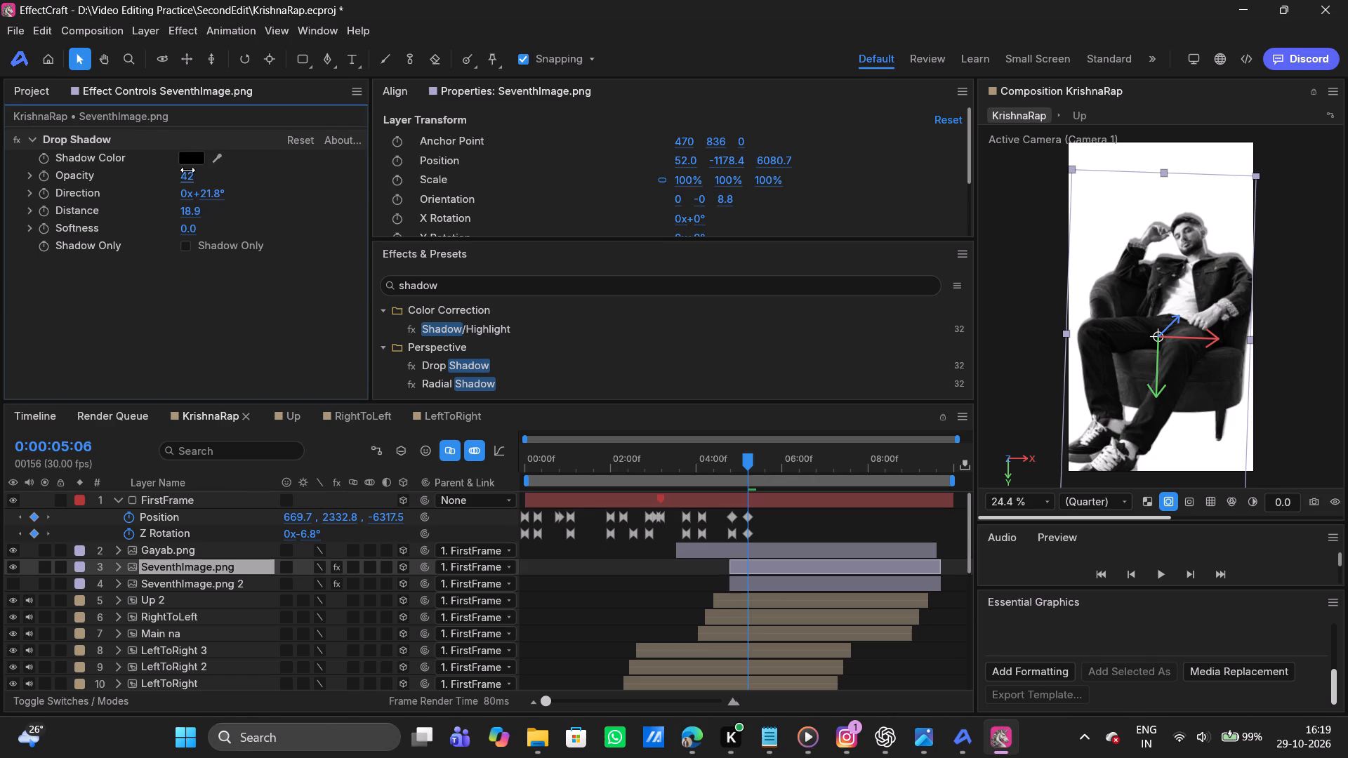
left_click_drag(187, 172, 385, 169)
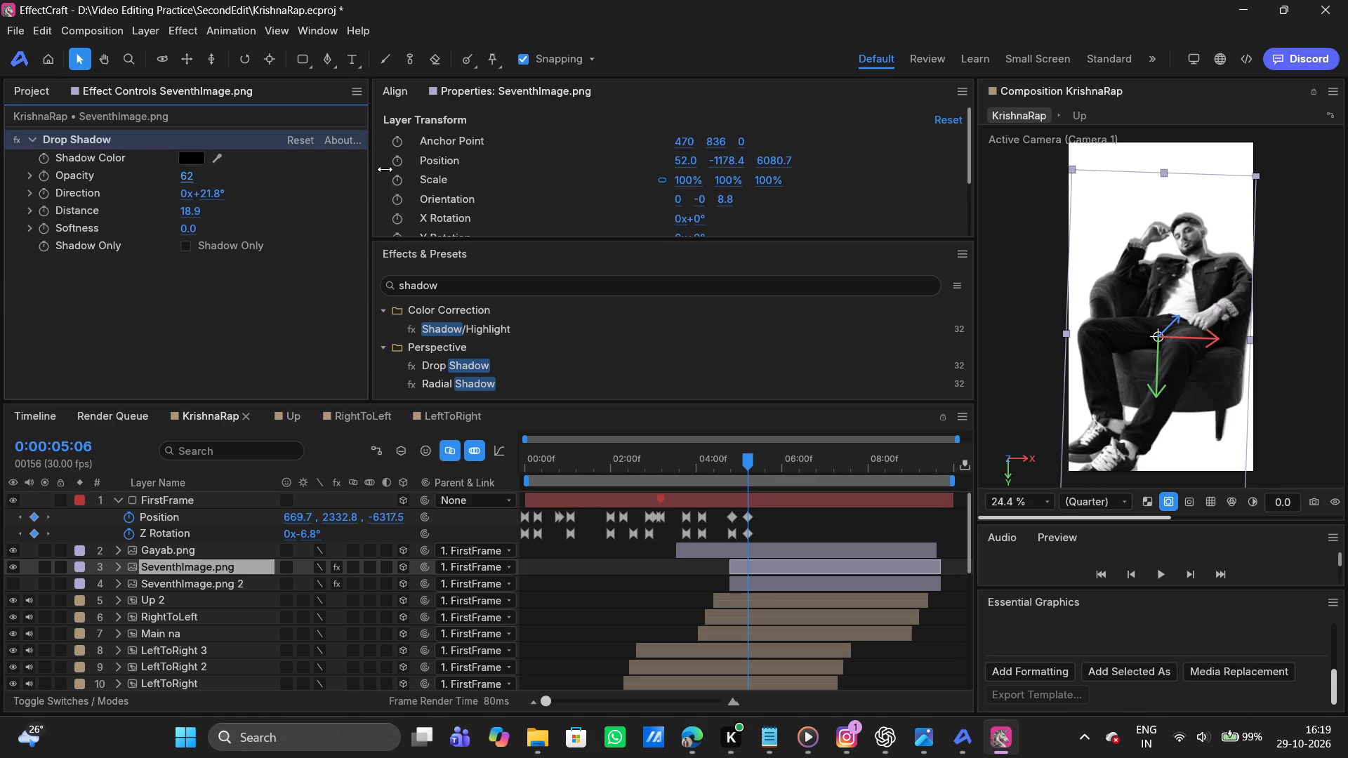
left_click_drag(385, 169, 406, 168)
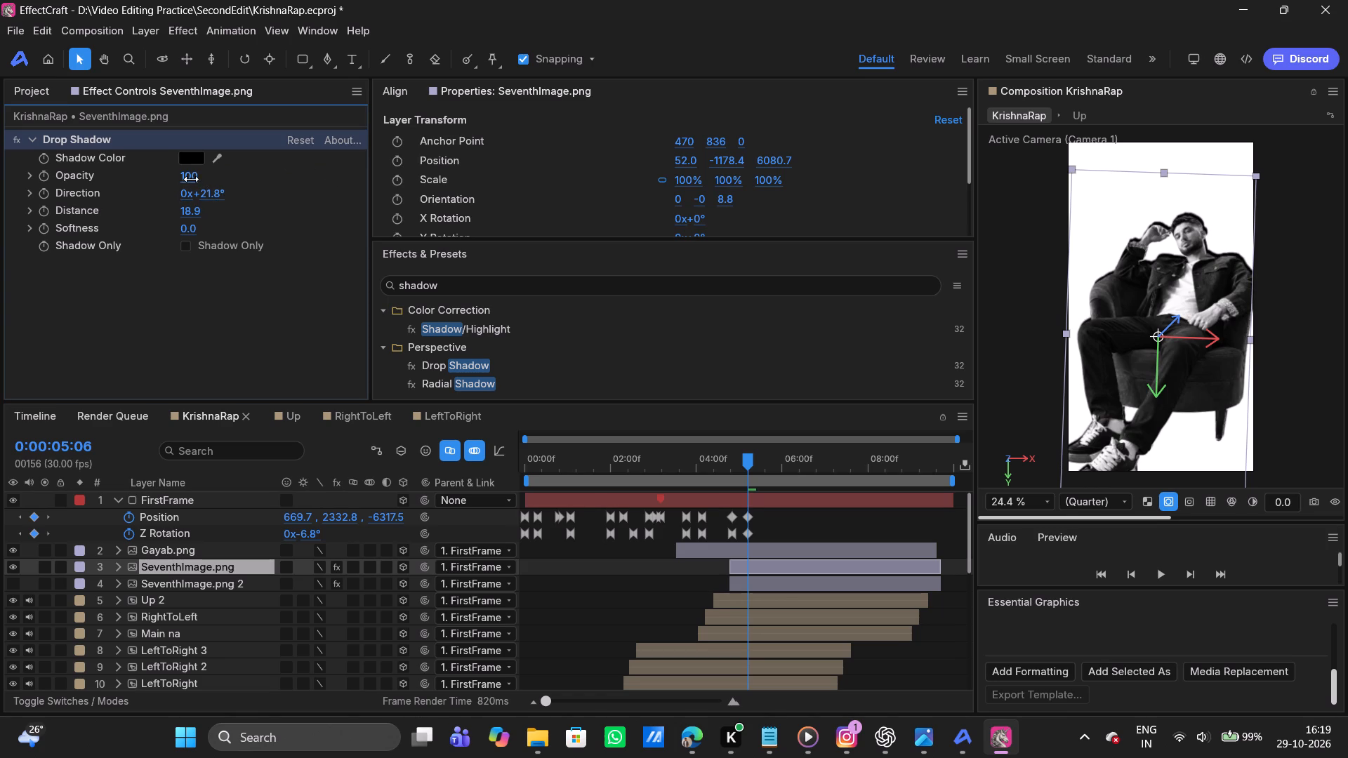
left_click_drag(191, 179, 1274, 194)
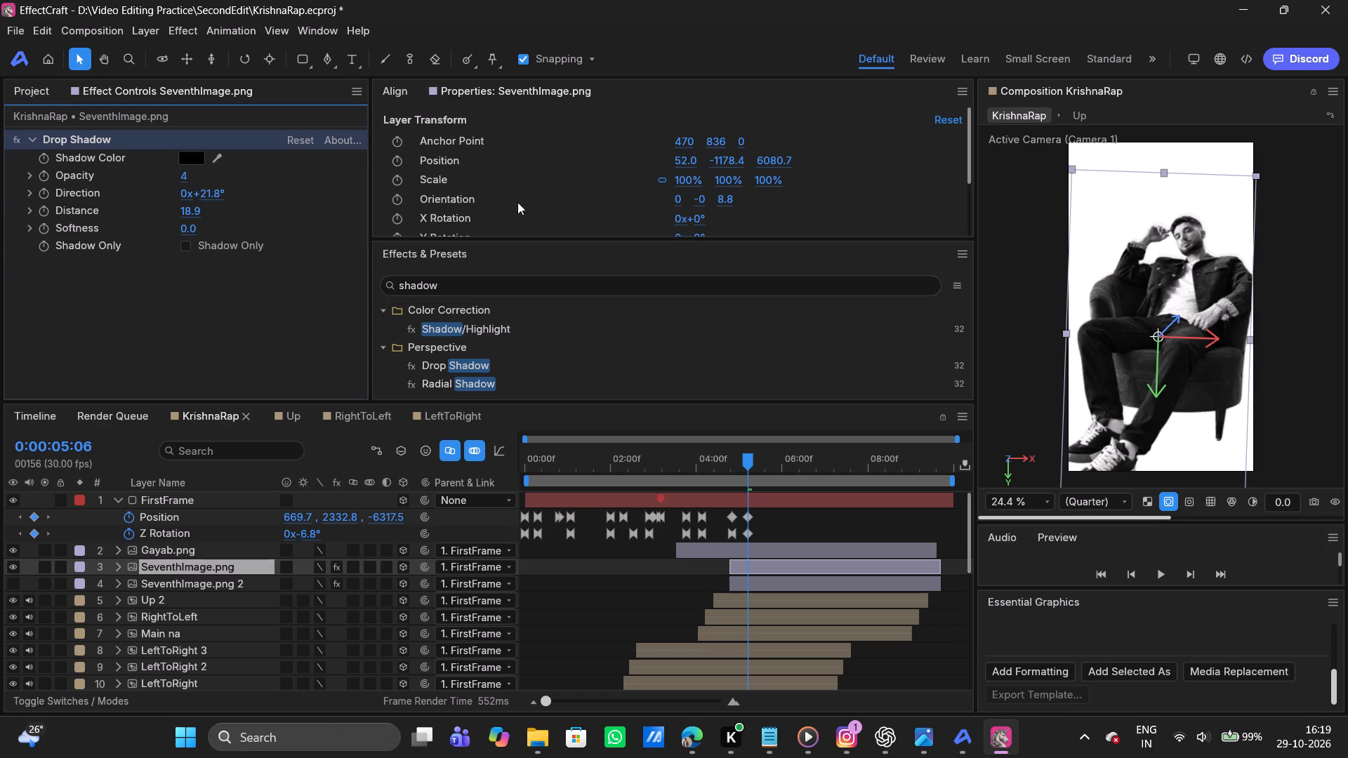
left_click_drag(181, 173, 1340, 174)
left_click_drag(1340, 174, 1347, 168)
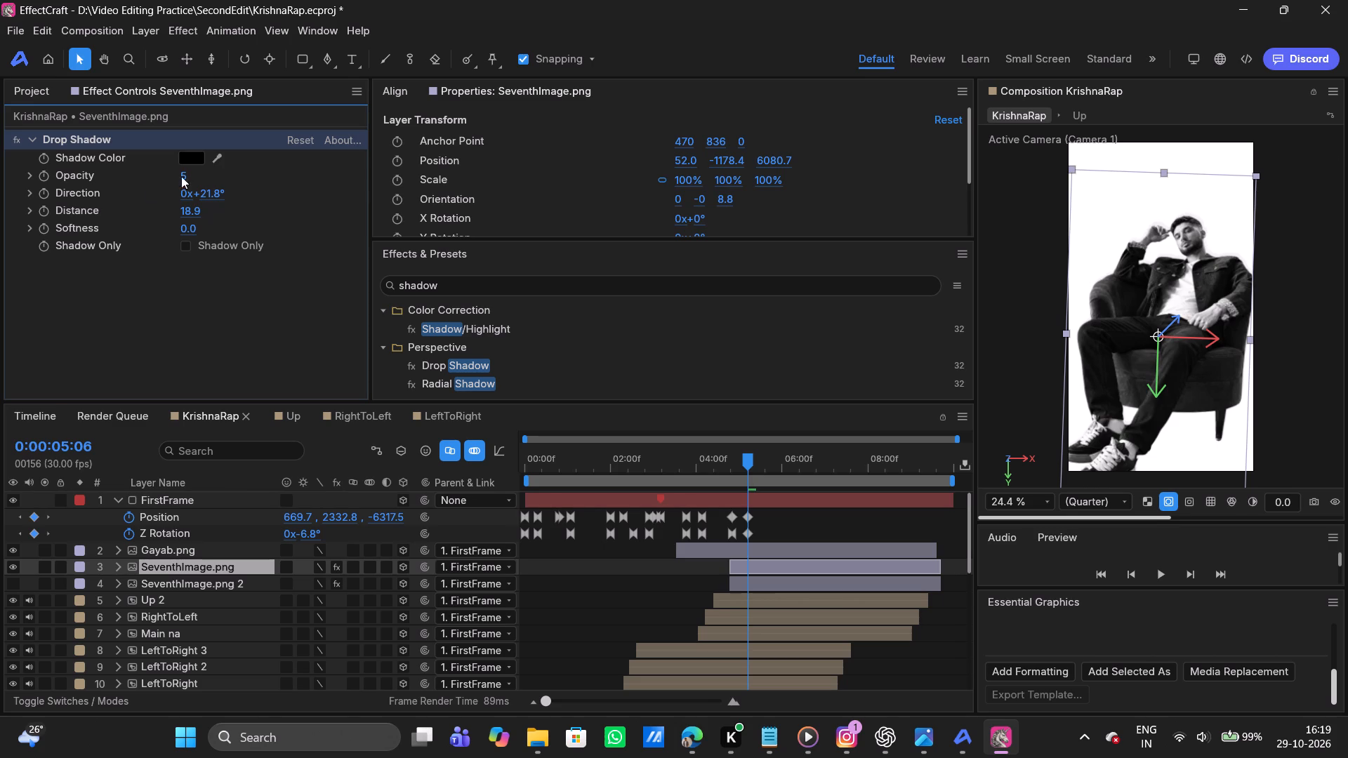
left_click_drag(186, 174, 273, 175)
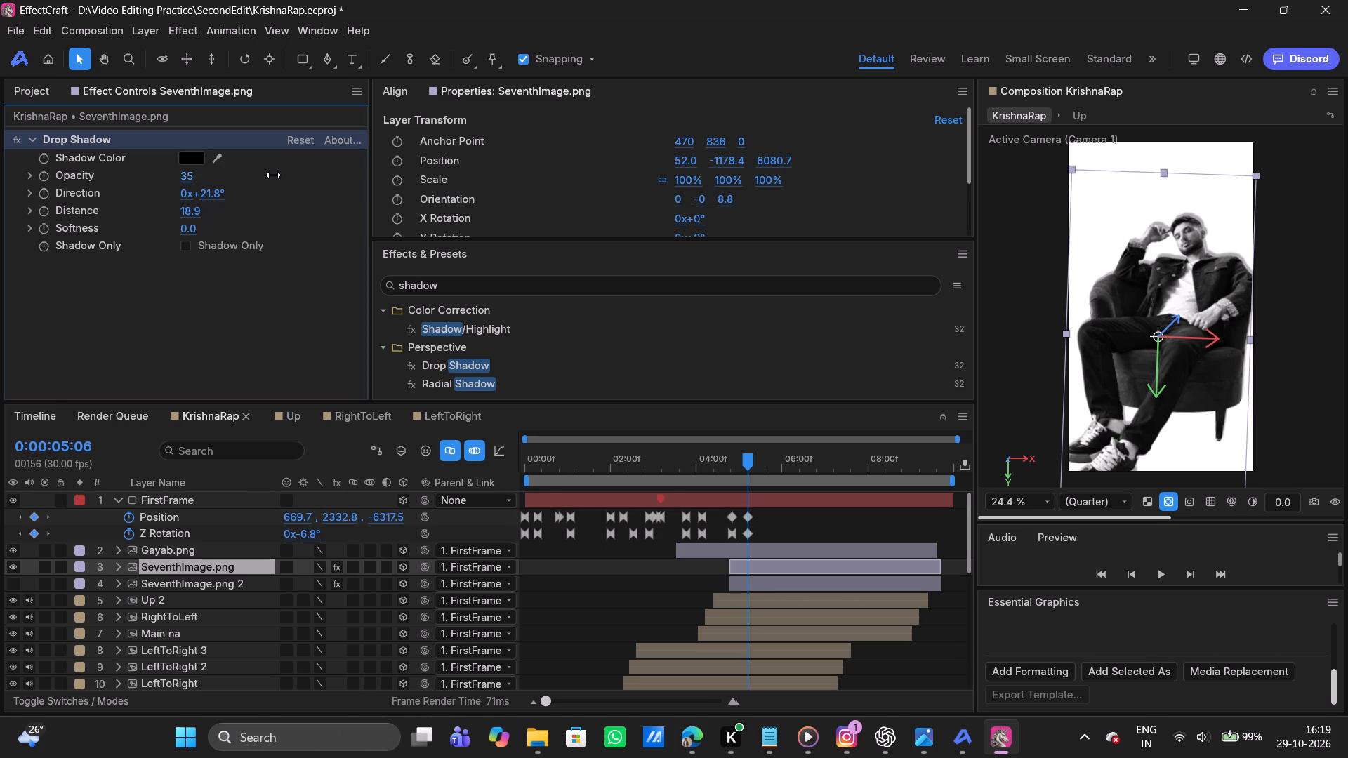
left_click_drag(273, 175, 562, 176)
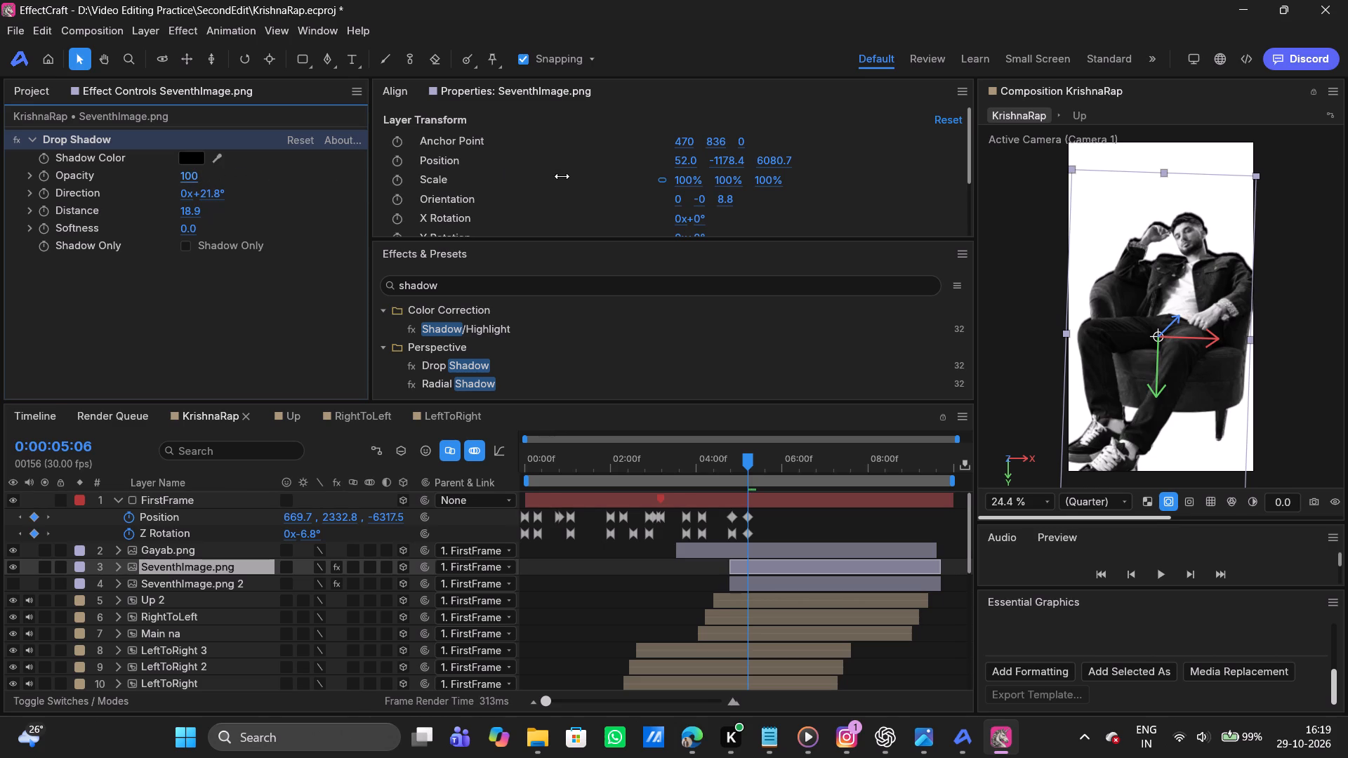
left_click_drag(562, 176, 149, 193)
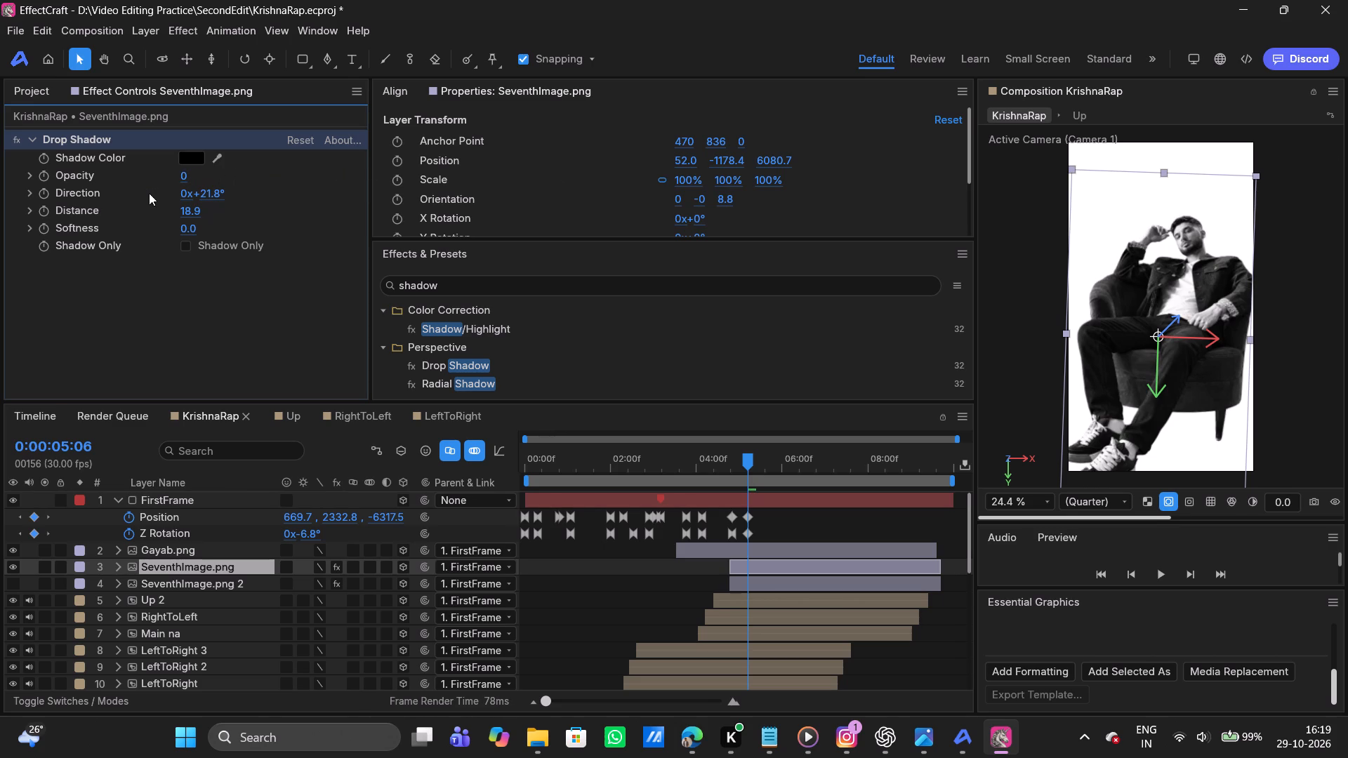
left_click_drag(187, 176, 429, 173)
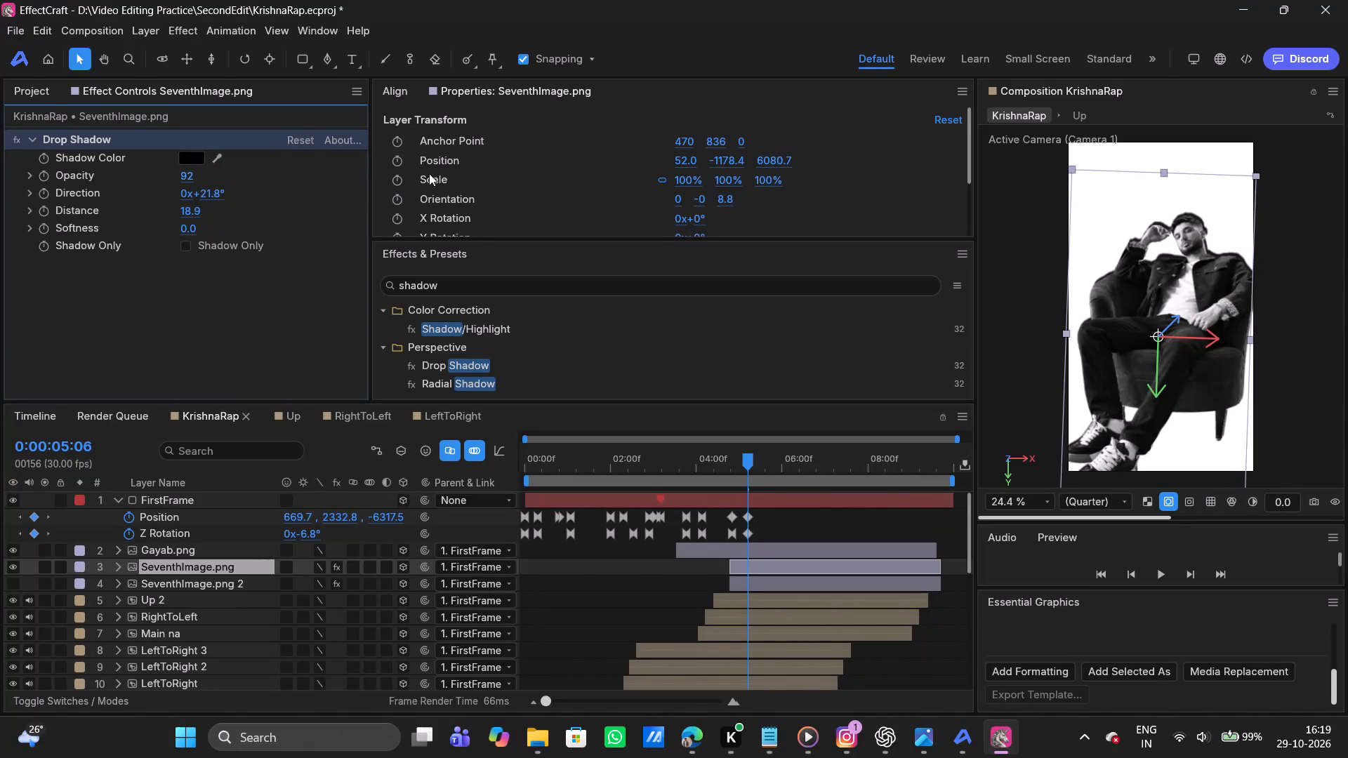
Soften the SeventhImage.png layer's Drop Shadow to a softness of about 203.3.
left_click_drag(194, 229, 295, 228)
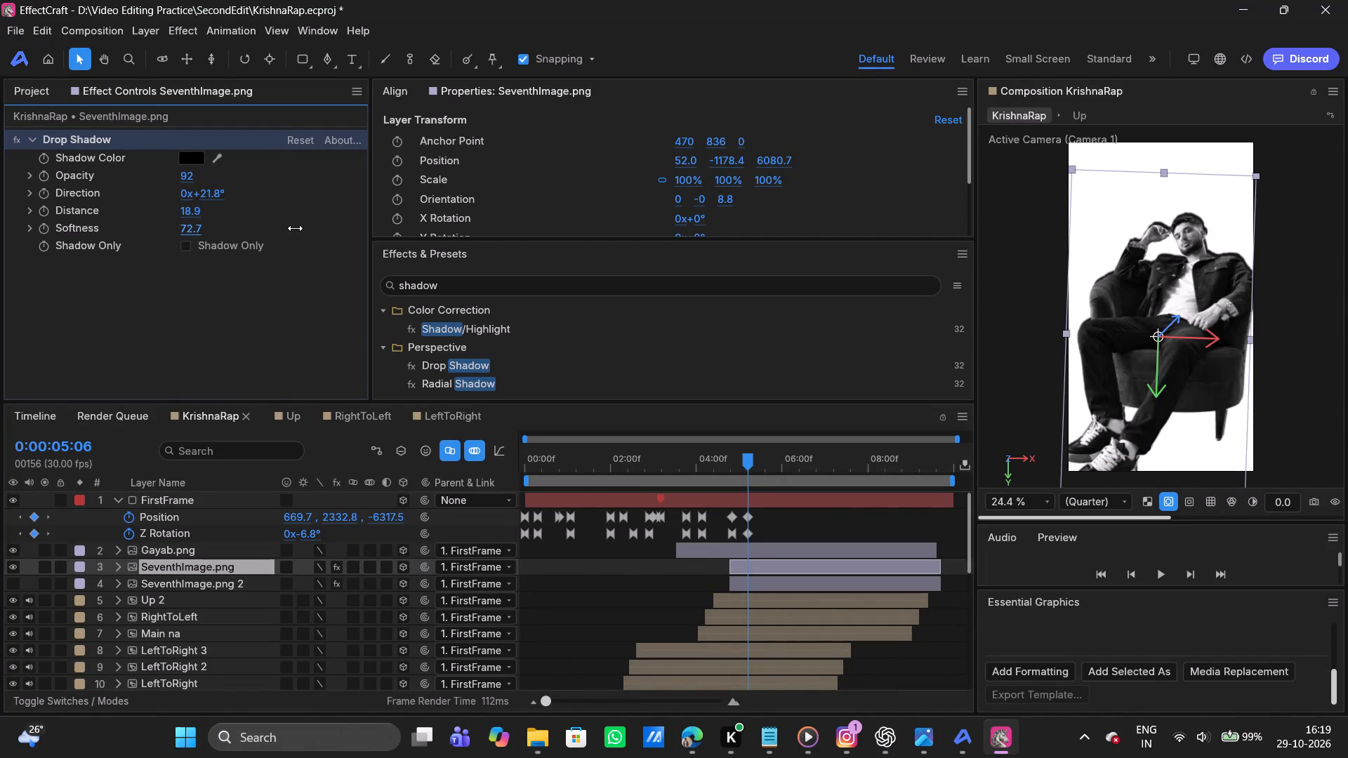
left_click_drag(295, 228, 241, 234)
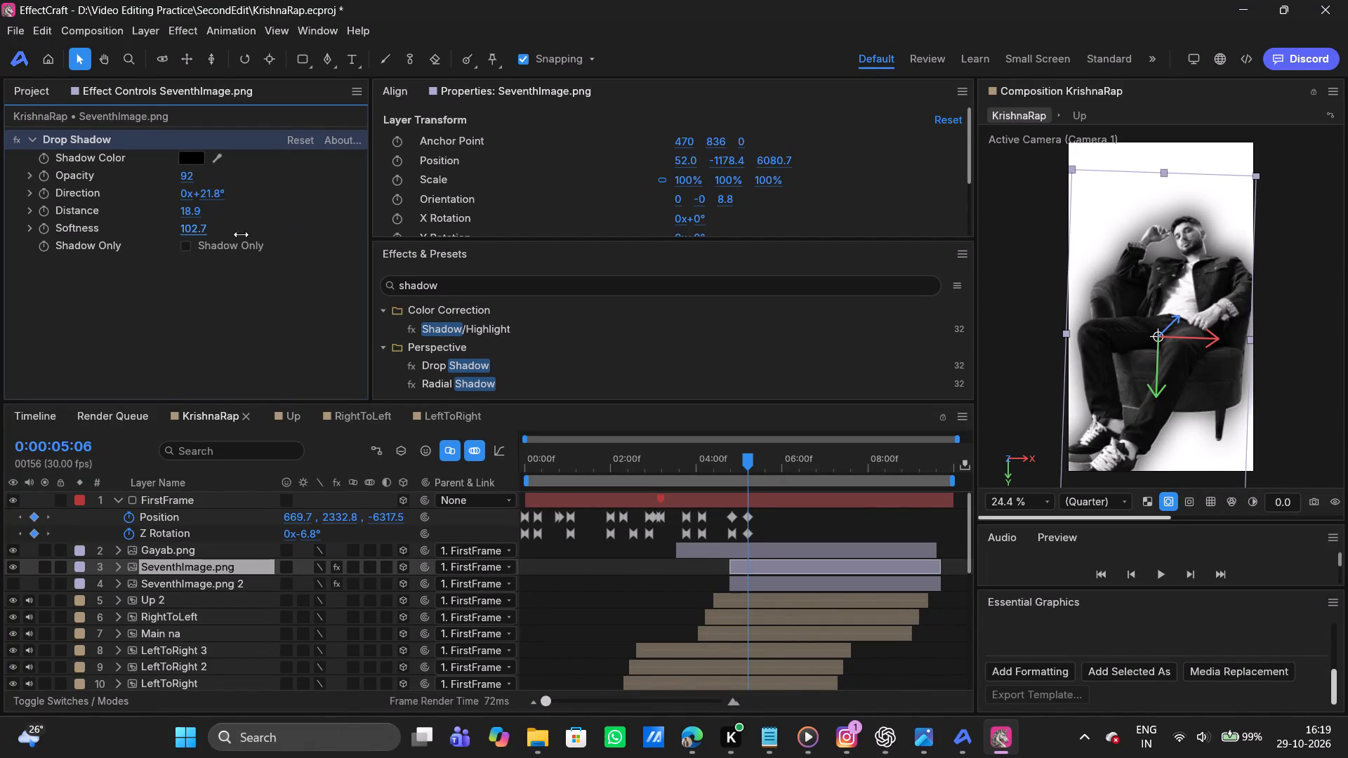
left_click_drag(241, 234, 343, 244)
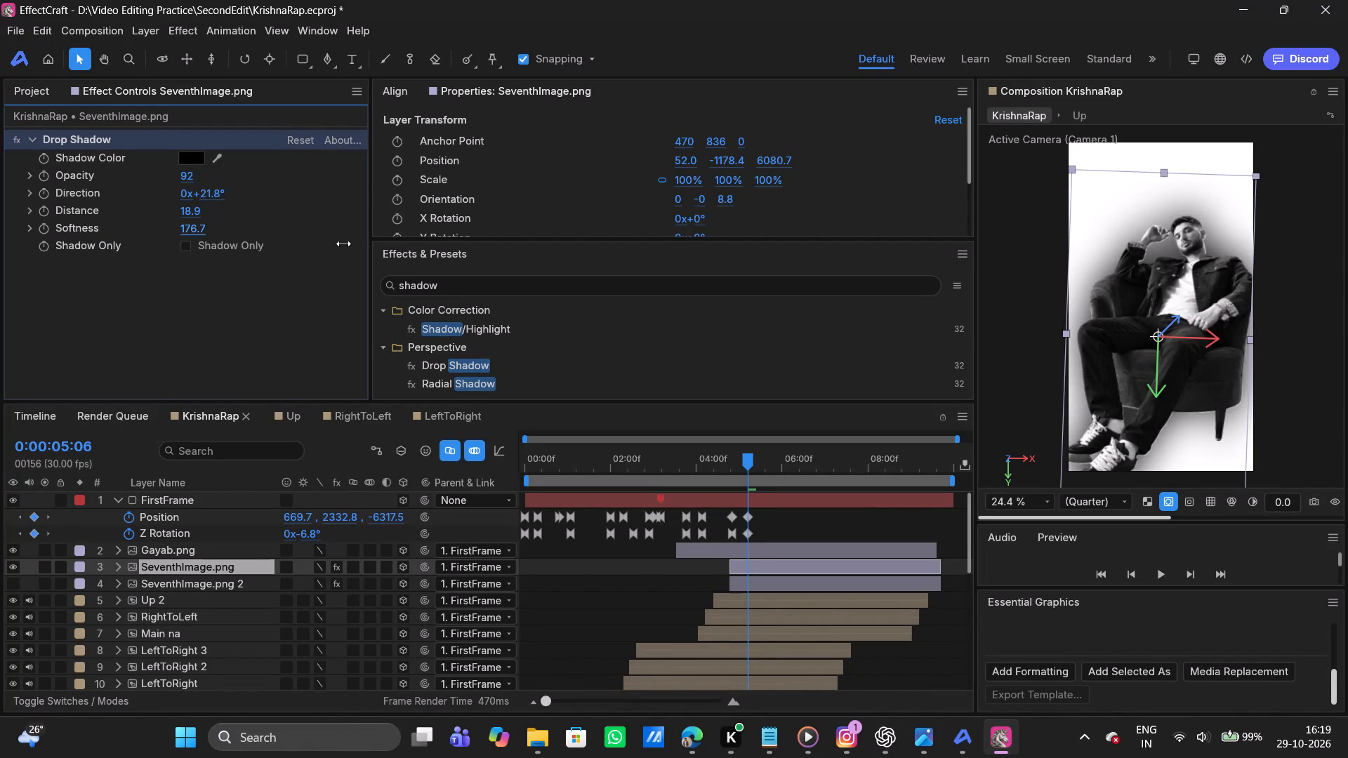
left_click_drag(343, 244, 385, 240)
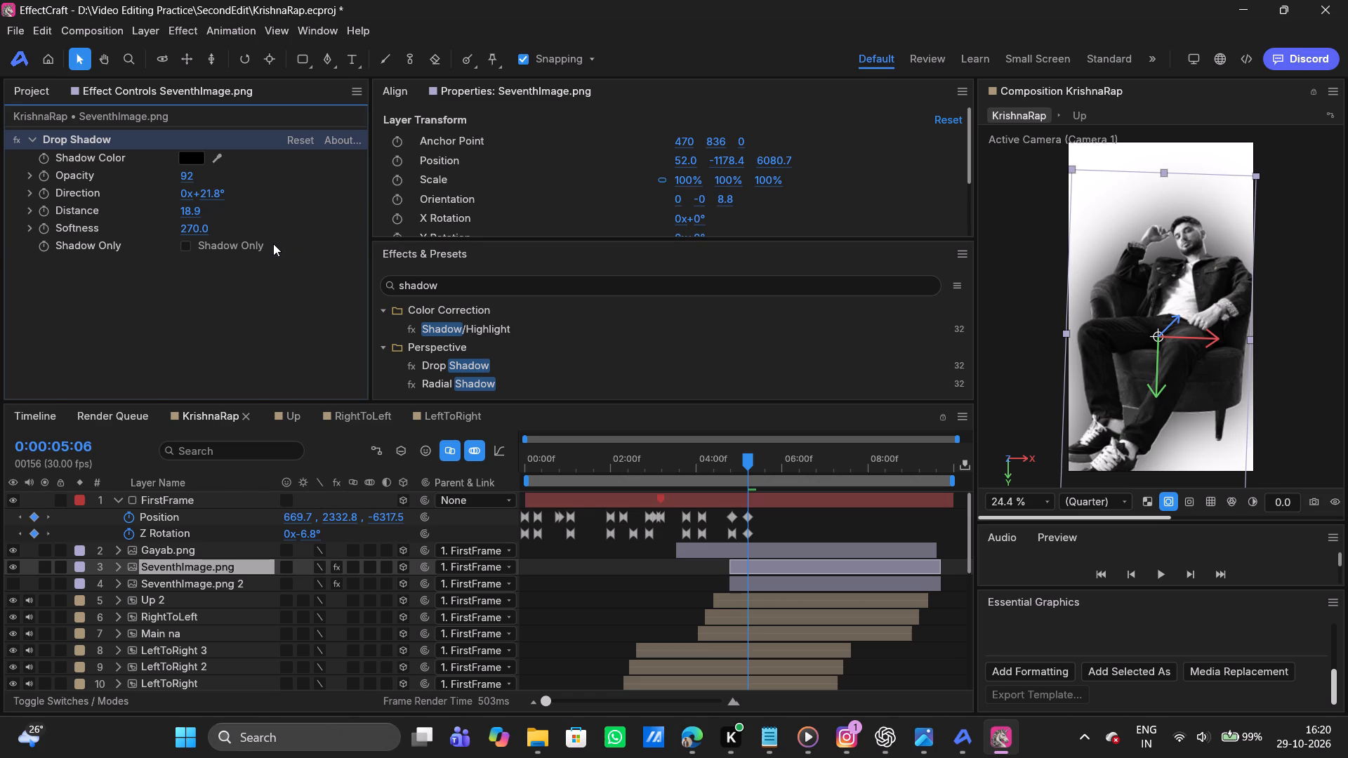
left_click_drag(198, 228, 158, 227)
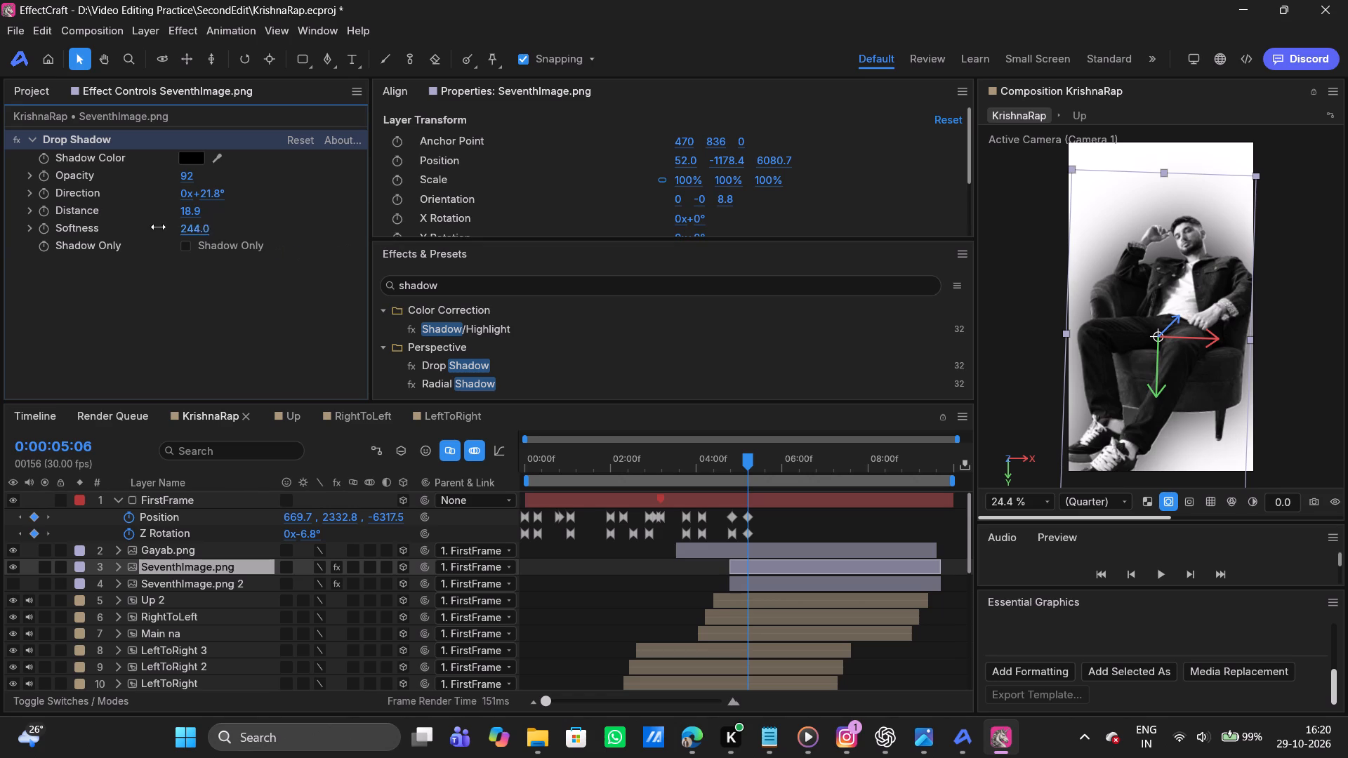
left_click_drag(158, 227, 126, 227)
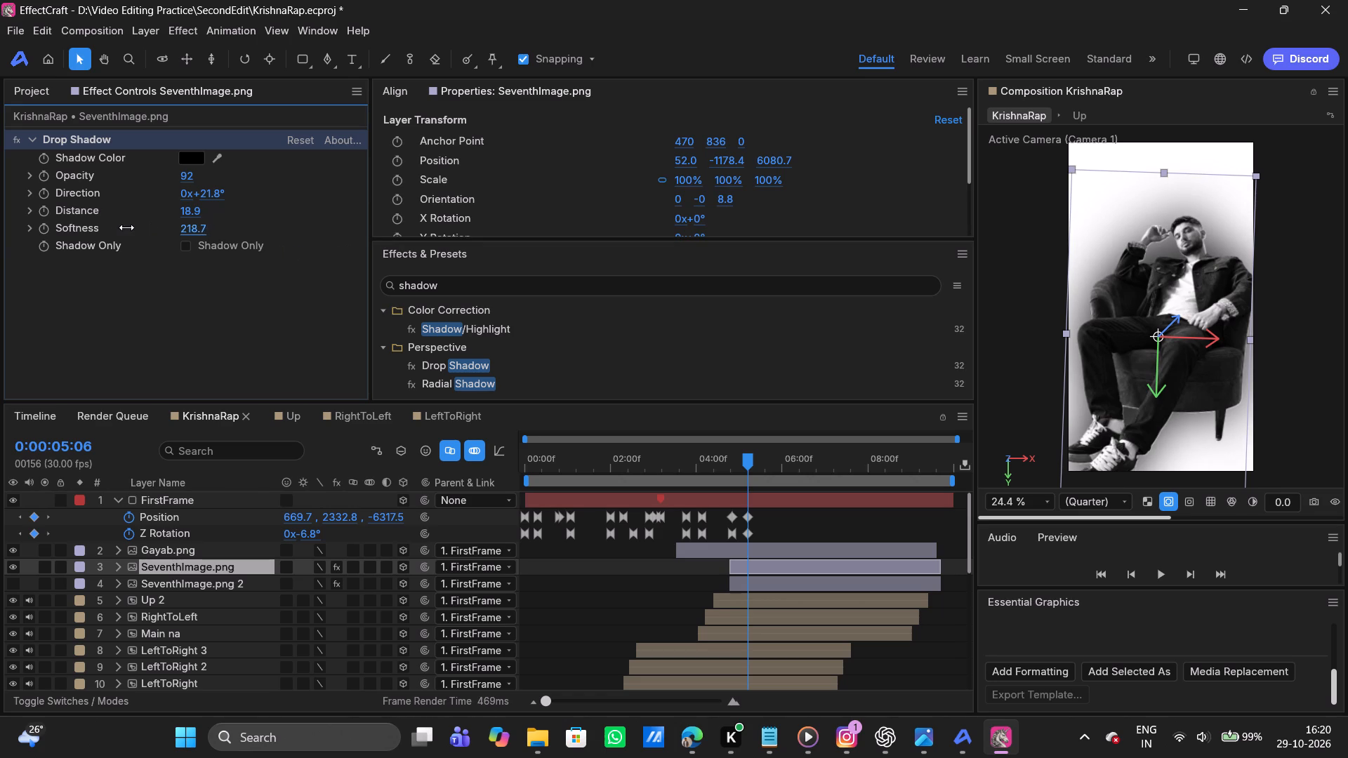
left_click_drag(126, 227, 123, 227)
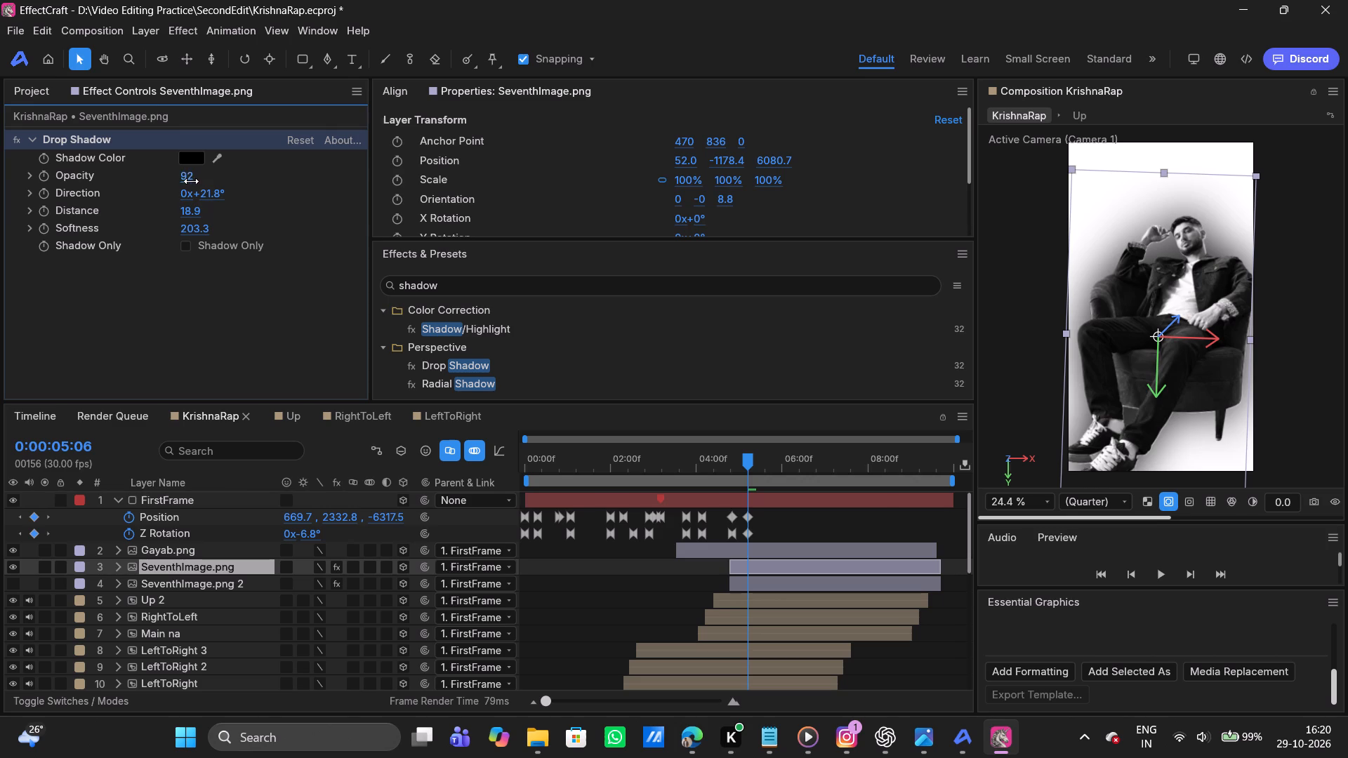
Reduce the Drop Shadow distance on the SeventhImage.png layer to 0.
left_click_drag(194, 210, 171, 211)
left_click_drag(171, 211, 104, 211)
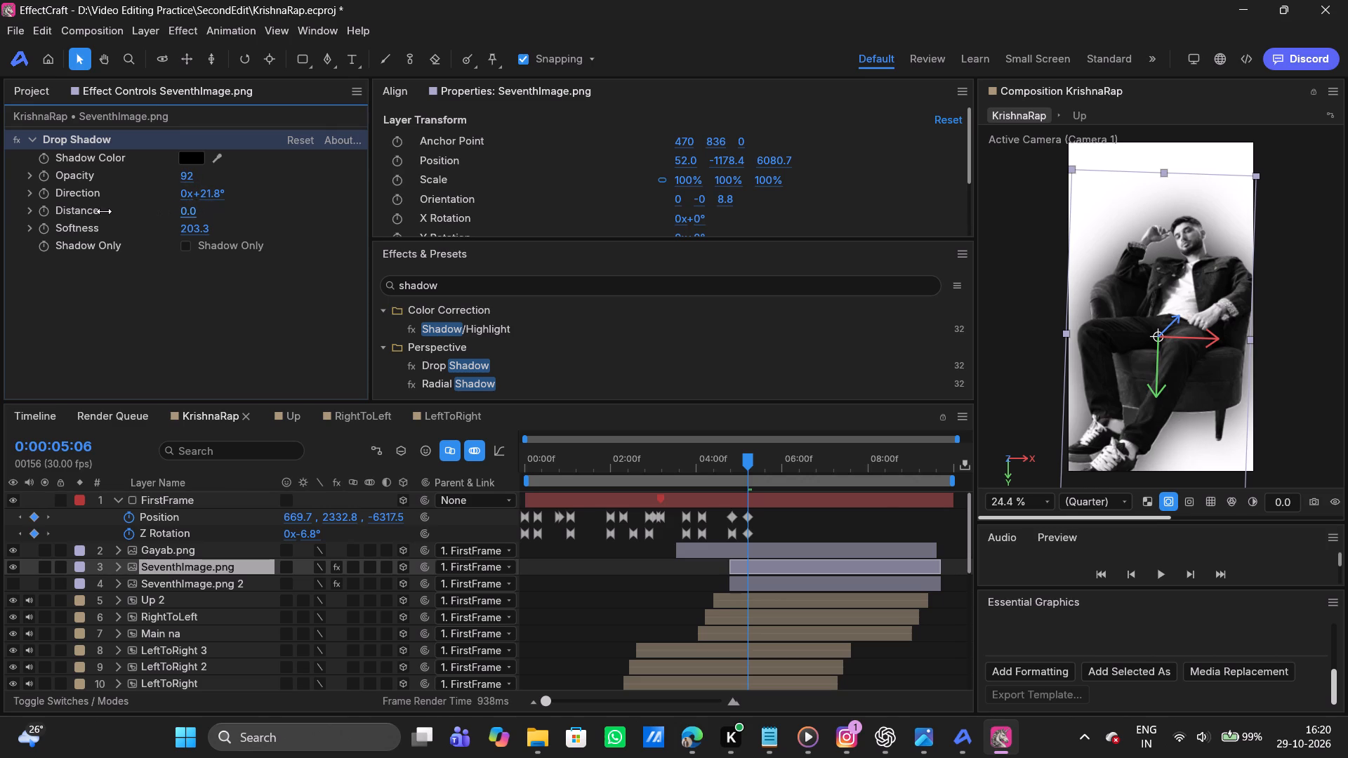
left_click_drag(104, 211, 72, 207)
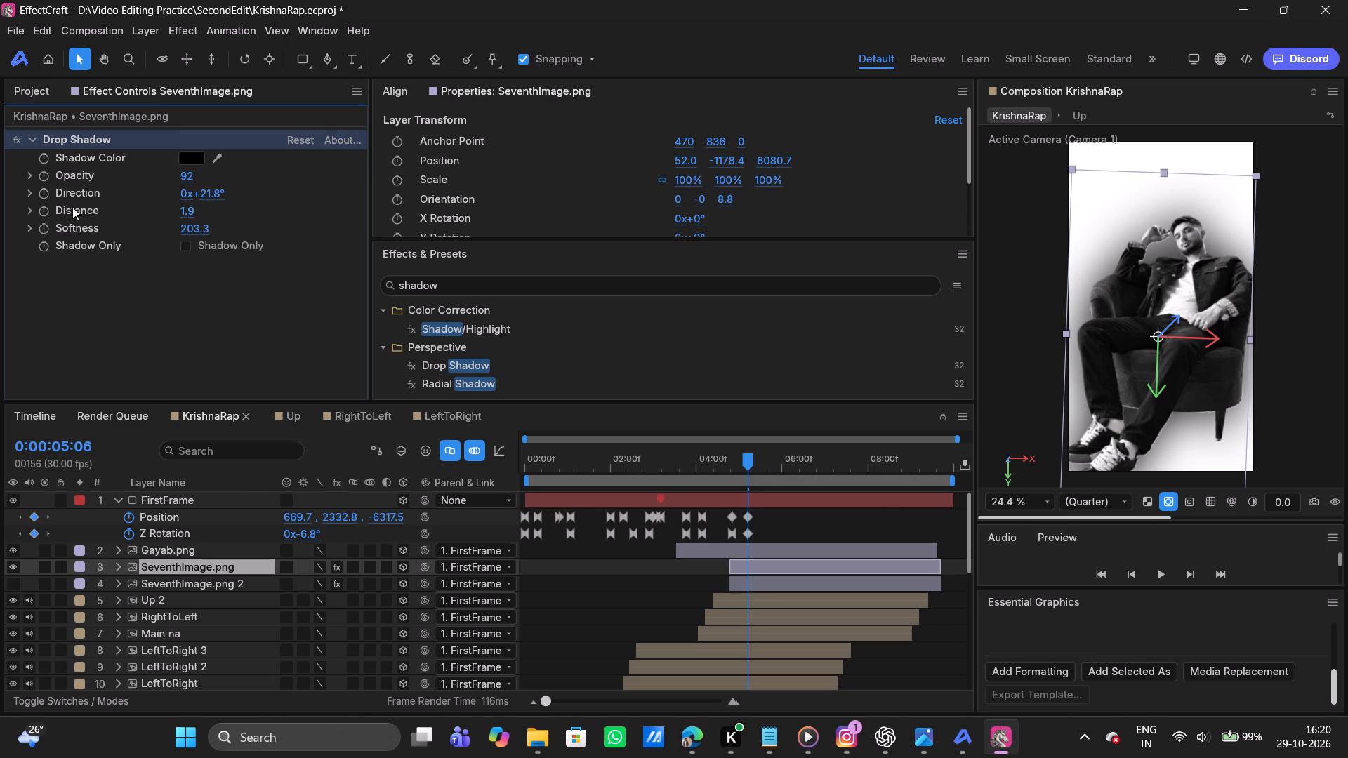
left_click_drag(190, 211, 183, 212)
left_click_drag(183, 212, 151, 215)
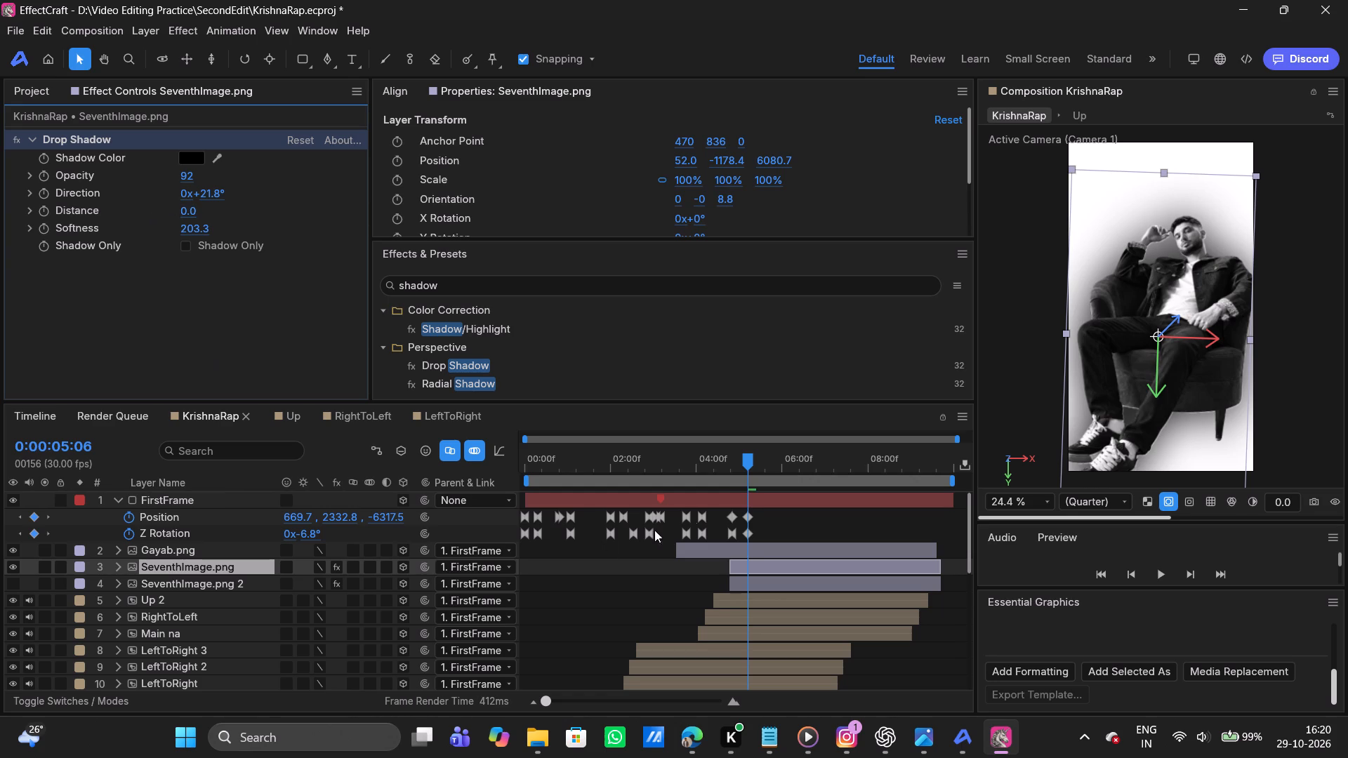
Show the SeventhImage.png 2 layer again, toggling its visibility to compare the image with and without the floor shadow.
left_click(741, 586)
left_click(15, 583)
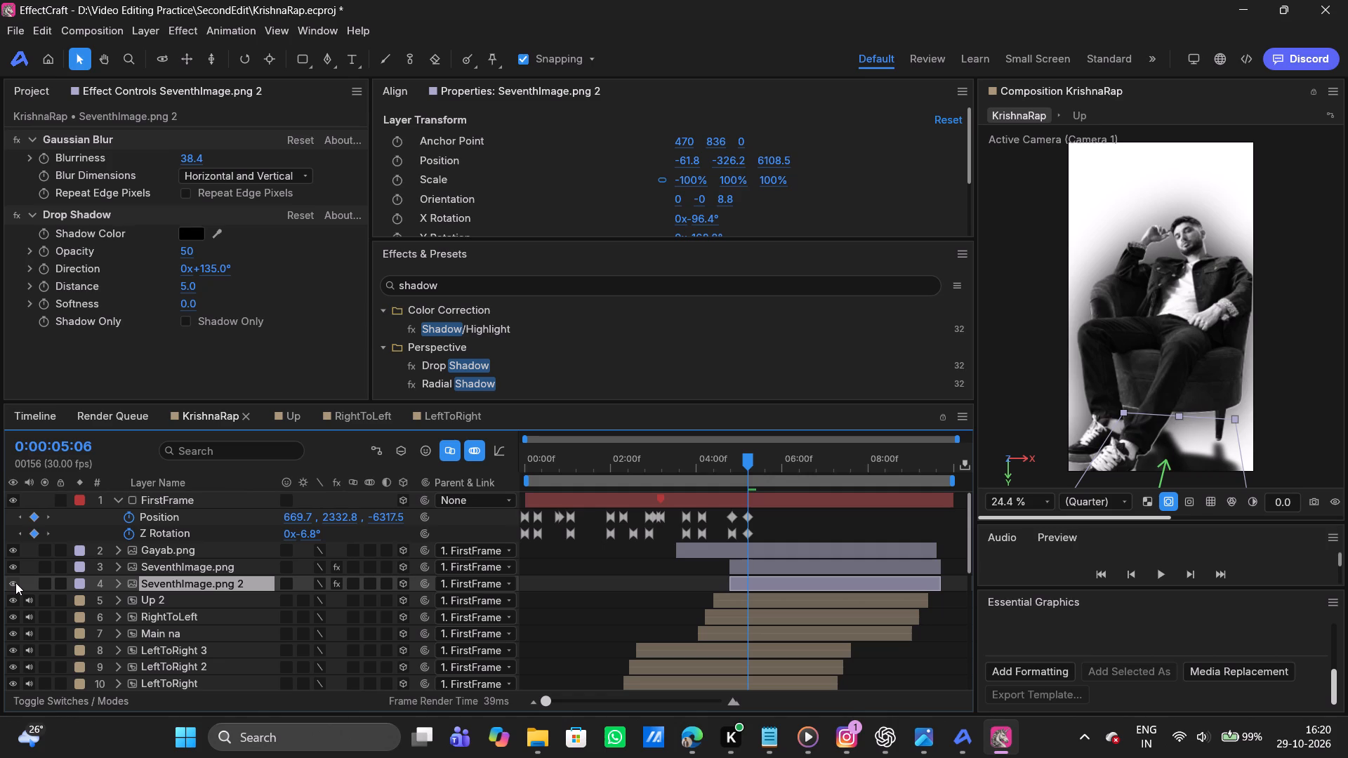
left_click(15, 583)
left_click(15, 583)
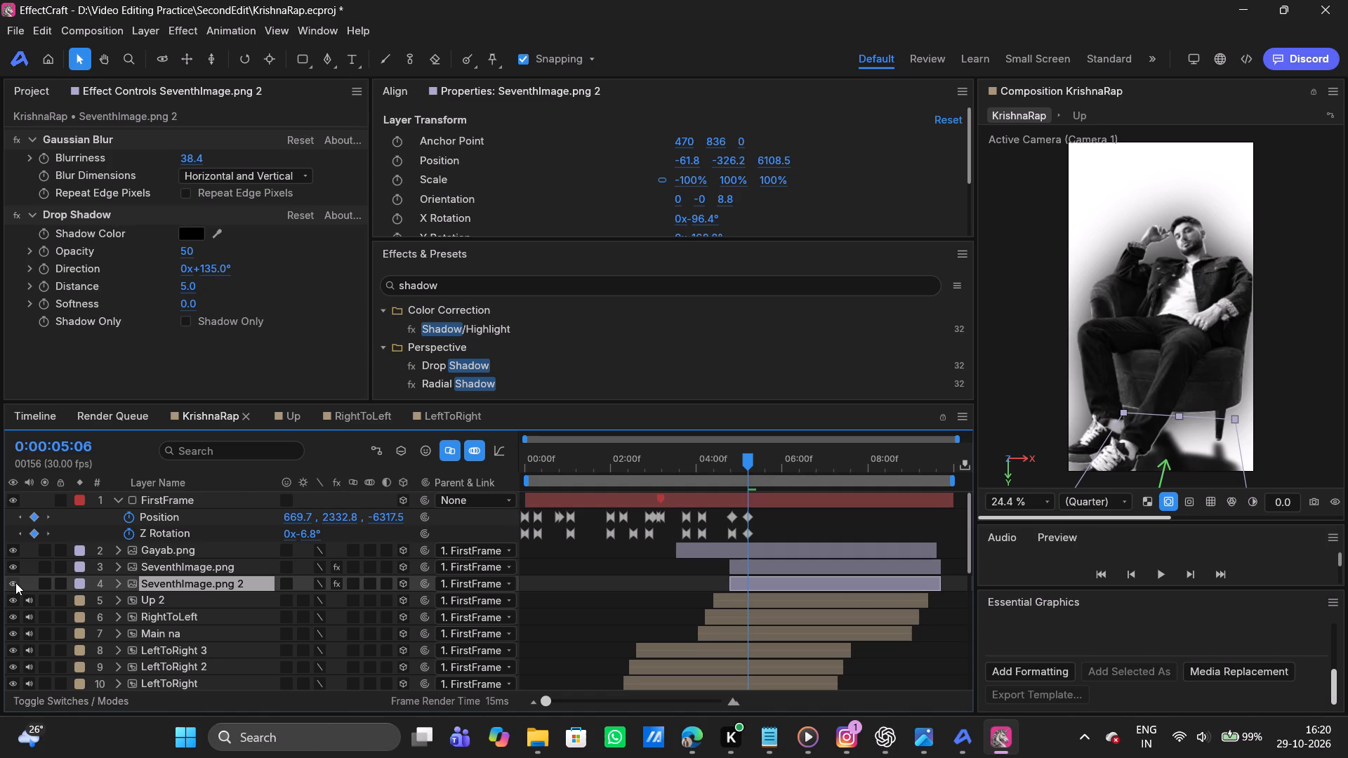
left_click(15, 583)
left_click(15, 583)
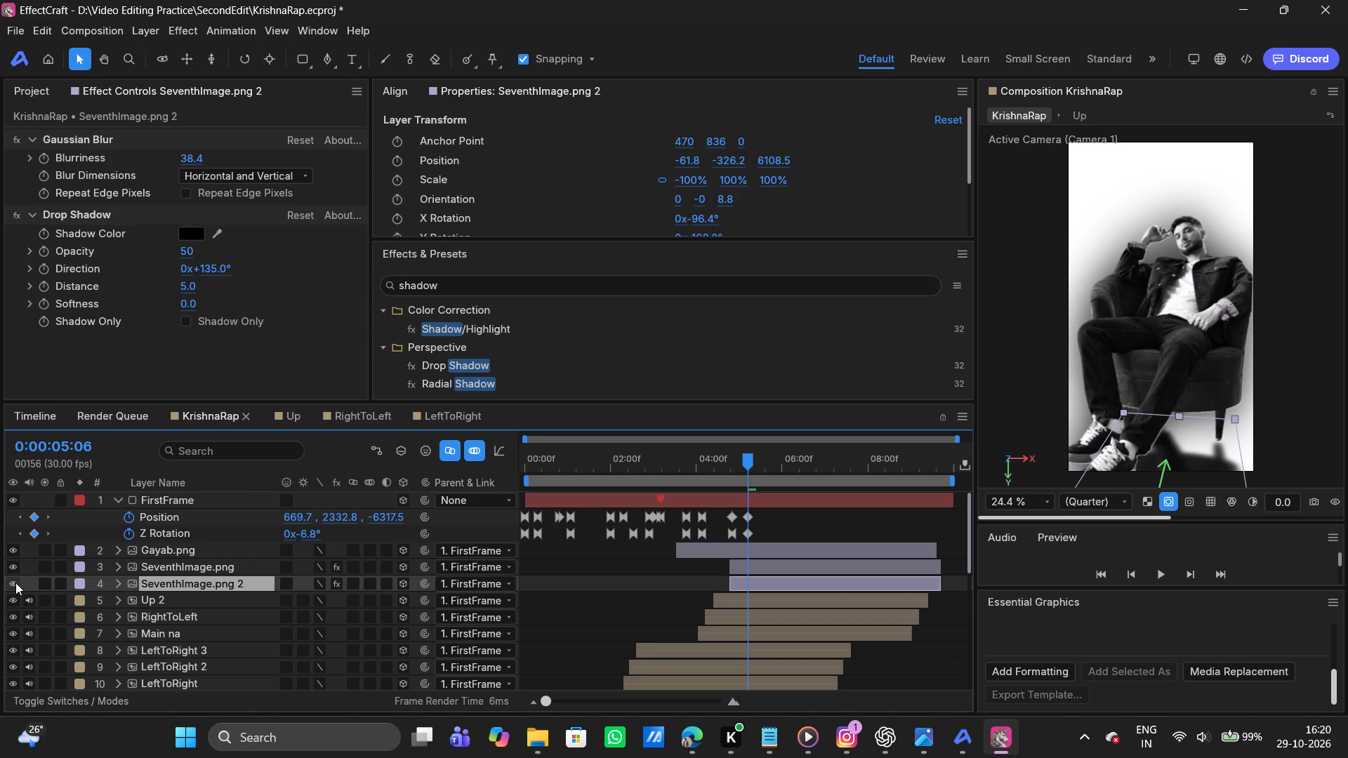
Remove the Drop Shadow effect from the SeventhImage.png 2 layer, keeping its Gaussian Blur.
left_click(15, 583)
left_click(15, 583)
left_click(102, 212)
key("Delete")
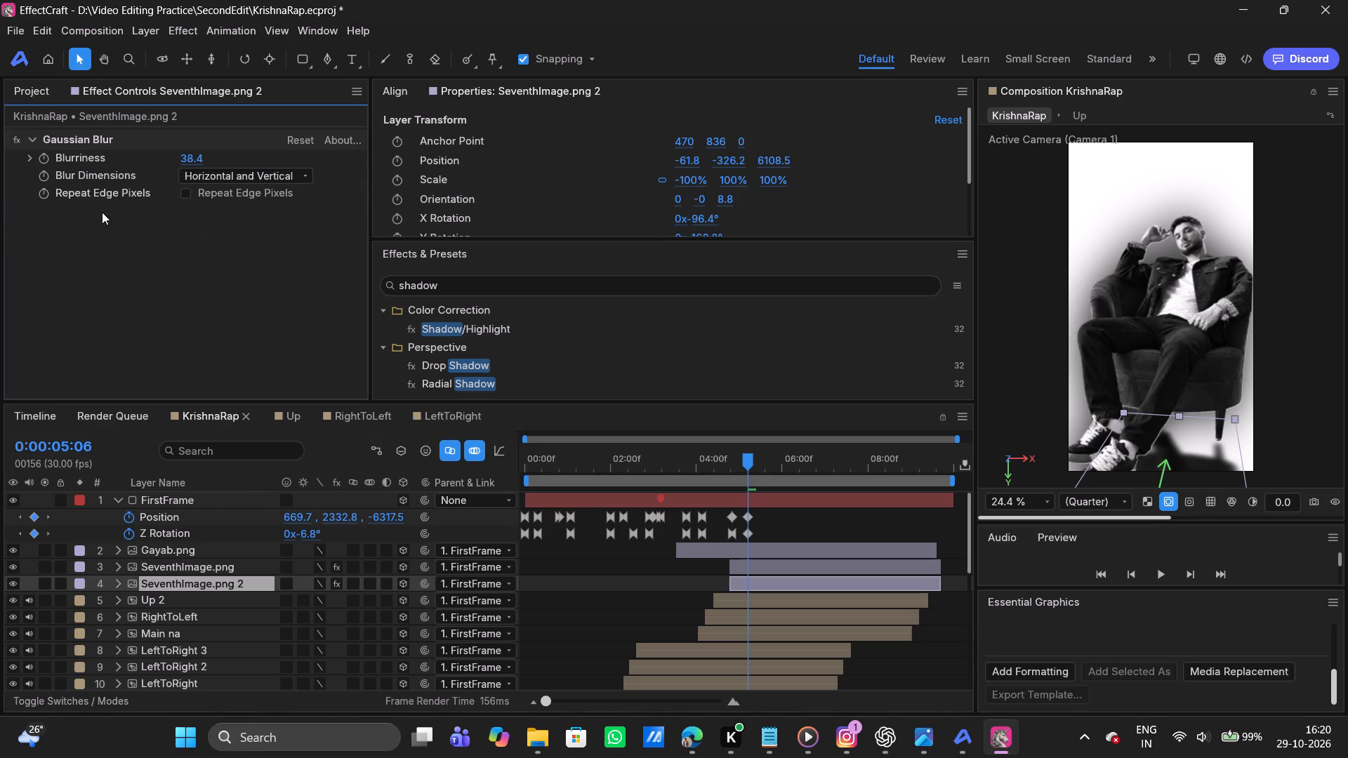
Try stronger Gaussian Blur amounts on the SeventhImage.png 2 layer and settle on a blurriness of 45.3.
left_click_drag(192, 155, 238, 159)
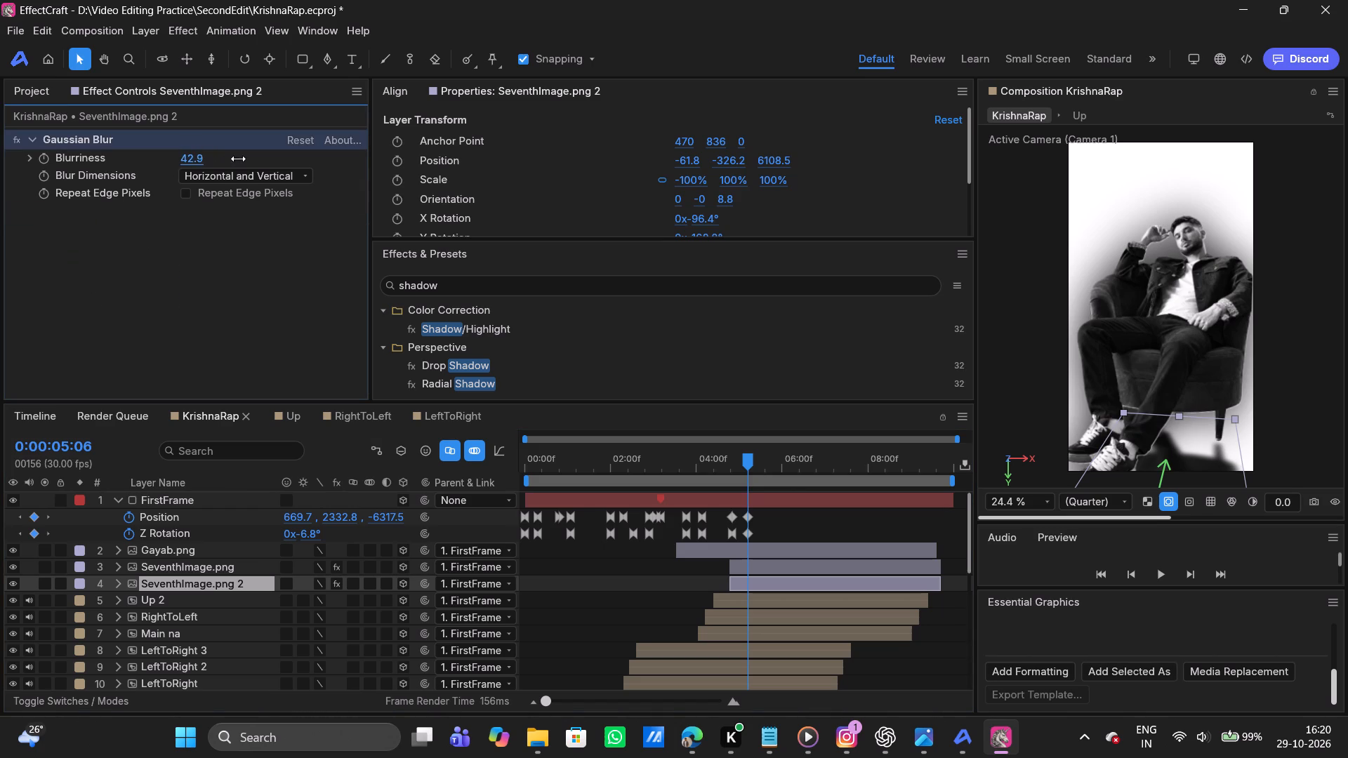
left_click_drag(238, 159, 346, 158)
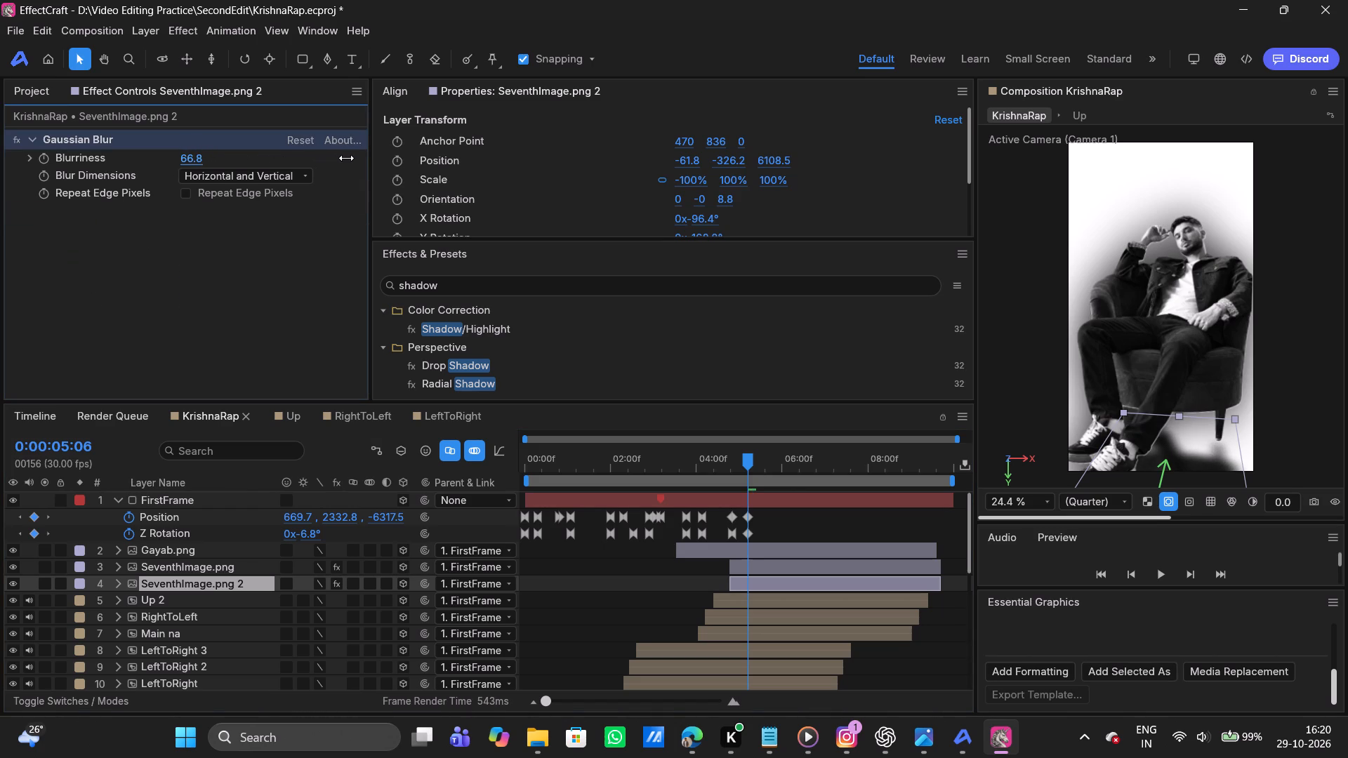
left_click_drag(346, 158, 529, 142)
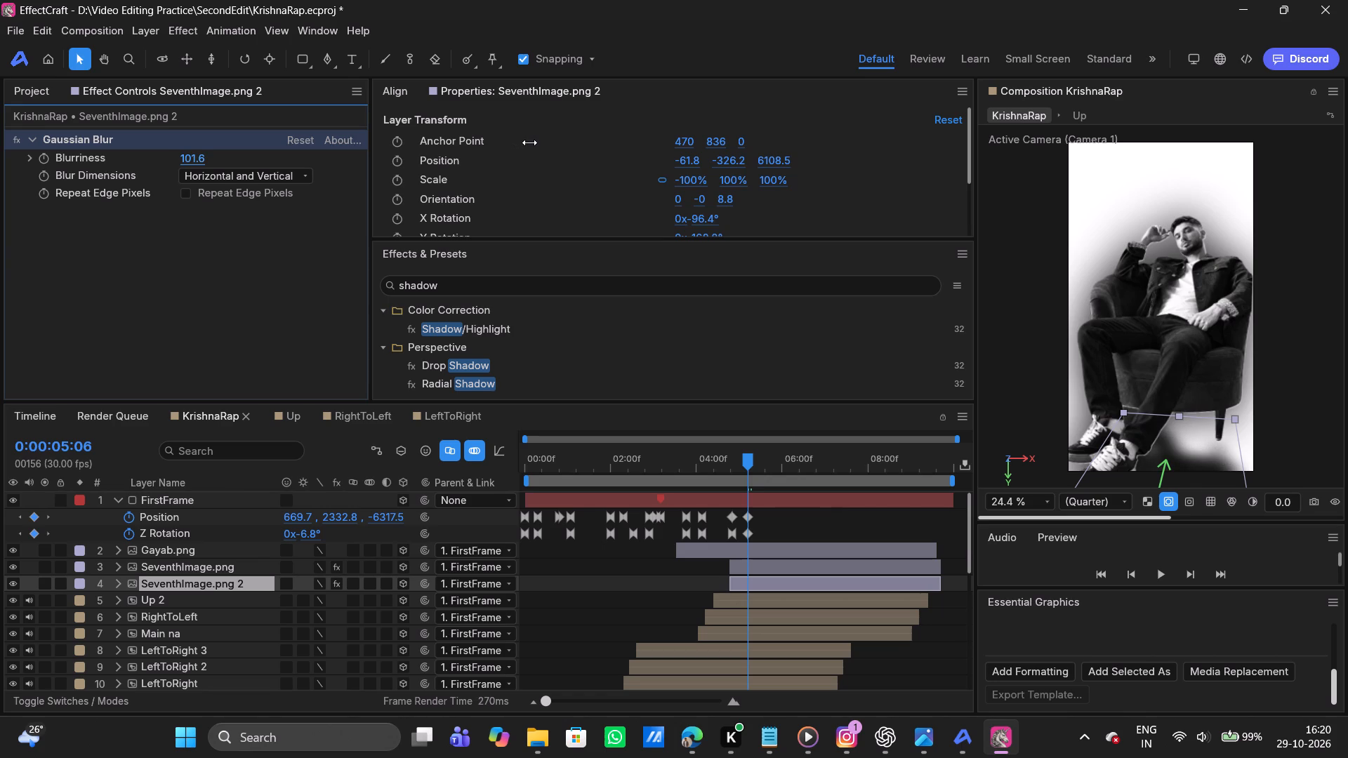
left_click_drag(529, 142, 489, 145)
left_click_drag(198, 161, 164, 161)
left_click_drag(164, 161, 126, 165)
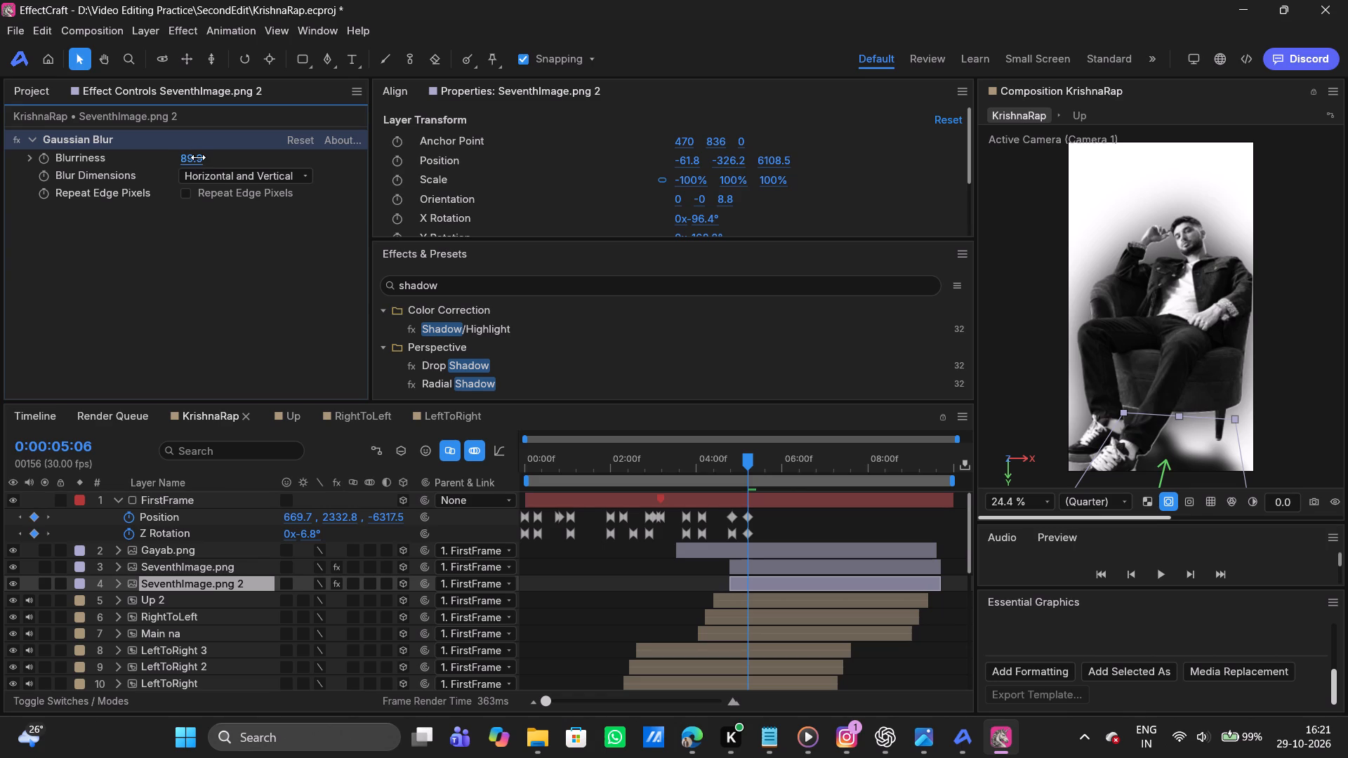
left_click_drag(198, 157, 124, 161)
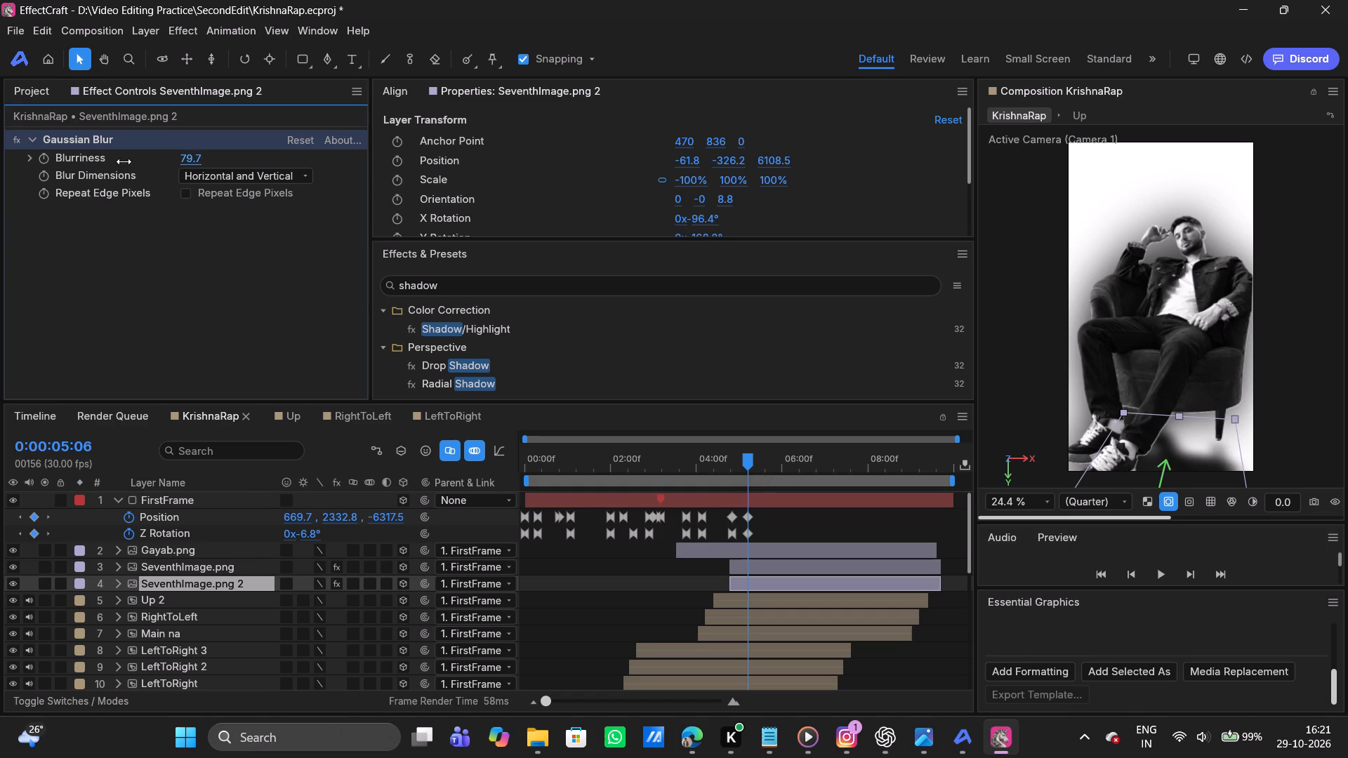
left_click_drag(124, 161, 1324, 170)
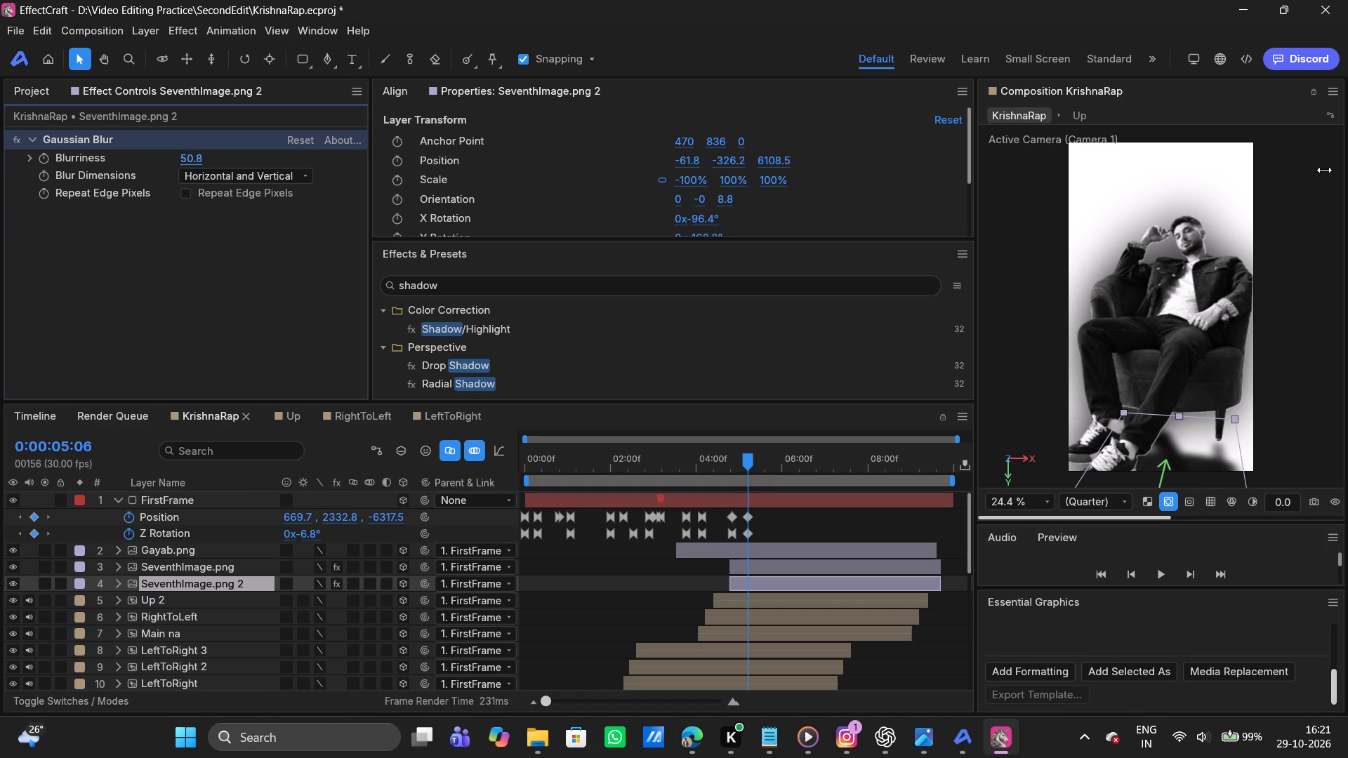
left_click_drag(1324, 170, 1297, 175)
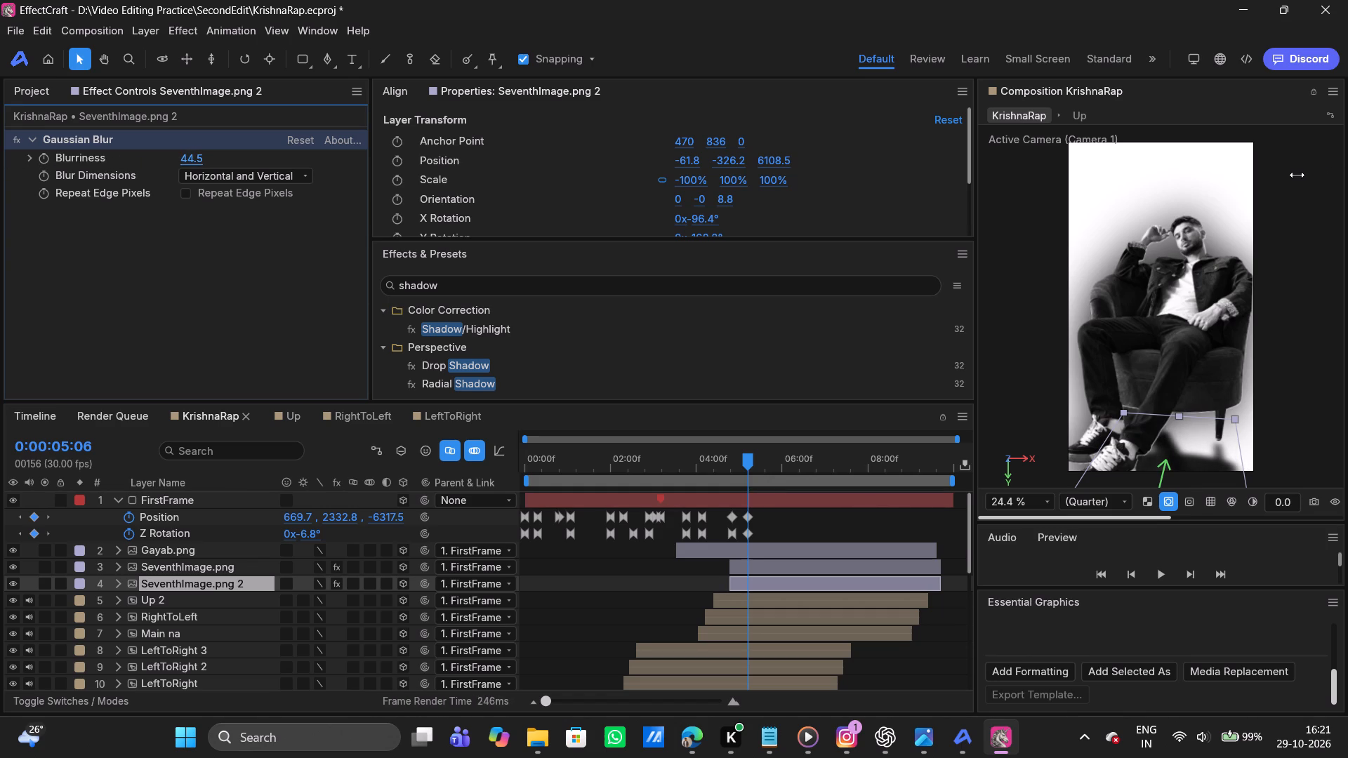
left_click_drag(1297, 175, 1300, 174)
left_click(343, 327)
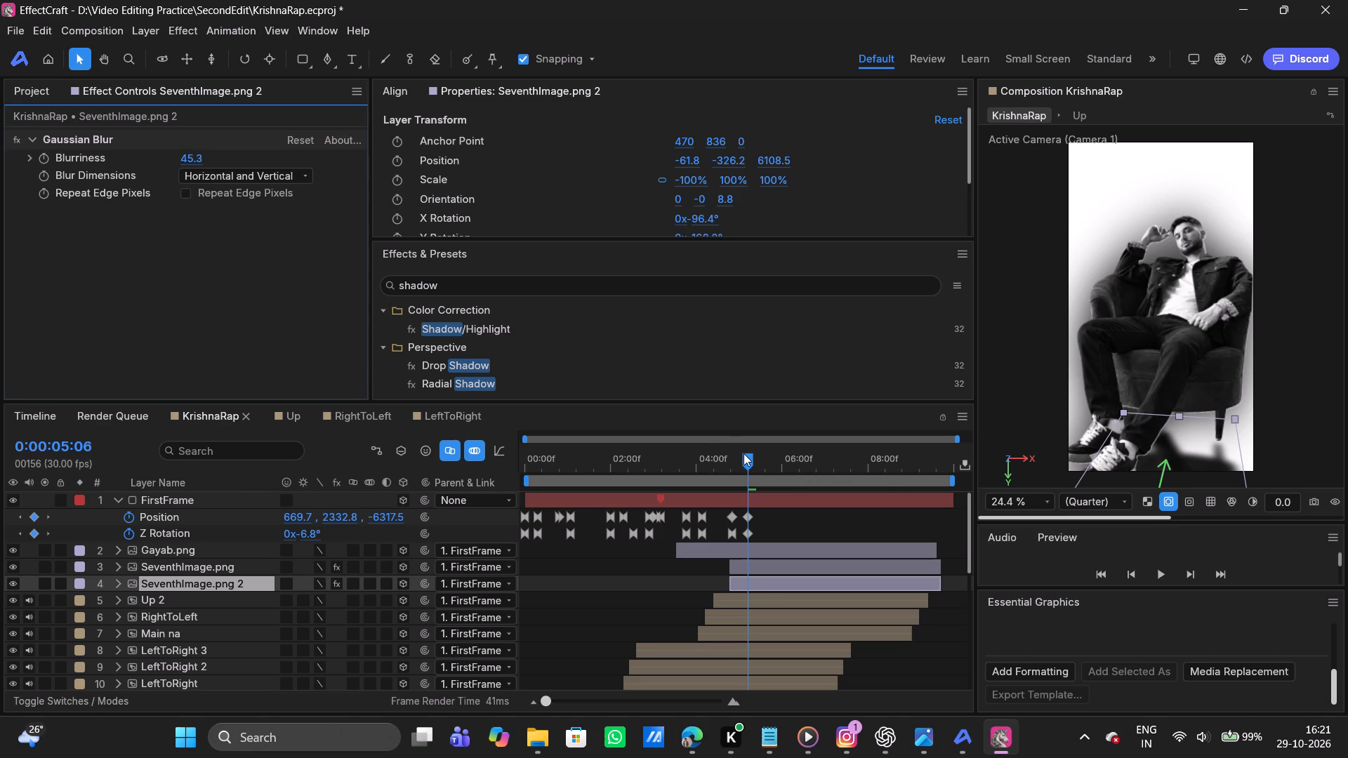
Scrub between about 0:00:04:07 and 0:00:05:10 to review the camera move onto the seated figure and its floor shadow.
left_click_drag(743, 453, 735, 456)
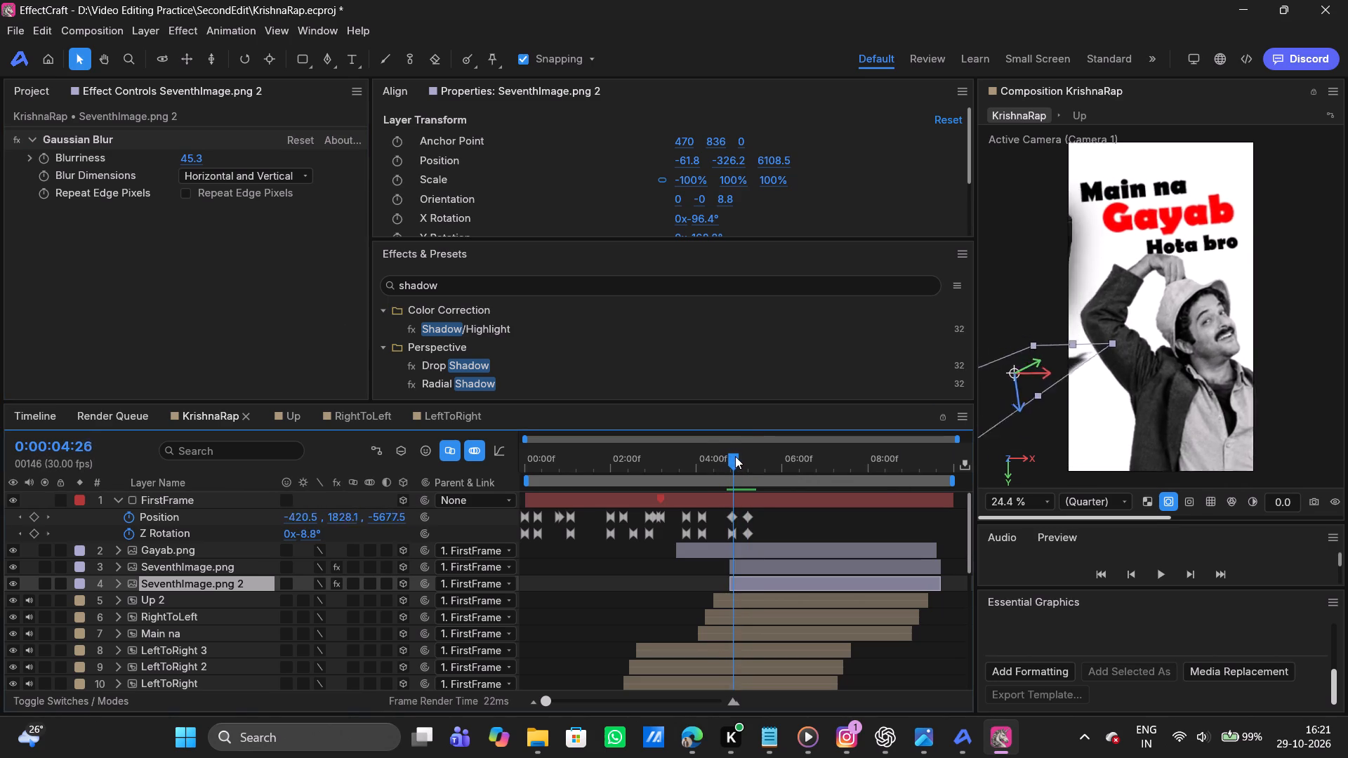
left_click_drag(735, 456, 752, 457)
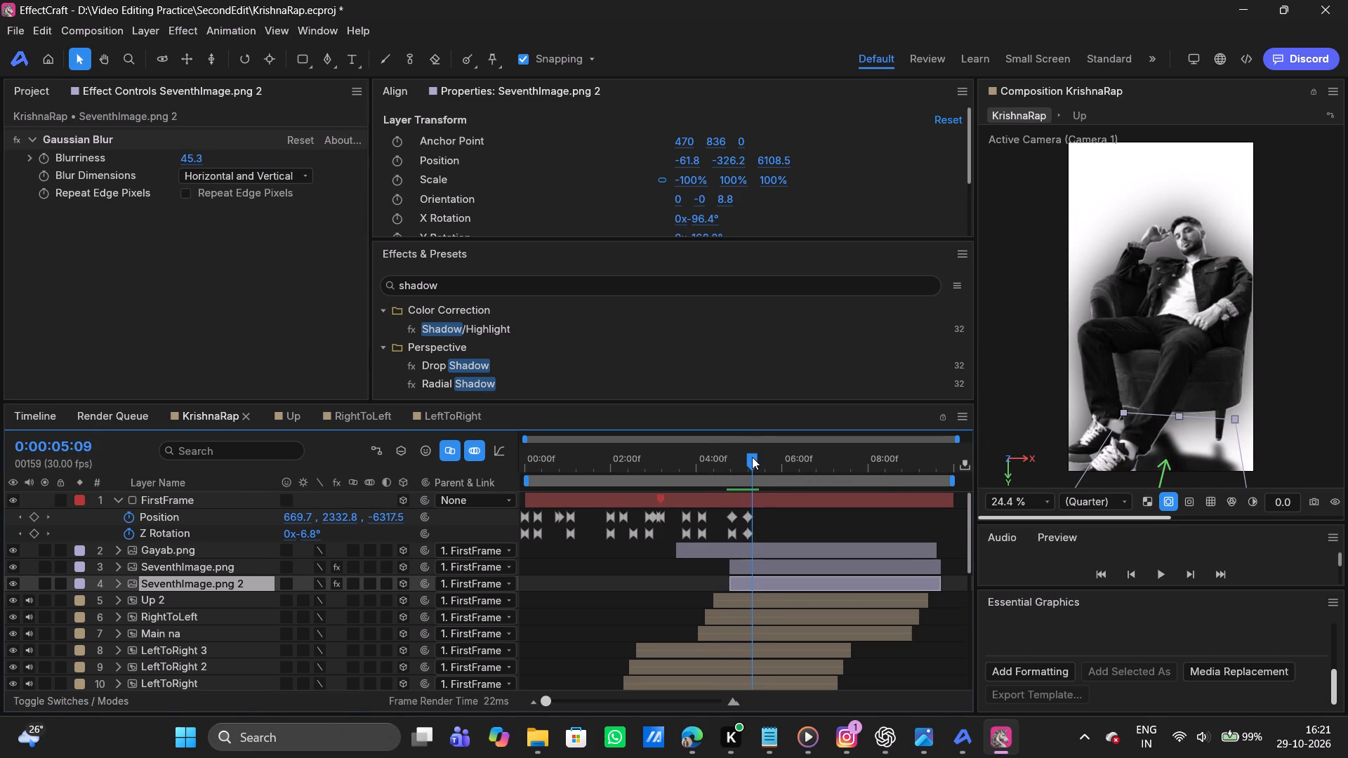
left_click_drag(752, 457, 706, 455)
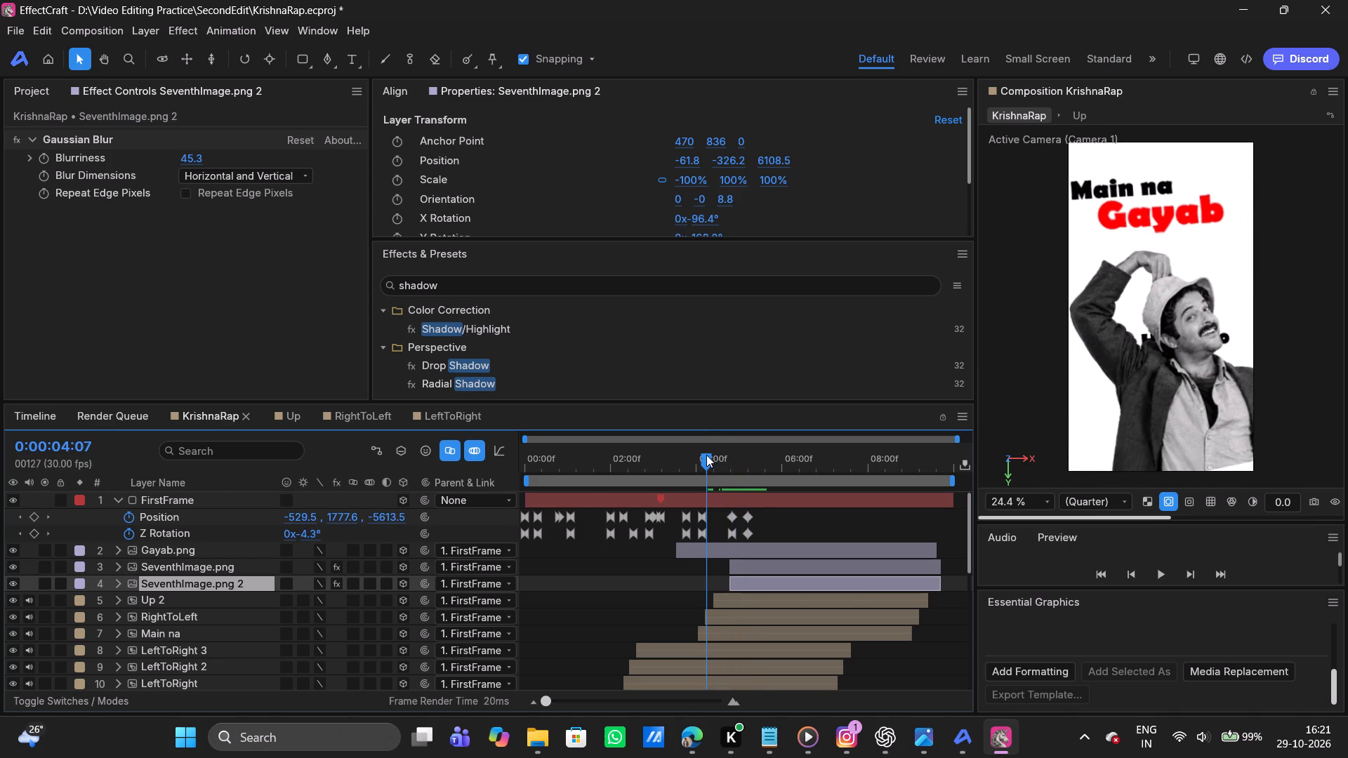
left_click_drag(706, 455, 741, 451)
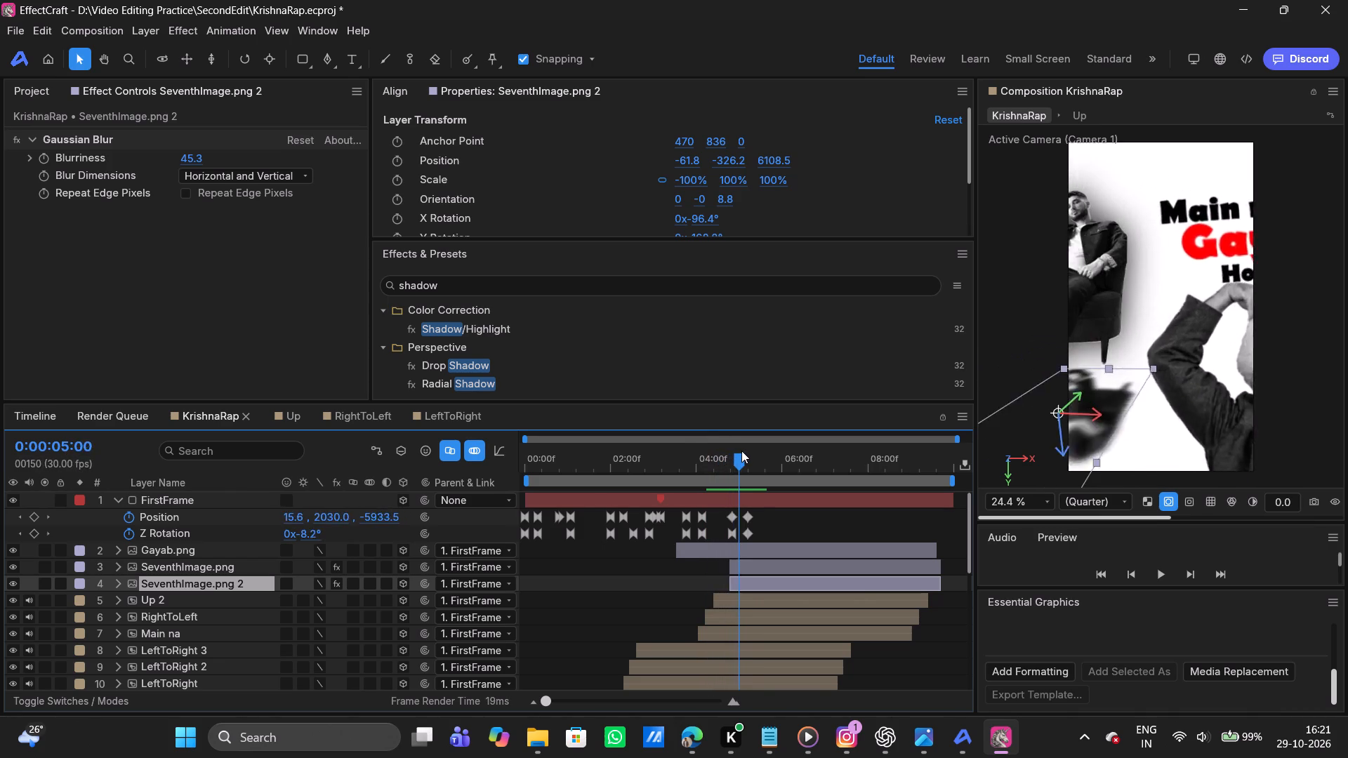
left_click_drag(741, 451, 732, 448)
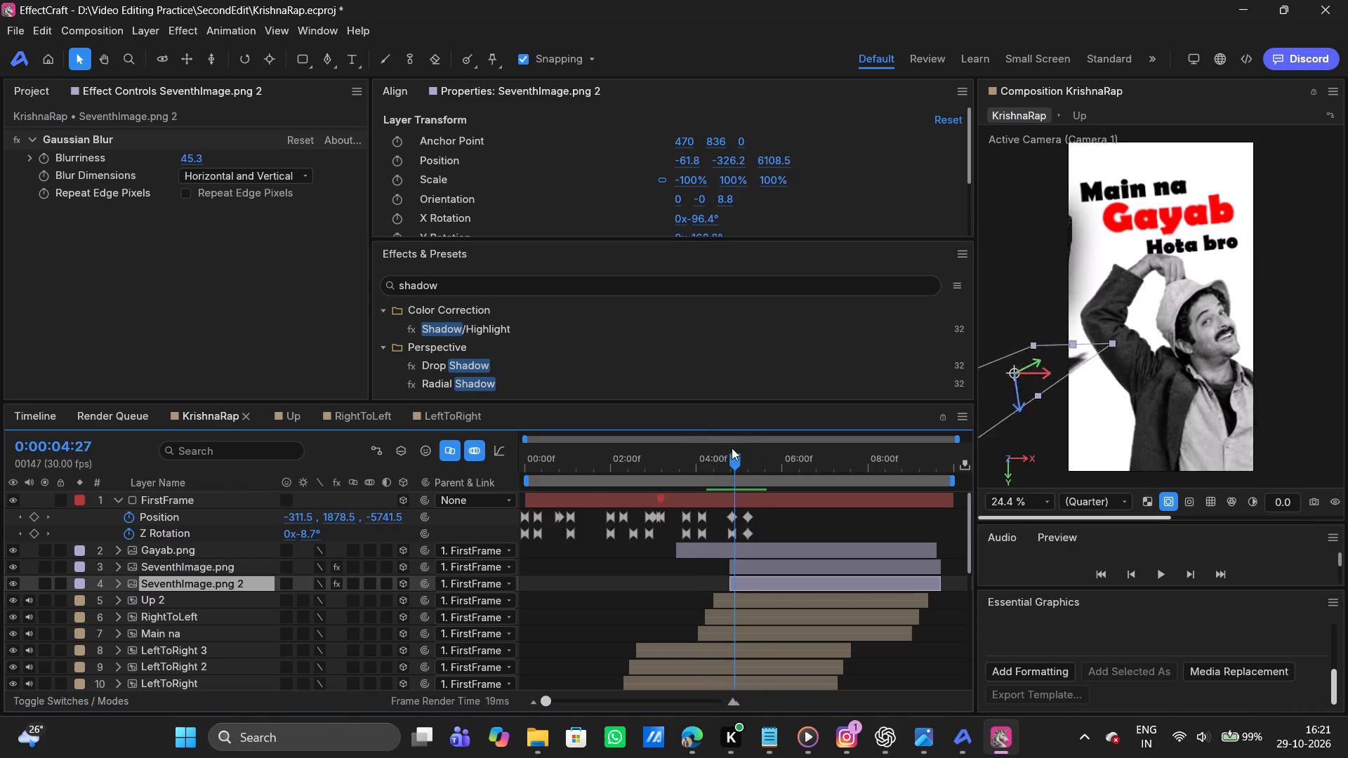
left_click_drag(732, 448, 753, 443)
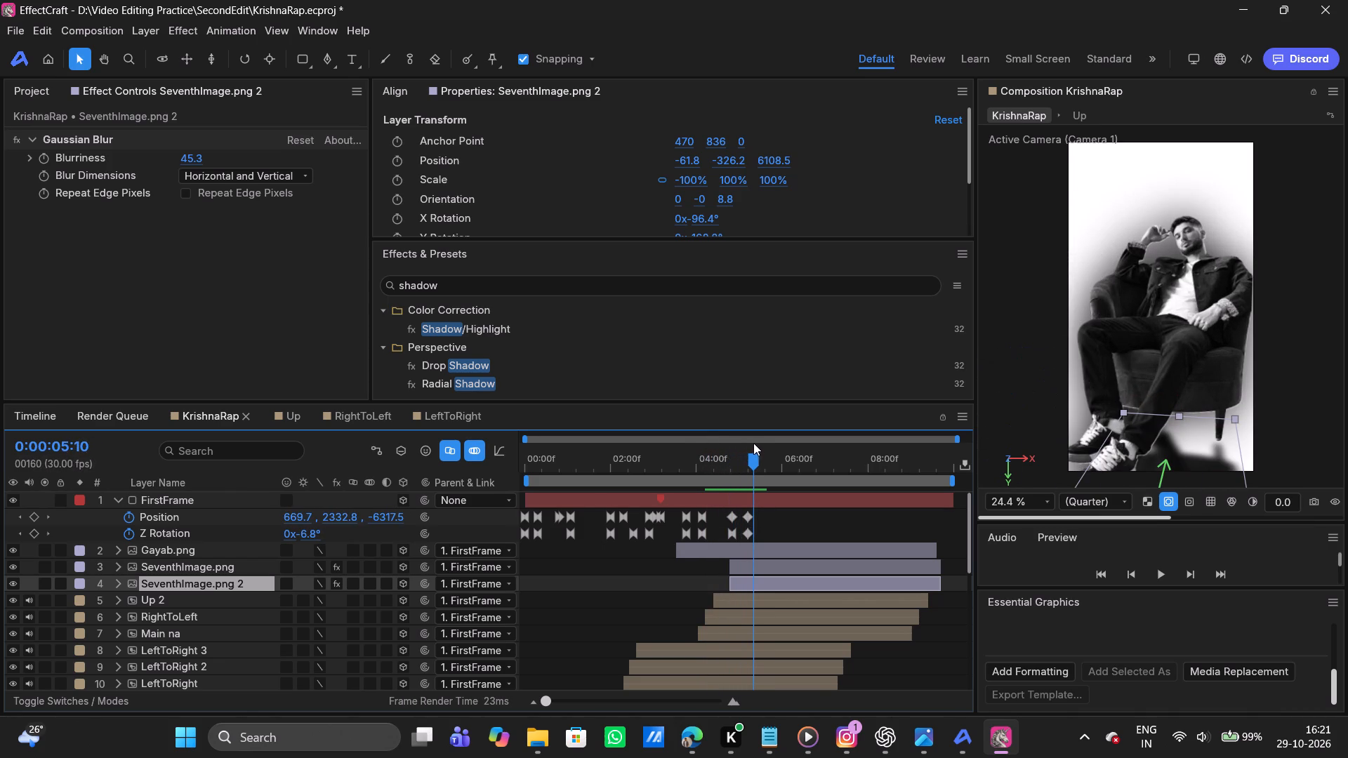
left_click_drag(753, 443, 753, 442)
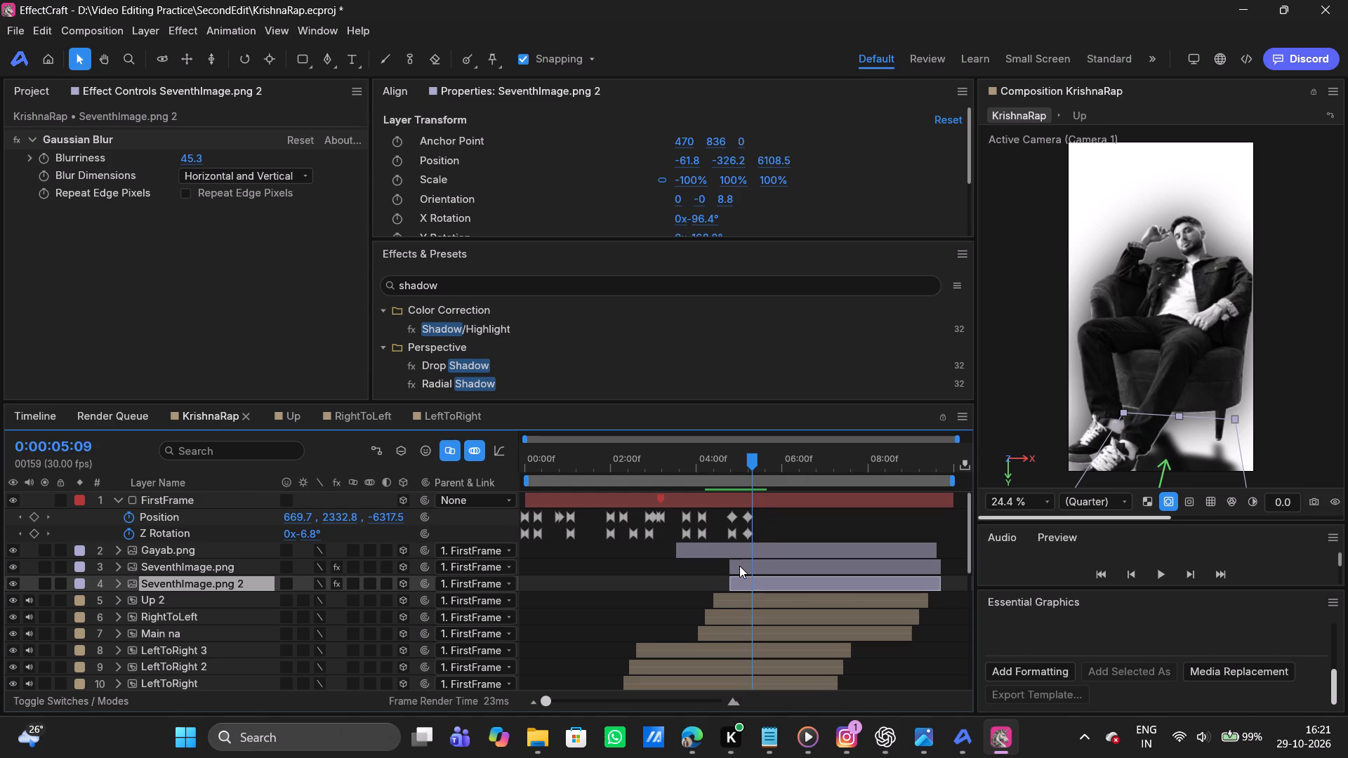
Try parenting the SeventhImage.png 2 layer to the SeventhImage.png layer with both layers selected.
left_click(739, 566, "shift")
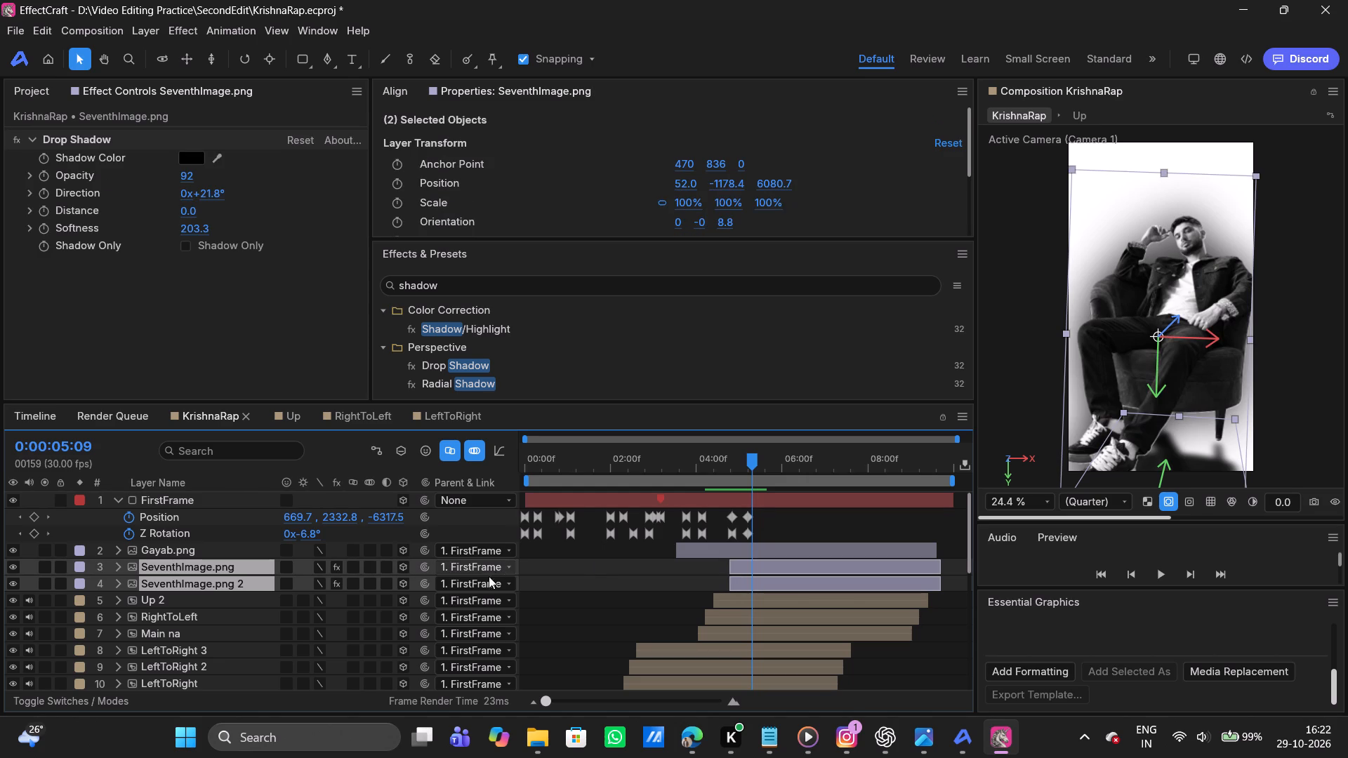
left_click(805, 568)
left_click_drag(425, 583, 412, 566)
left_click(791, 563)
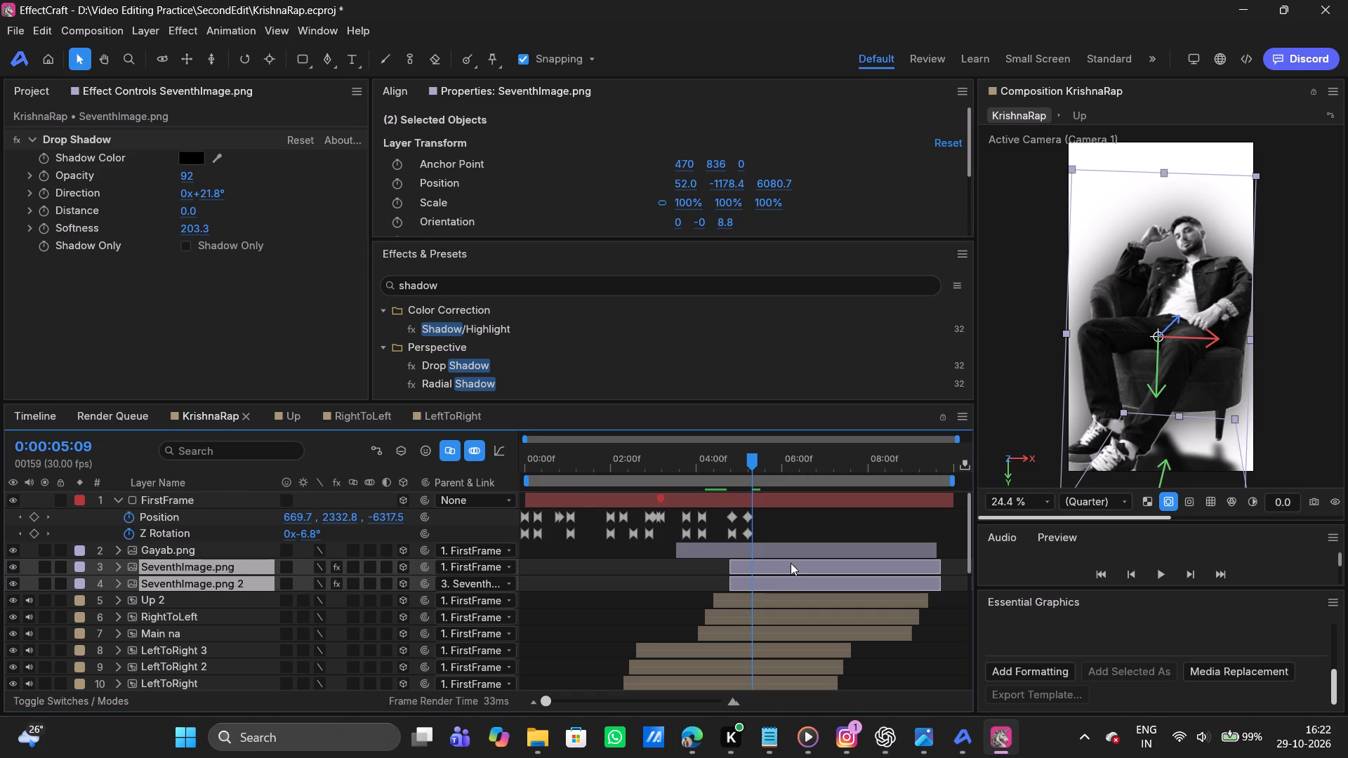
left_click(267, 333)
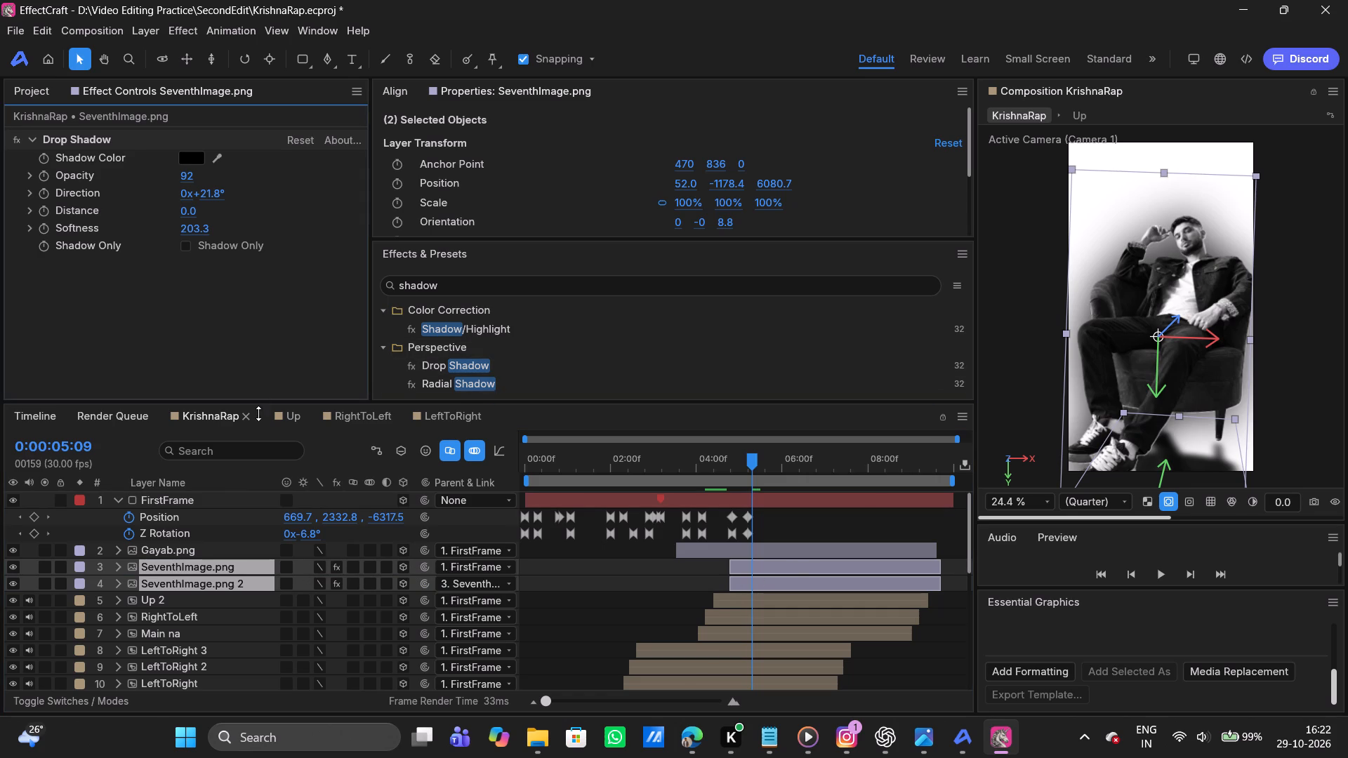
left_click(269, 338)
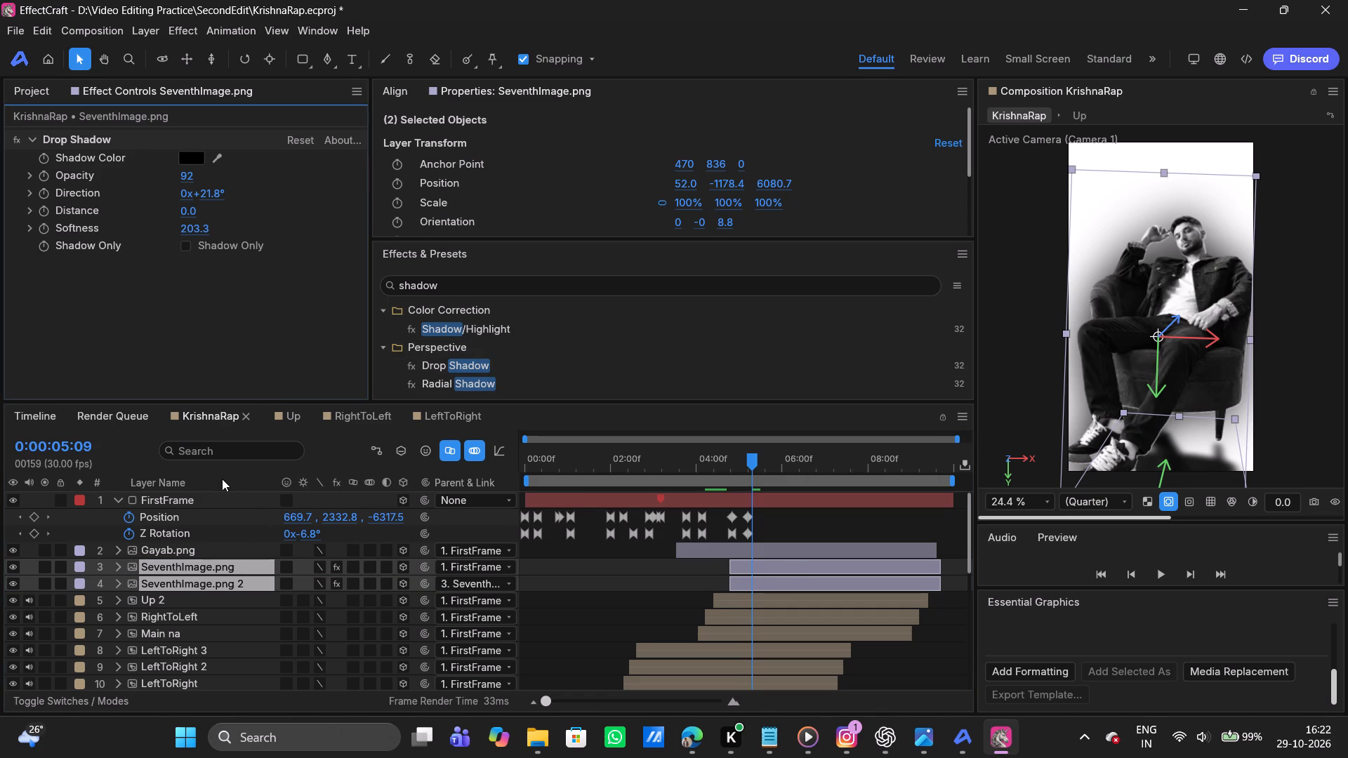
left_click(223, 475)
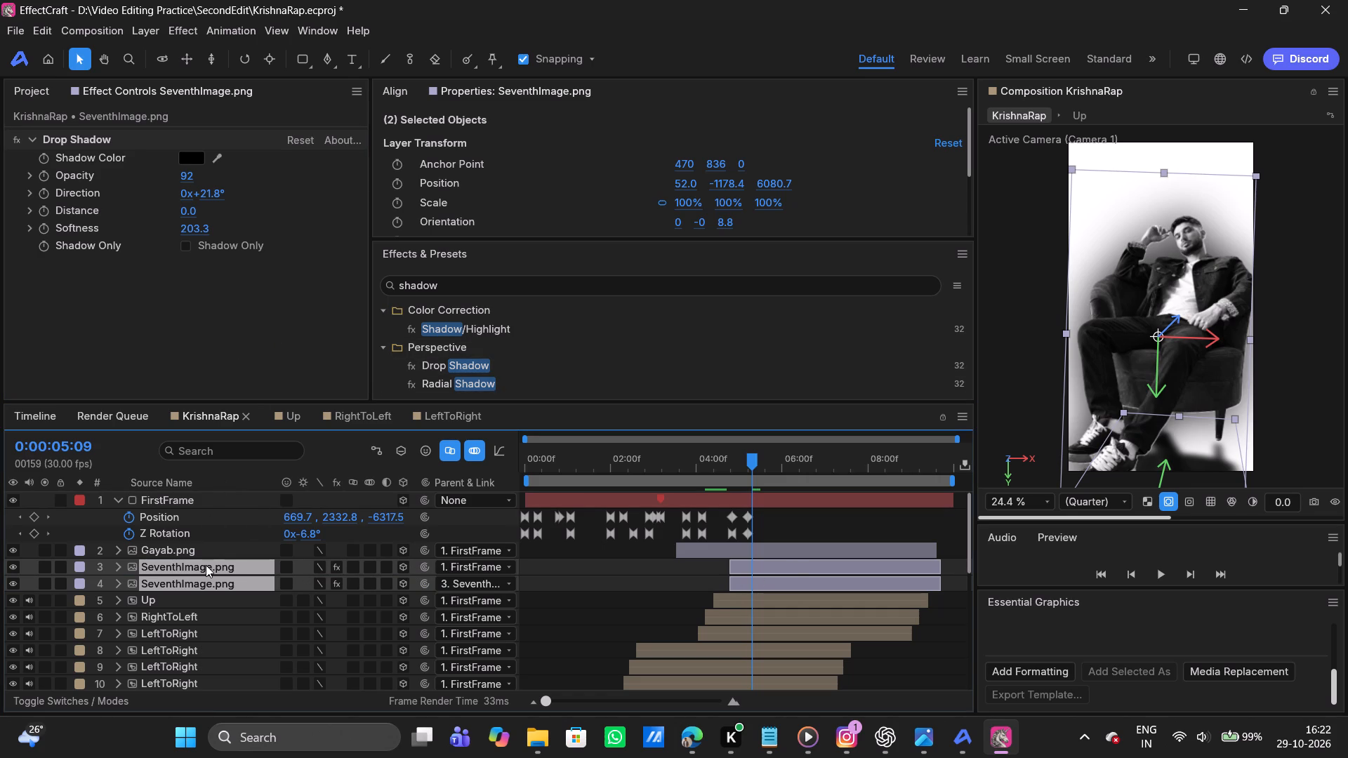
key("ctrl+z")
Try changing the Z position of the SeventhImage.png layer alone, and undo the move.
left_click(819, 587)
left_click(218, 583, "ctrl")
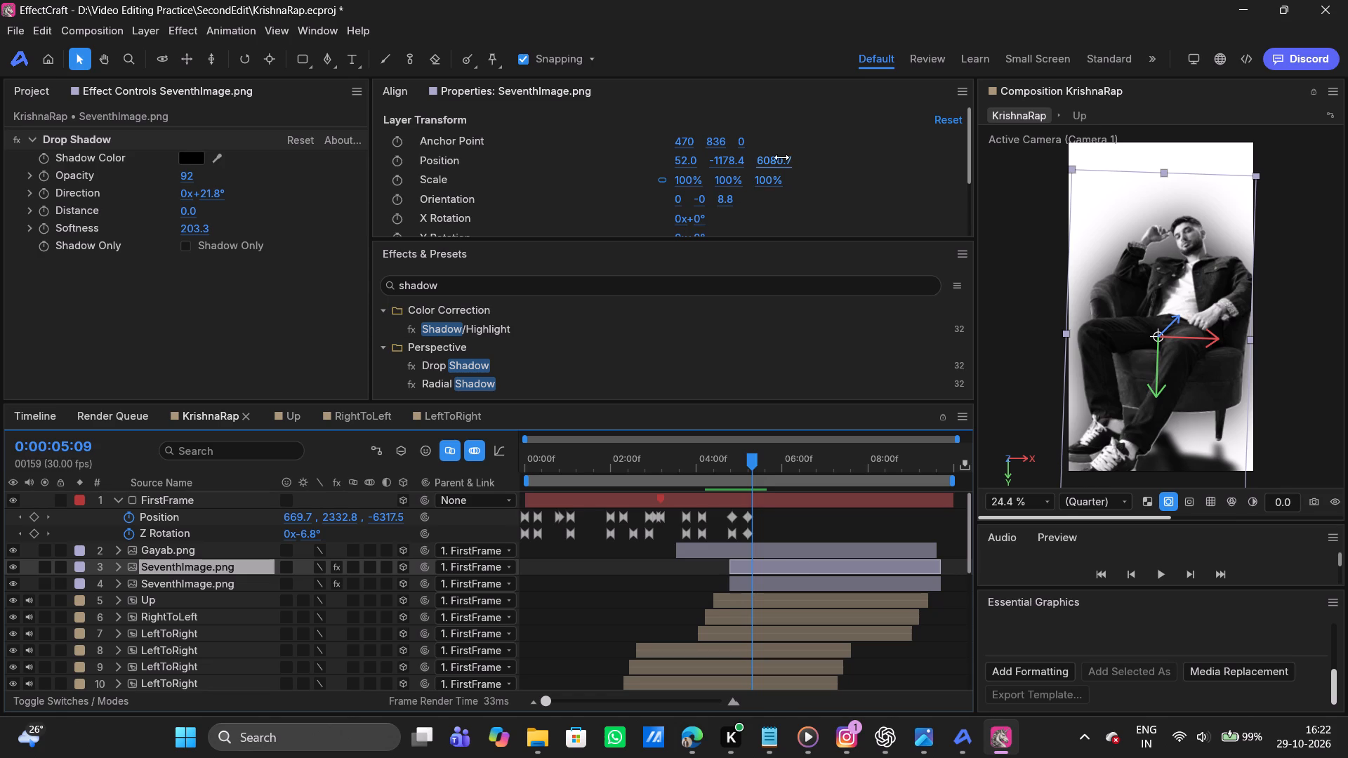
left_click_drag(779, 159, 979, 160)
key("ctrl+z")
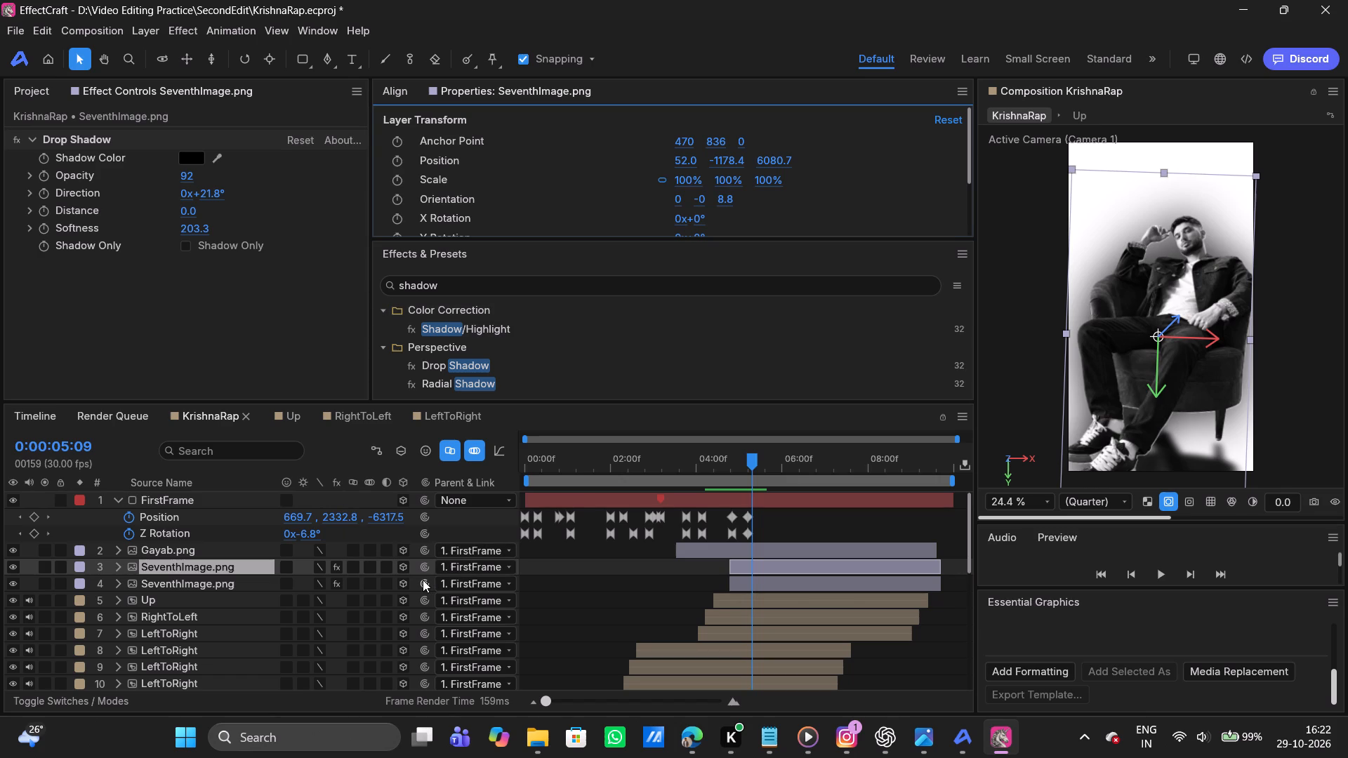
Parent the SeventhImage.png floor-shadow duplicate on layer 4 to the SeventhImage.png layer 3.
left_click_drag(423, 580, 367, 569)
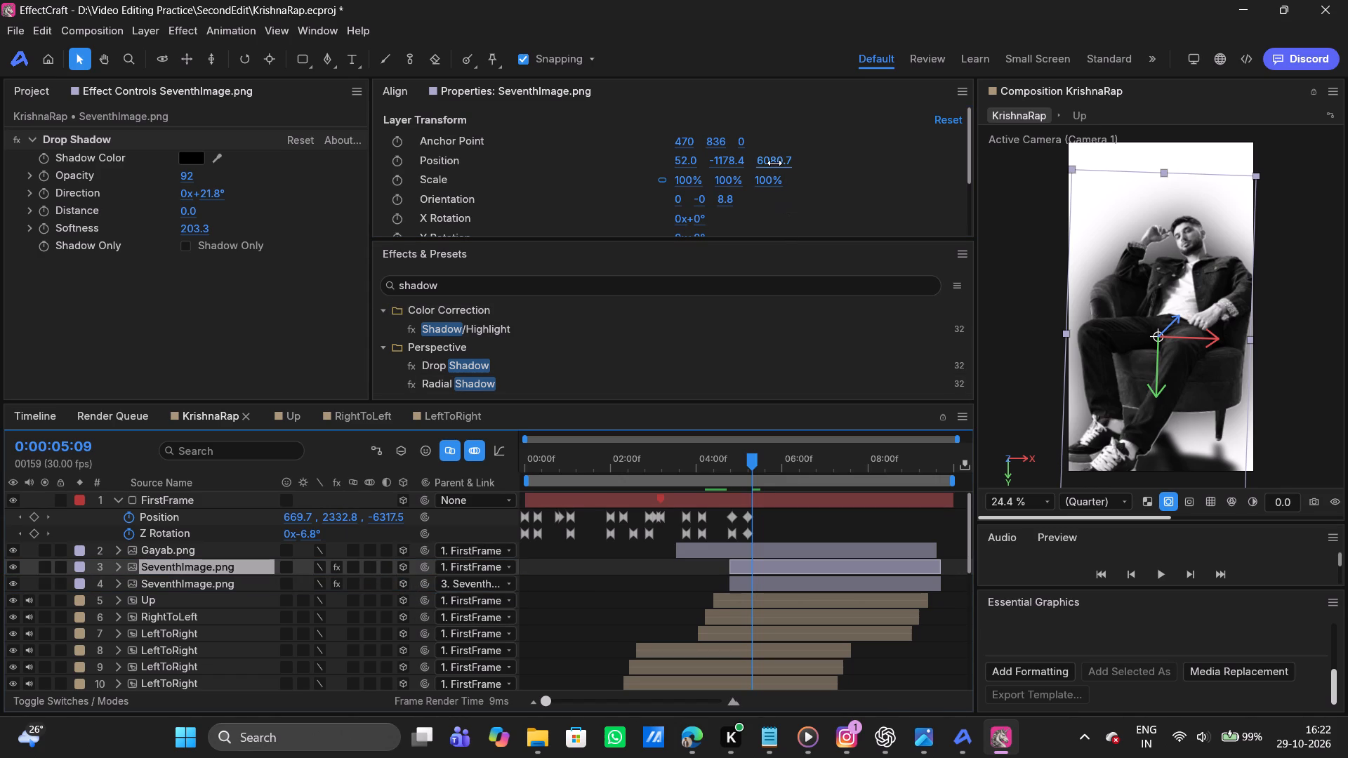
Reposition the SeventhImage.png layer 3 to Y -1016.0 and Z 6367.9, carrying its parented floor shadow along.
left_click_drag(774, 163, 941, 152)
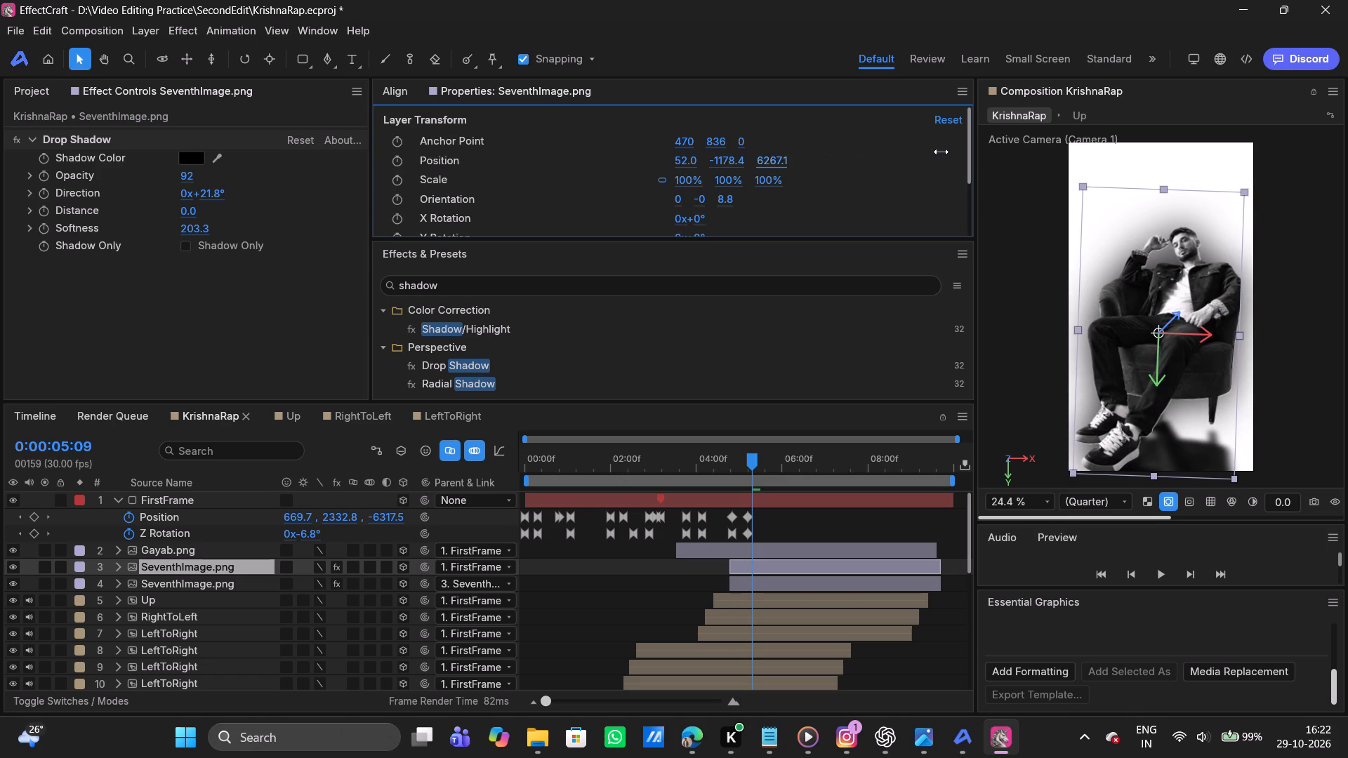
left_click_drag(941, 152, 969, 149)
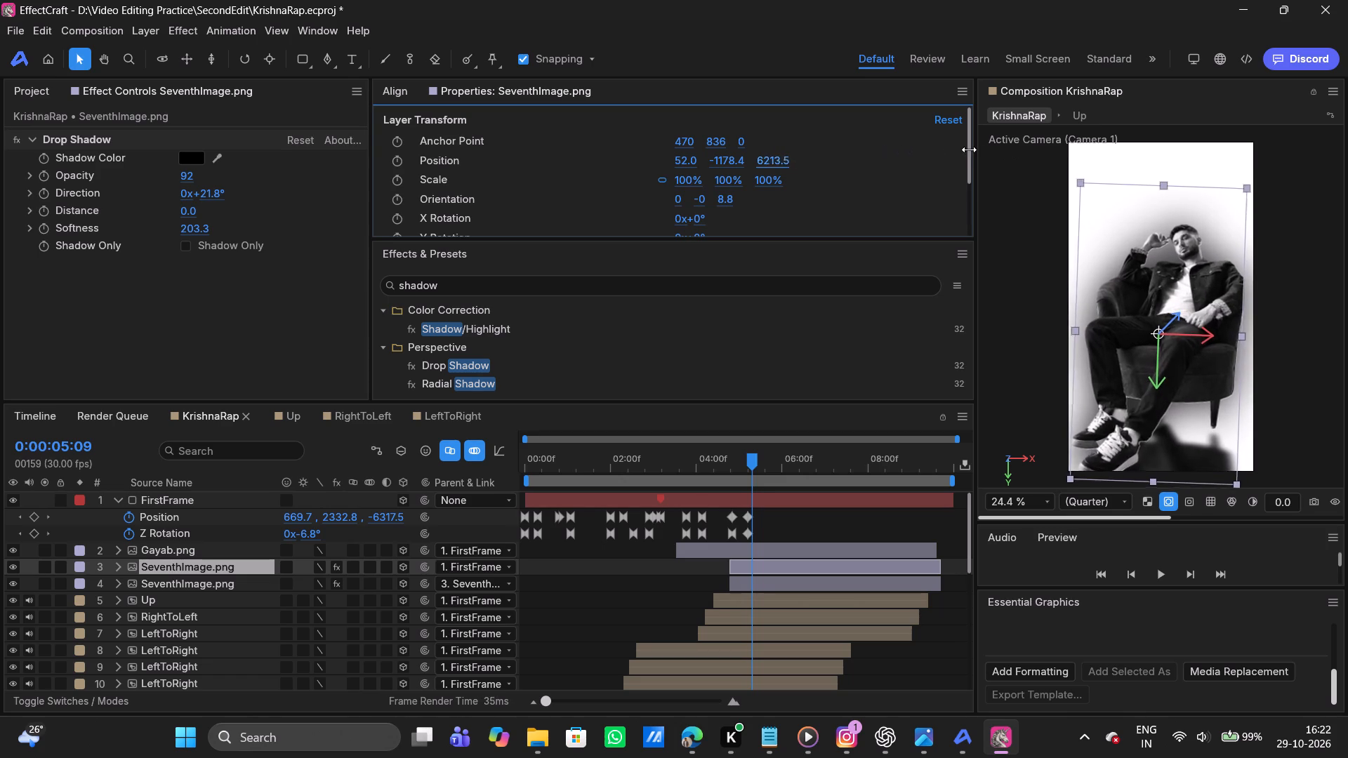
left_click_drag(969, 149, 1029, 149)
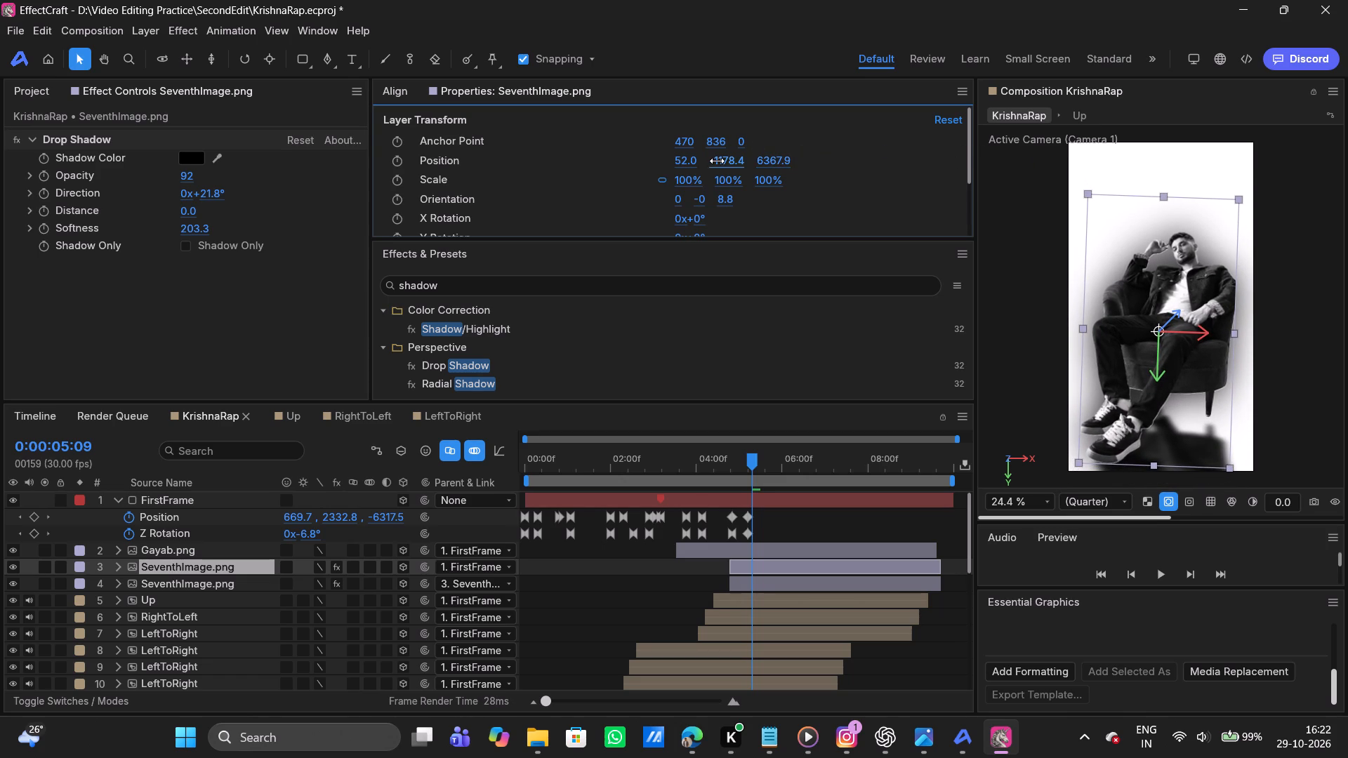
left_click_drag(717, 161, 872, 148)
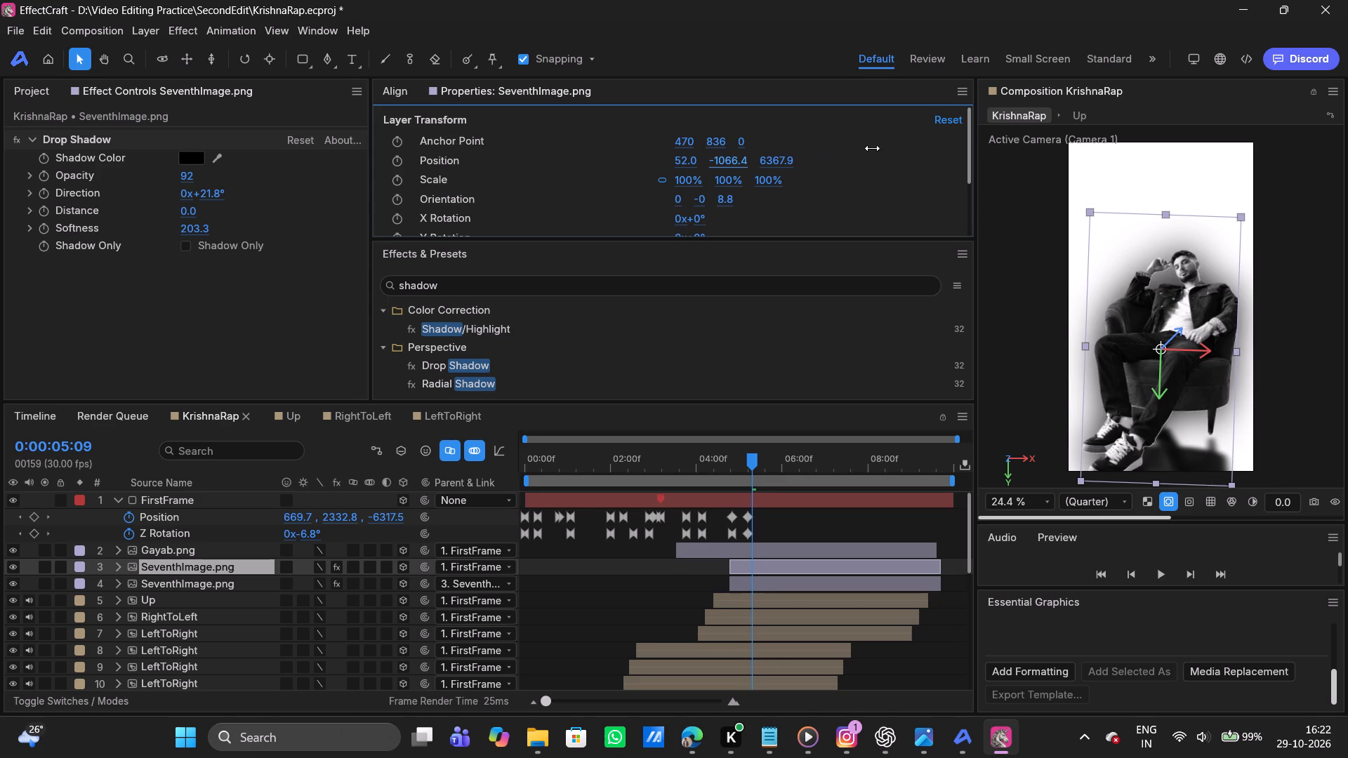
left_click_drag(872, 148, 864, 149)
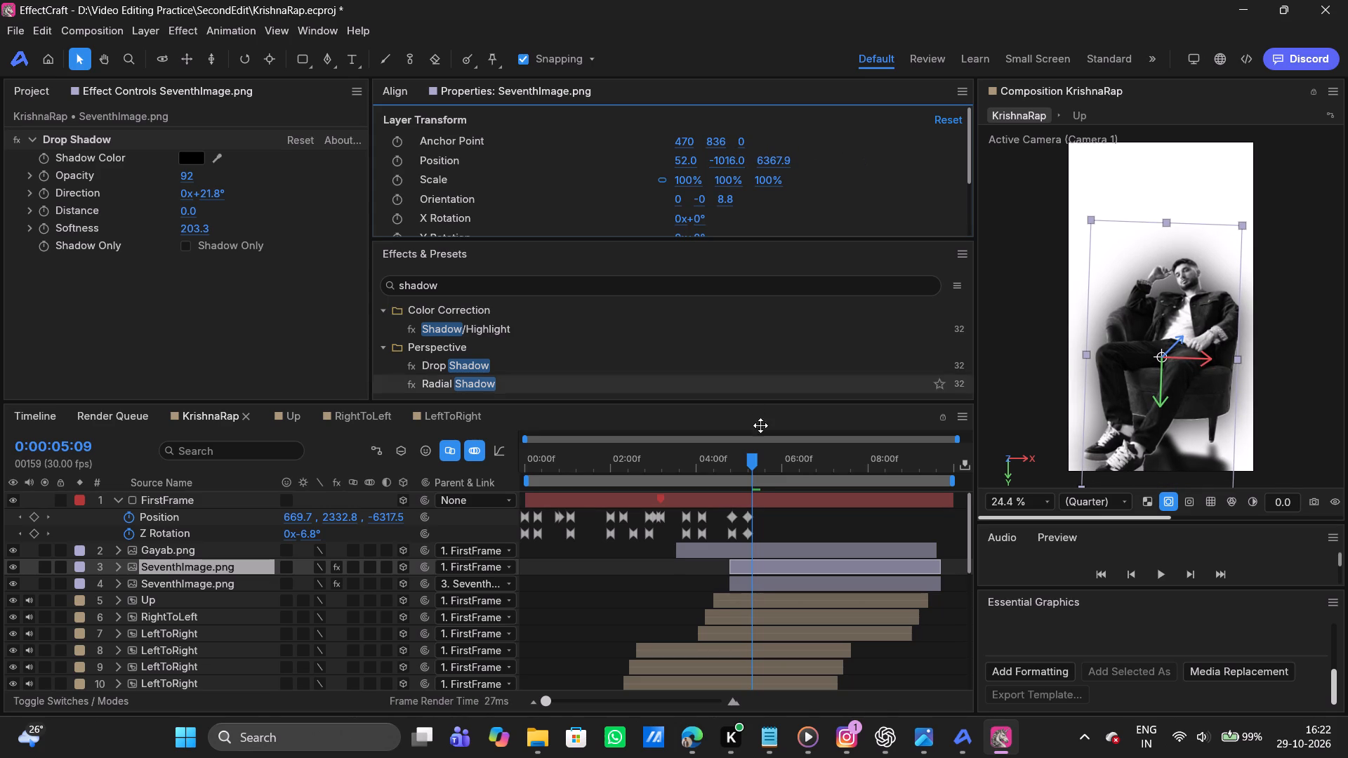
Scrub between 0:00:04:25 and 0:00:05:06 to review the camera move onto the repositioned seated figure.
left_click_drag(751, 458, 729, 462)
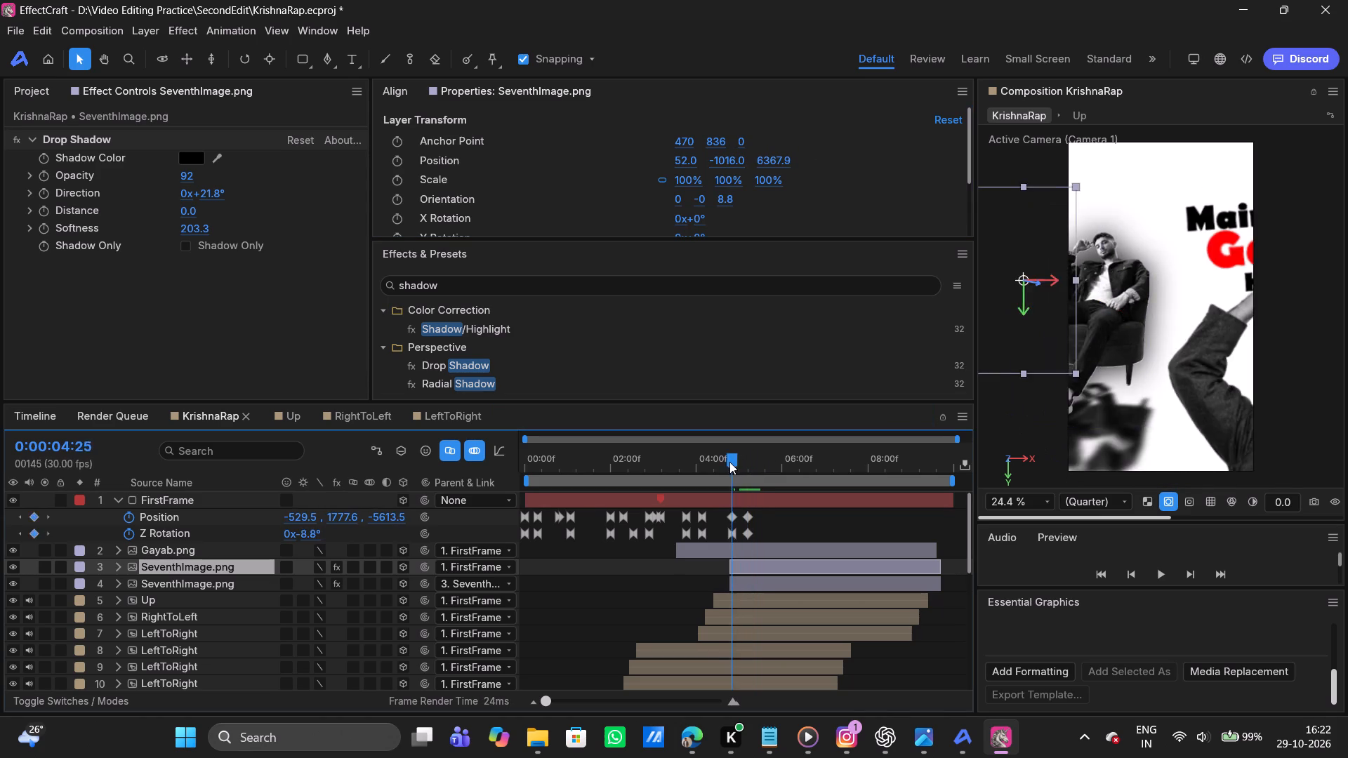
left_click_drag(729, 462, 744, 456)
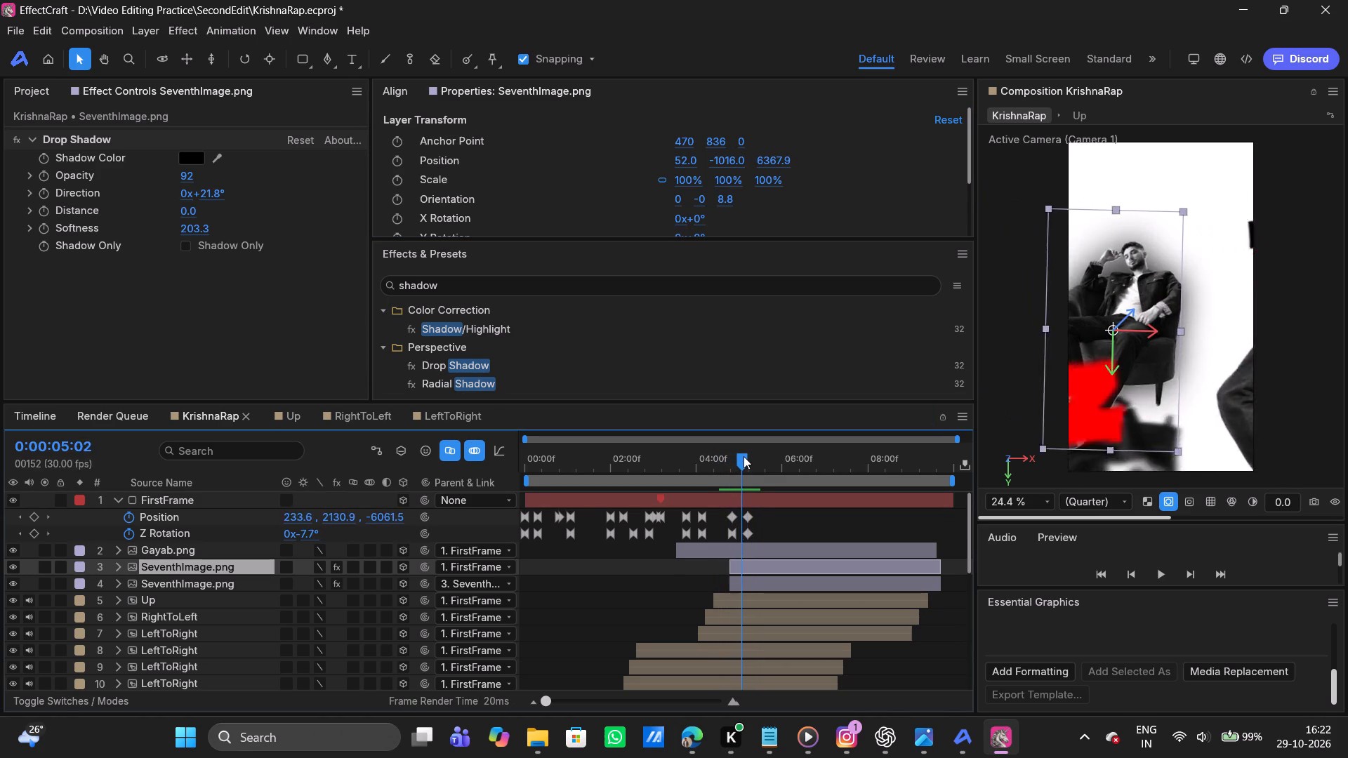
left_click_drag(744, 456, 728, 455)
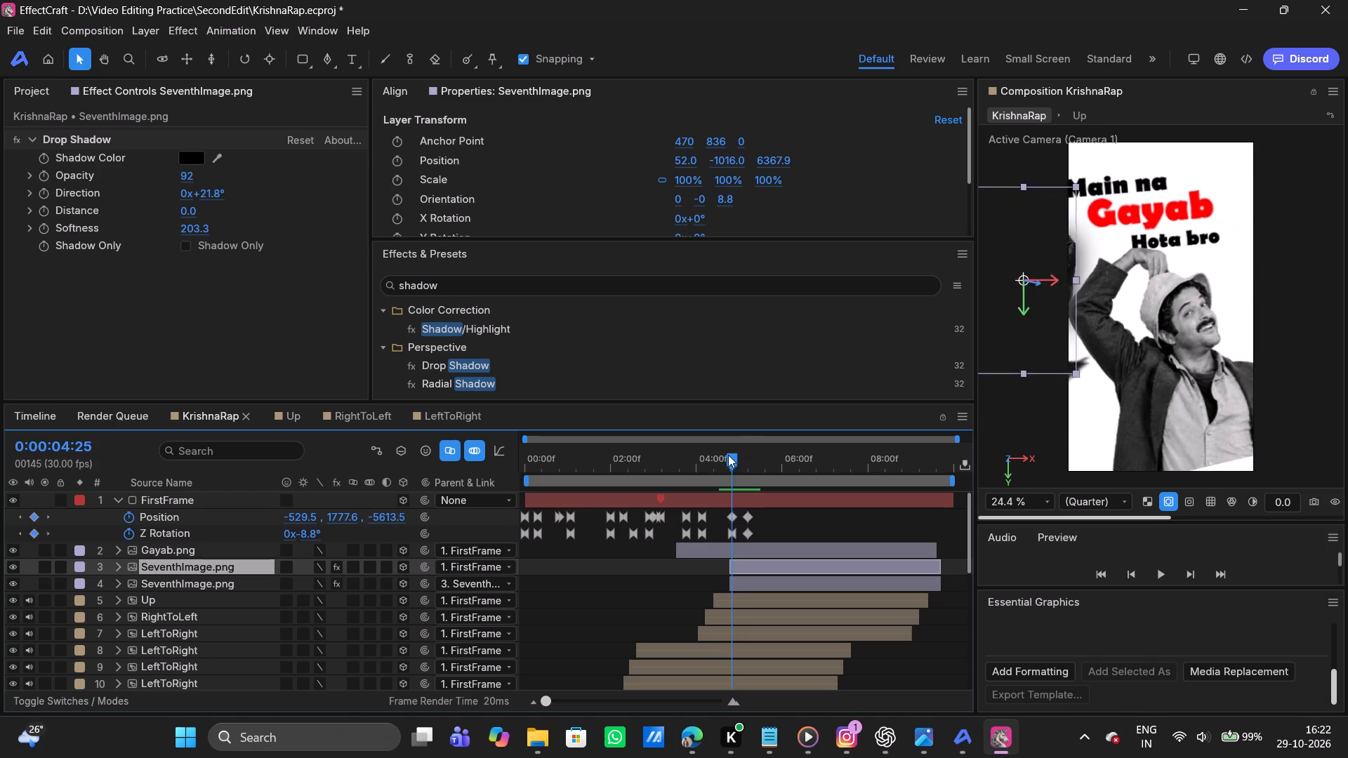
left_click_drag(728, 455, 747, 448)
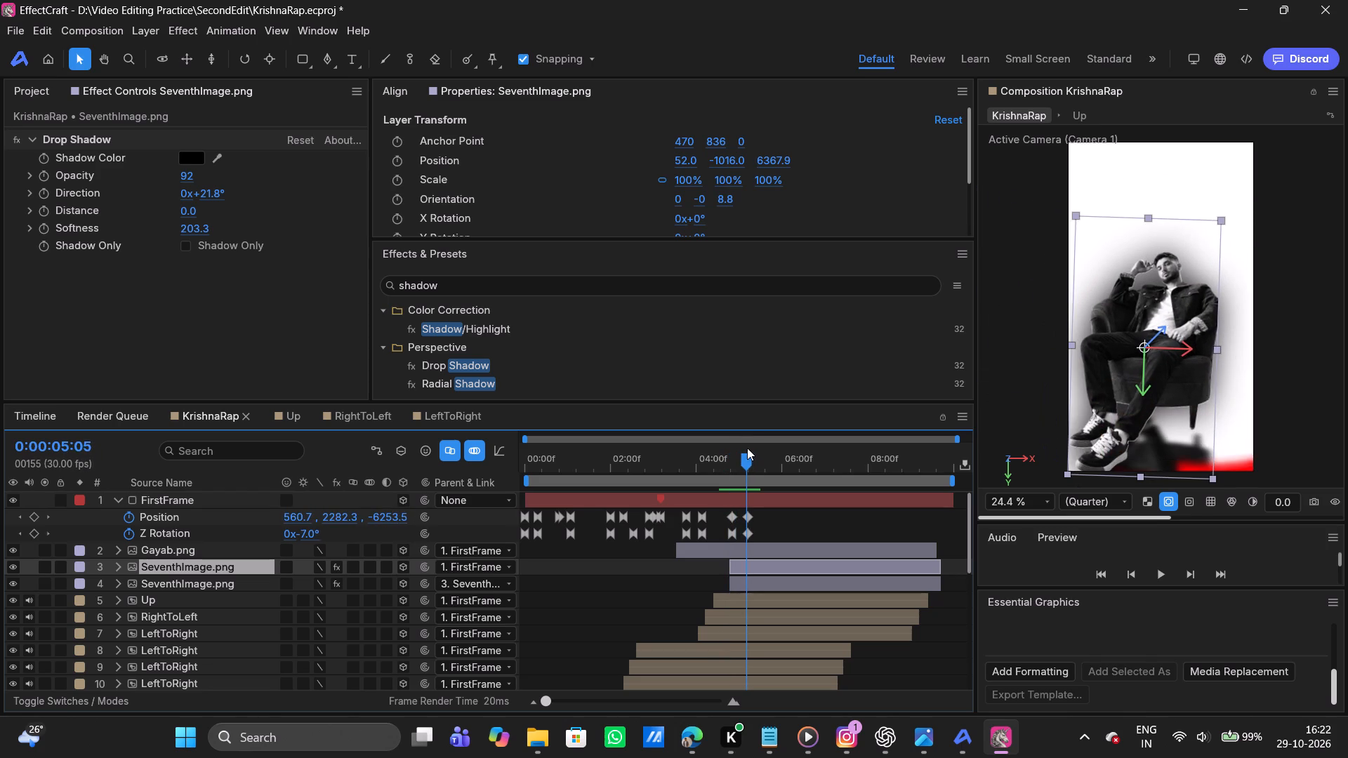
left_click_drag(747, 448, 748, 448)
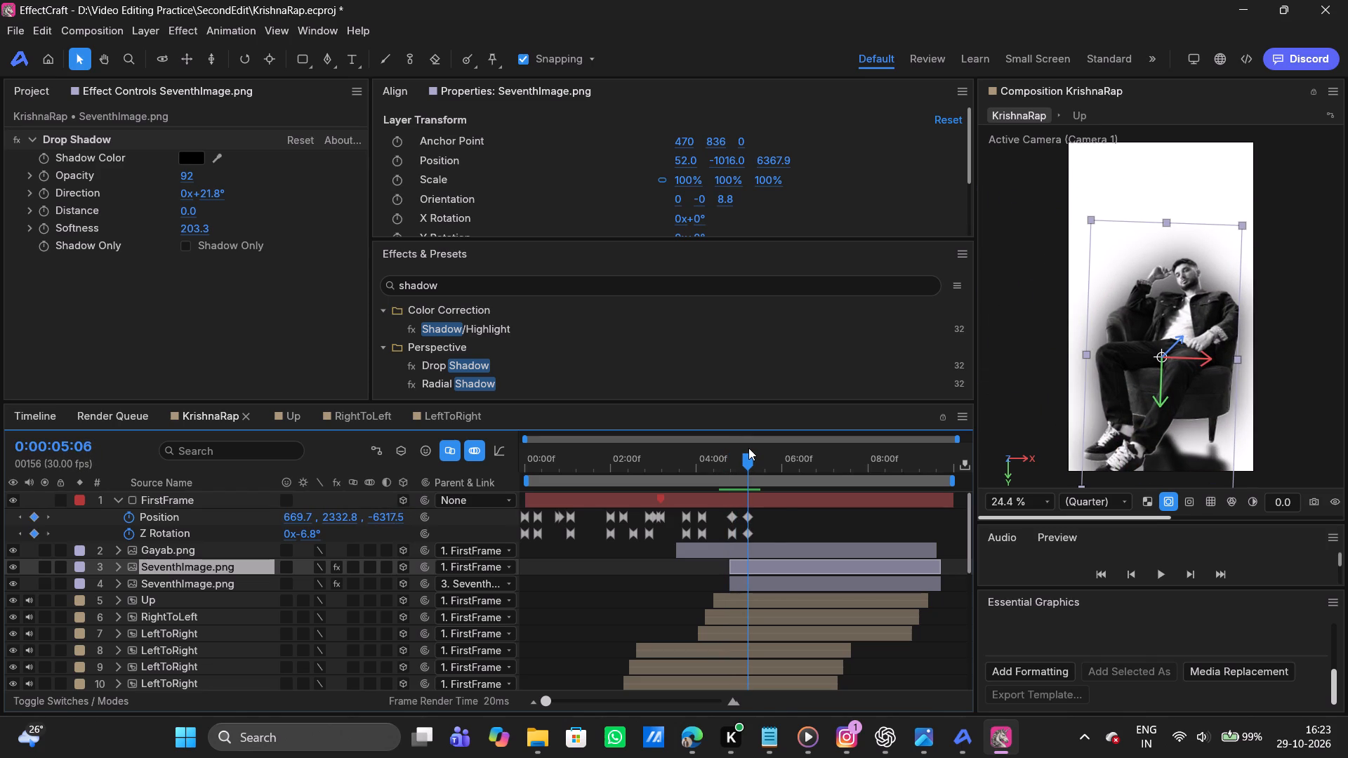
Apply Easy Ease to FirstFrame's Position and Z Rotation keyframes at 0:00:04:25 and 0:00:05:06.
left_click_drag(761, 531, 720, 511)
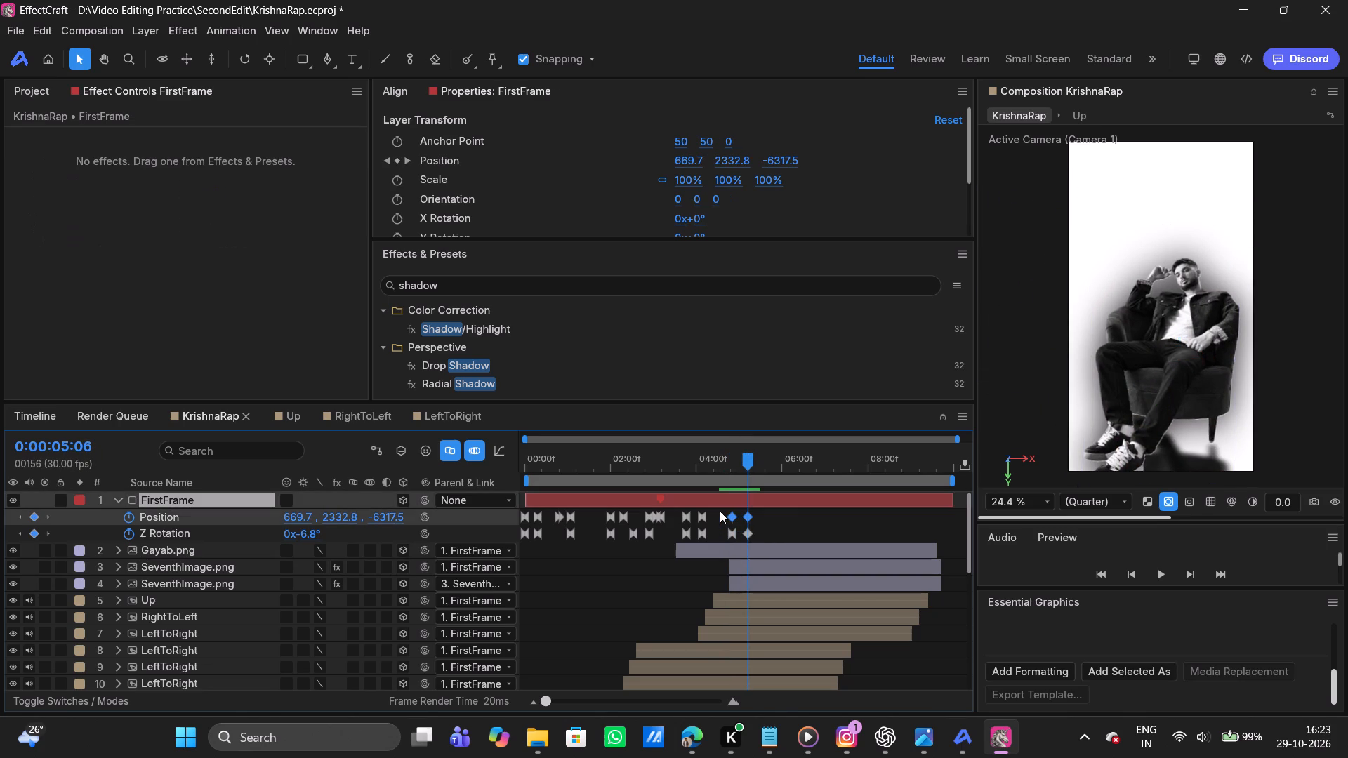
left_click_drag(761, 535, 724, 515)
left_click_drag(724, 515, 726, 514)
key("F9")
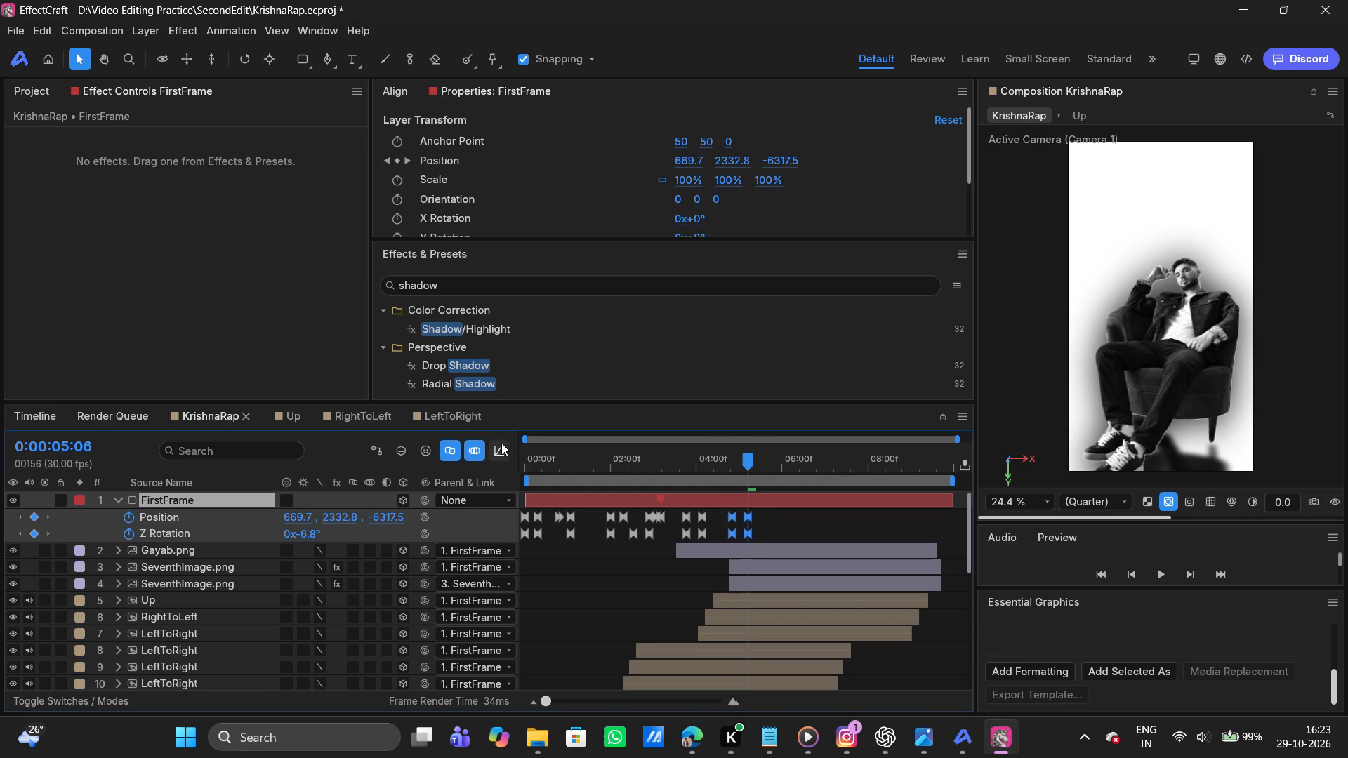
left_click(501, 443)
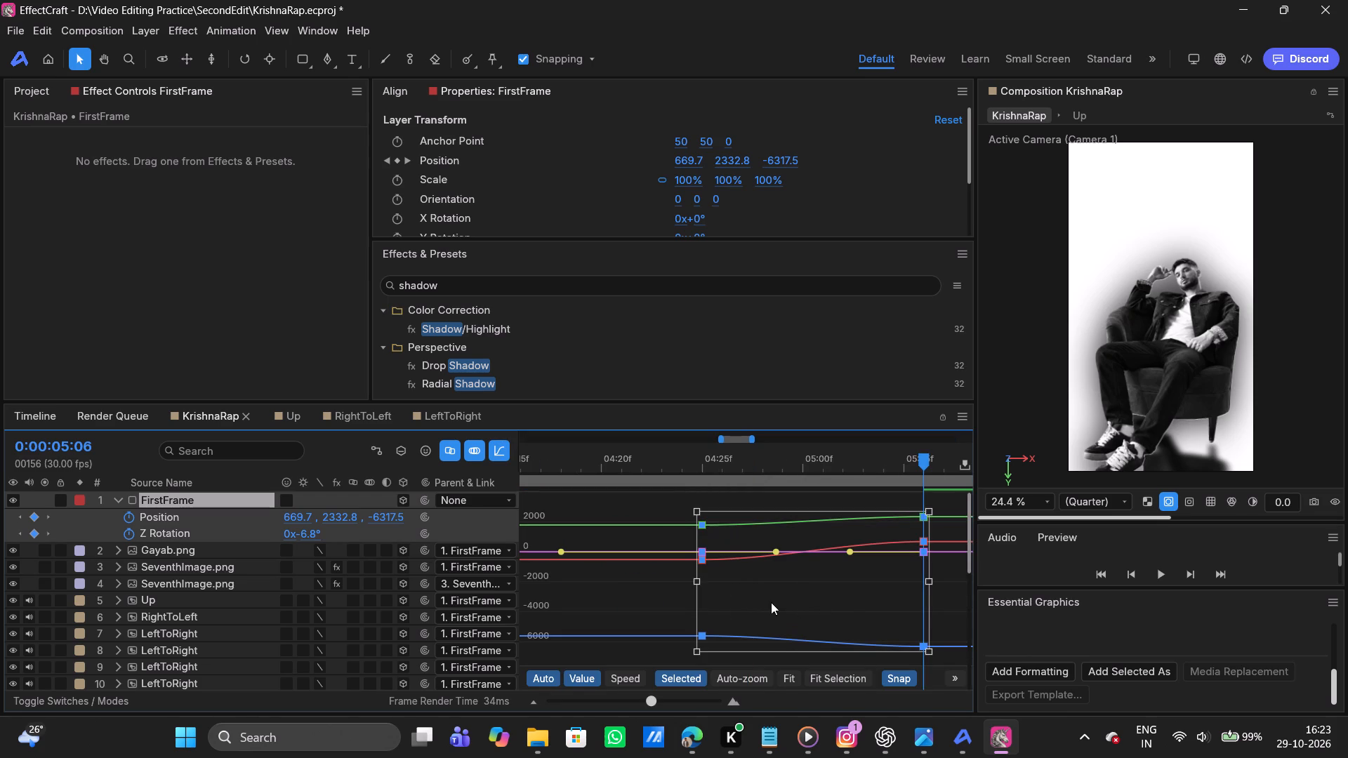
key("F9")
left_click(503, 456)
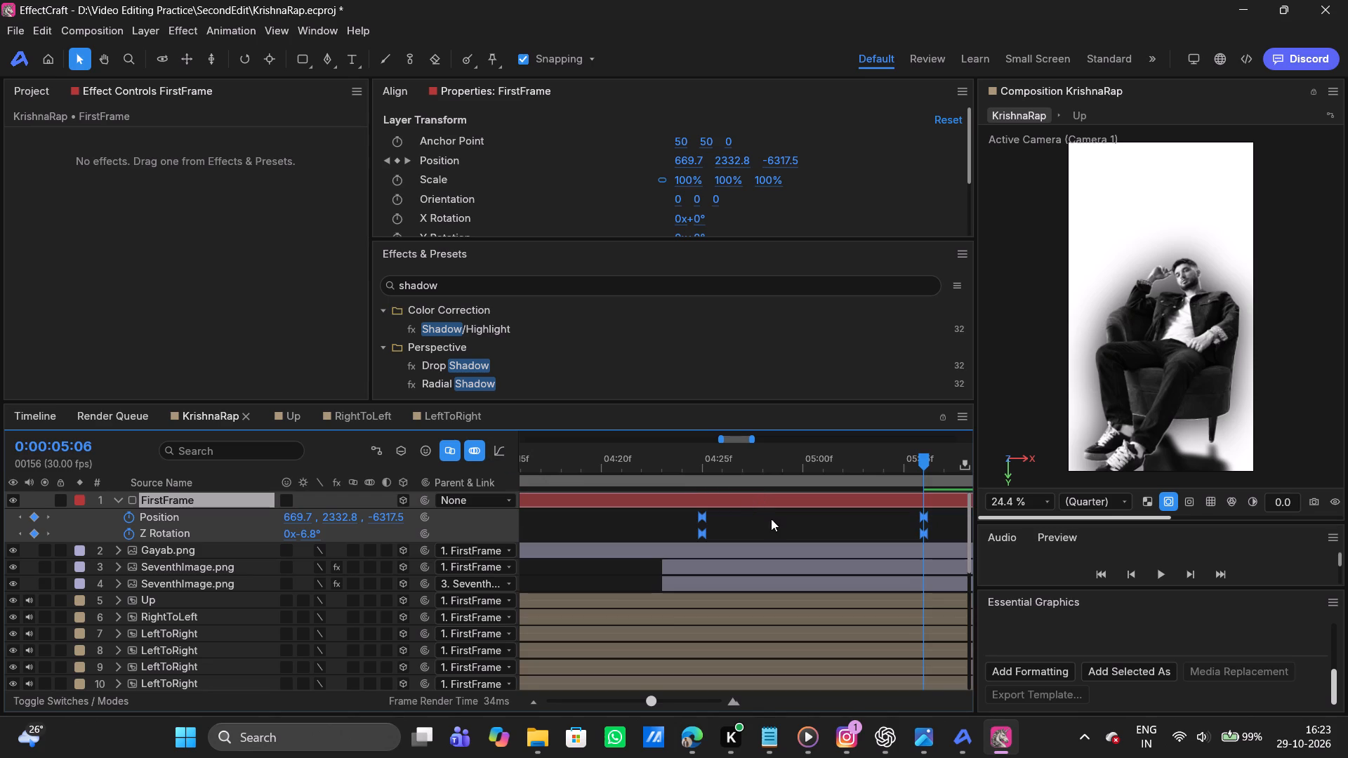
In the speed graph, extend the ease handles between FirstFrame's last two Position keyframes past each other for a sharp mid-move speed peak.
left_click(751, 521)
left_click(700, 516)
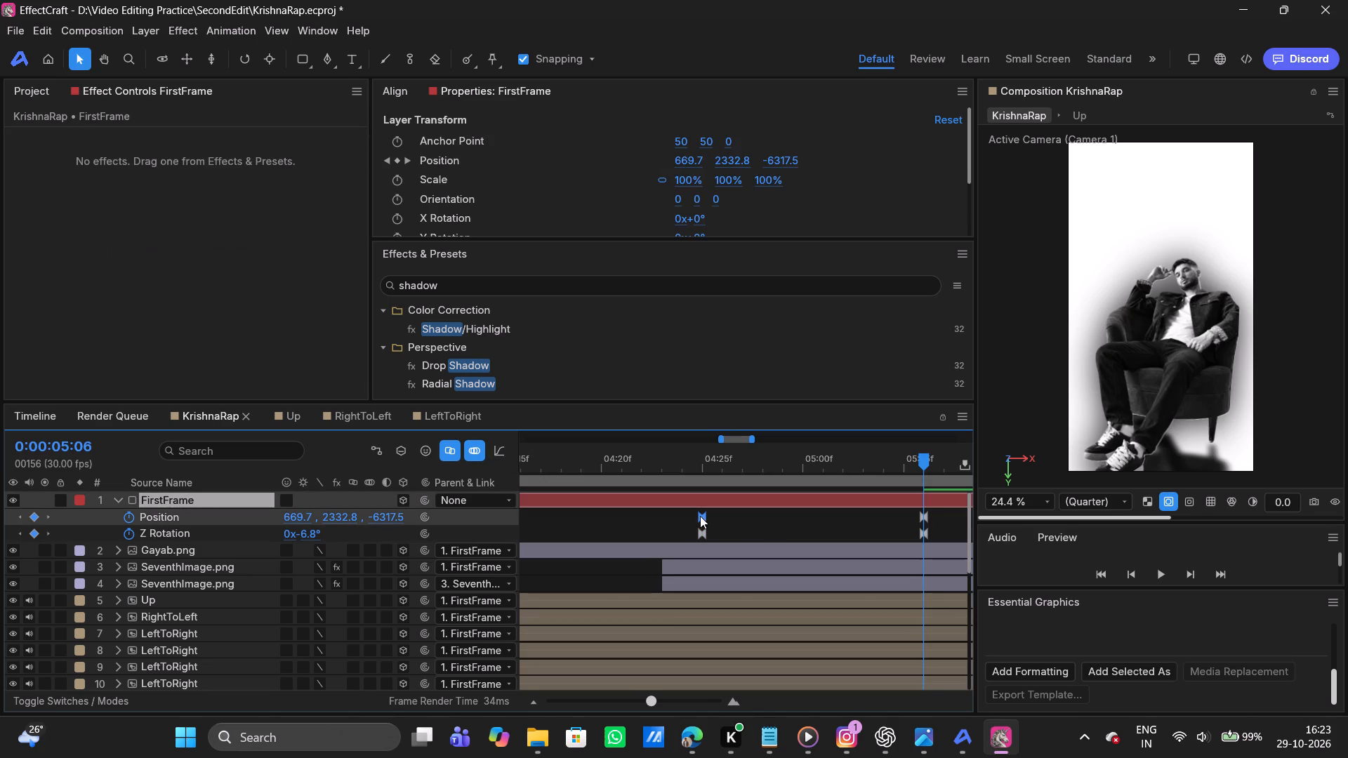
left_click(925, 519, "shift")
left_click(508, 448)
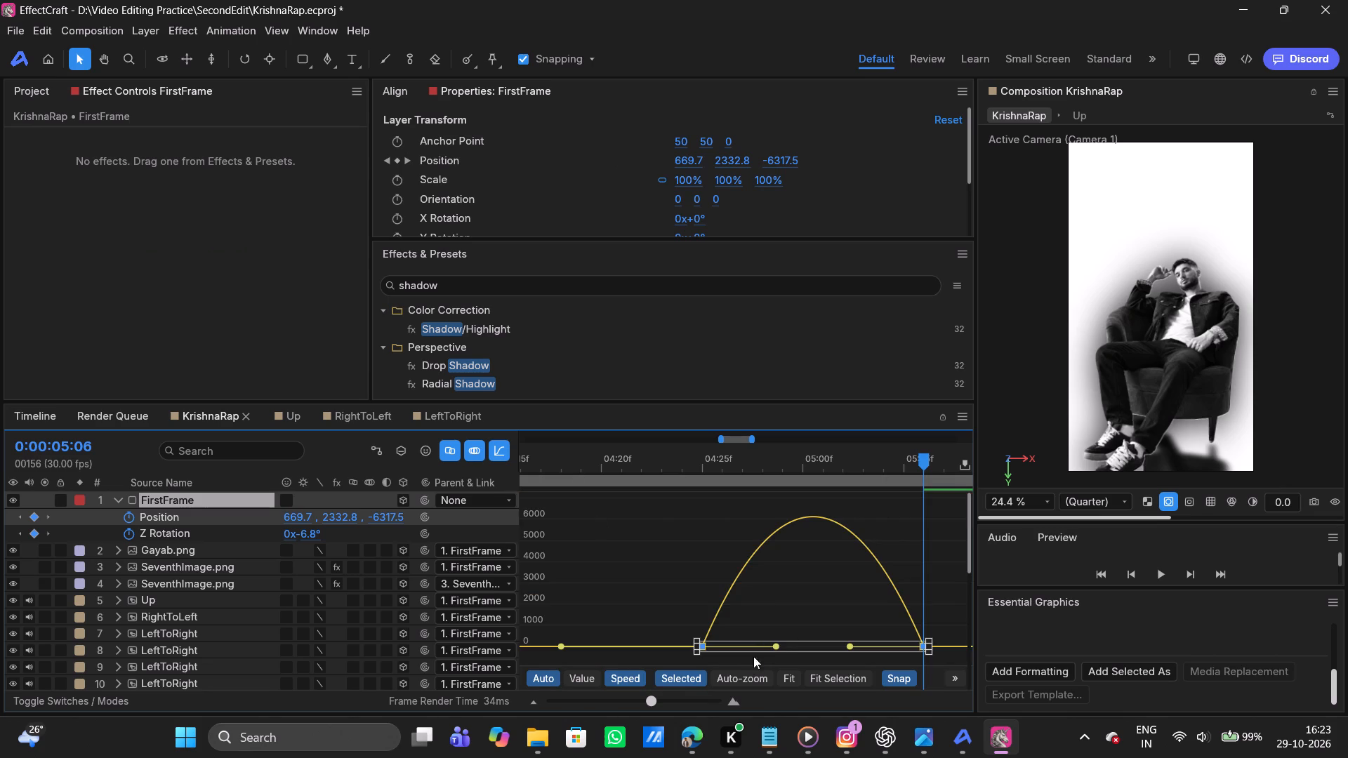
left_click_drag(778, 646, 883, 646)
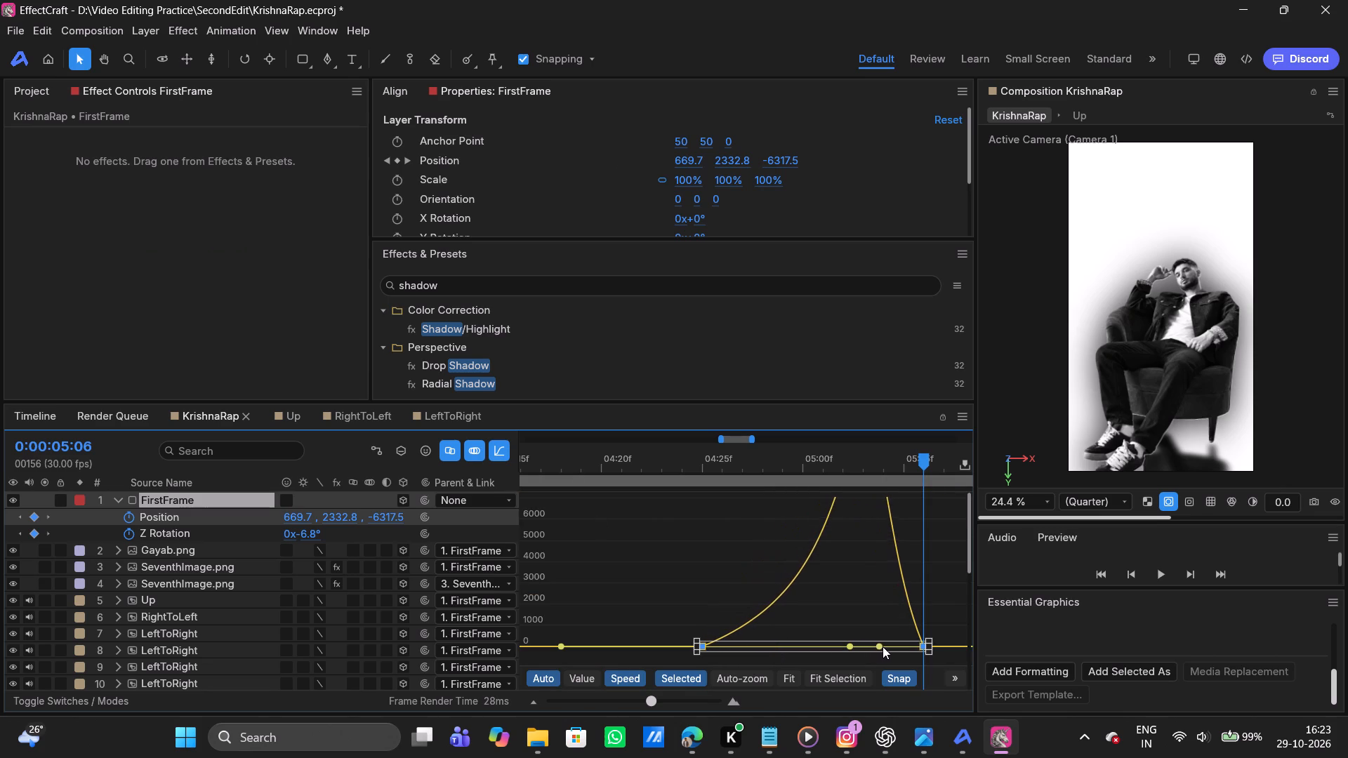
left_click_drag(883, 646, 882, 646)
left_click_drag(849, 648, 744, 646)
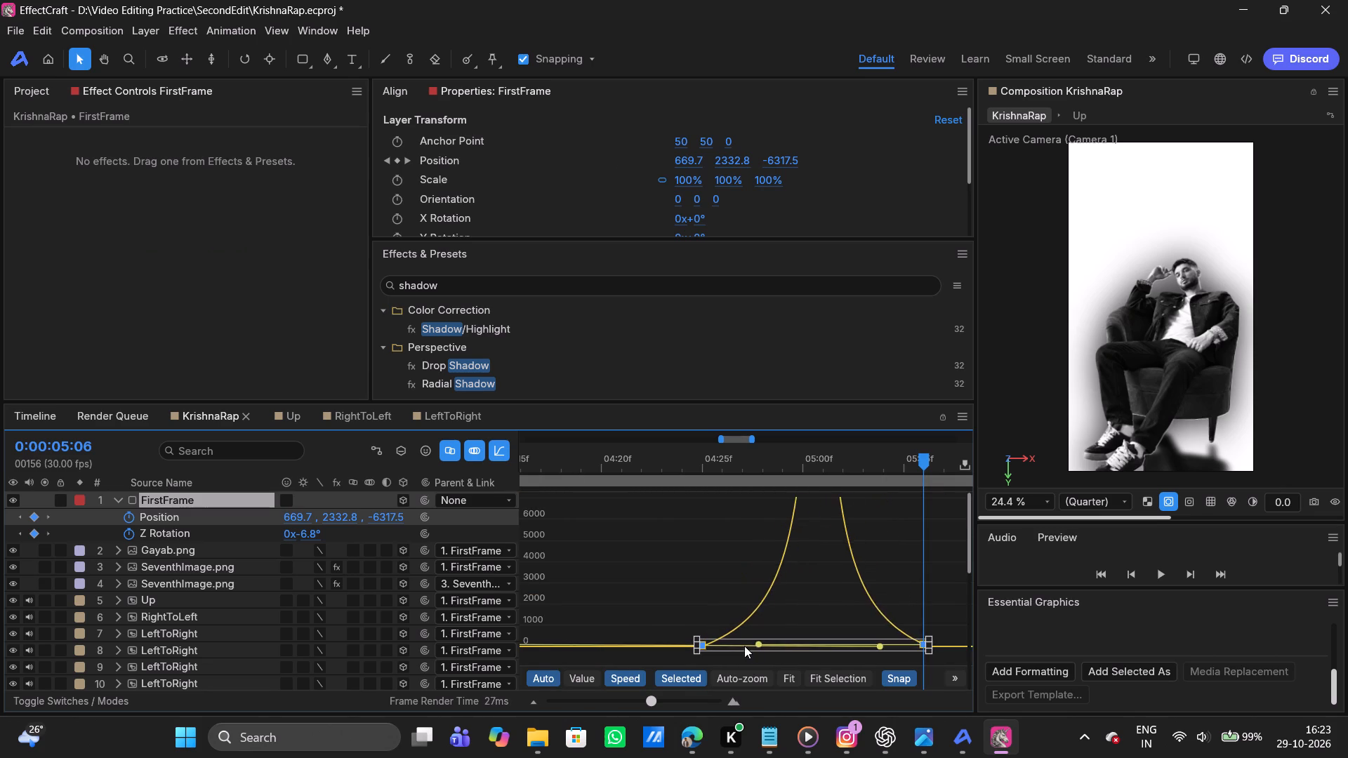
left_click_drag(744, 646, 742, 656)
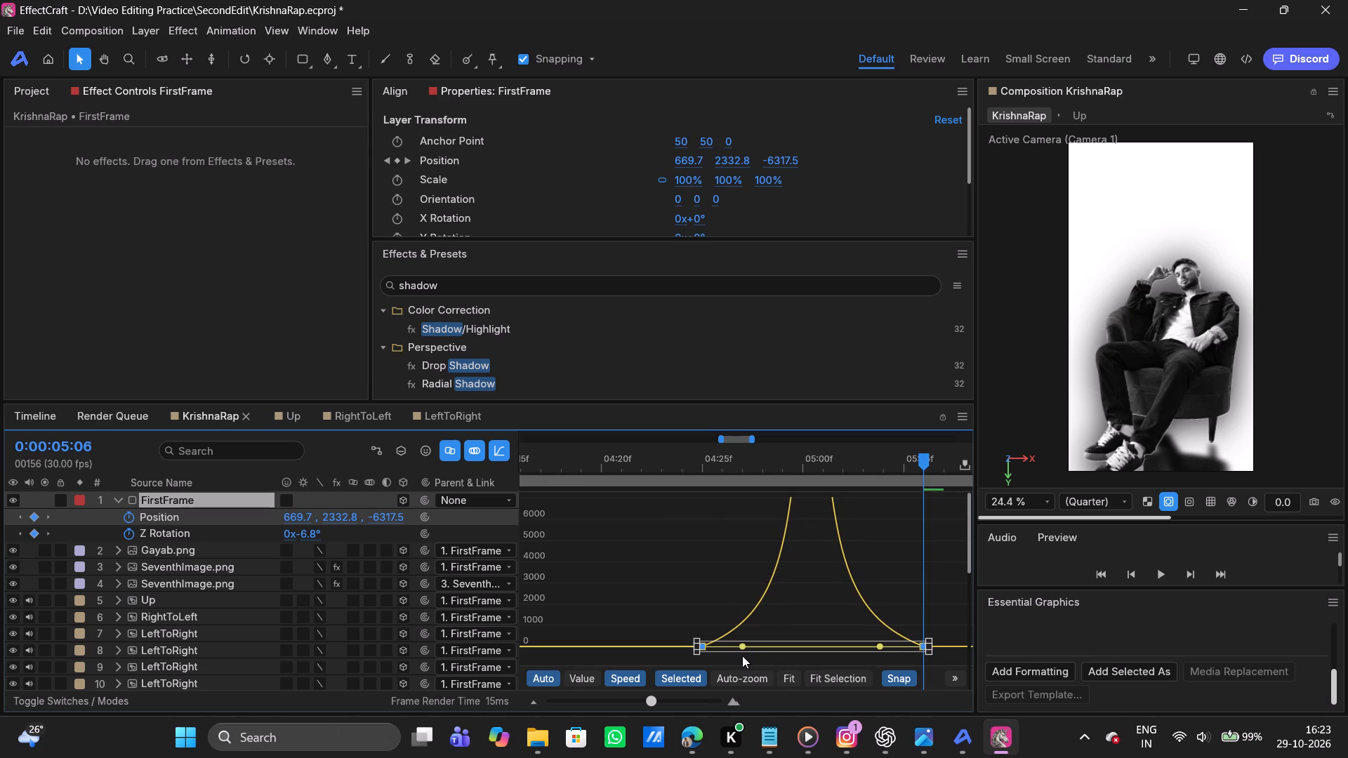
left_click_drag(742, 656, 740, 656)
left_click(502, 448)
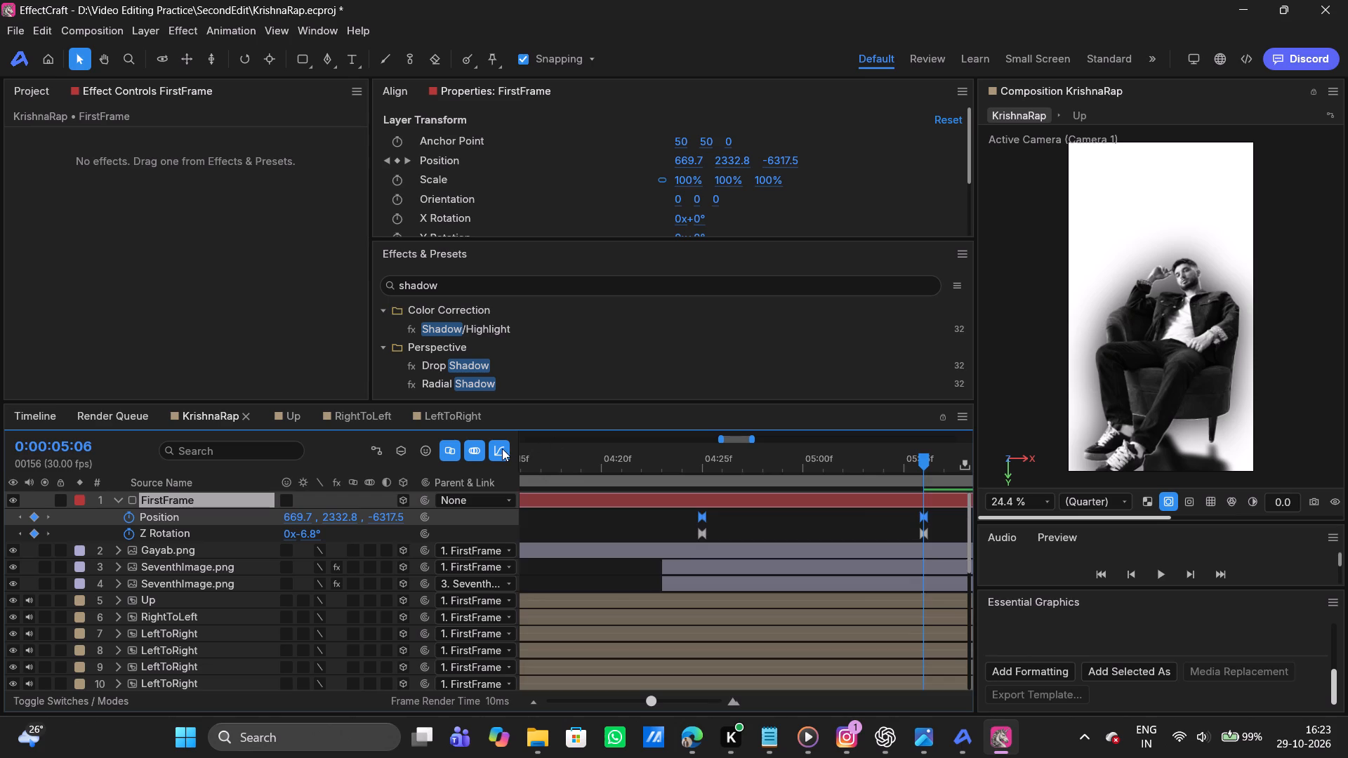
left_click_drag(647, 703, 576, 710)
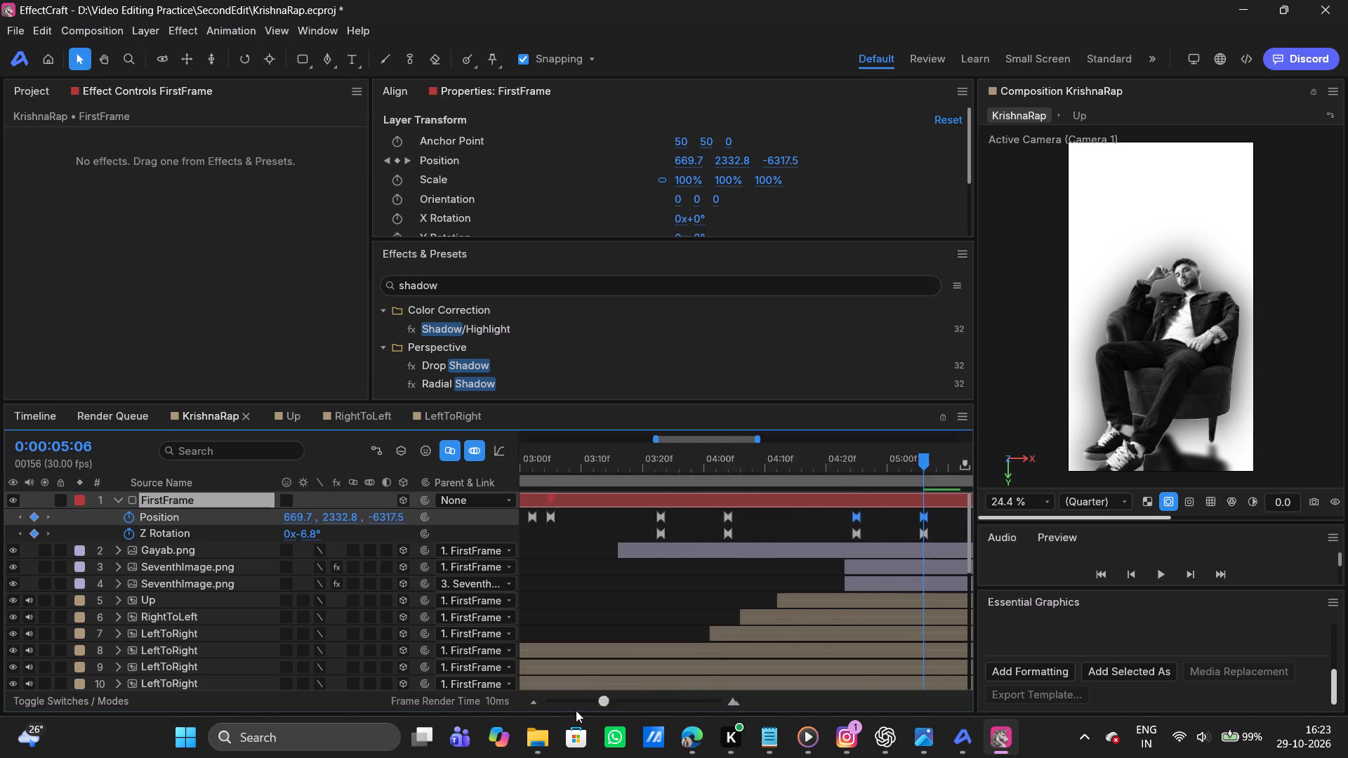
left_click_drag(576, 710, 498, 713)
Add the LeftToRight text composition to KrishnaRap at 0:00:05:05, between the two SeventhImage.png layers.
left_click(752, 457)
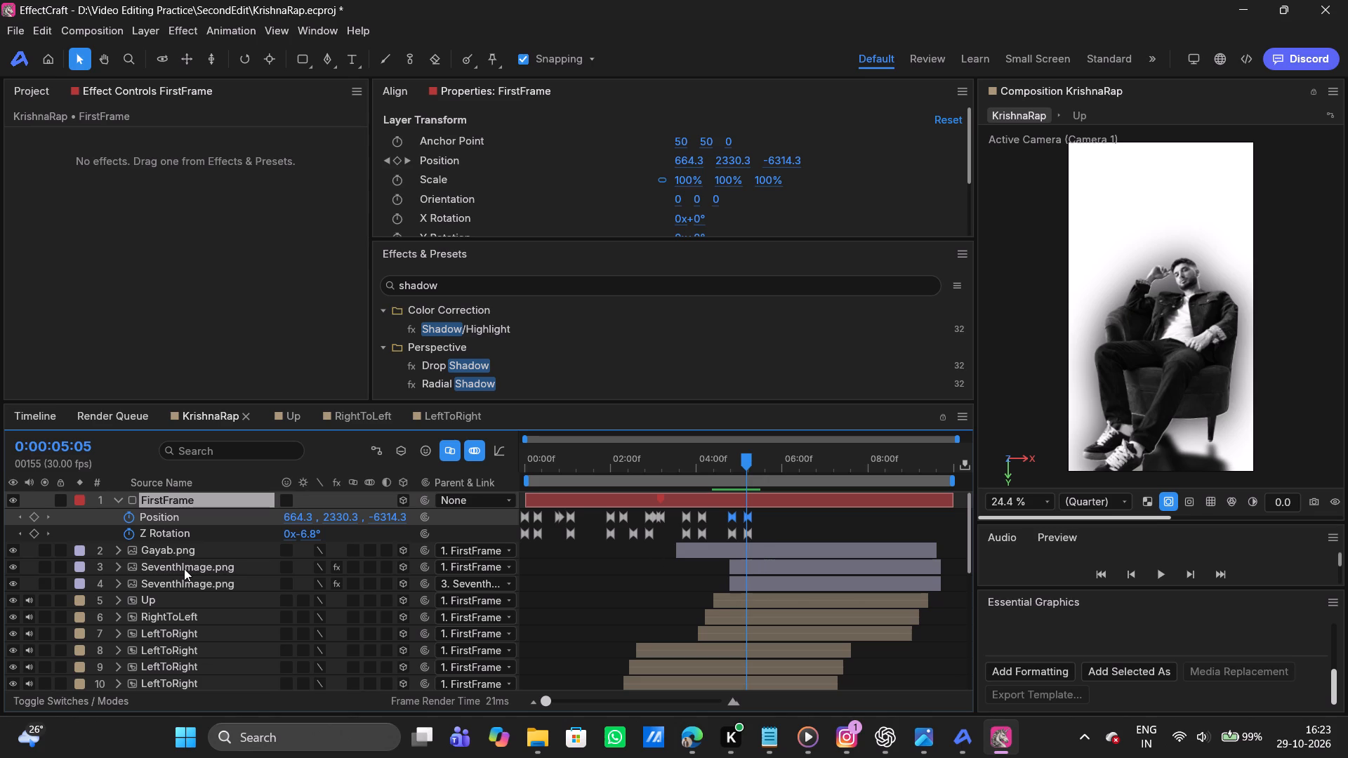
left_click(31, 94)
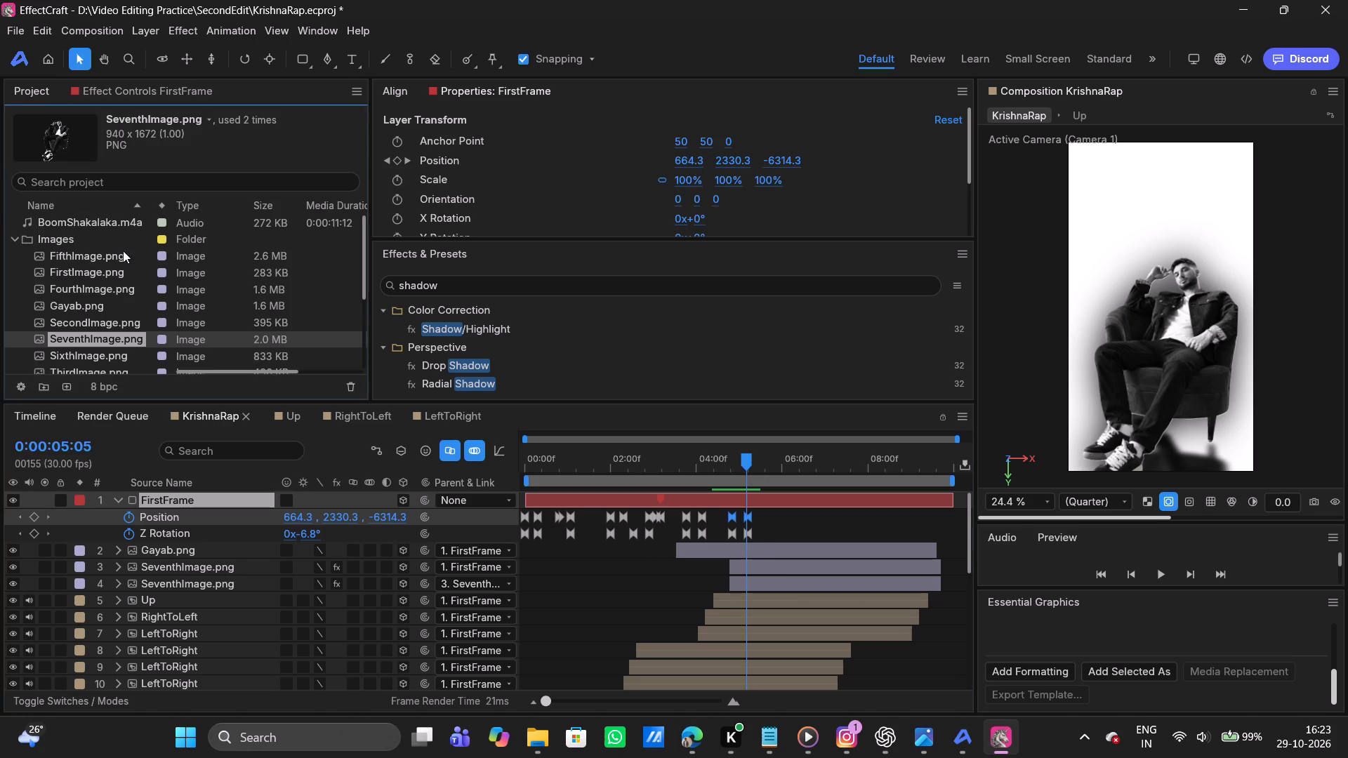
left_click(18, 238)
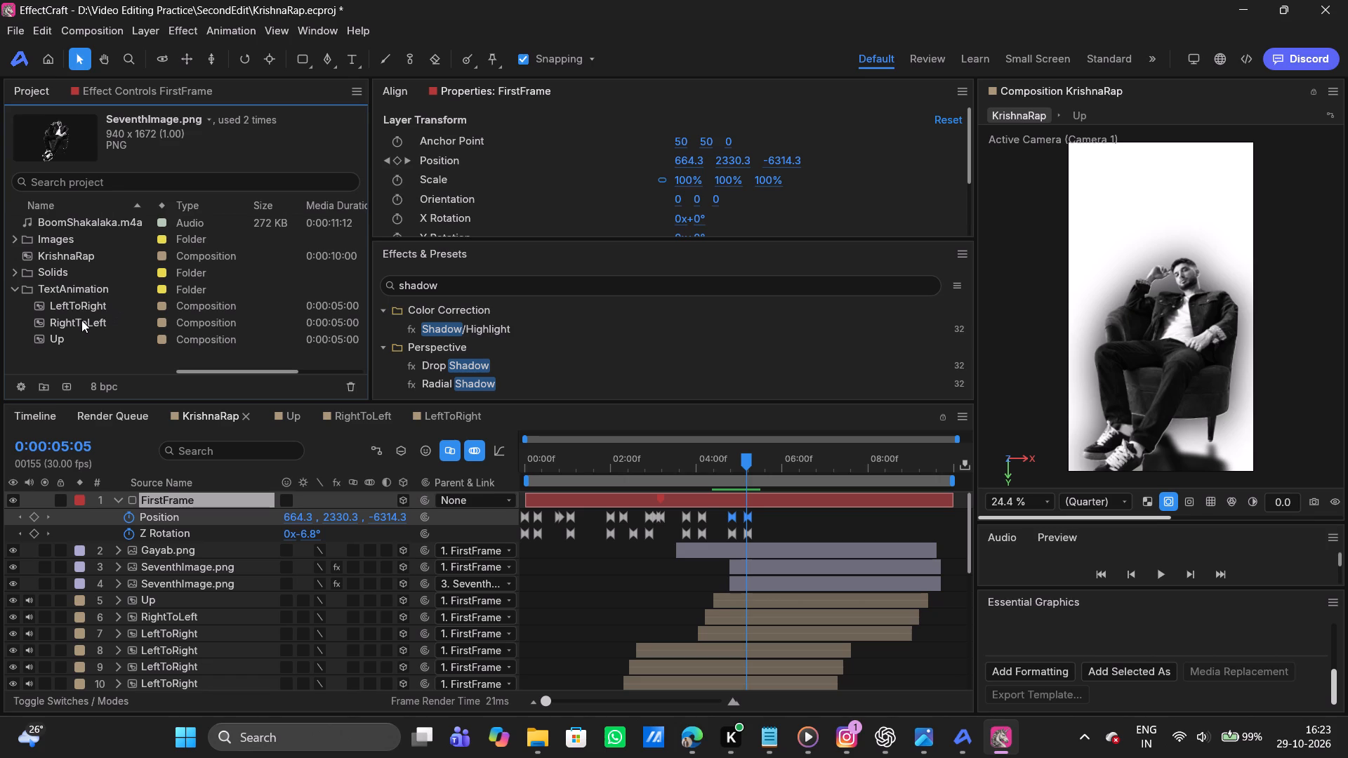
left_click(92, 307)
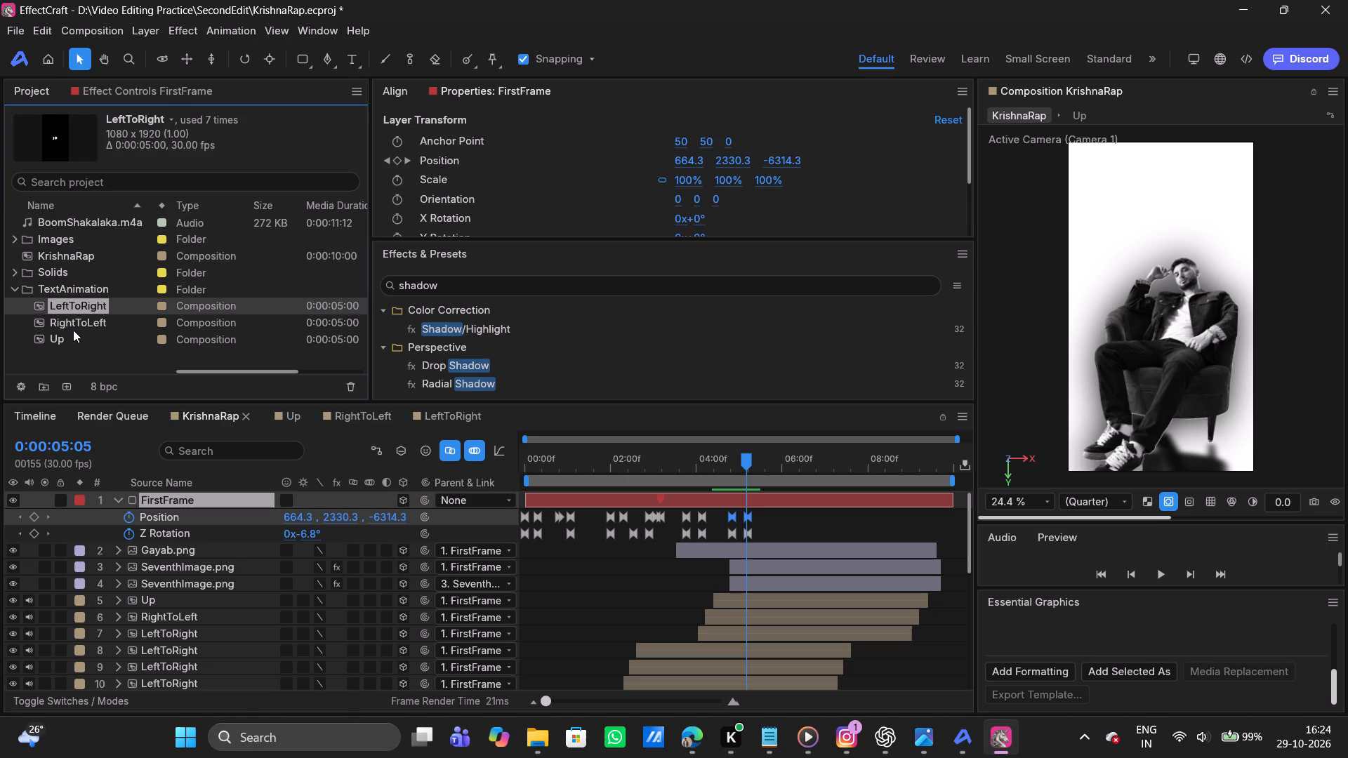
left_click(76, 323)
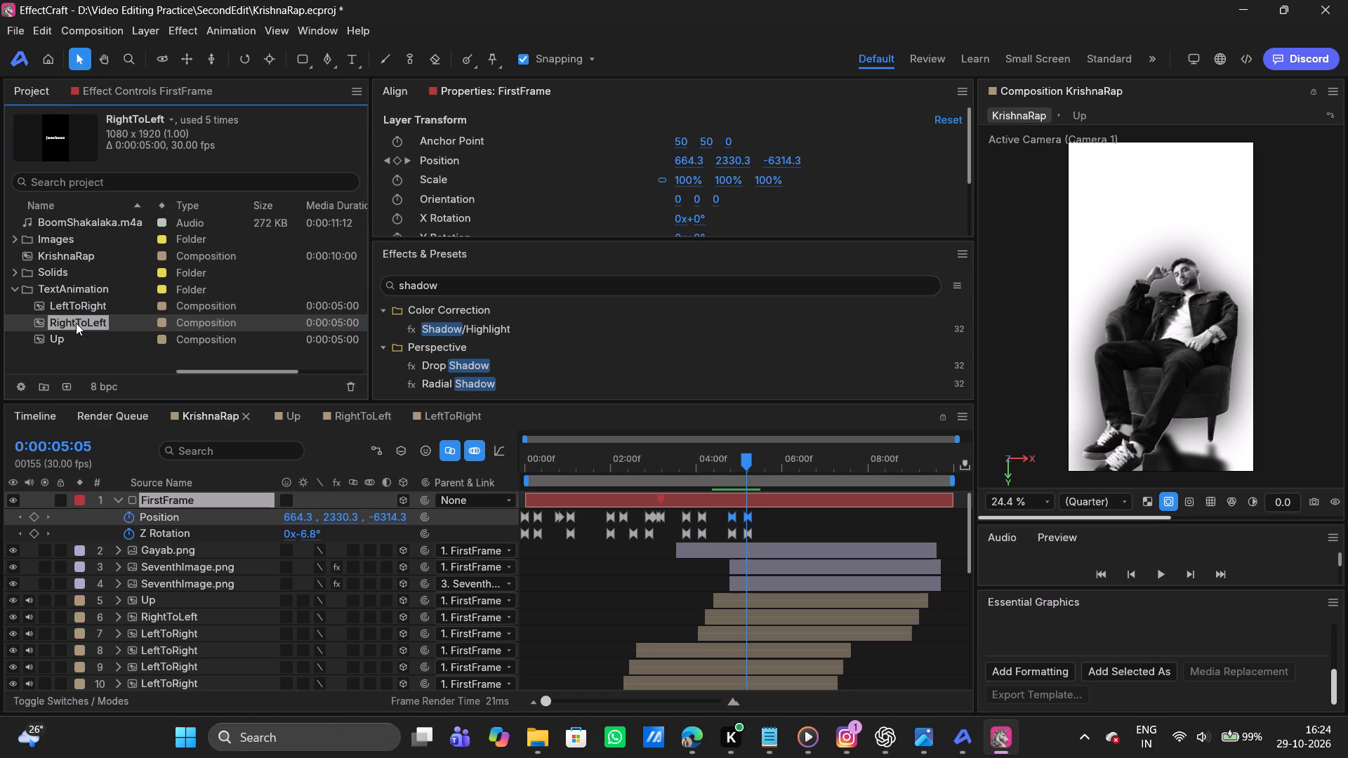
left_click(90, 312)
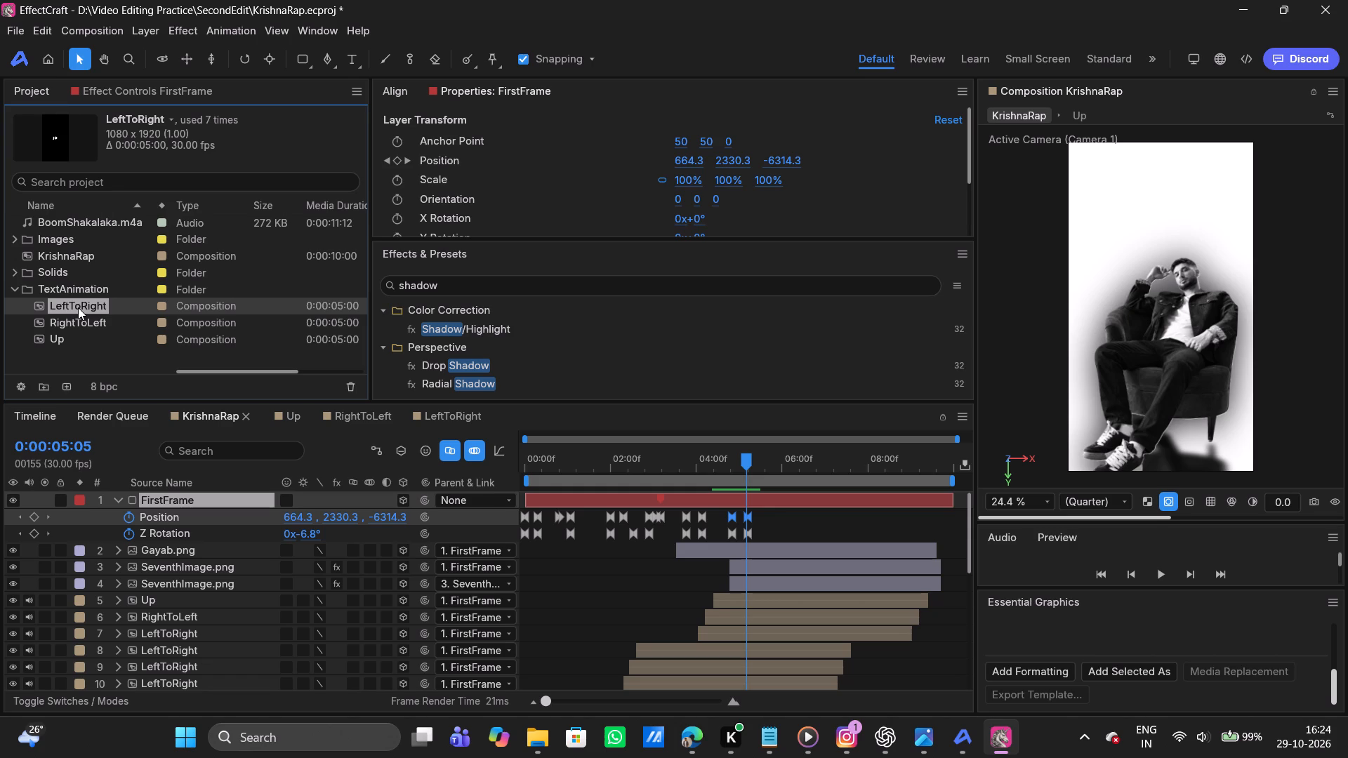
left_click_drag(78, 307, 732, 561)
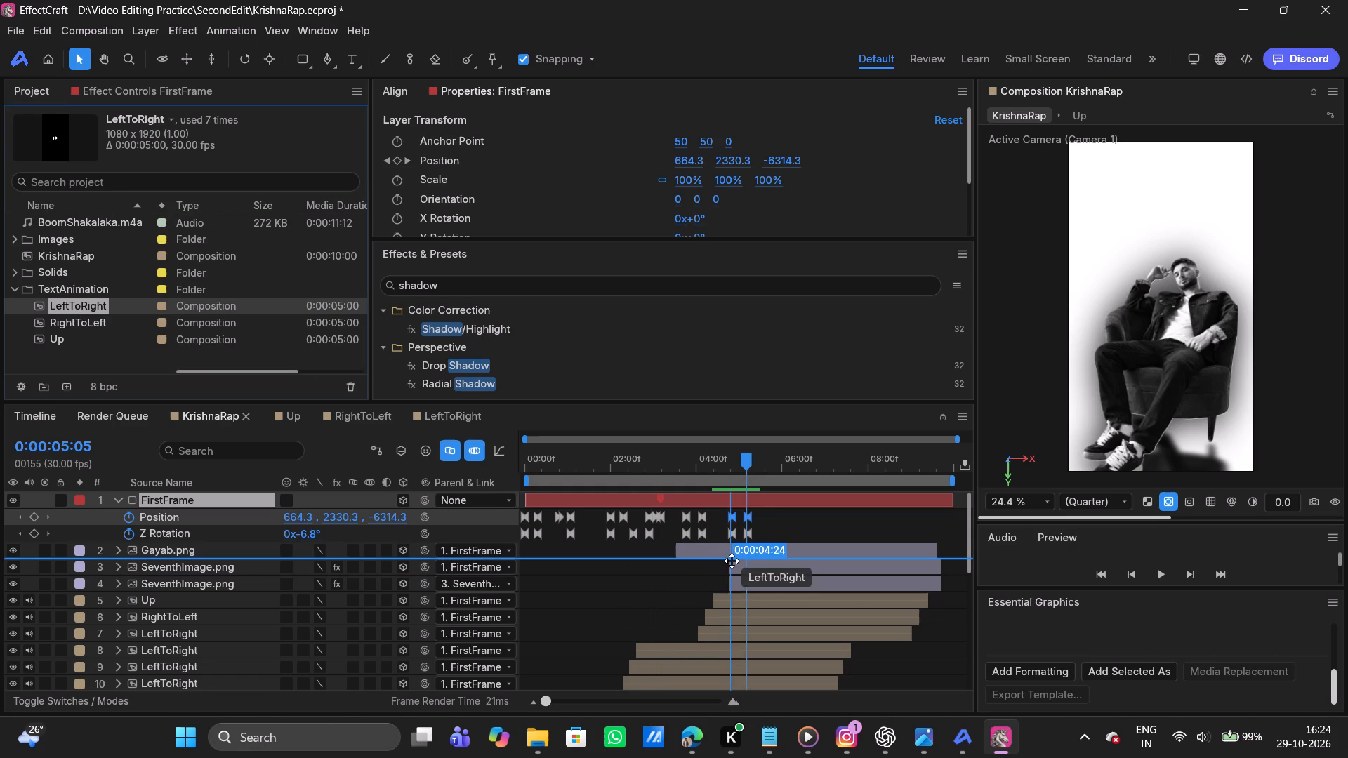
left_click_drag(732, 561, 746, 561)
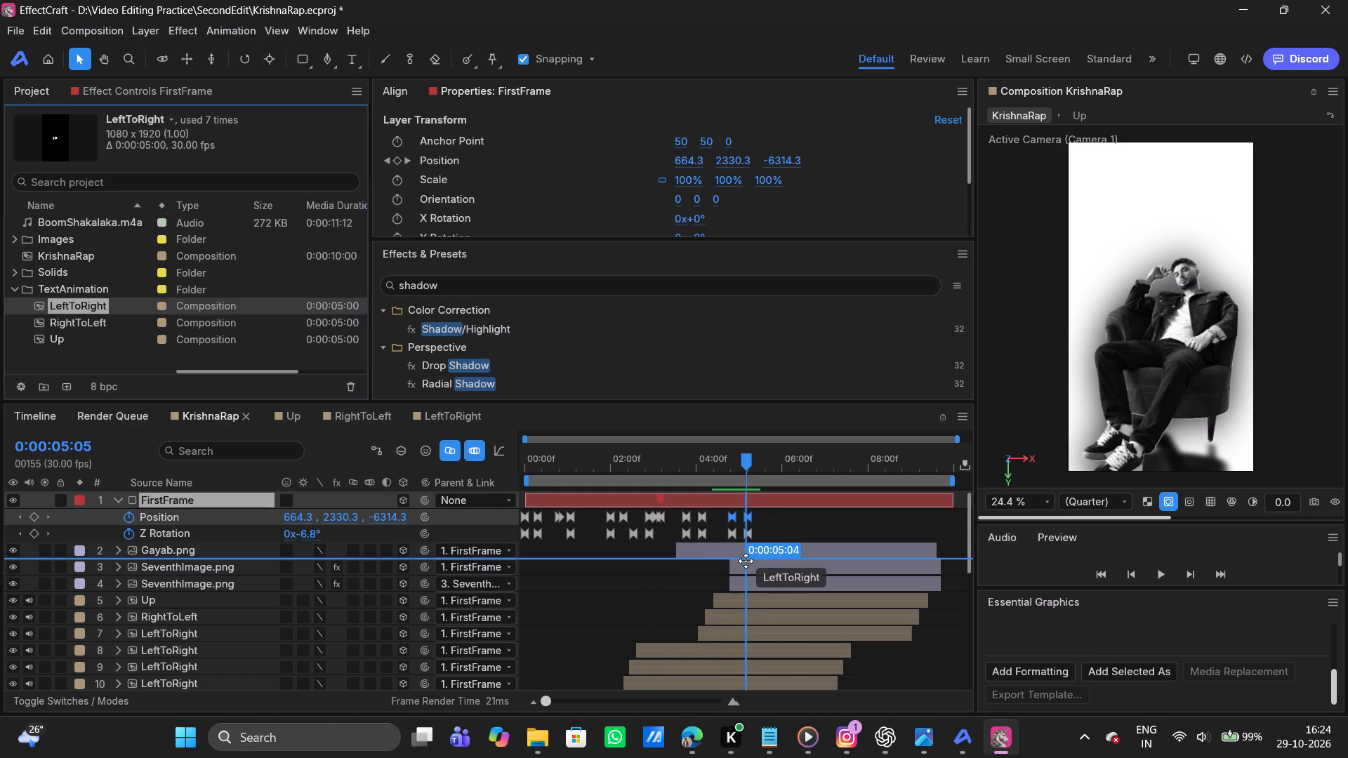
left_click_drag(746, 561, 746, 573)
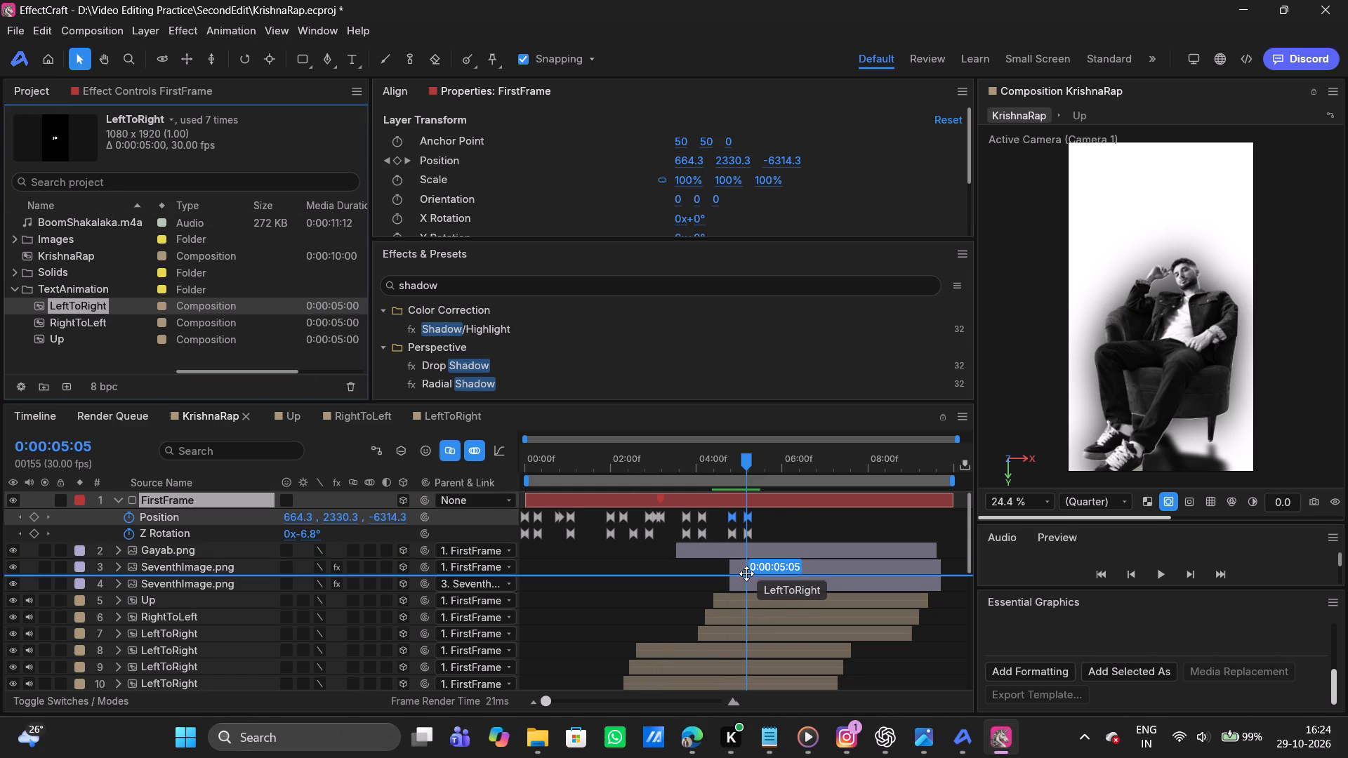
left_click_drag(746, 573, 746, 573)
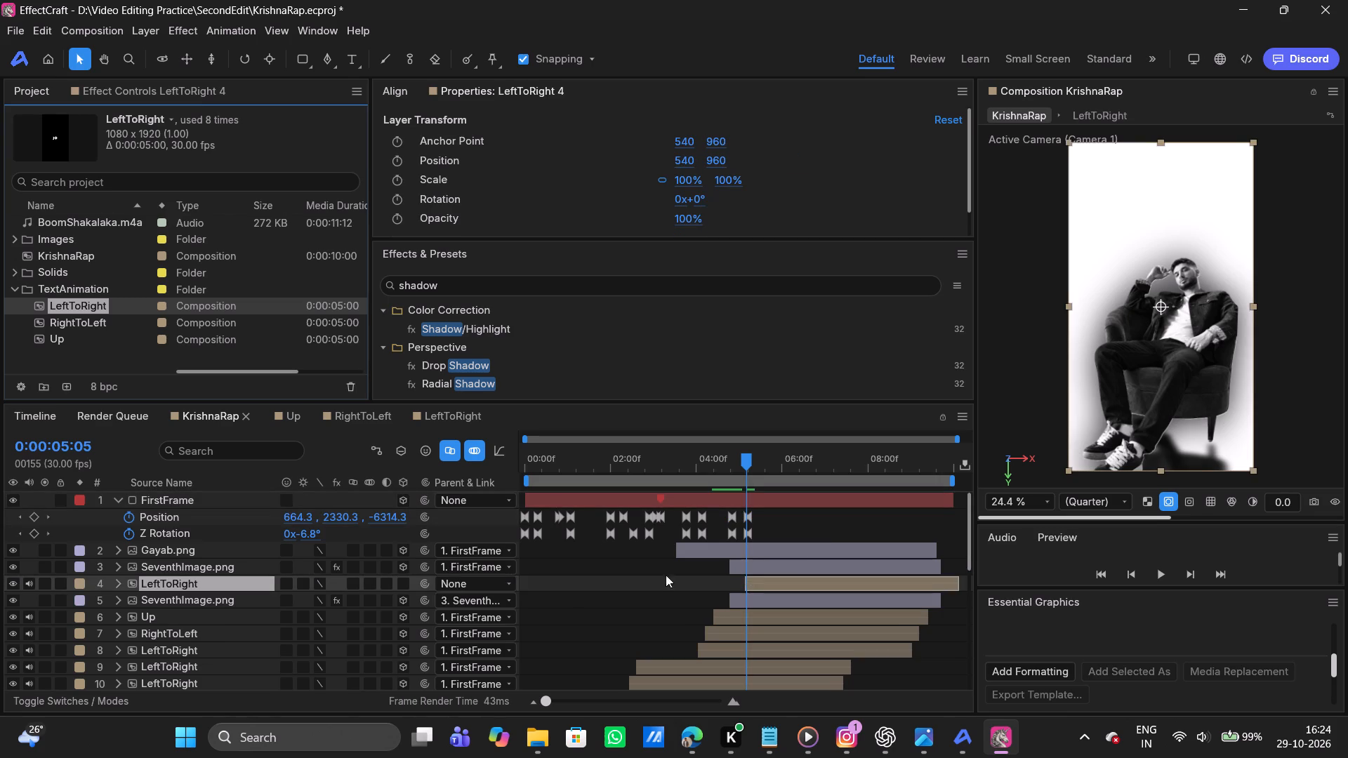
Make the new LeftToRight layer 3D and align its start with the playhead at about 0:00:05:05.
left_click(403, 585)
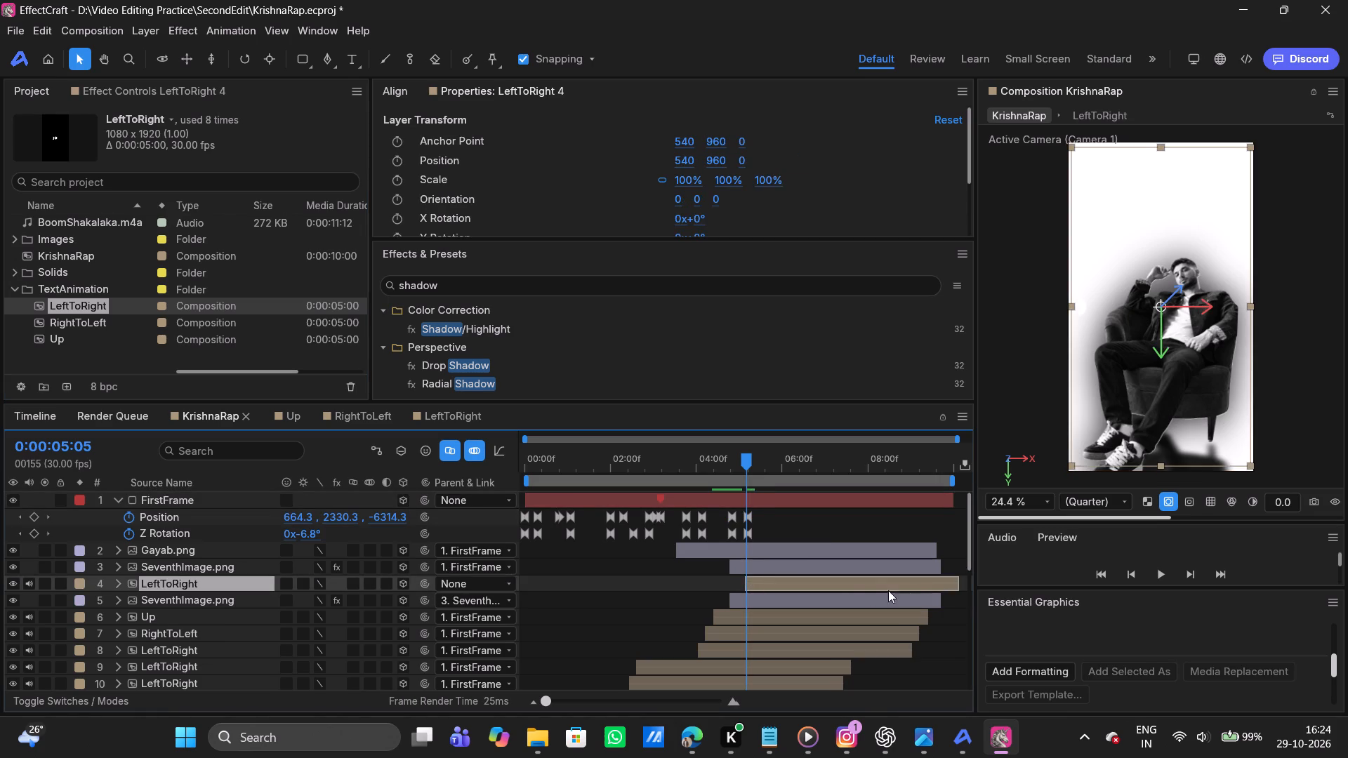
left_click_drag(778, 583, 786, 582)
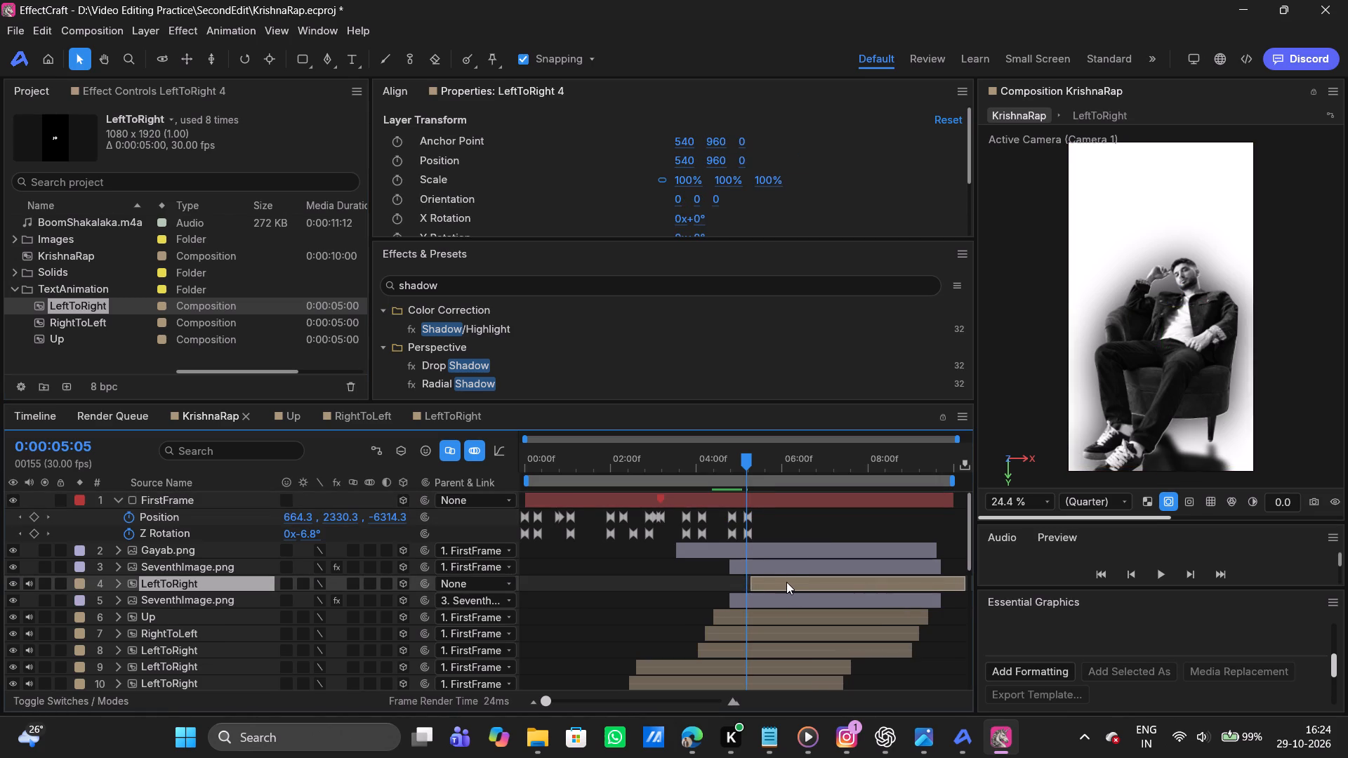
left_click_drag(786, 582, 784, 583)
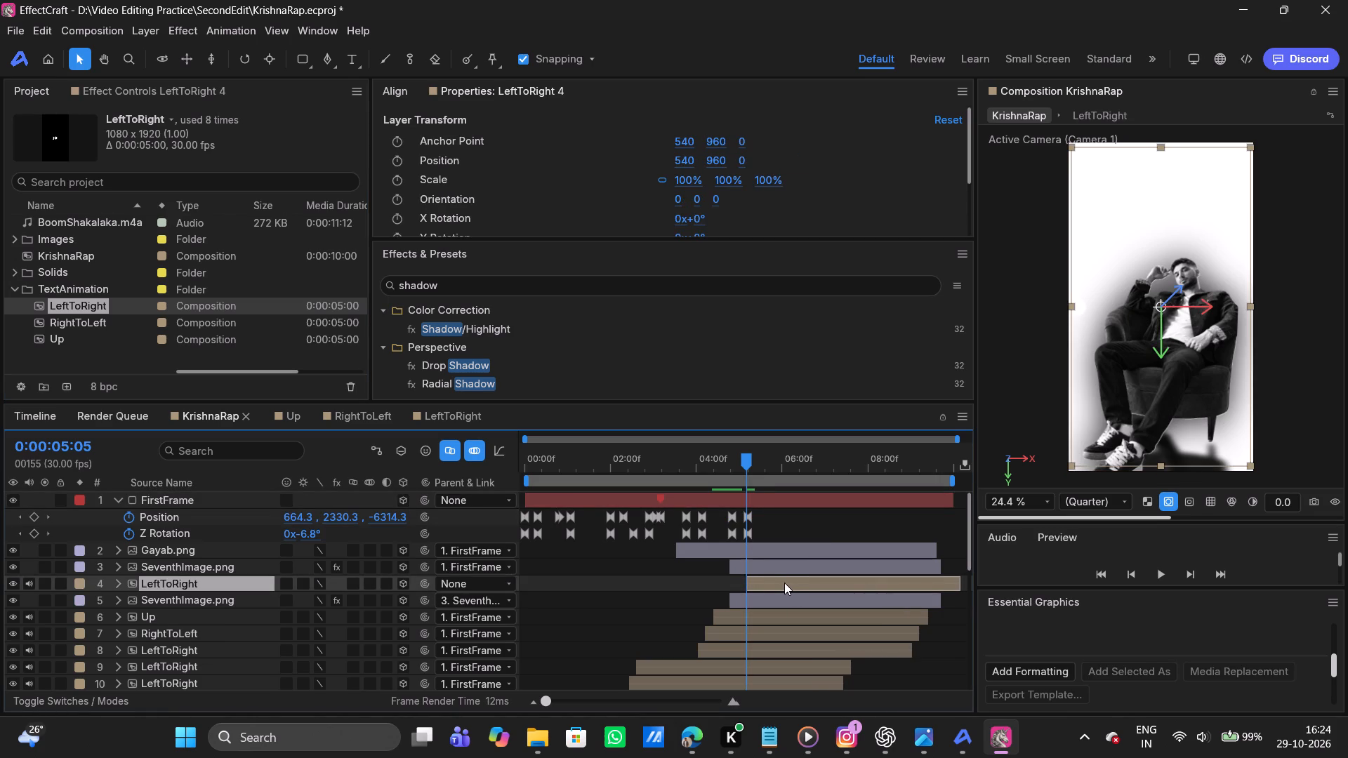
Set the new LeftToRight layer's source text to "Just".
scroll(1162, 644, "down", 2)
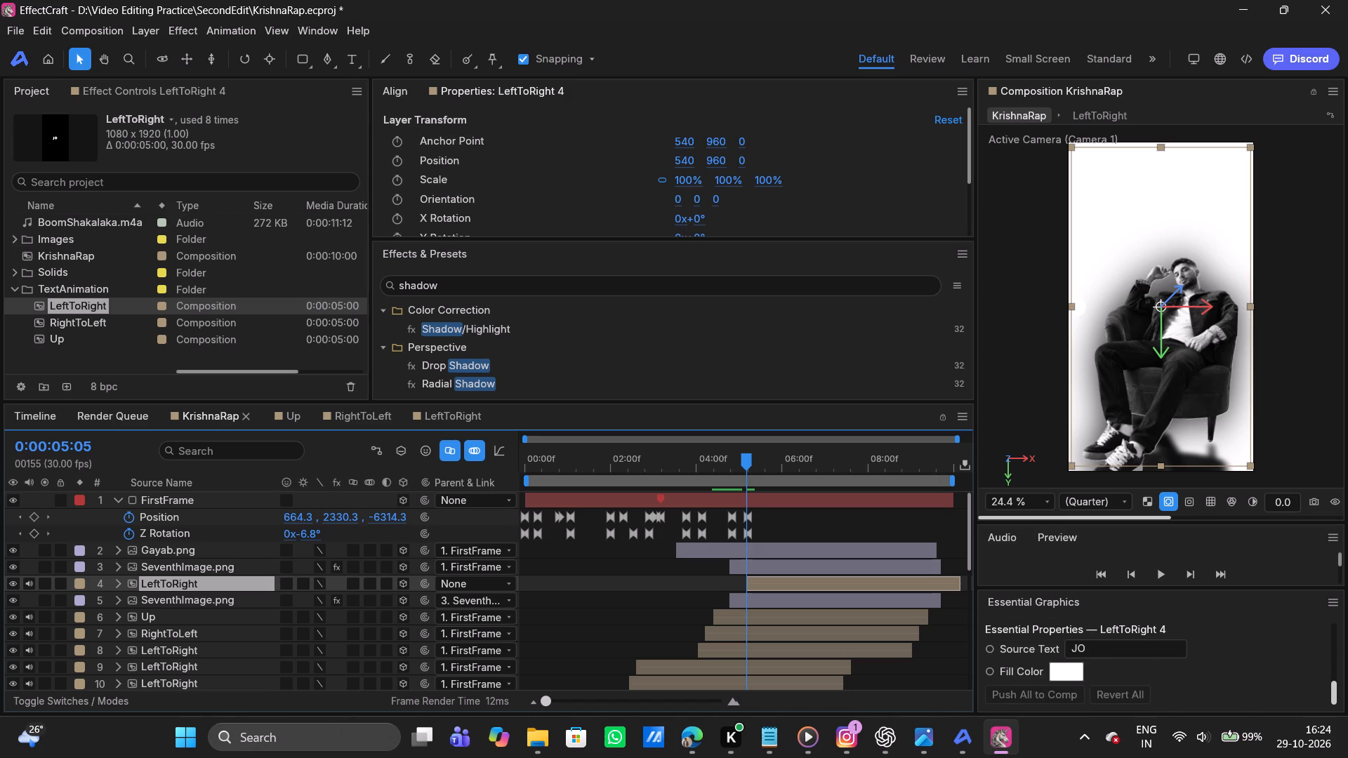
left_click(1107, 649)
key("BackSpace")
key("BackSpace")
key("BackSpace")
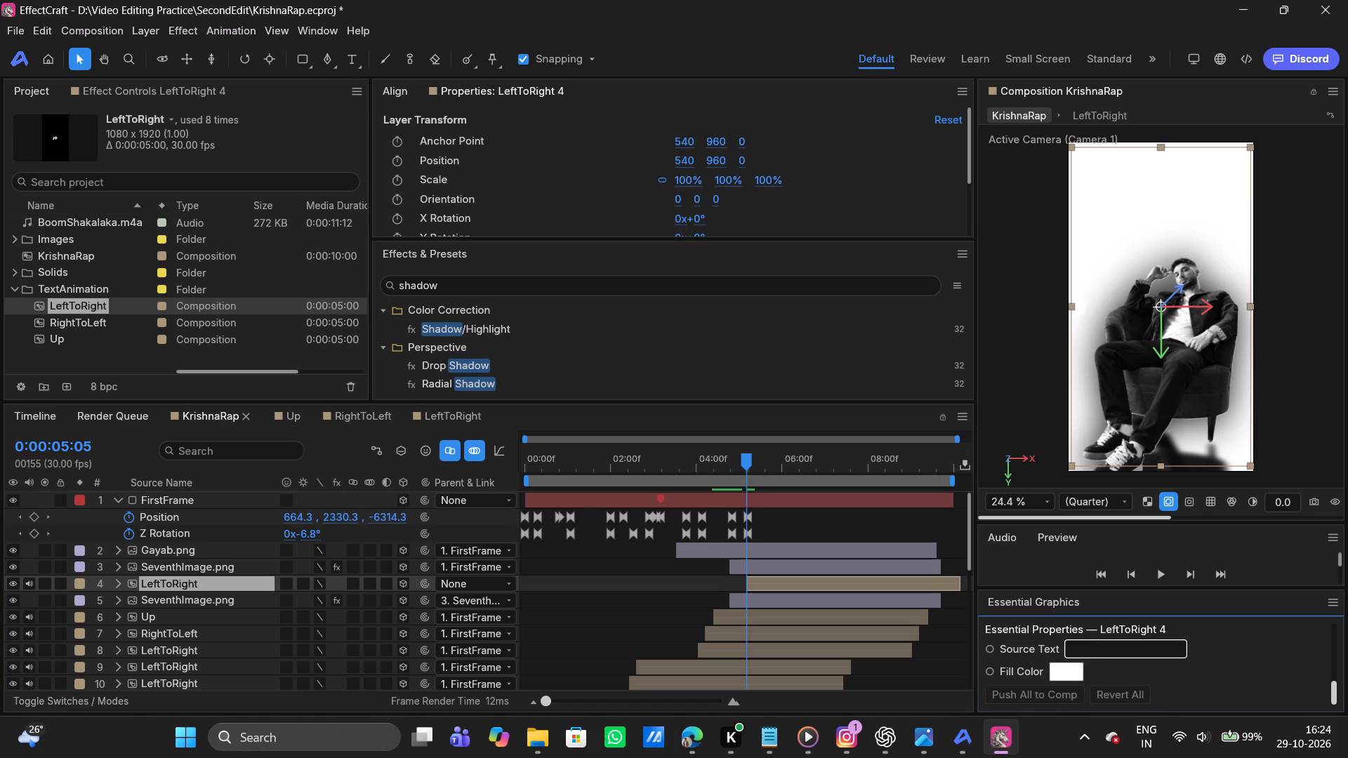
type("Ju")
type("st")
key("Return")
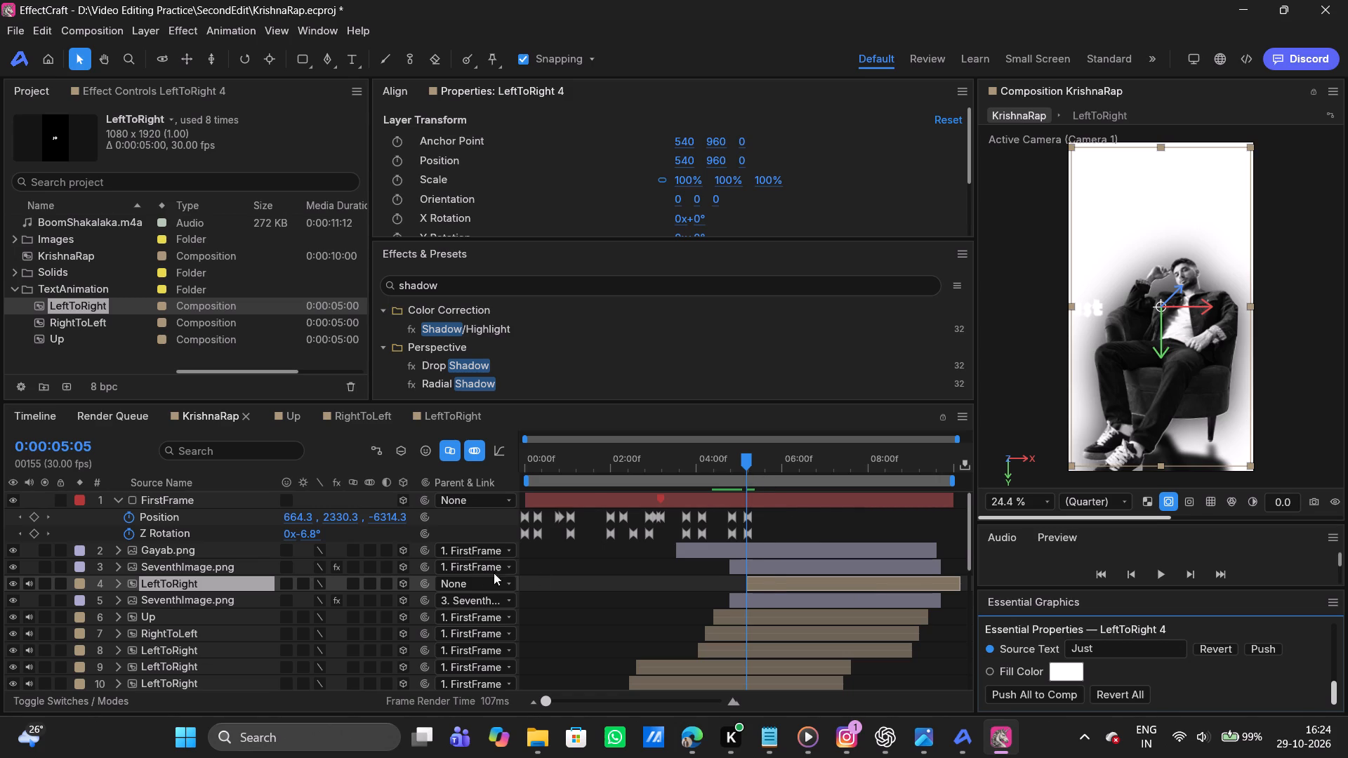
Parent the "Just" text layer to FirstFrame.
left_click(461, 581)
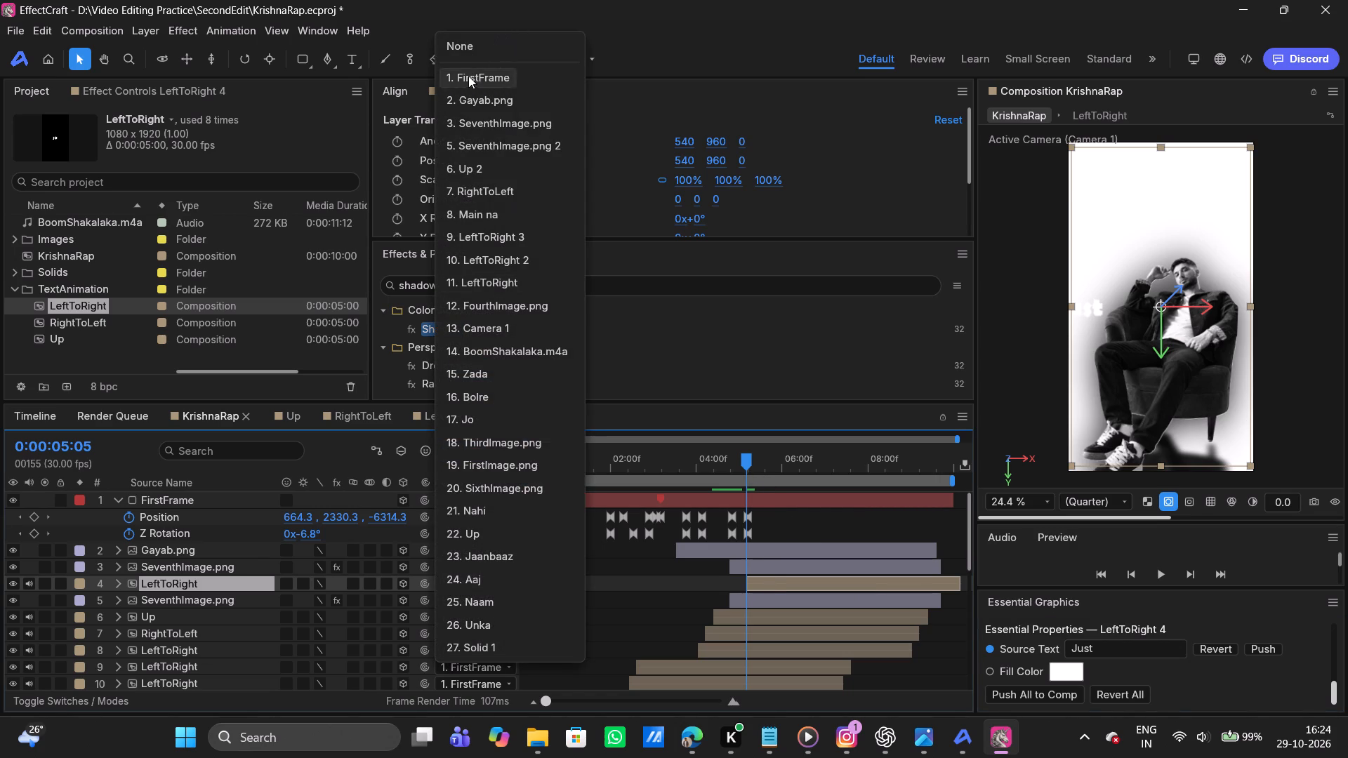
left_click(468, 77)
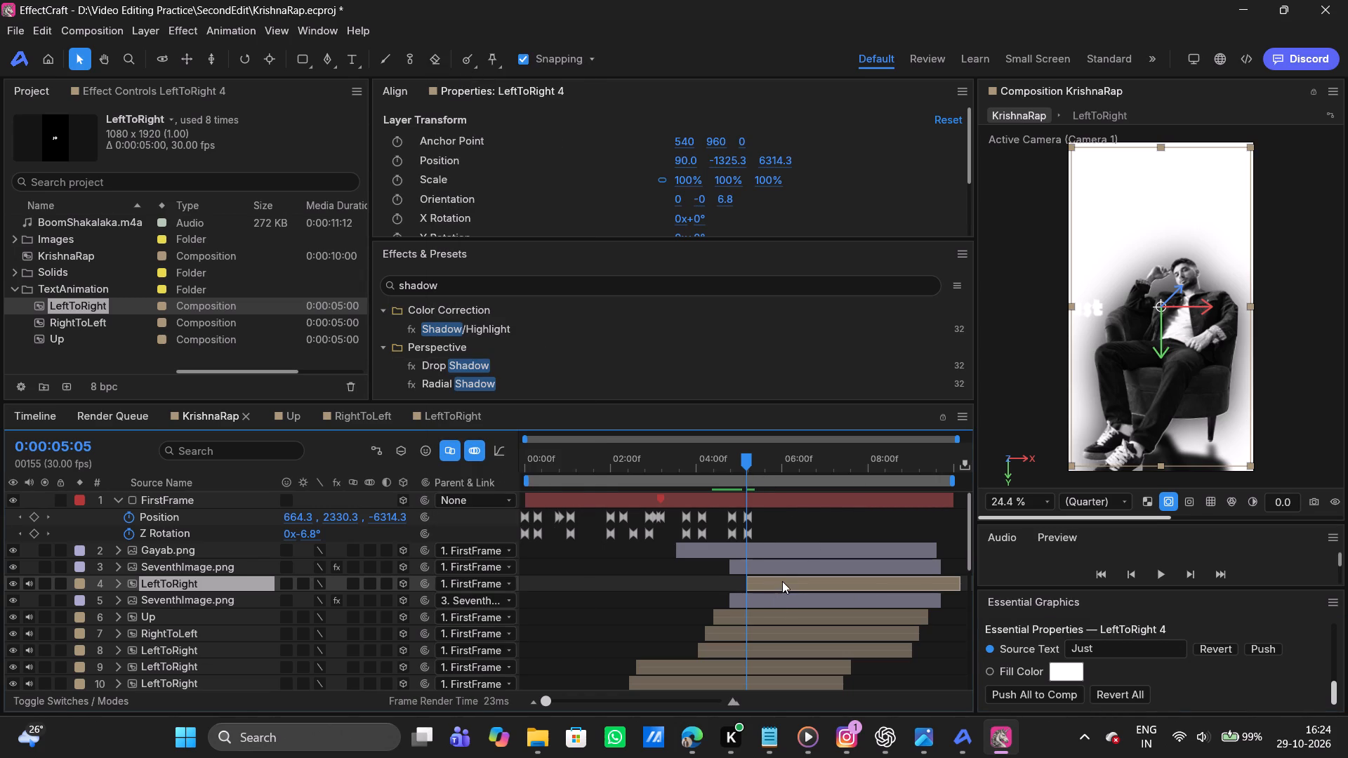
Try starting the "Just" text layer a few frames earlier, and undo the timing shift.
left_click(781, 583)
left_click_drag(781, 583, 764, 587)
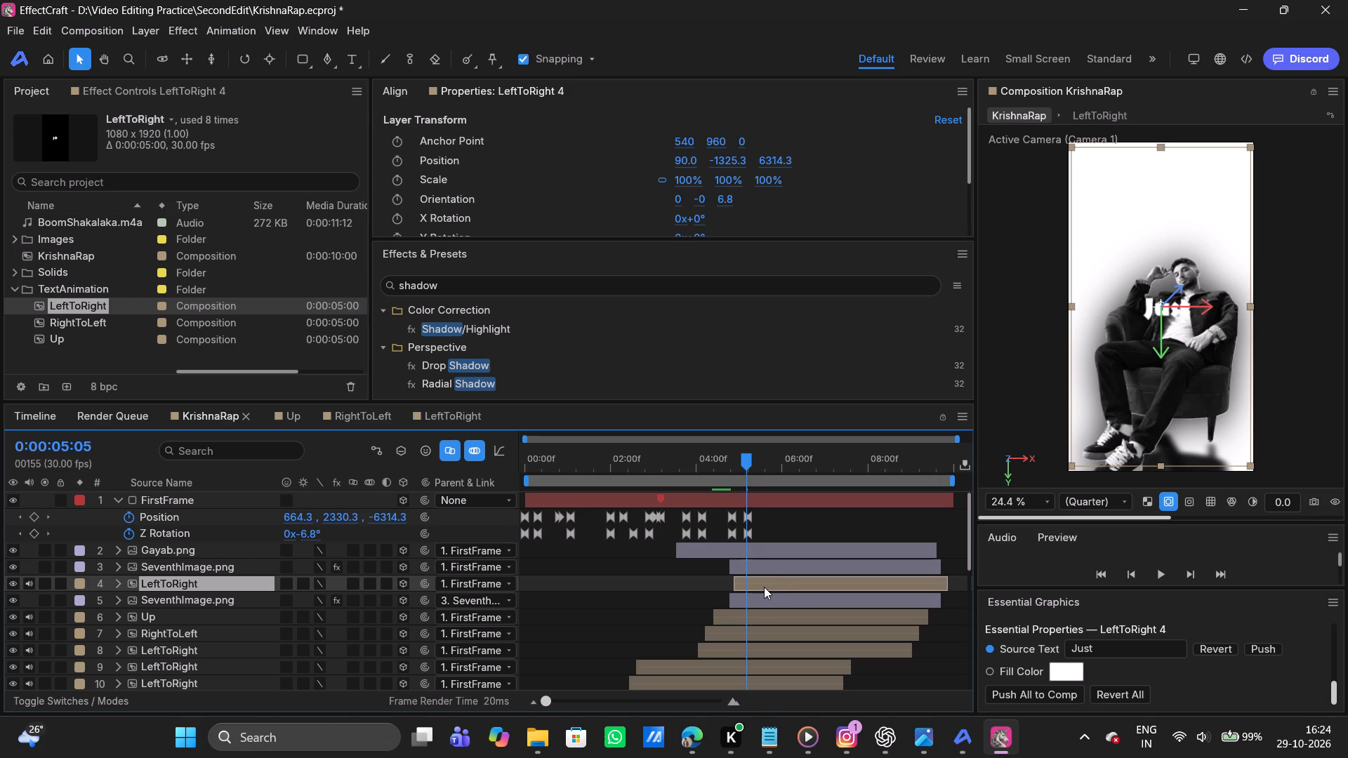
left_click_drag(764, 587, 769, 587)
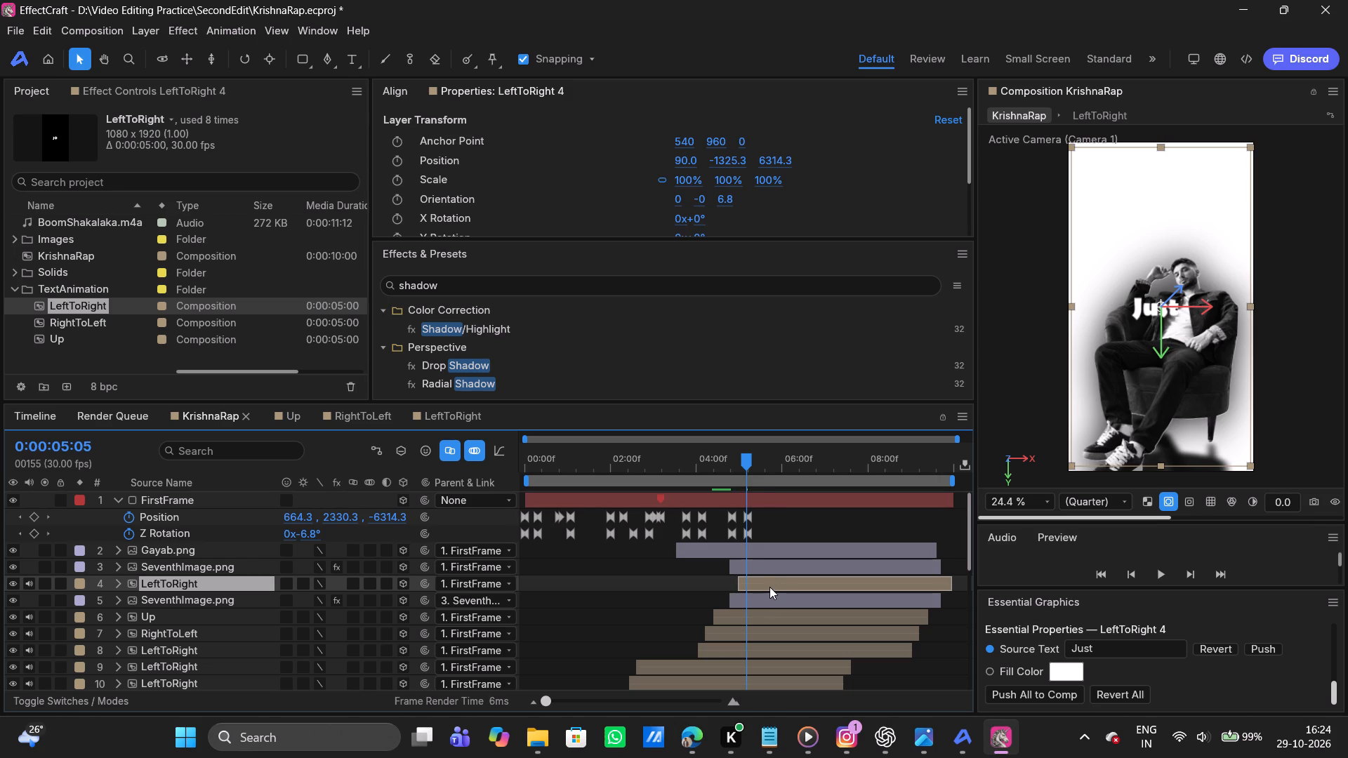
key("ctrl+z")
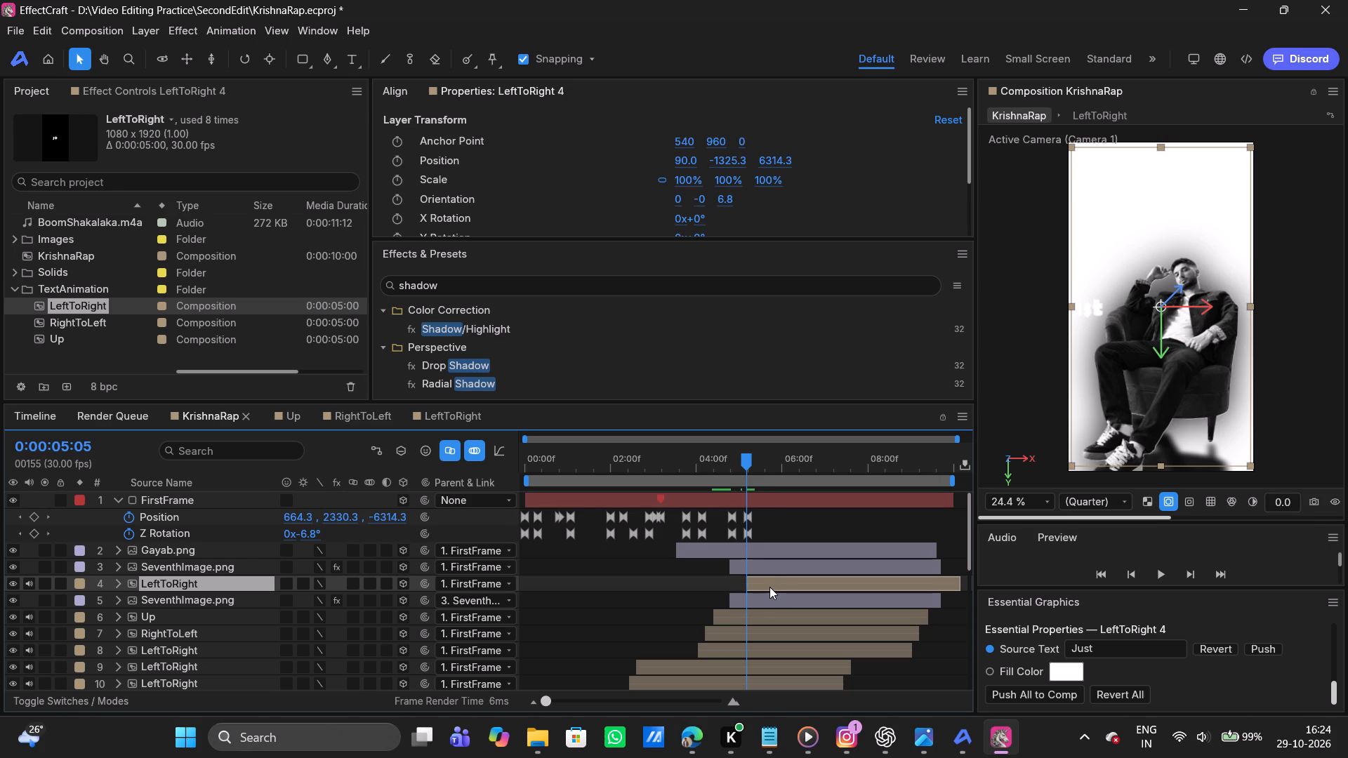
At 0:00:05:15, raise the "Just" text above the seated figure's head to a Y position of about -1722.9.
left_click_drag(747, 458, 757, 458)
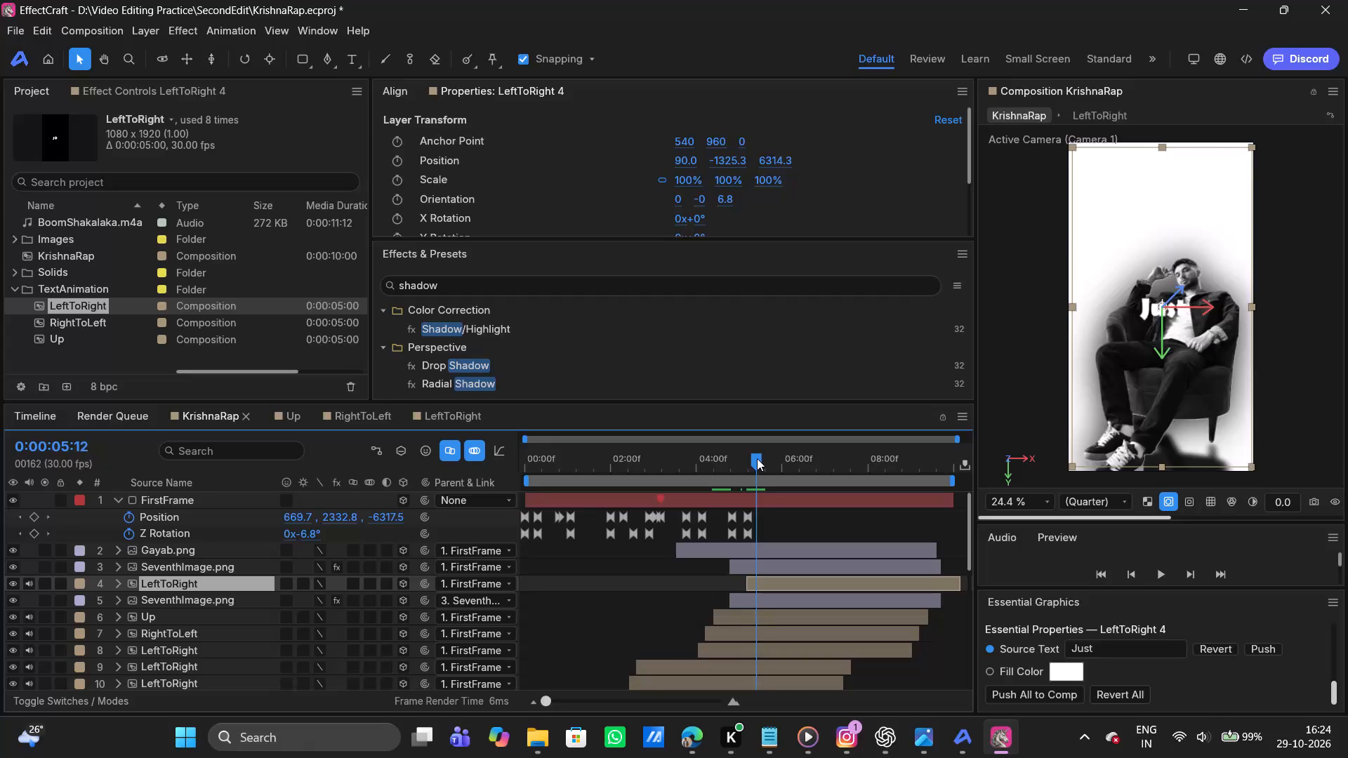
left_click_drag(757, 458, 758, 458)
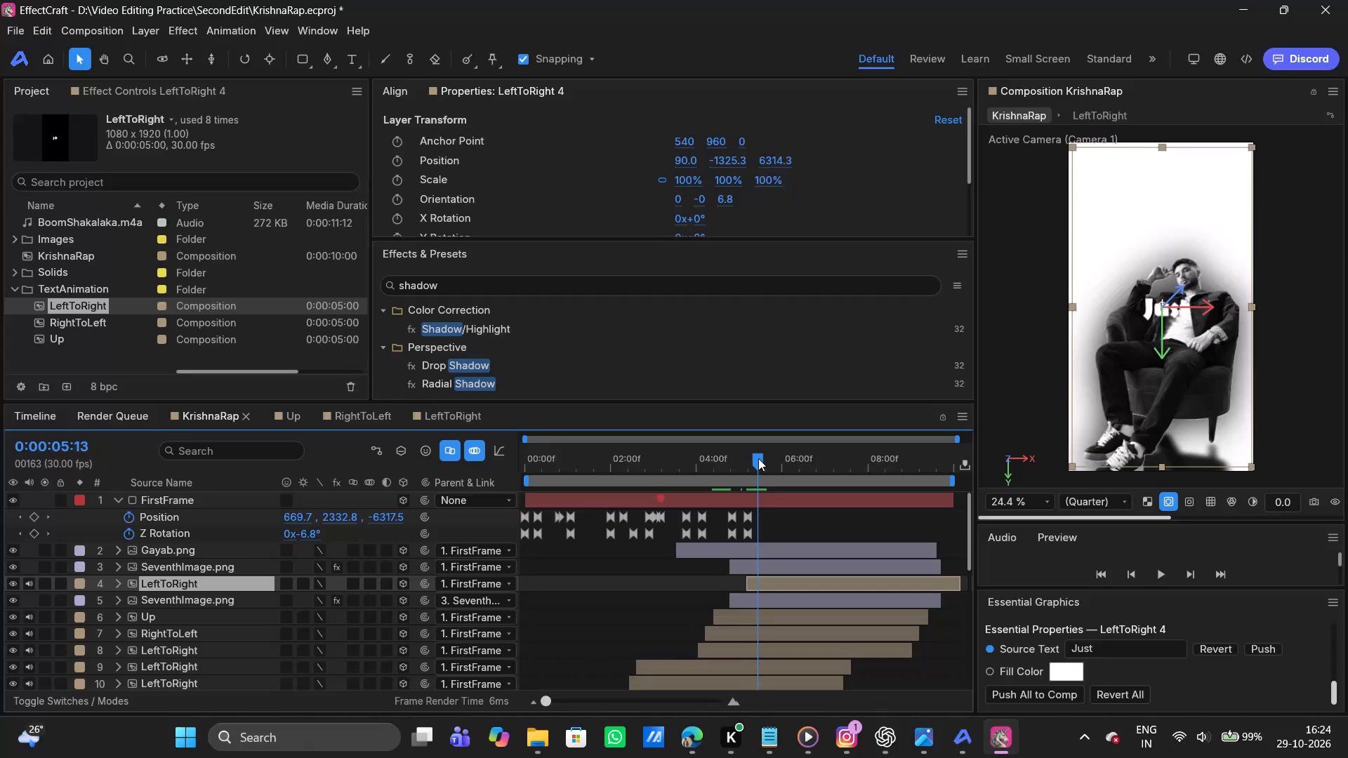
left_click_drag(758, 458, 760, 458)
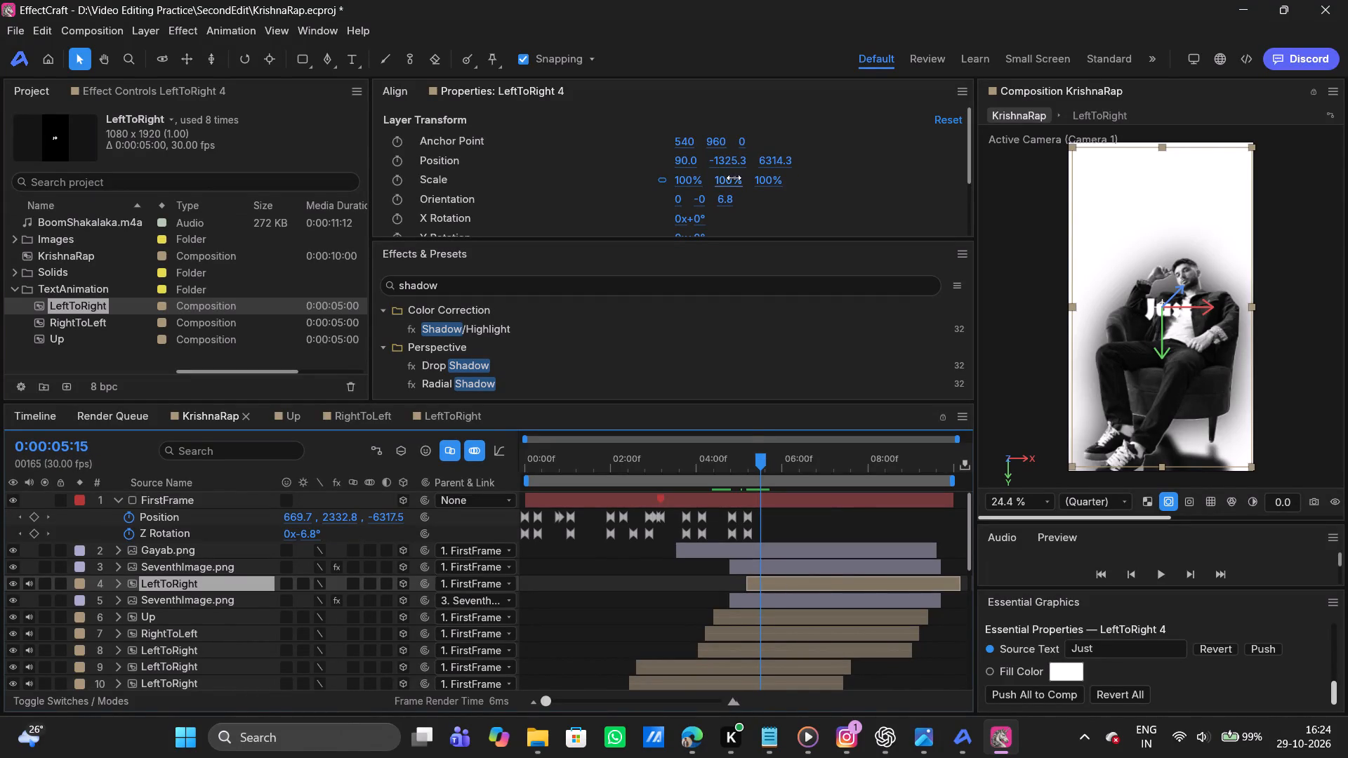
left_click_drag(730, 164, 407, 133)
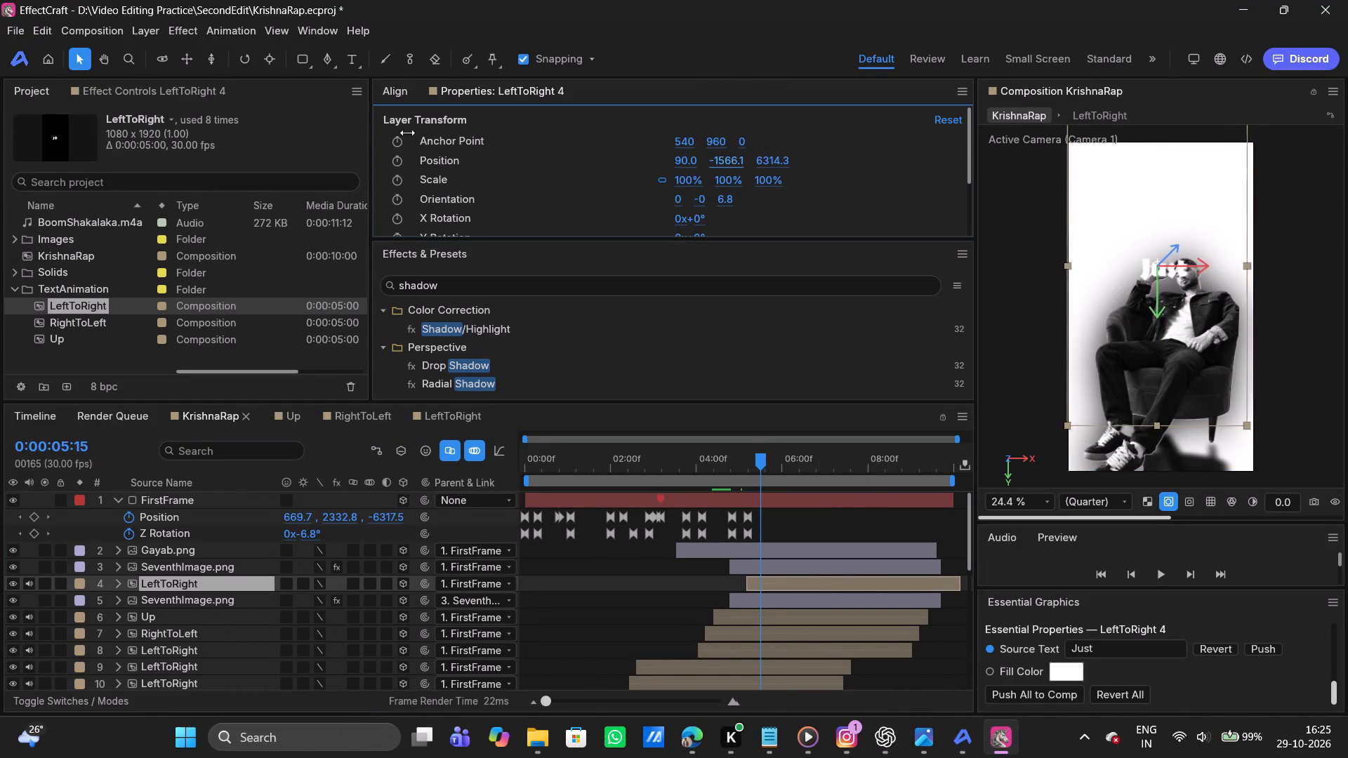
left_click_drag(407, 133, 378, 131)
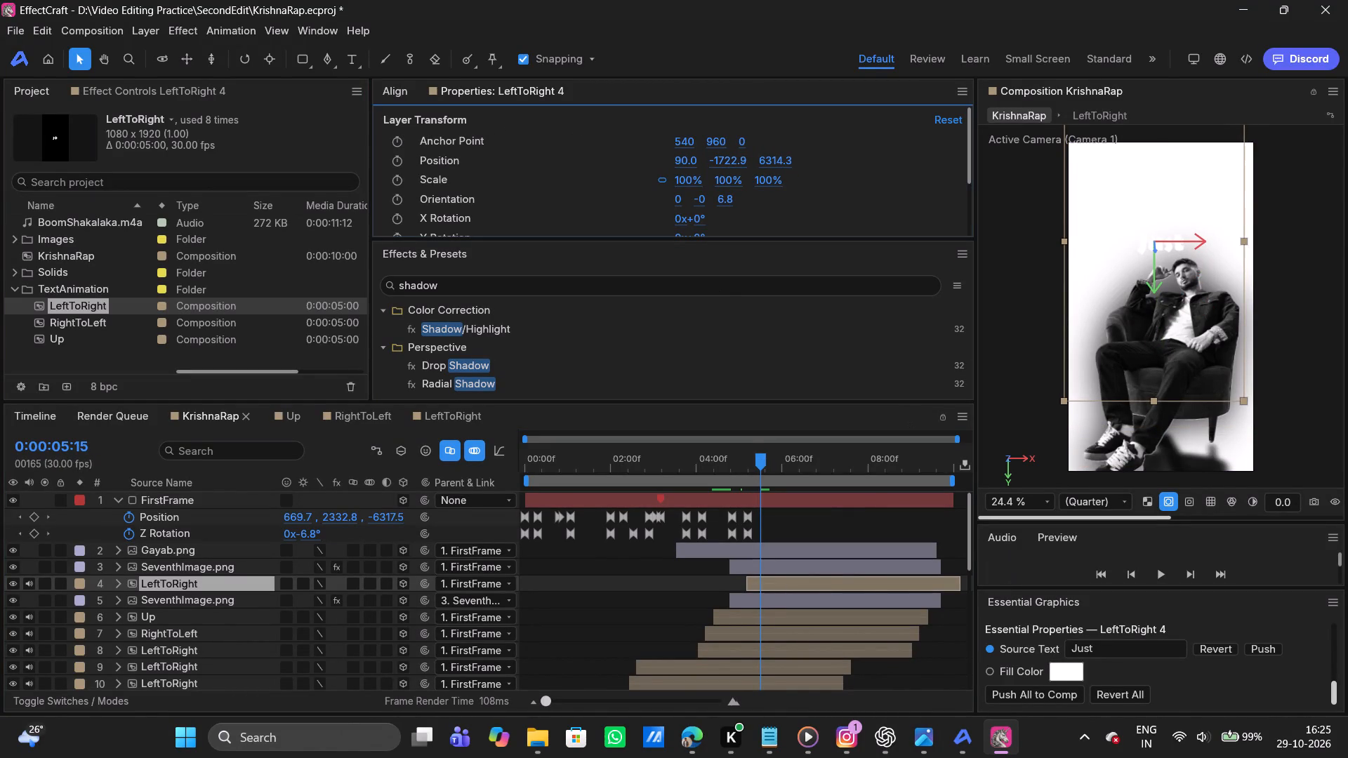
Change the "Just" text's fill color to black (000000).
left_click(1059, 679)
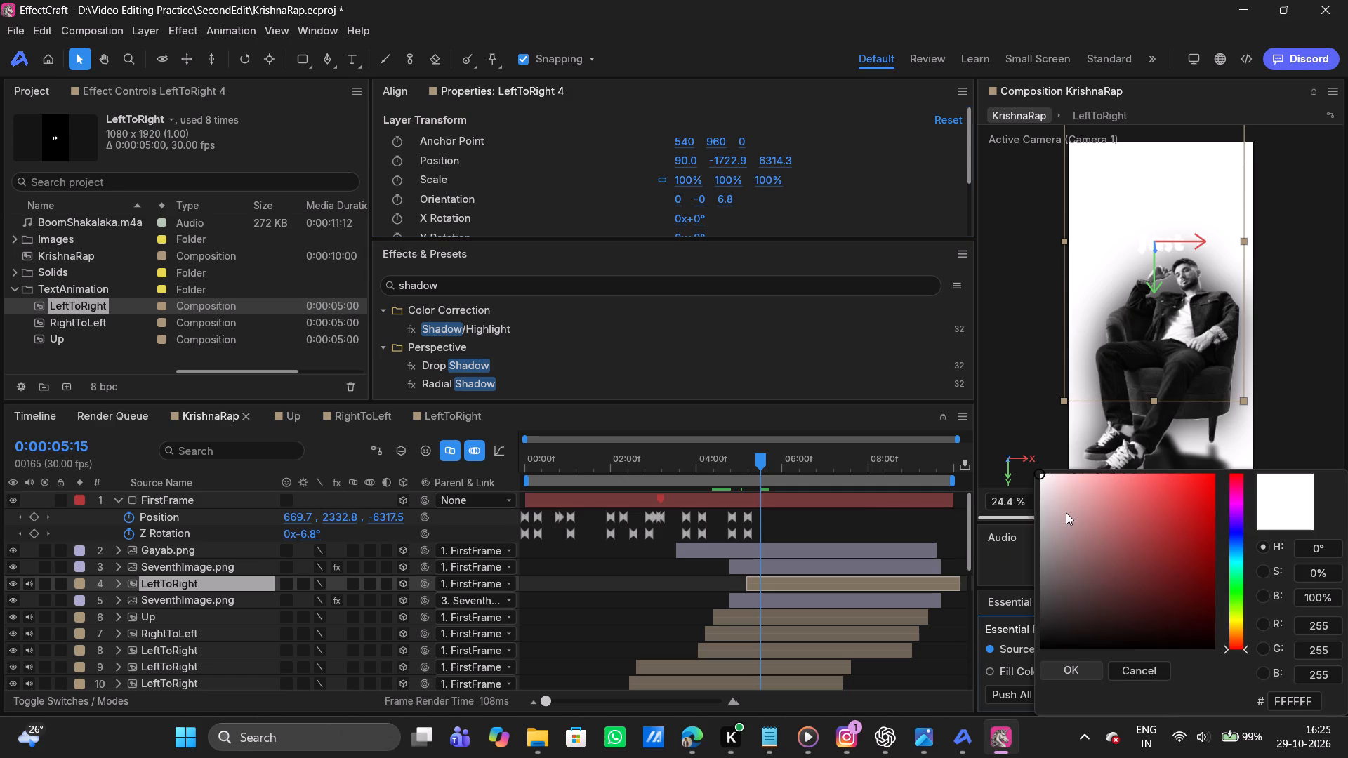
left_click_drag(1077, 557, 1068, 596)
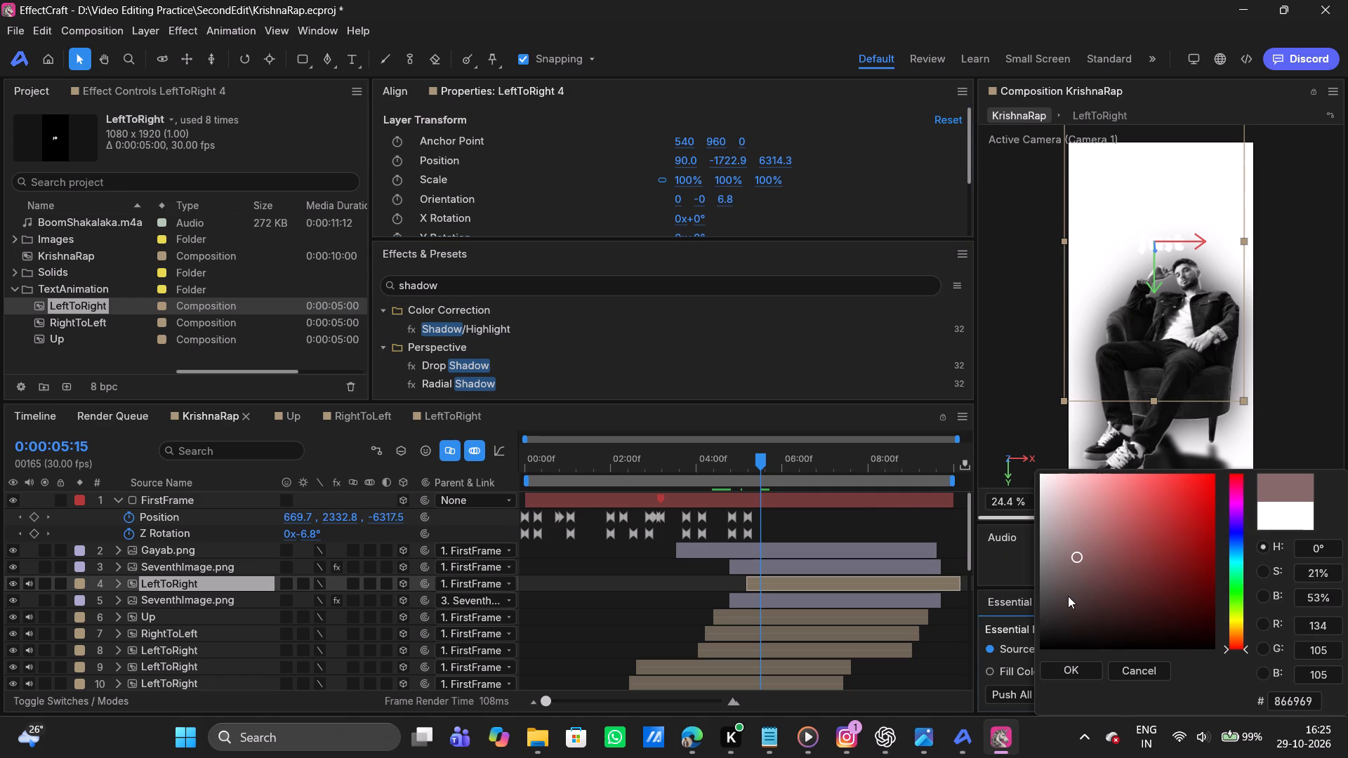
left_click_drag(1068, 596, 1066, 599)
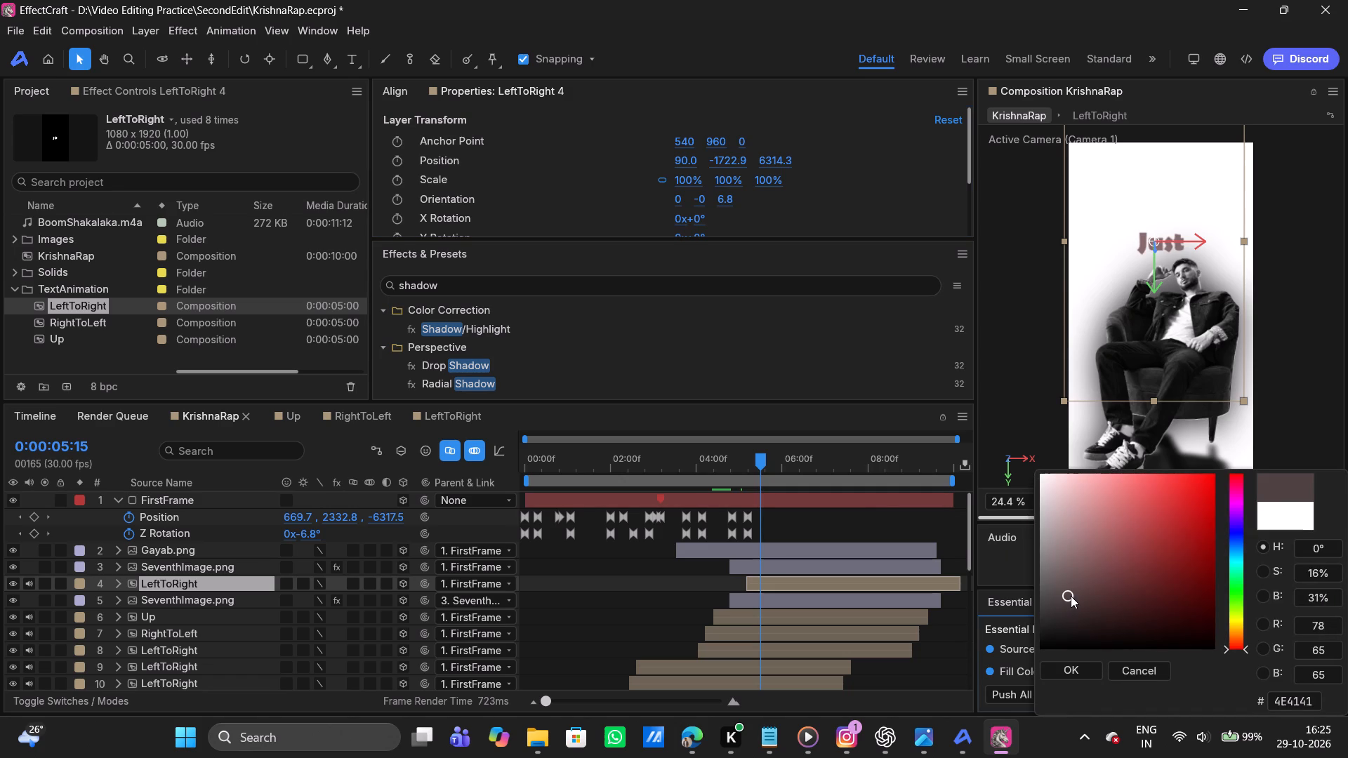
left_click_drag(1071, 596, 1034, 658)
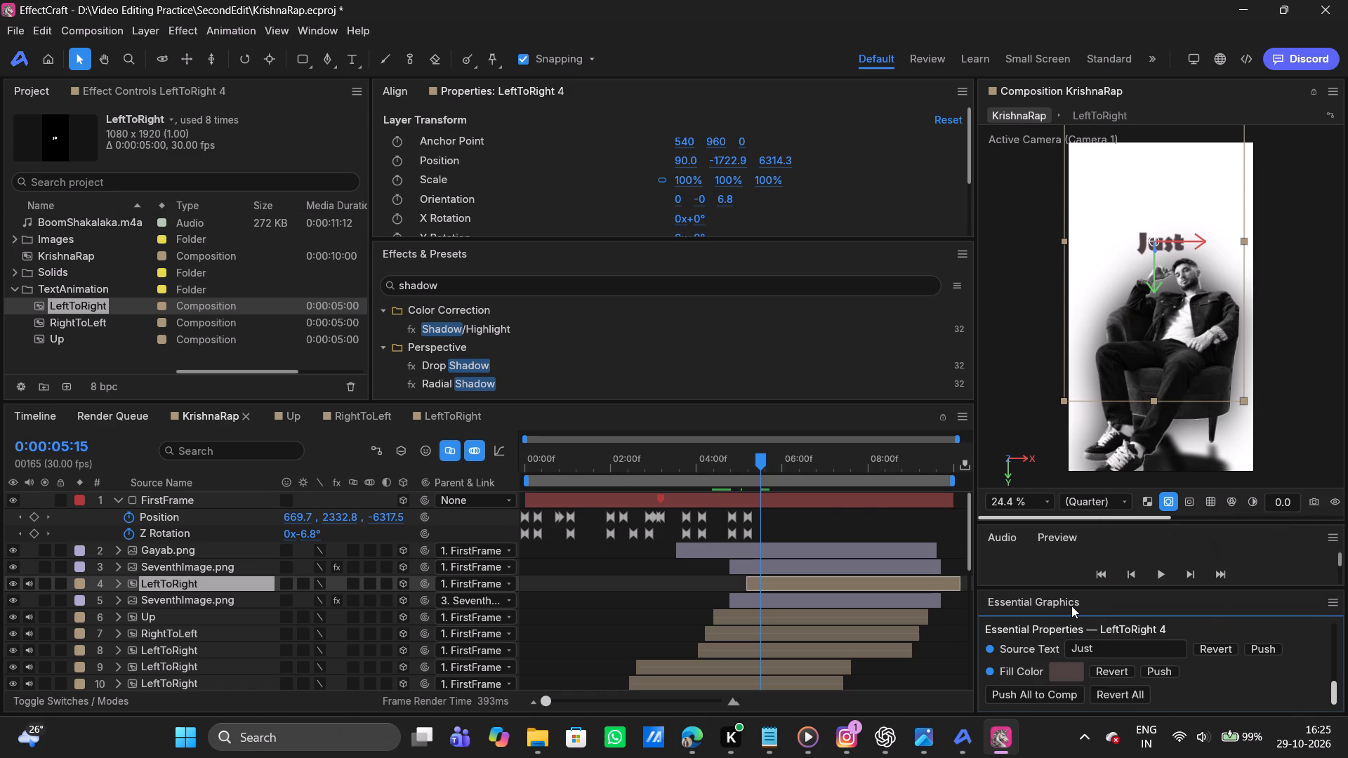
left_click(1058, 681)
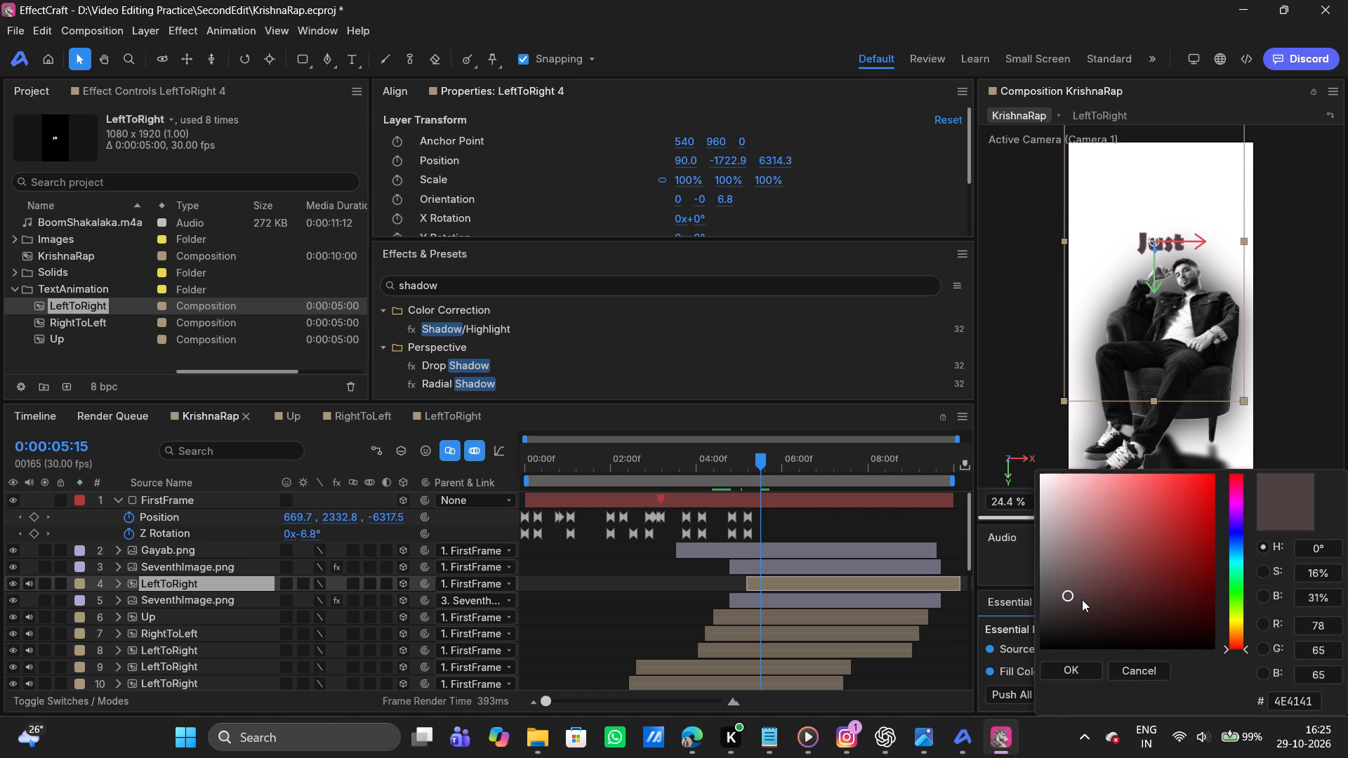
left_click_drag(1082, 599, 998, 671)
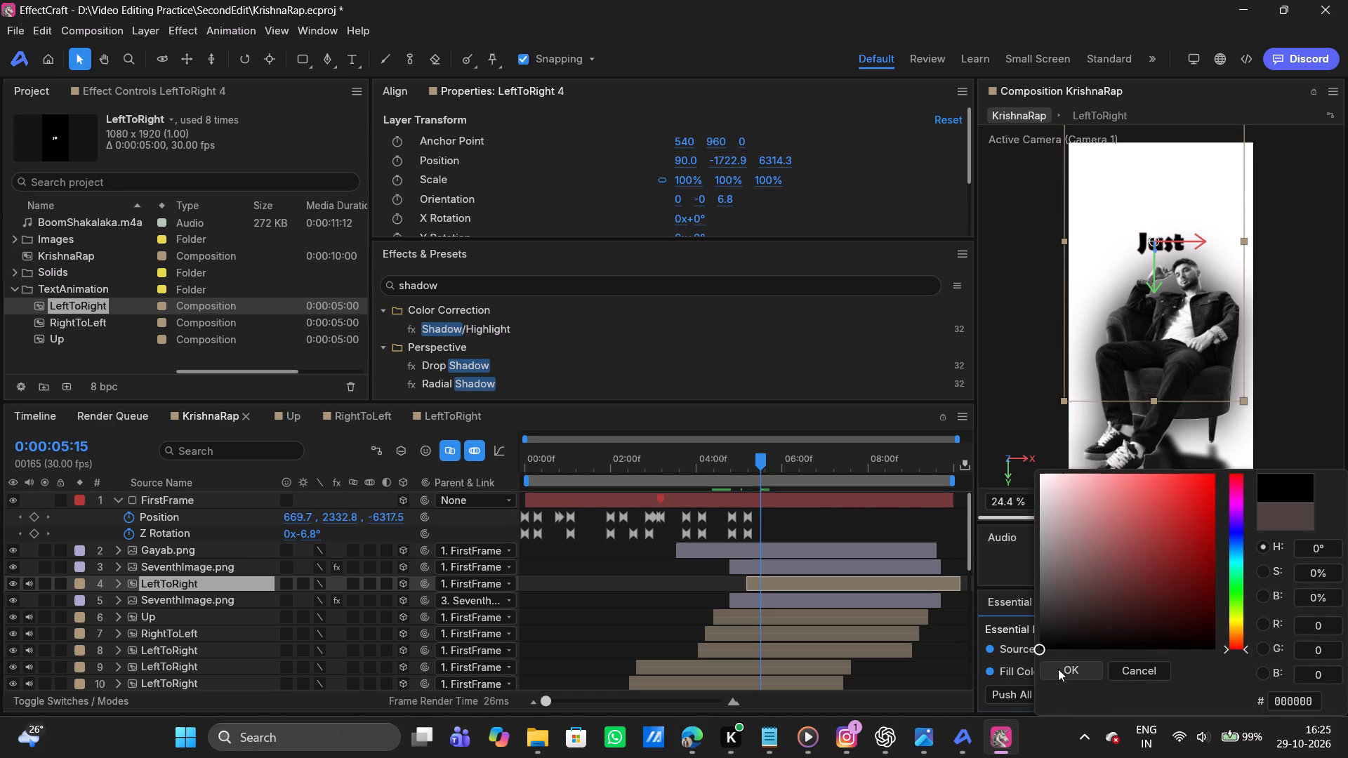
left_click(1058, 669)
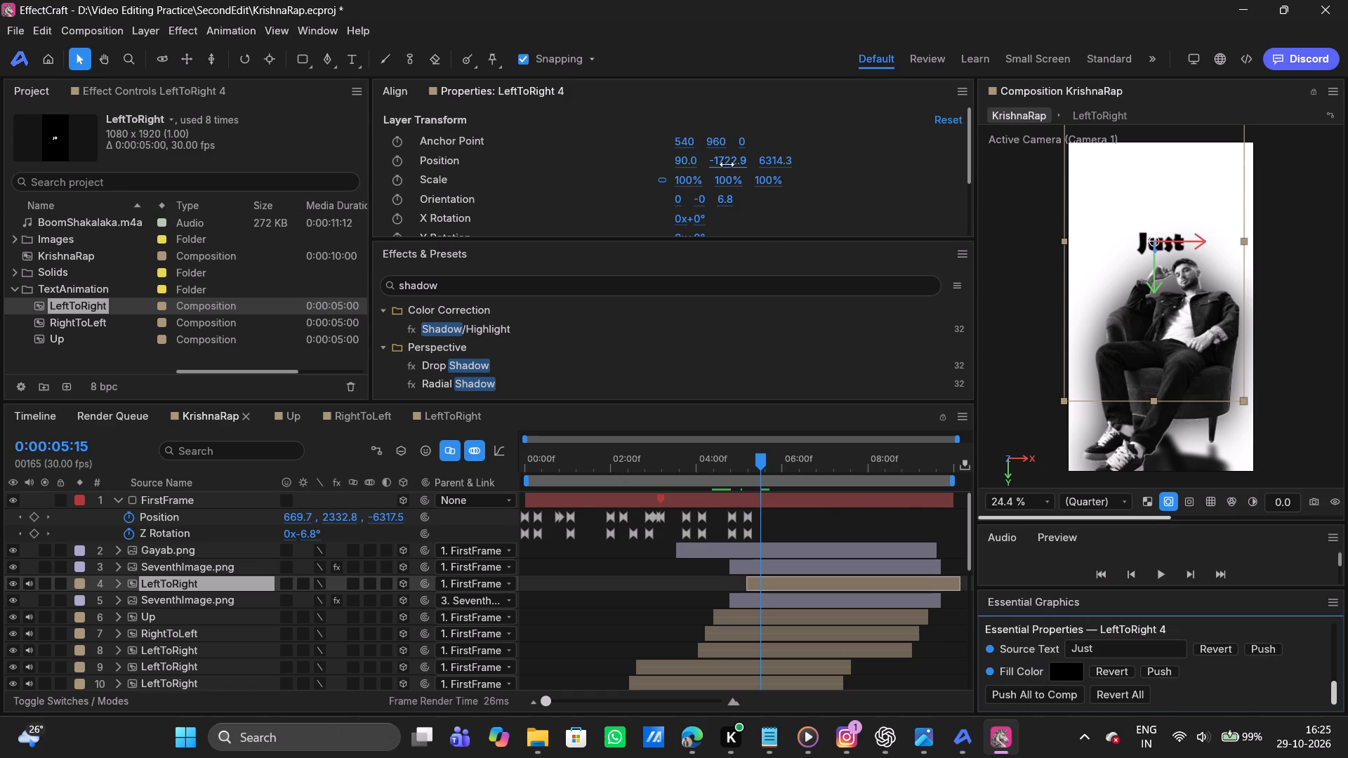
Place the "Just" text in the white area above the figure at X -74.0, Y -1968.5 and scale it to 70.4%.
left_click_drag(727, 164, 493, 117)
left_click_drag(685, 161, 556, 155)
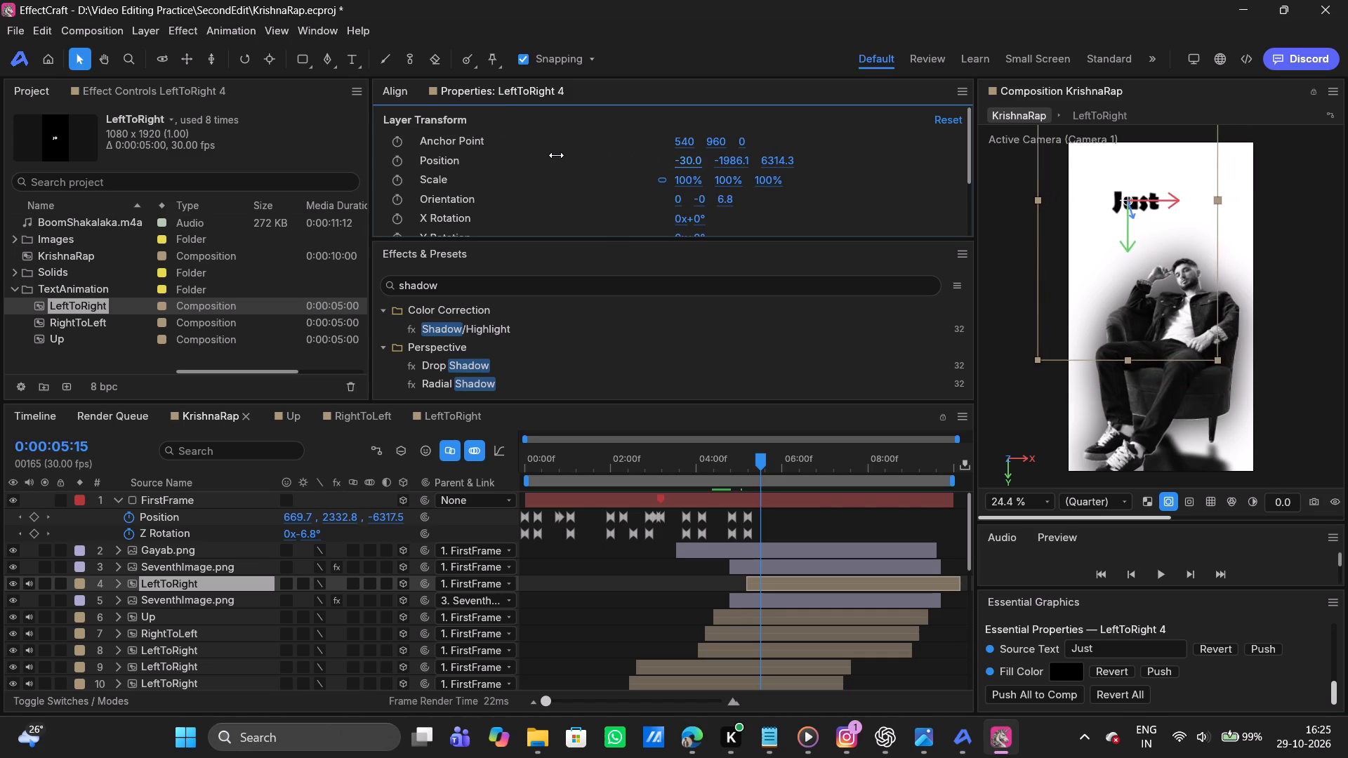
left_click_drag(556, 155, 616, 147)
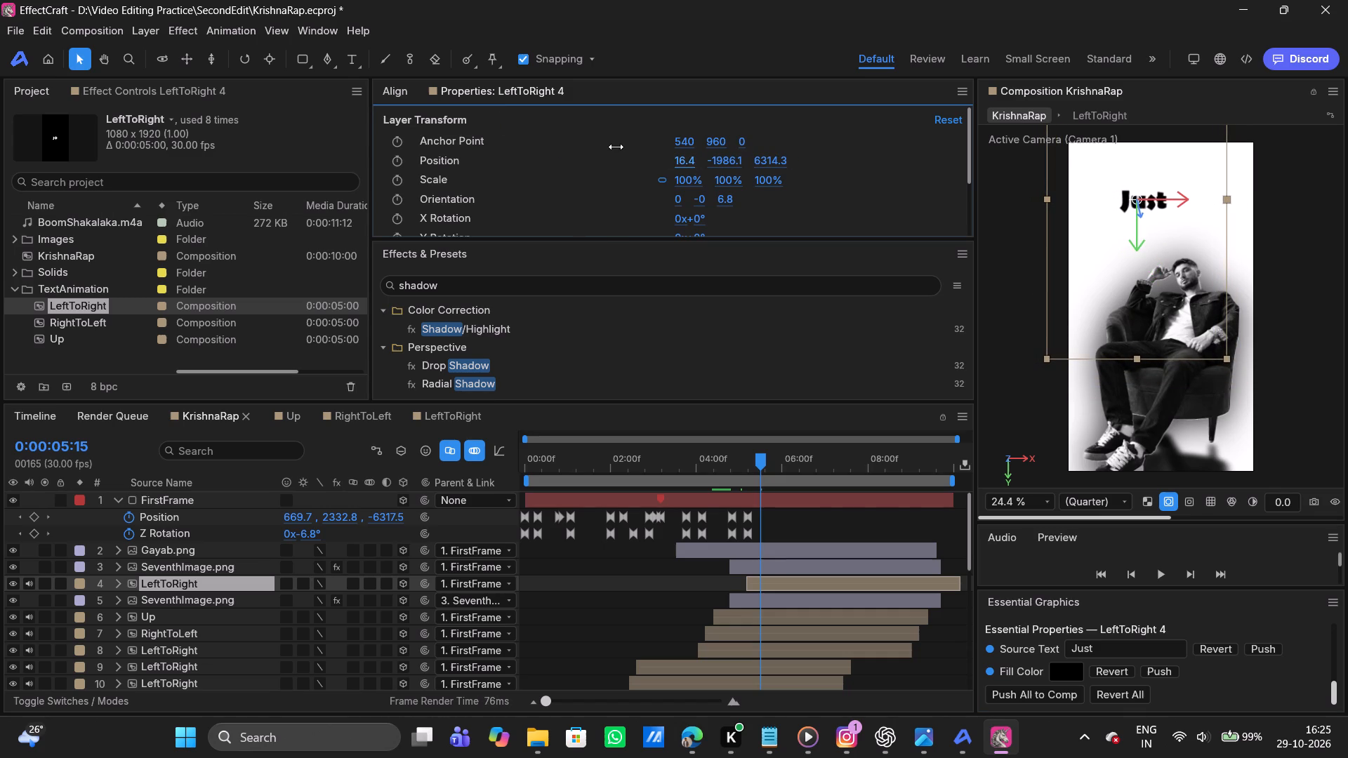
left_click_drag(616, 147, 459, 163)
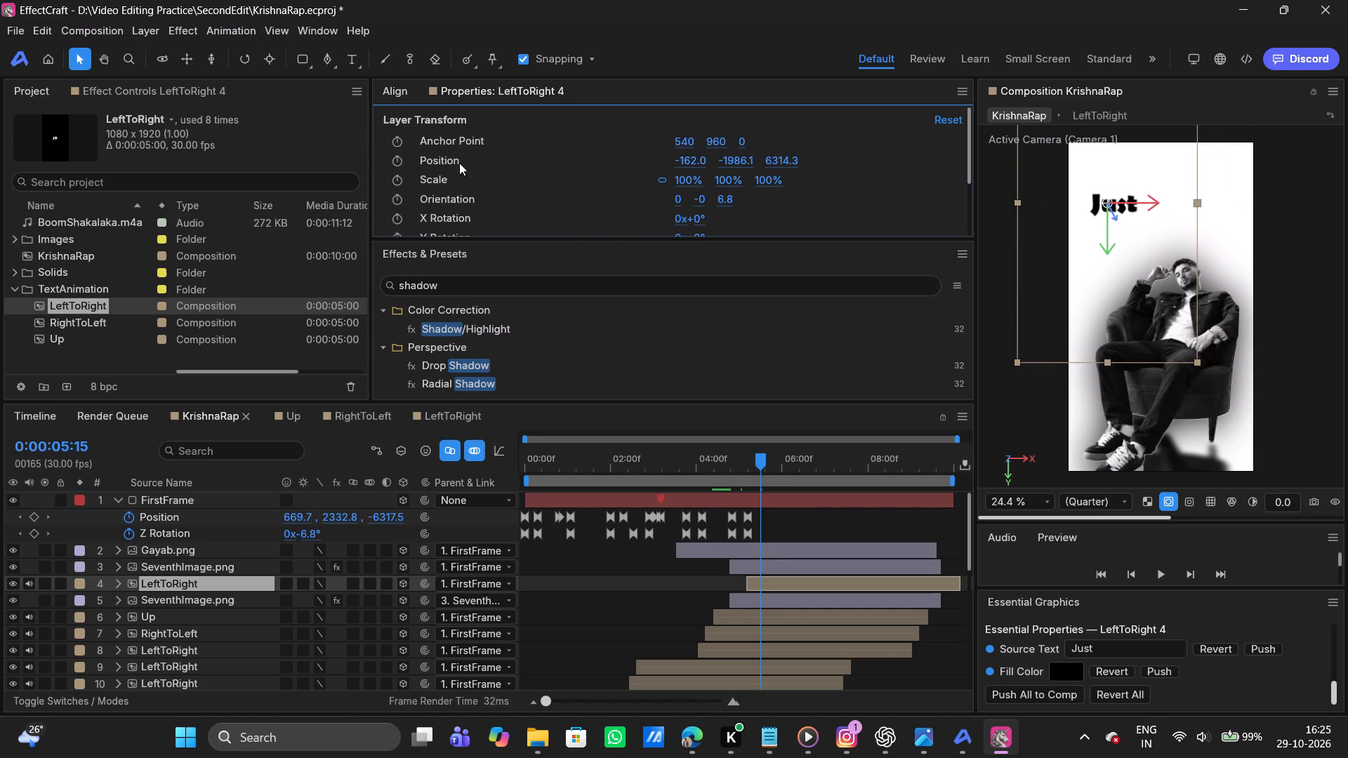
left_click_drag(739, 159, 704, 159)
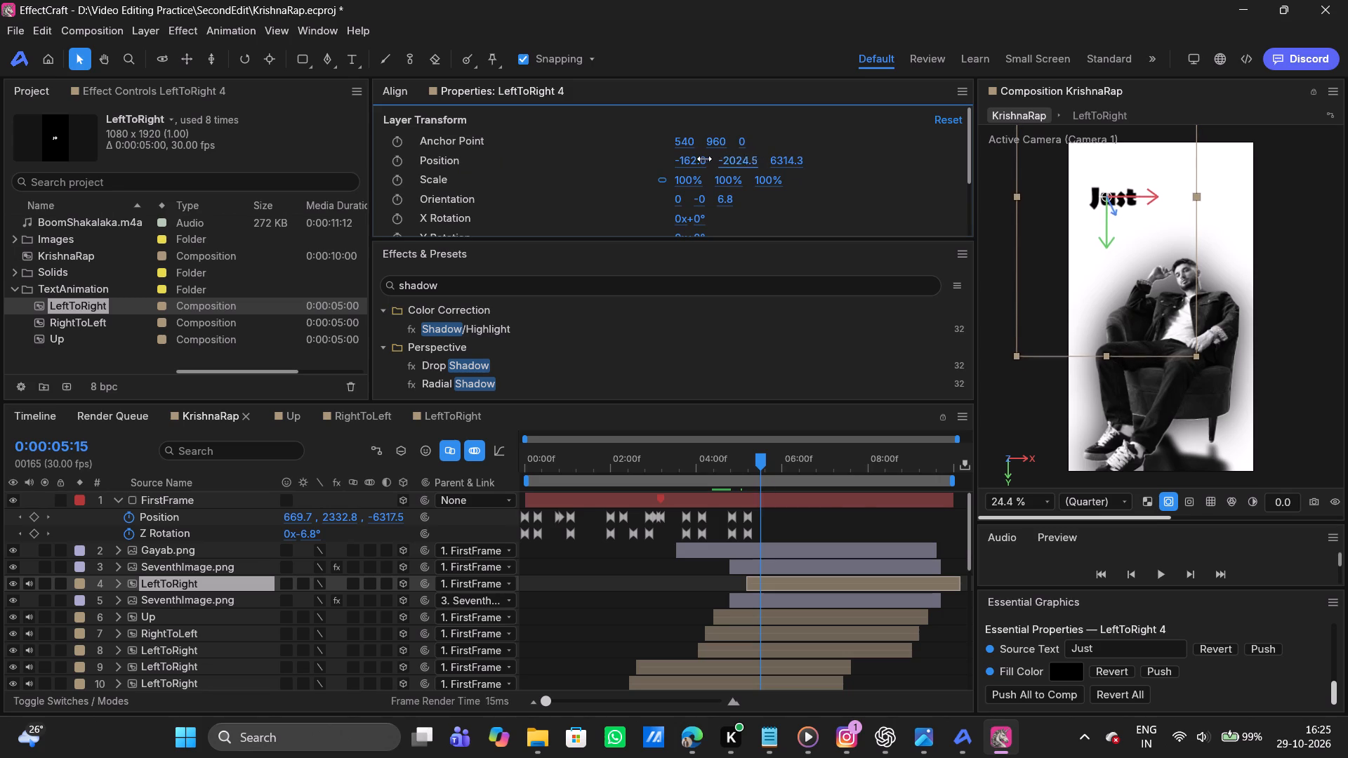
left_click_drag(704, 159, 751, 155)
left_click_drag(685, 182, 656, 182)
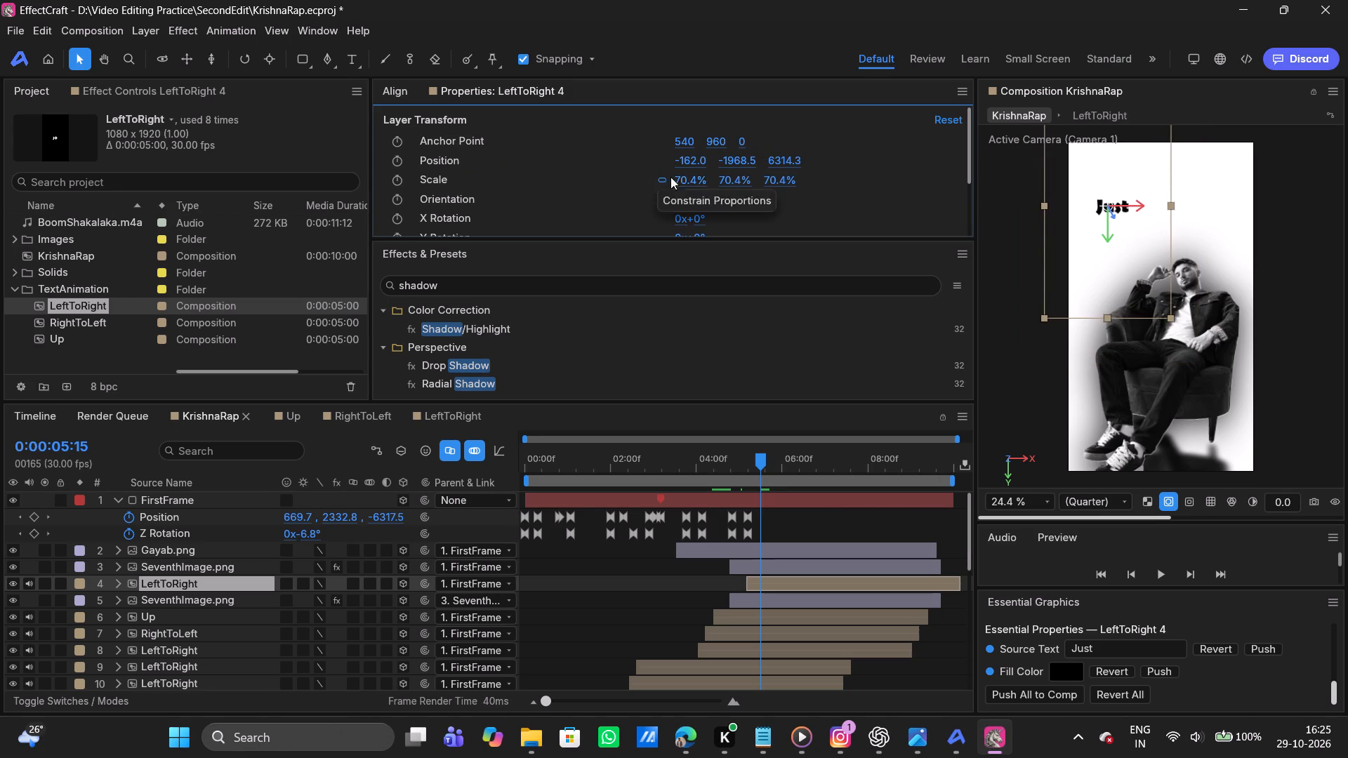
left_click_drag(689, 161, 734, 161)
left_click_drag(734, 161, 769, 161)
Add the RightToLeft text composition directly above the "Just" layer, starting at about 0:00:05:12.
left_click(760, 456)
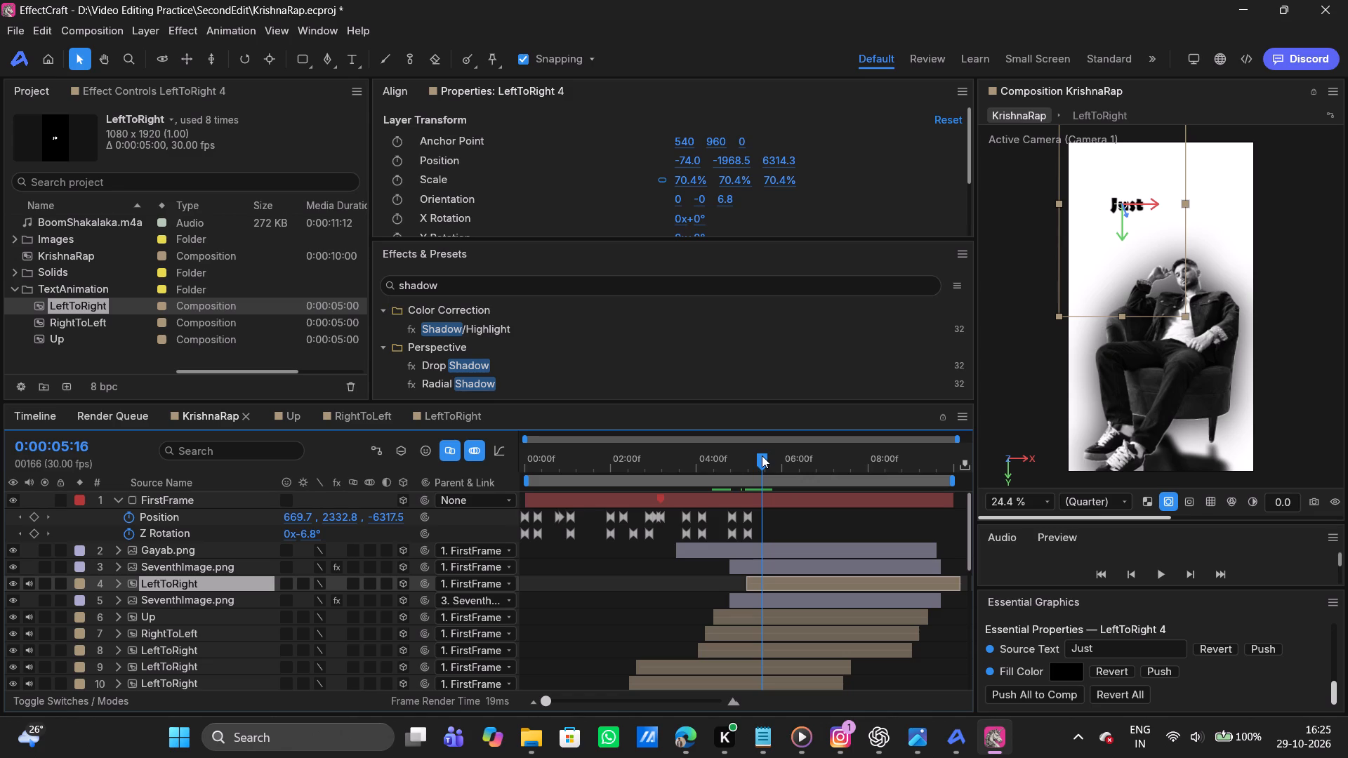
left_click(762, 456)
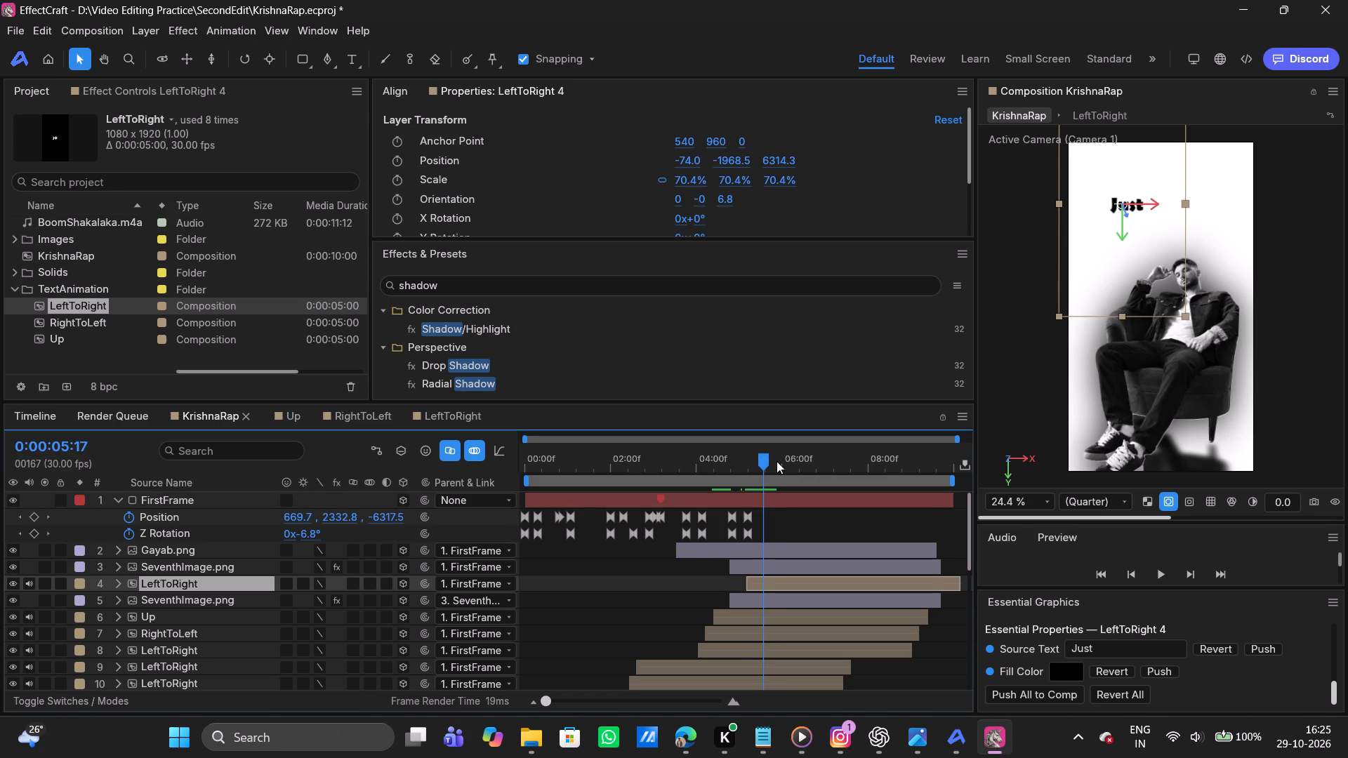
left_click(763, 460)
left_click_drag(88, 324, 757, 575)
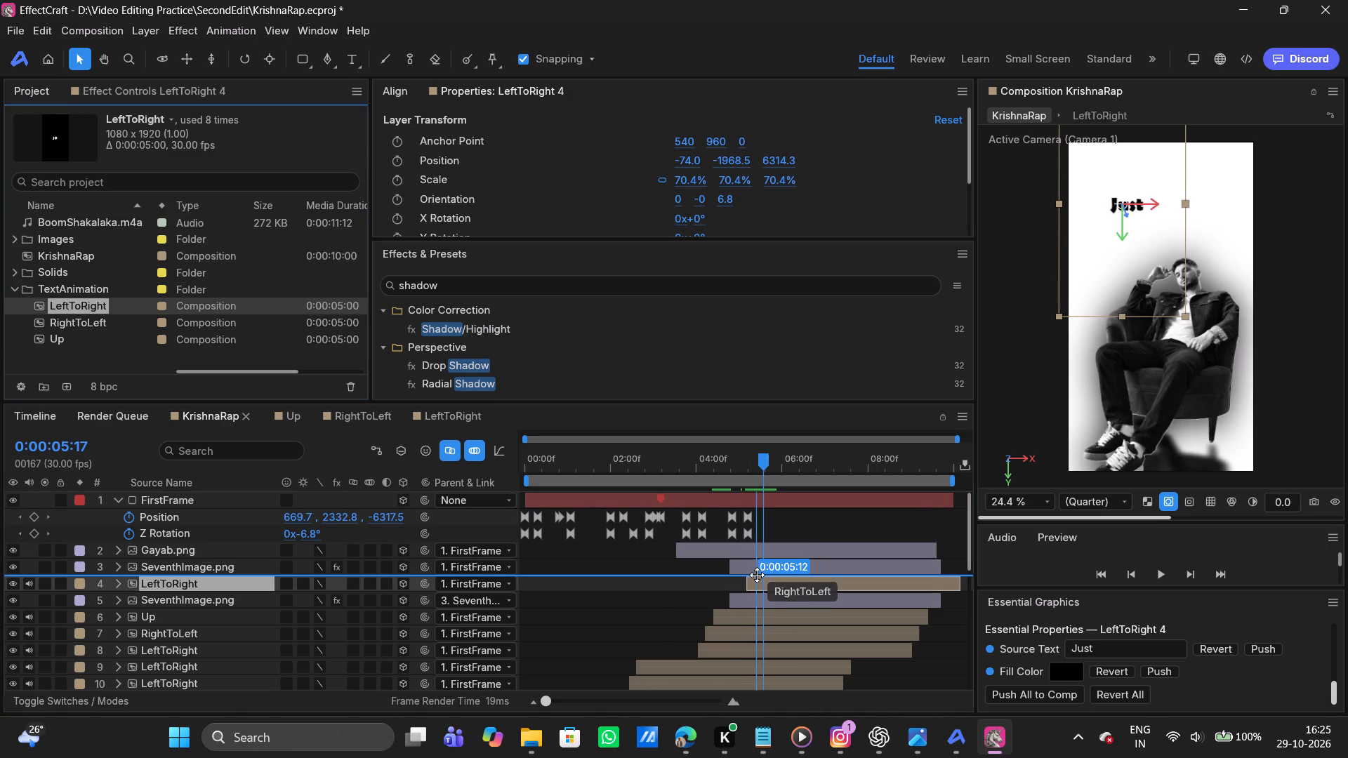
left_click_drag(757, 575, 757, 574)
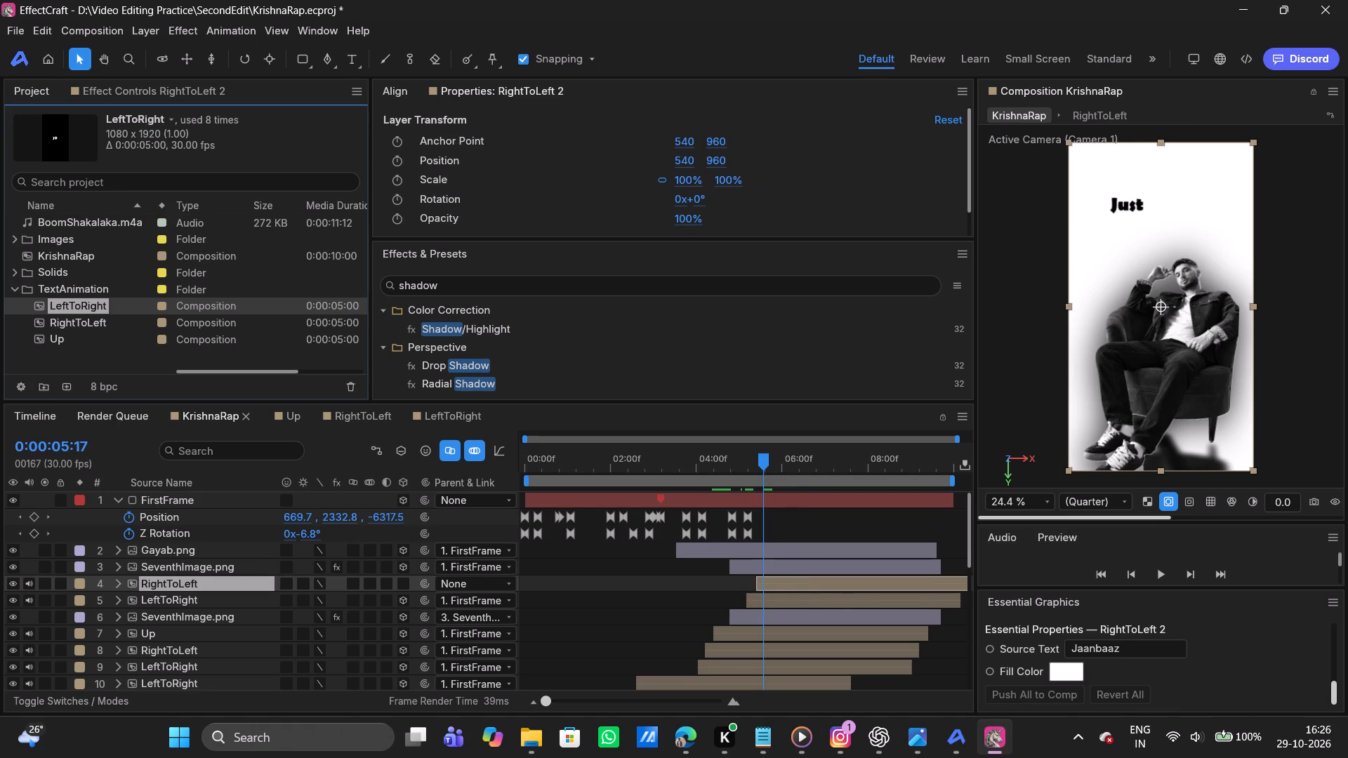
Set the new RightToLeft layer's source text to "Quit".
left_click(1128, 646)
key("BackSpace")
key("BackSpace")
key("BackSpace")
key("BackSpace")
key("BackSpace")
key("BackSpace")
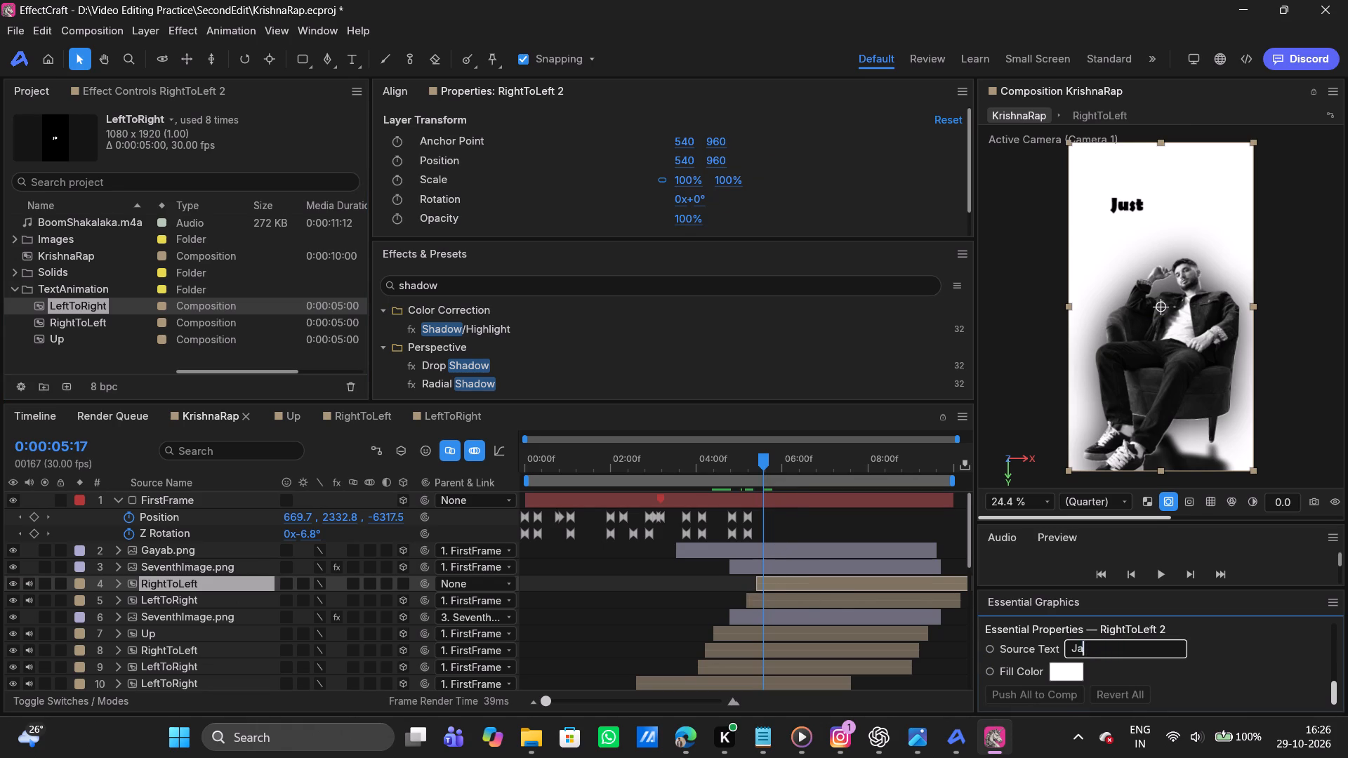
key("BackSpace")
key("BackSpace")
key("BackSpace")
type("Quit")
key("Return")
Change the "Quit" text's fill color to red (FF0000).
left_click(1057, 667)
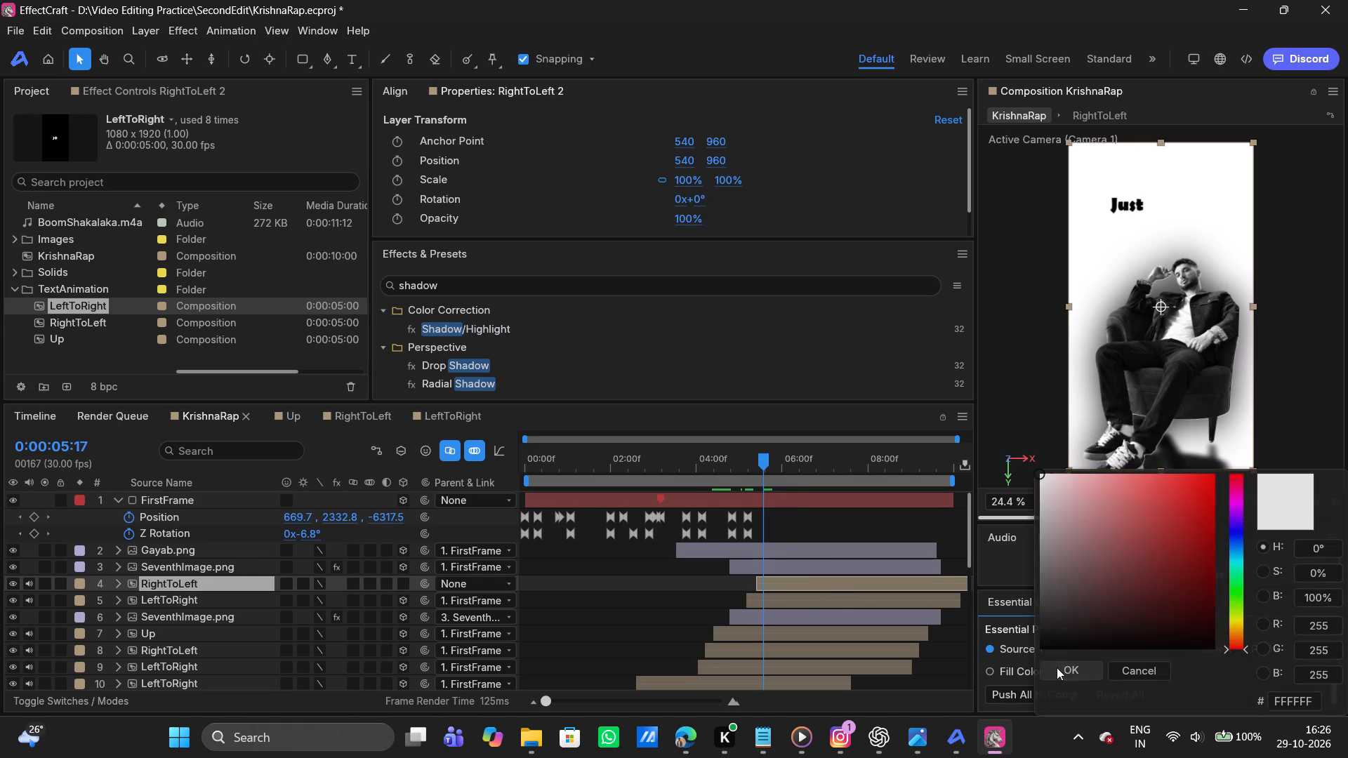
left_click_drag(1084, 559, 1297, 386)
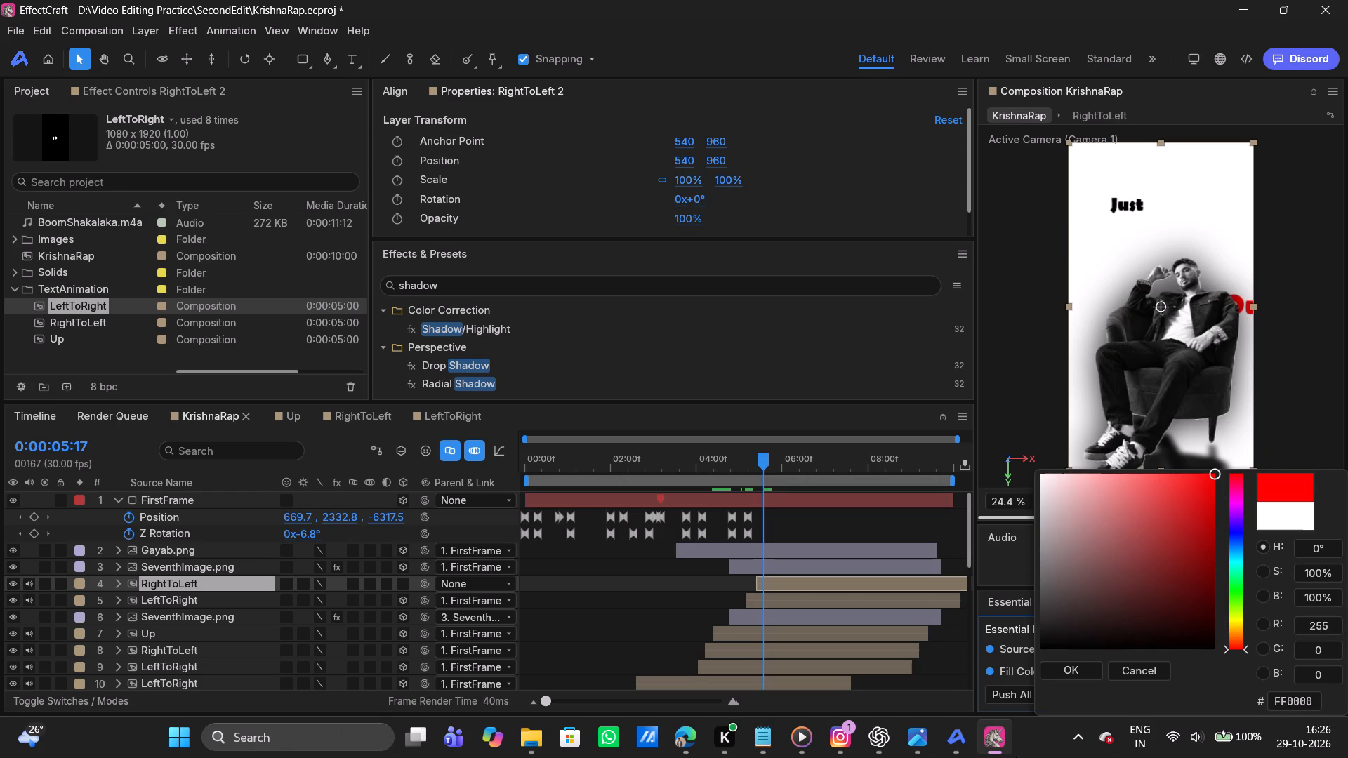
left_click(1079, 667)
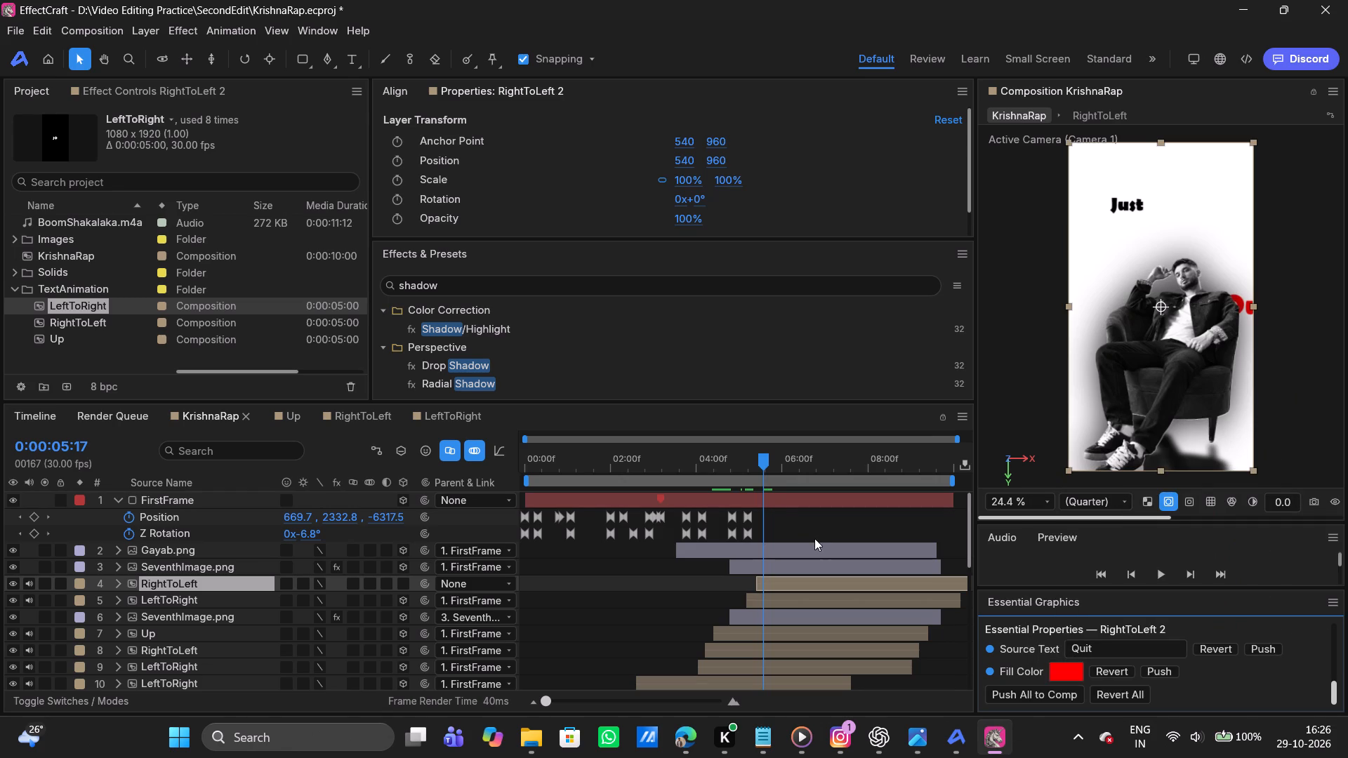
Make the "Quit" layer 3D and parent it to FirstFrame.
left_click(398, 583)
left_click(491, 587)
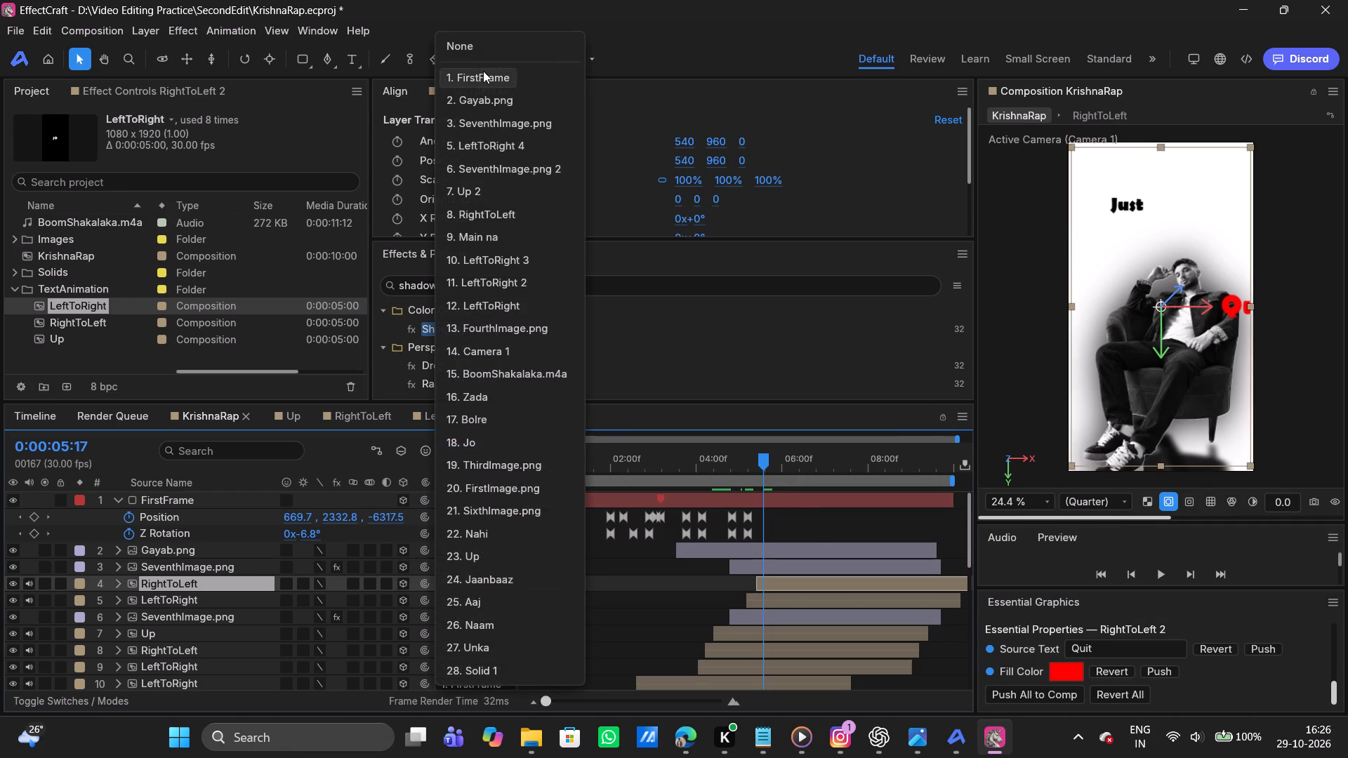
left_click(482, 73)
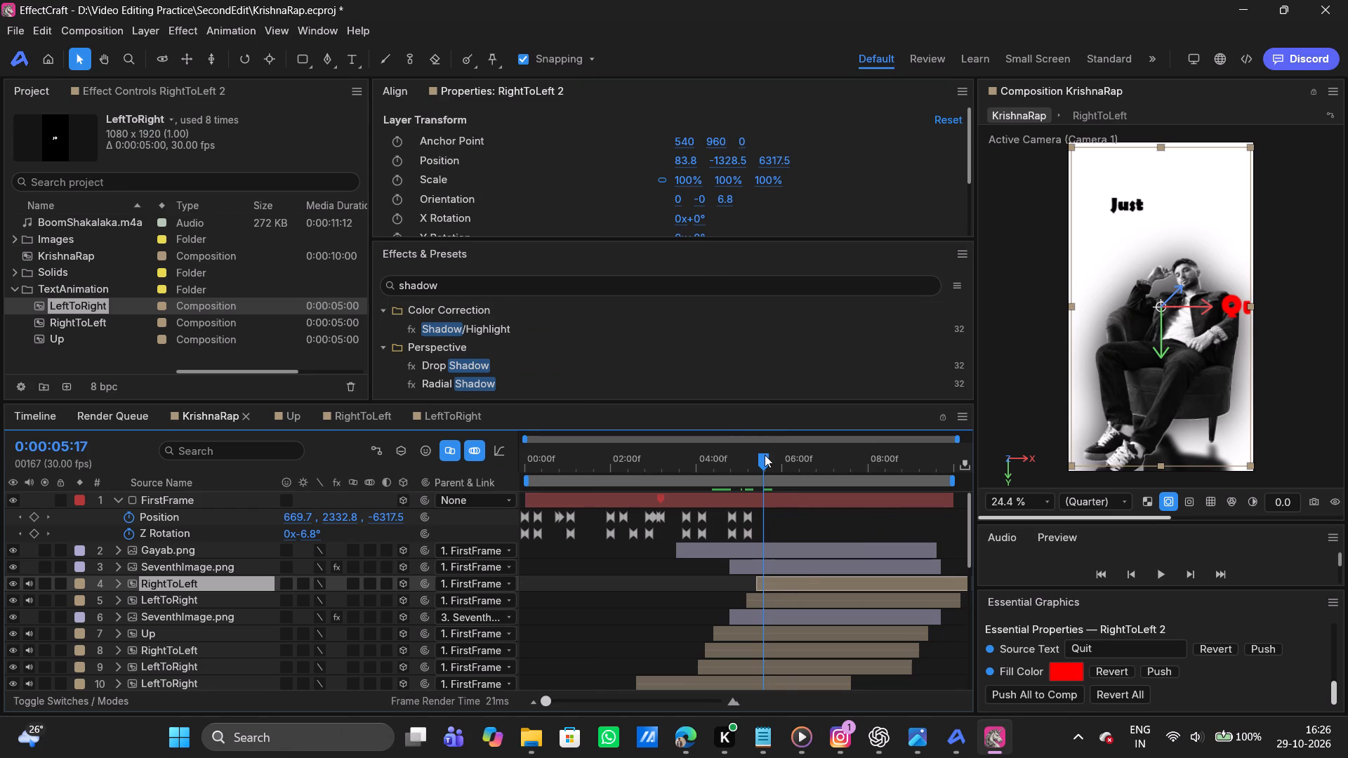
At 0:00:06:02, place "Quit" beside "Just" above the seated figure at X 443.0, Y -1885.3.
left_click_drag(765, 455, 785, 453)
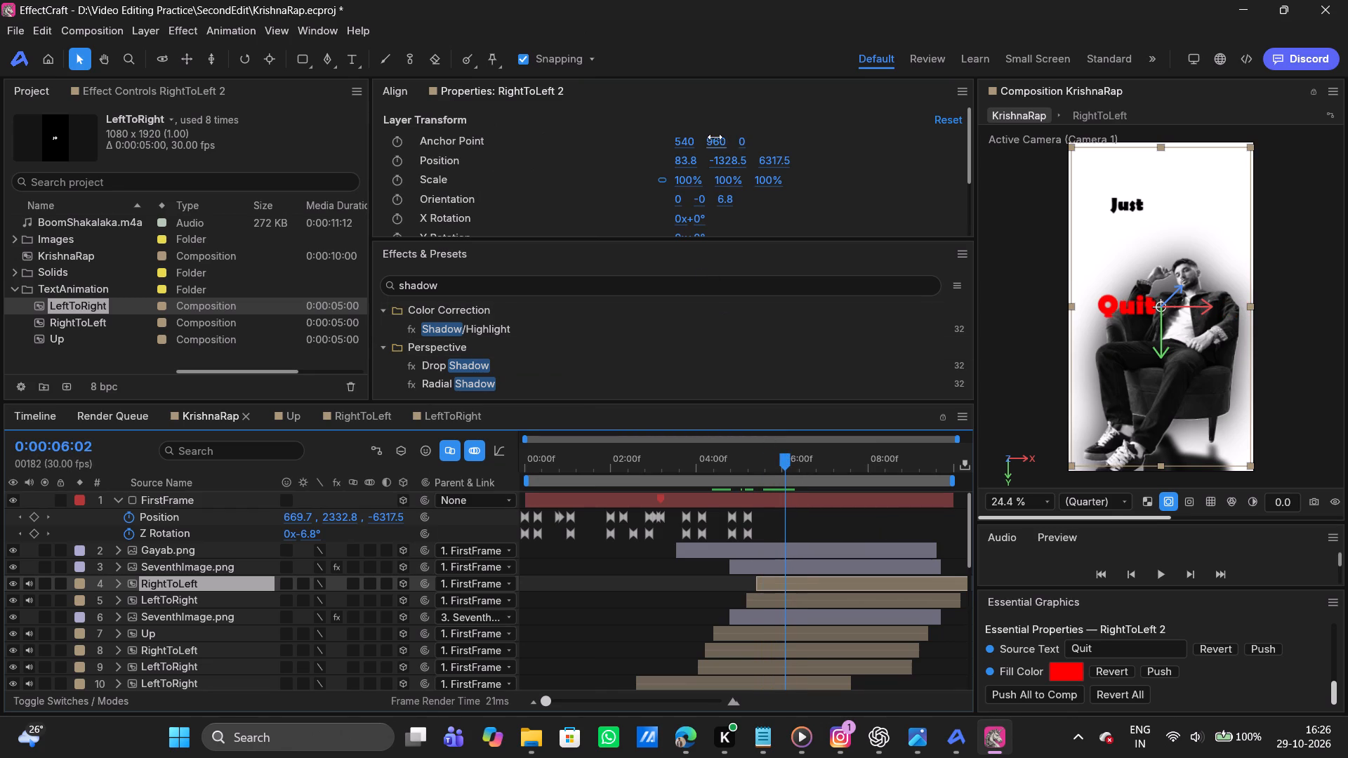
left_click_drag(731, 164, 418, 112)
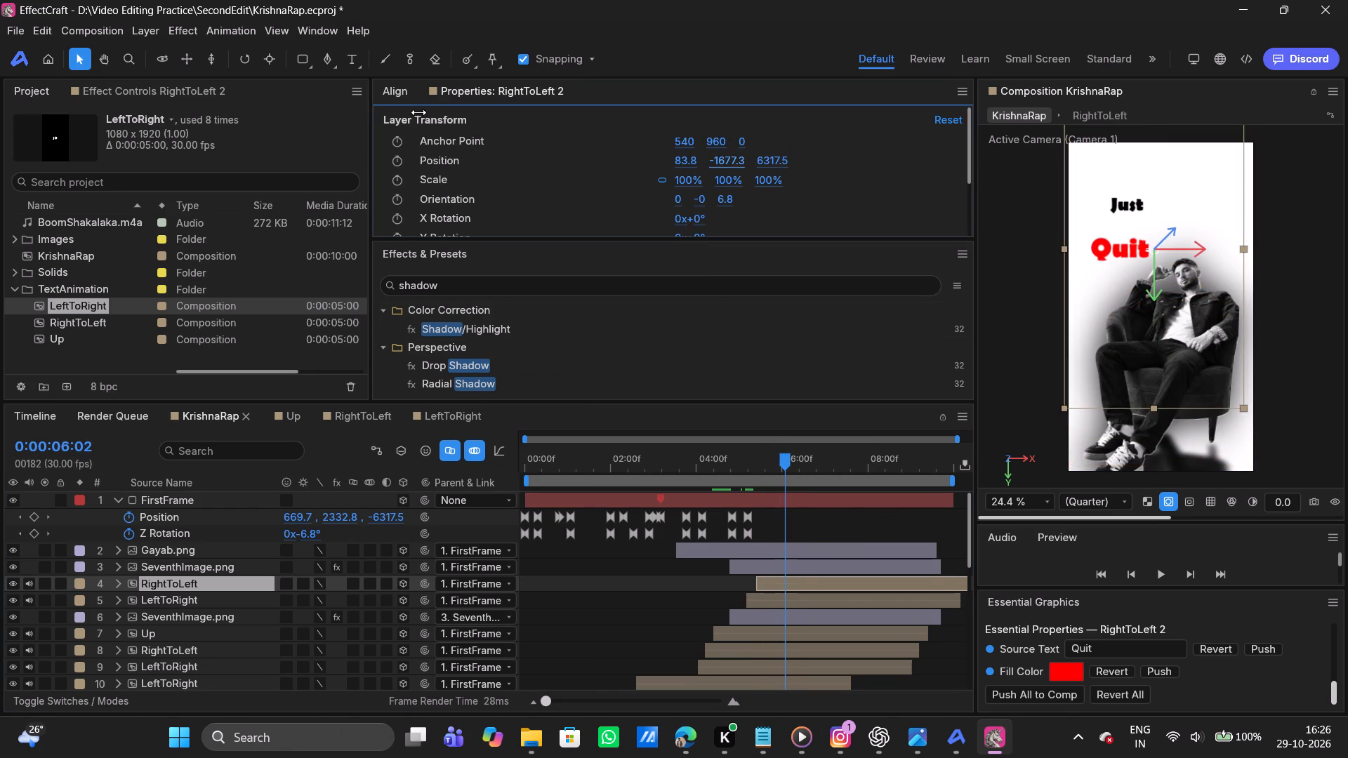
left_click_drag(418, 112, 414, 113)
left_click_drag(685, 159, 686, 159)
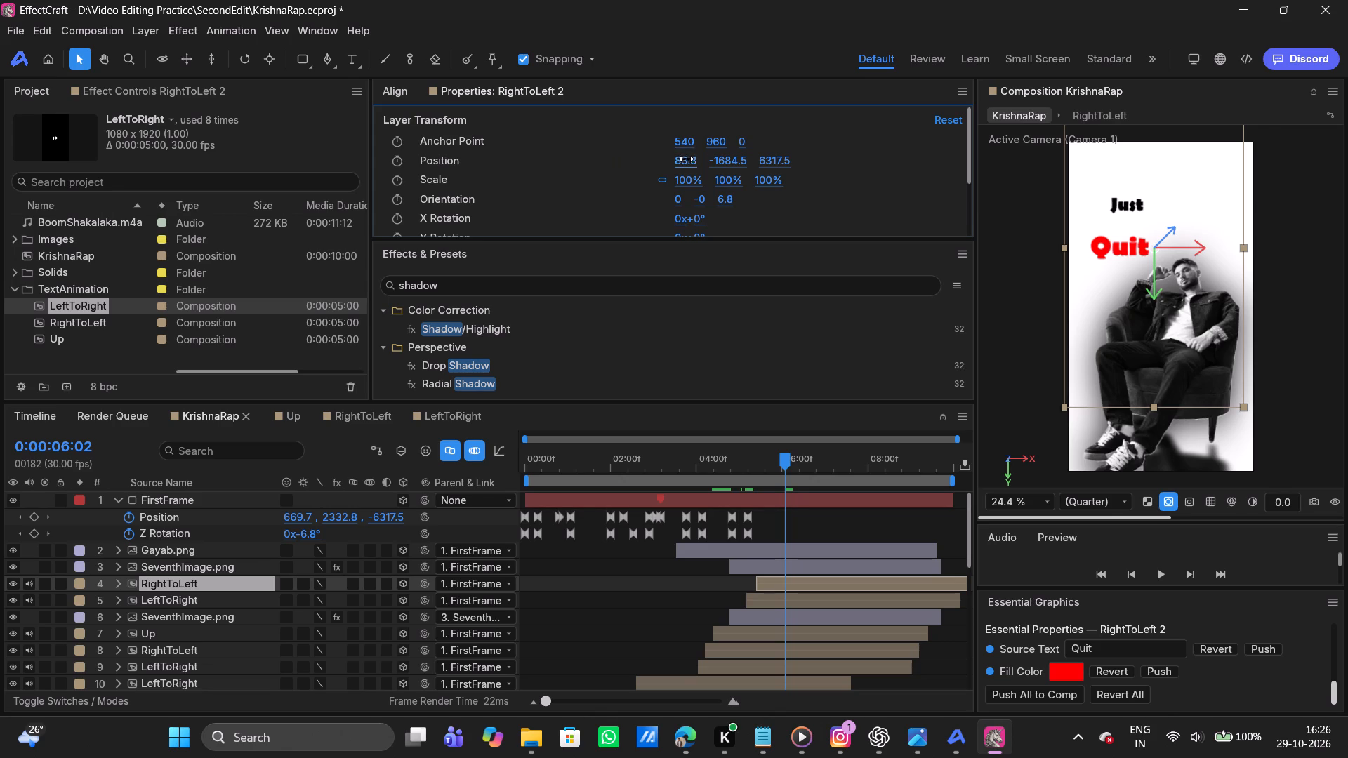
left_click_drag(686, 159, 964, 156)
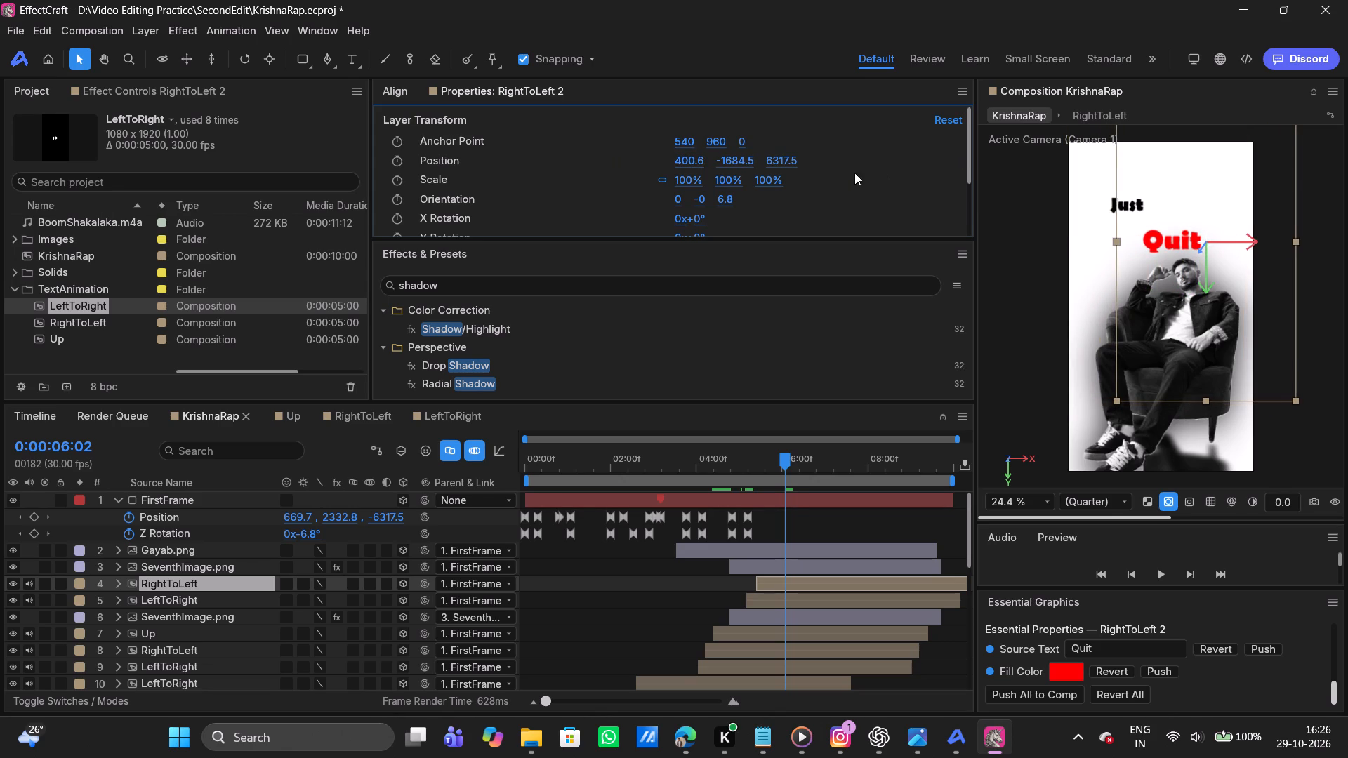
left_click_drag(736, 158, 557, 135)
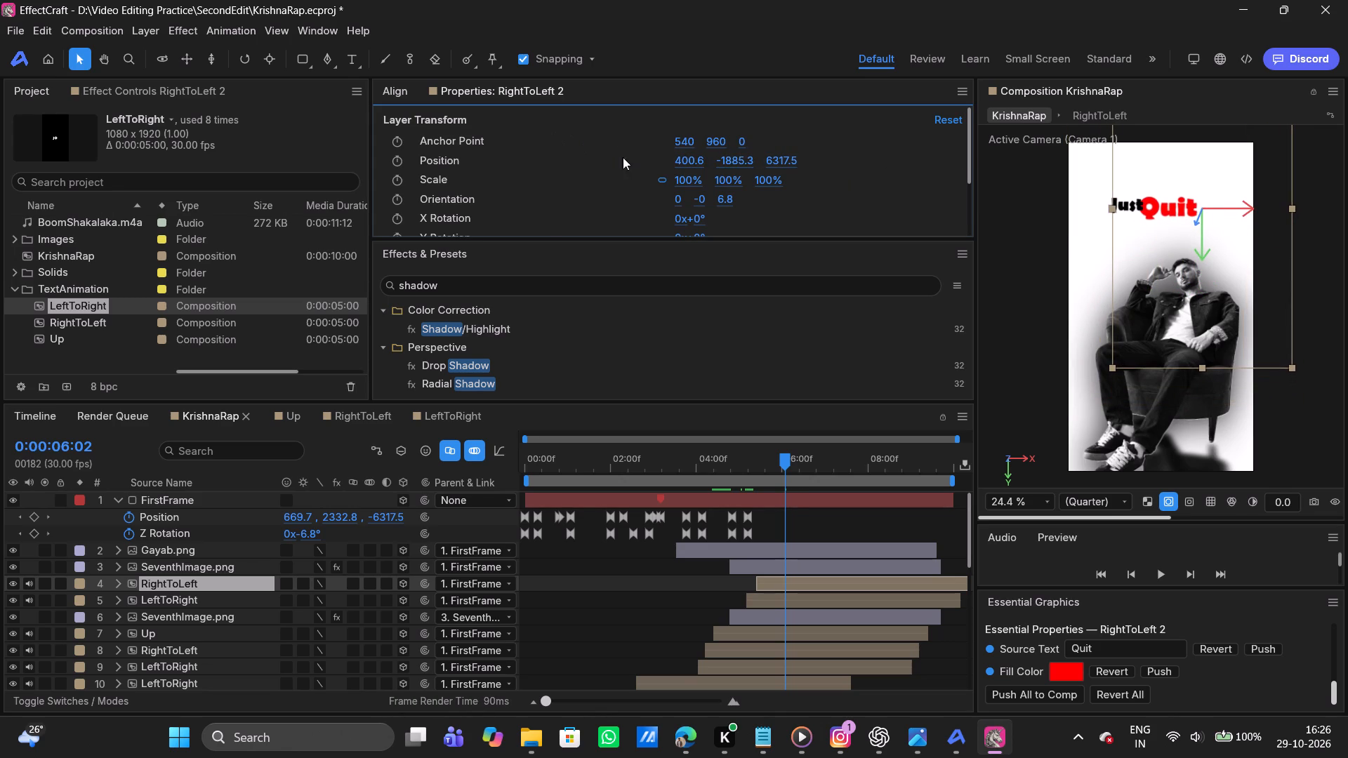
left_click_drag(685, 157, 732, 157)
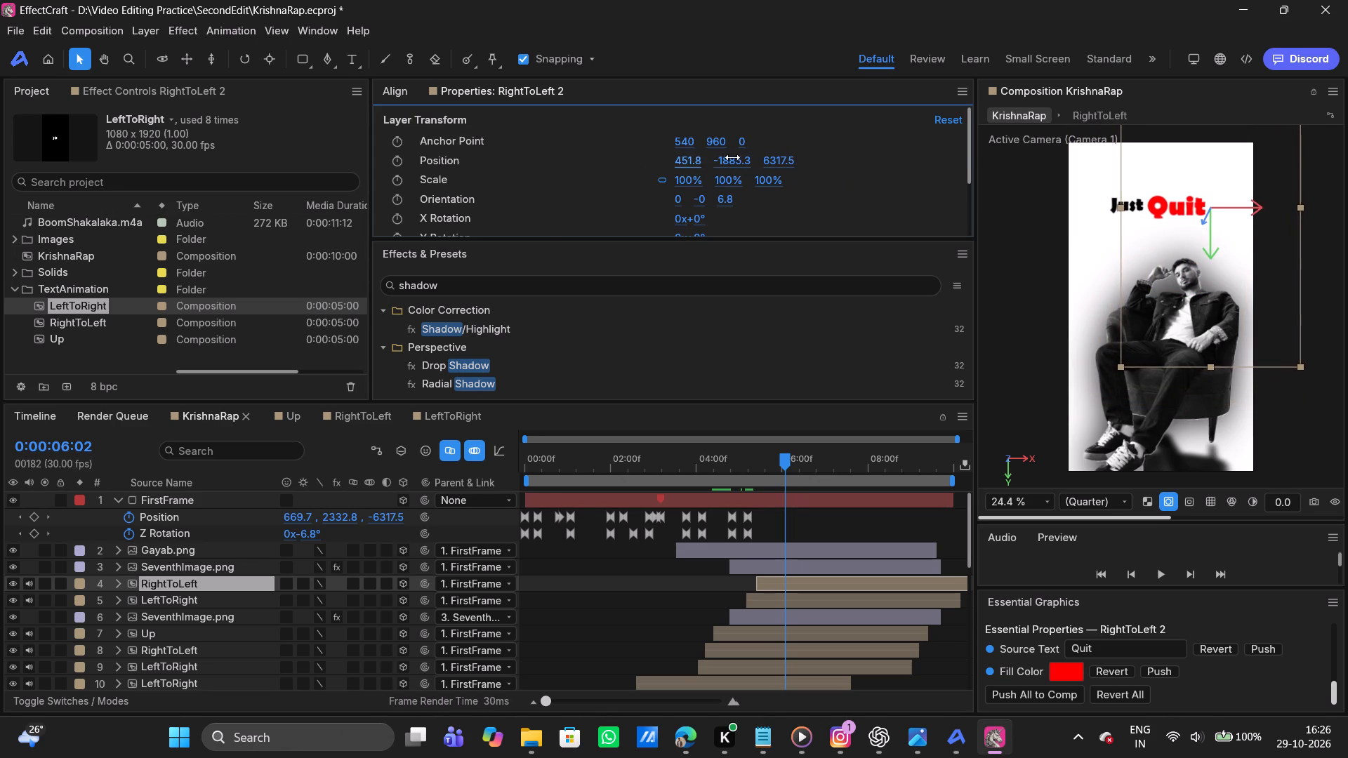
left_click_drag(732, 157, 725, 158)
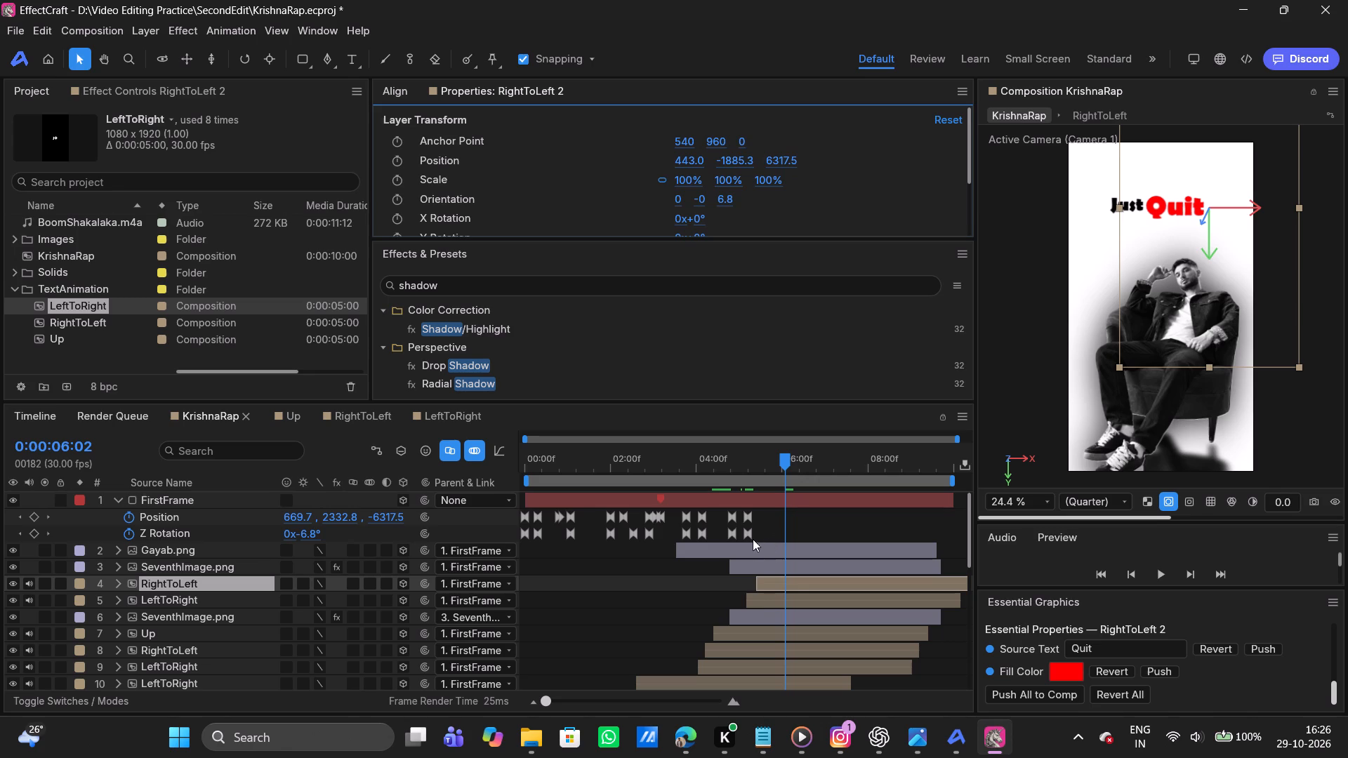
Shift the "Just" text away from "Quit" to X -154.8.
left_click(755, 597)
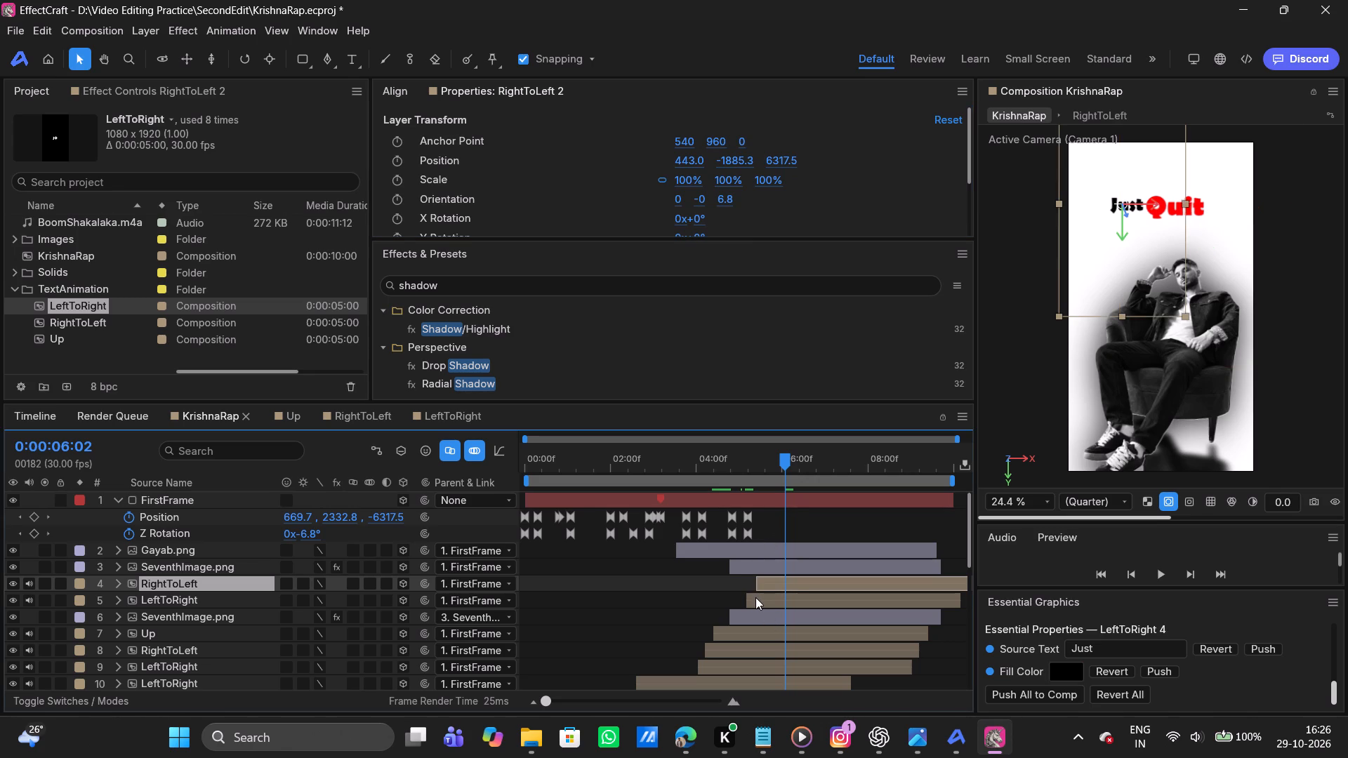
left_click_drag(683, 161, 604, 161)
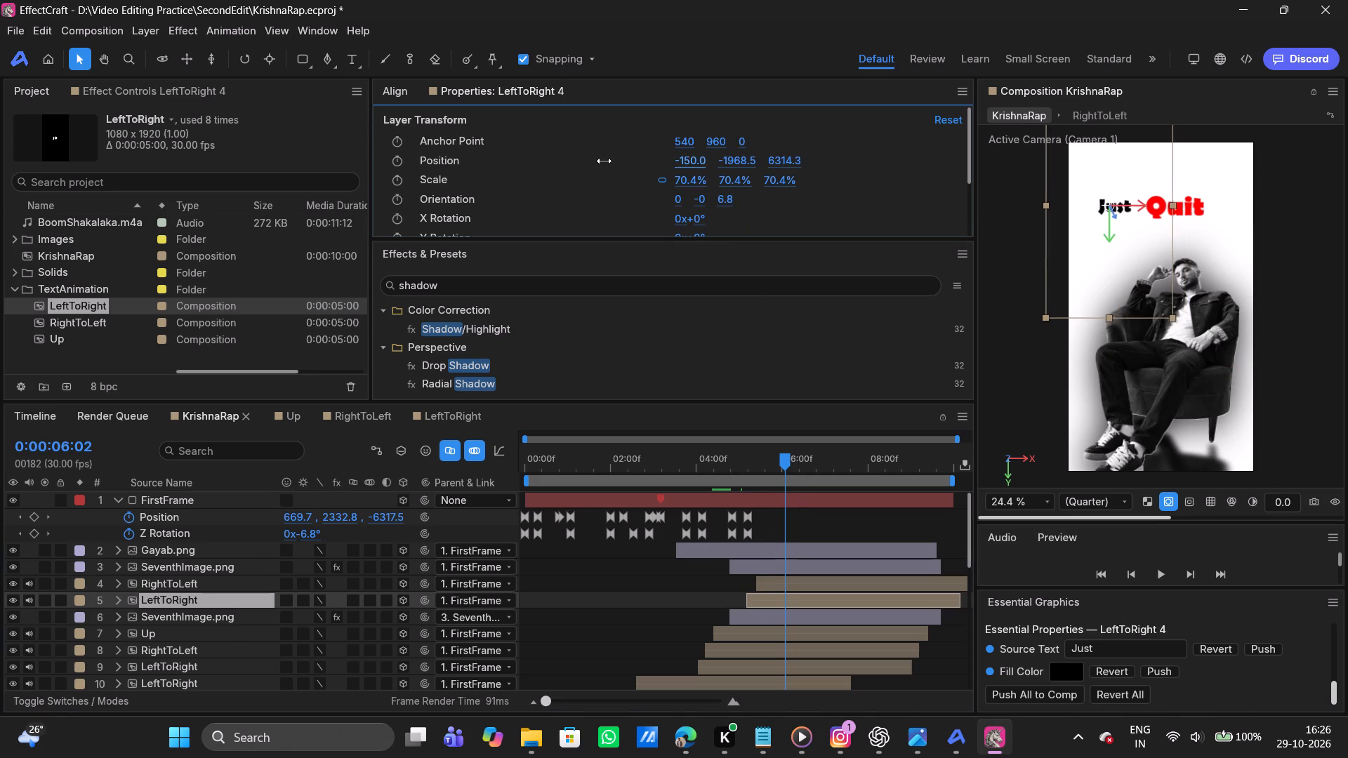
left_click_drag(604, 161, 609, 161)
Scale the "Quit" text up to 153.6% and reposition it at X 561.4 so it sits next to "Just".
left_click(769, 582)
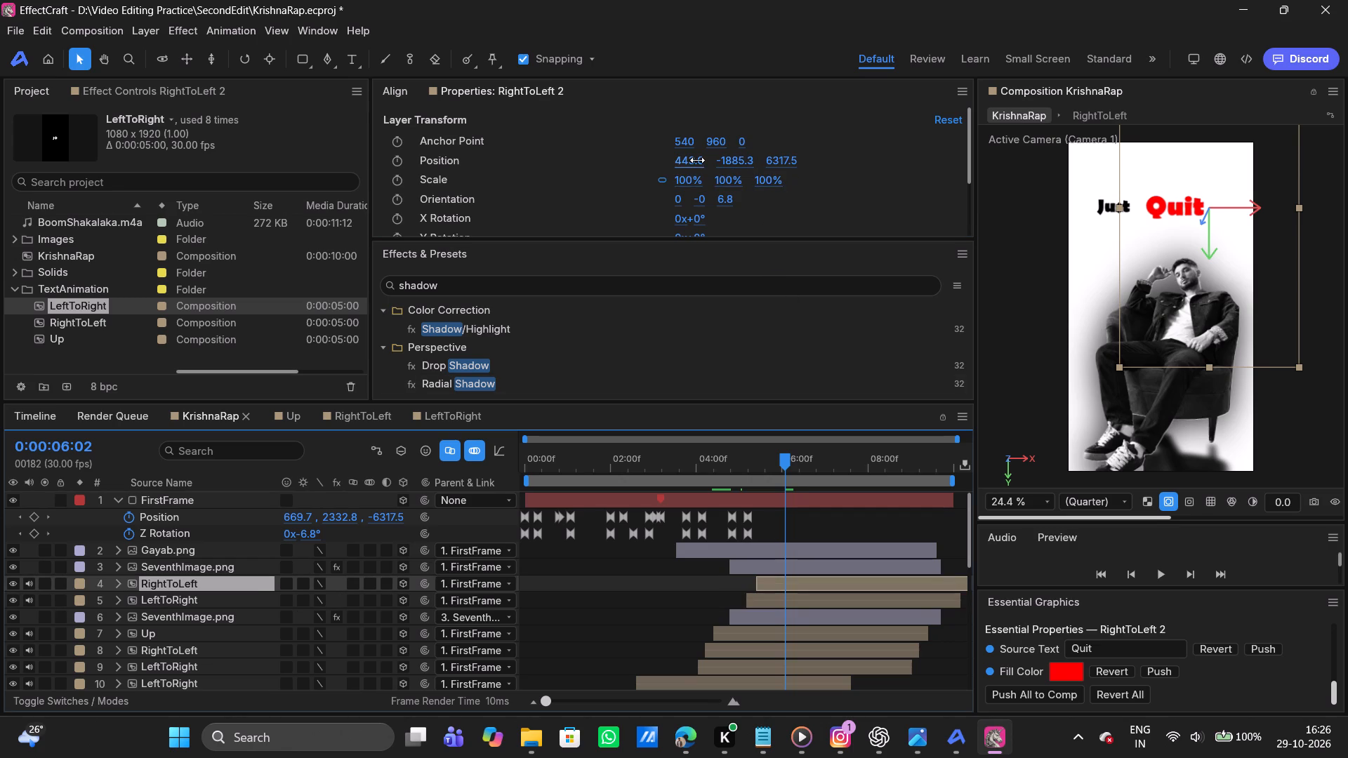
left_click_drag(697, 160, 640, 159)
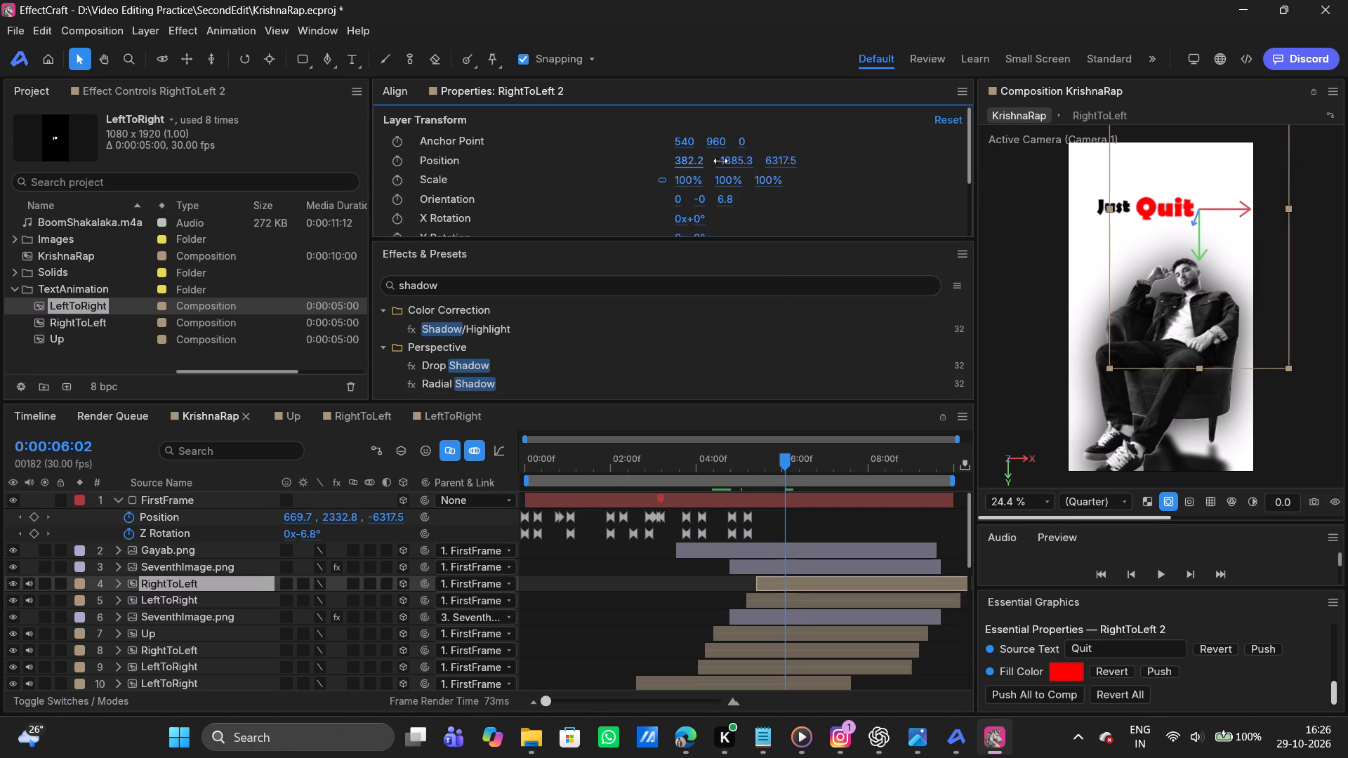
left_click_drag(689, 186, 714, 186)
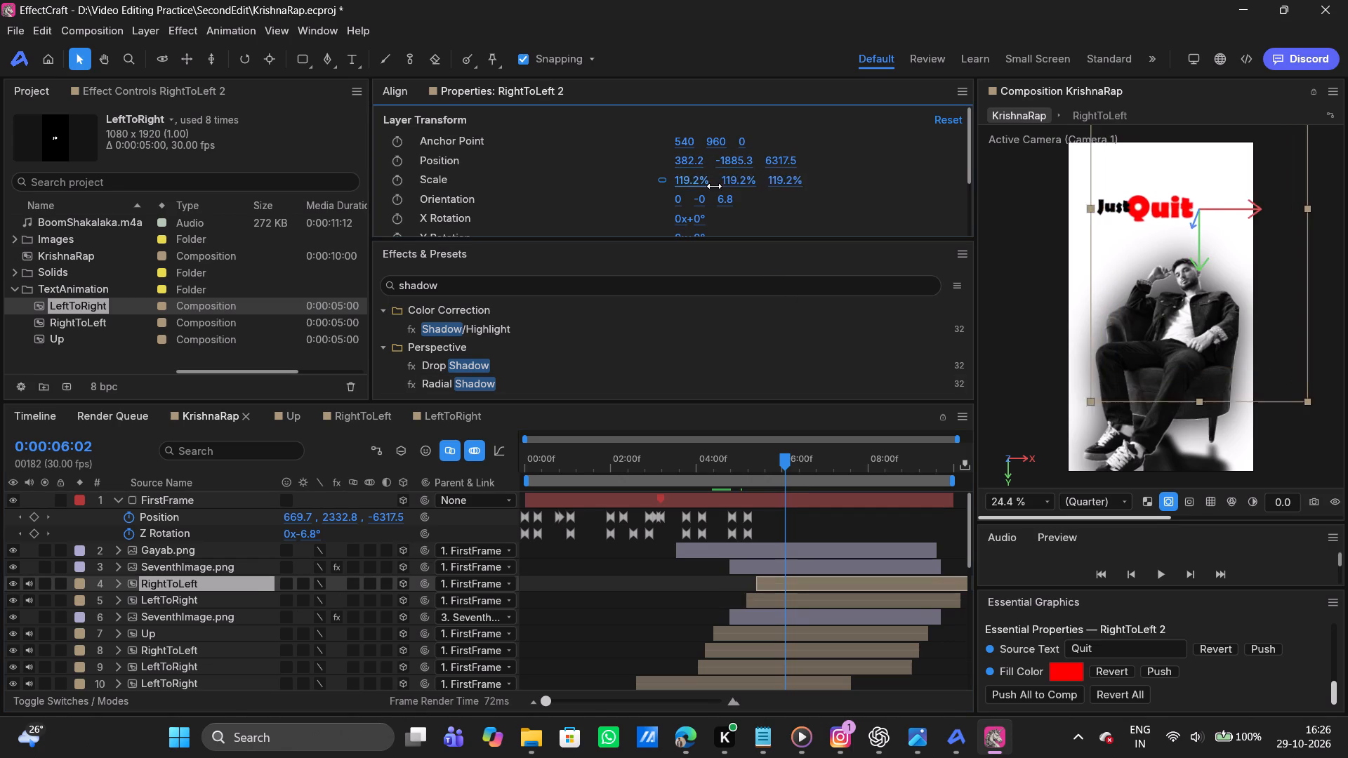
left_click_drag(714, 186, 730, 184)
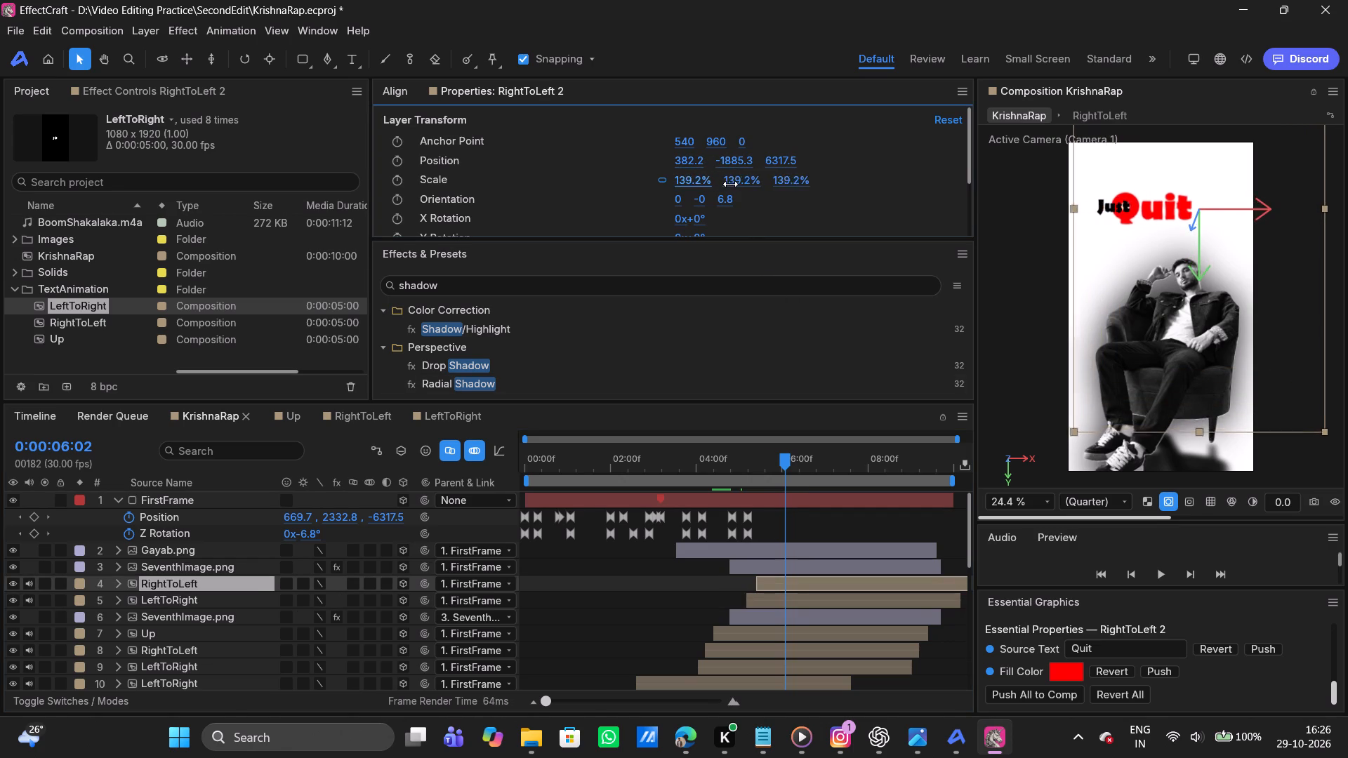
left_click_drag(730, 184, 740, 182)
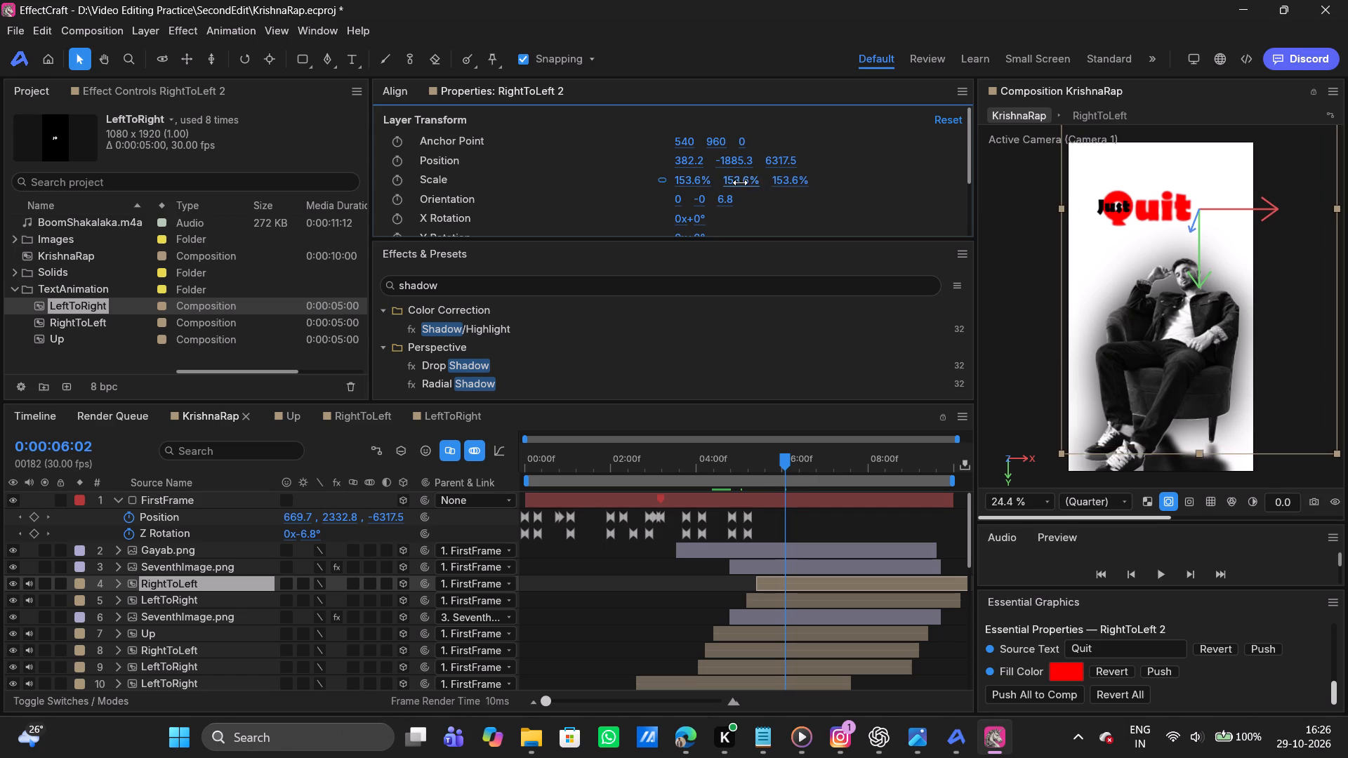
left_click_drag(690, 164, 850, 166)
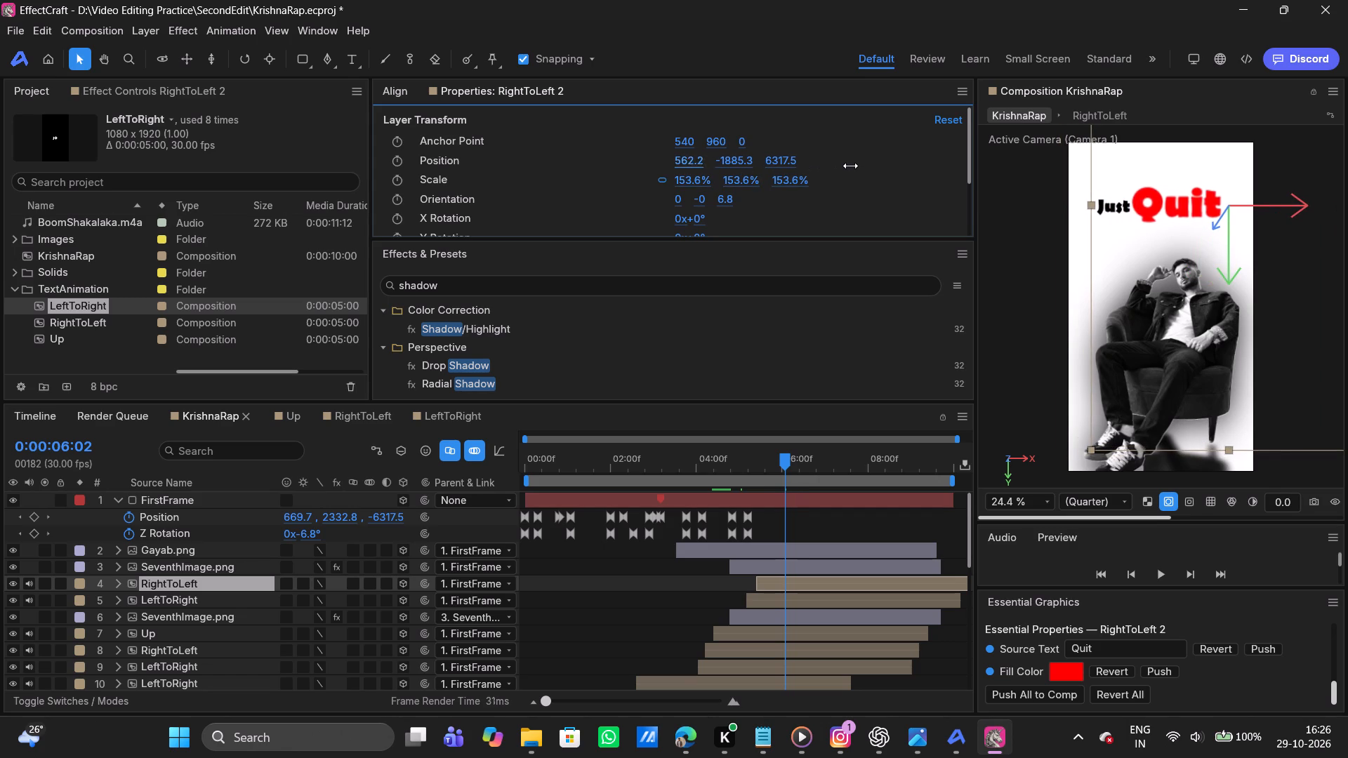
left_click_drag(850, 166, 850, 165)
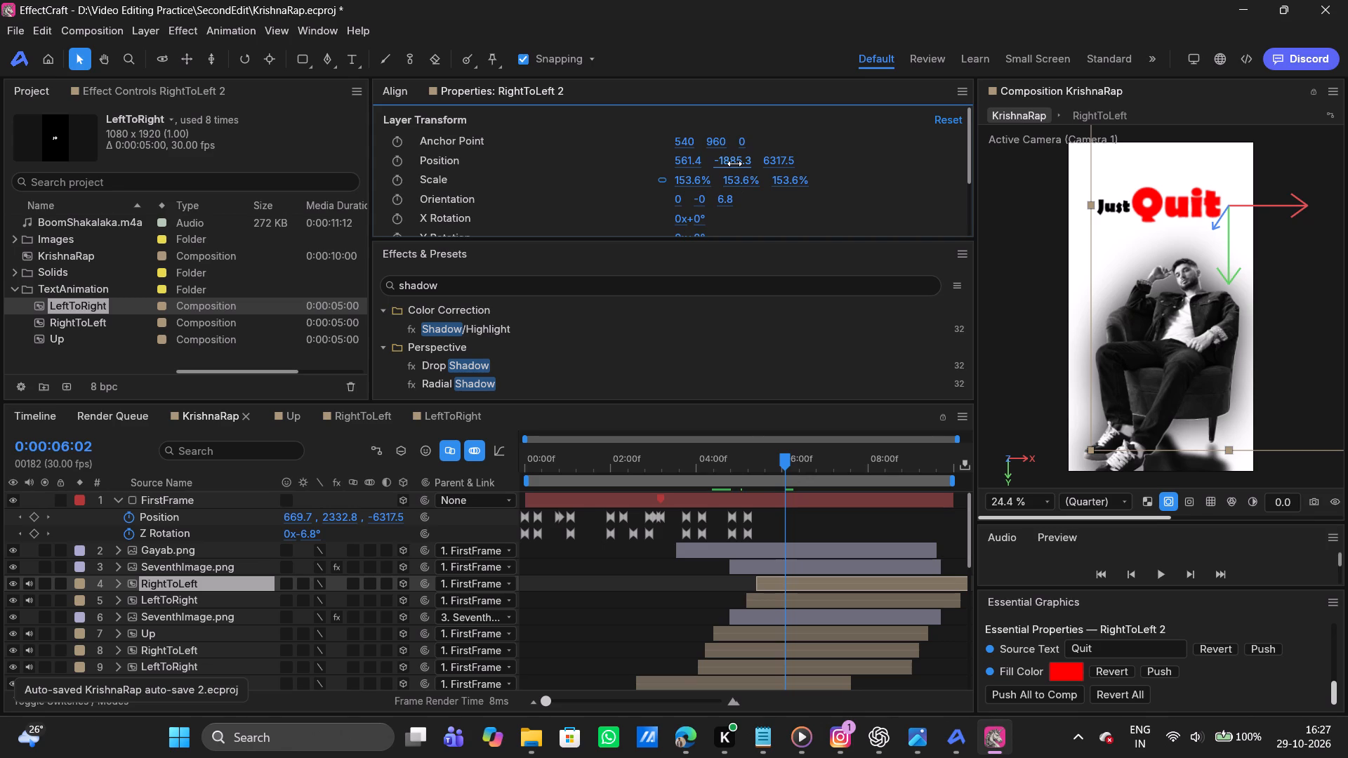
Shift the "Quit" layer a couple of frames earlier in the timeline, keeping it just after the start of "Just".
left_click(757, 601)
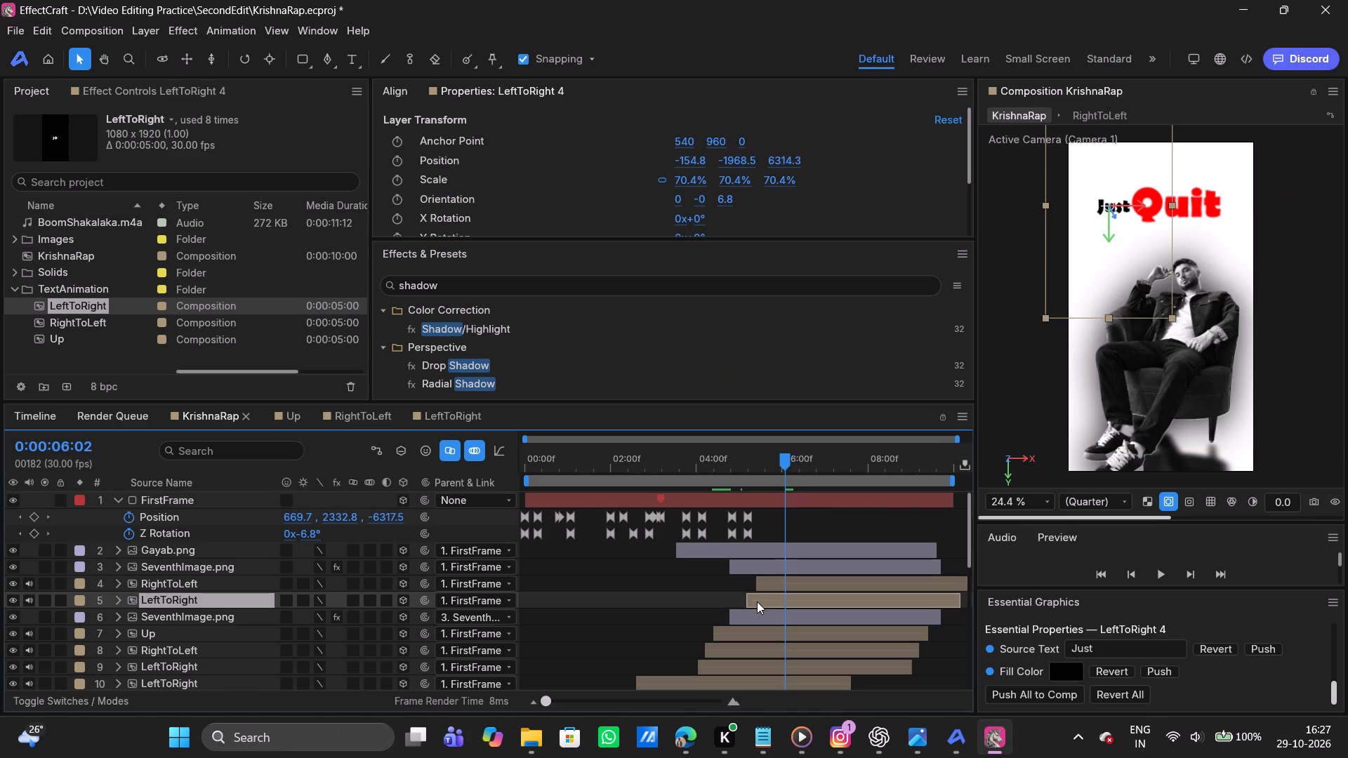
left_click(810, 586)
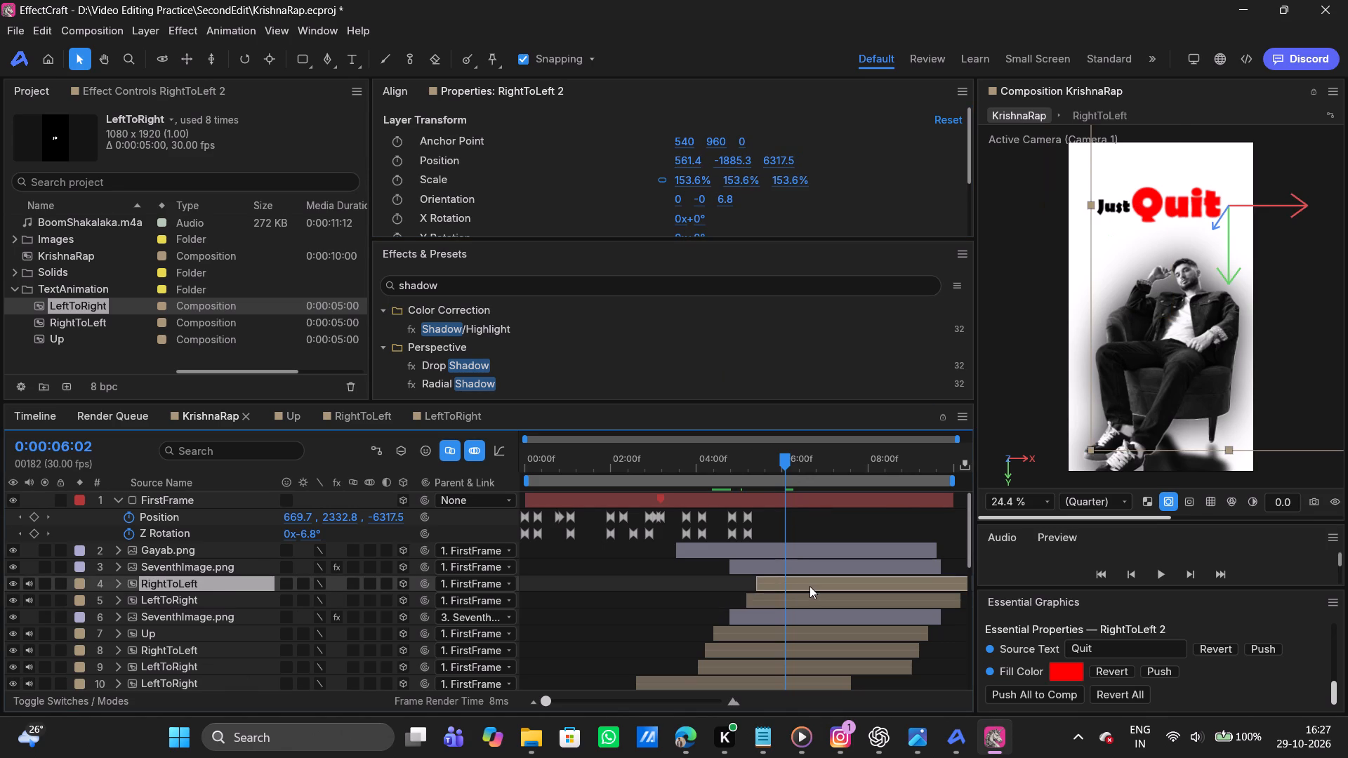
left_click_drag(800, 585, 791, 586)
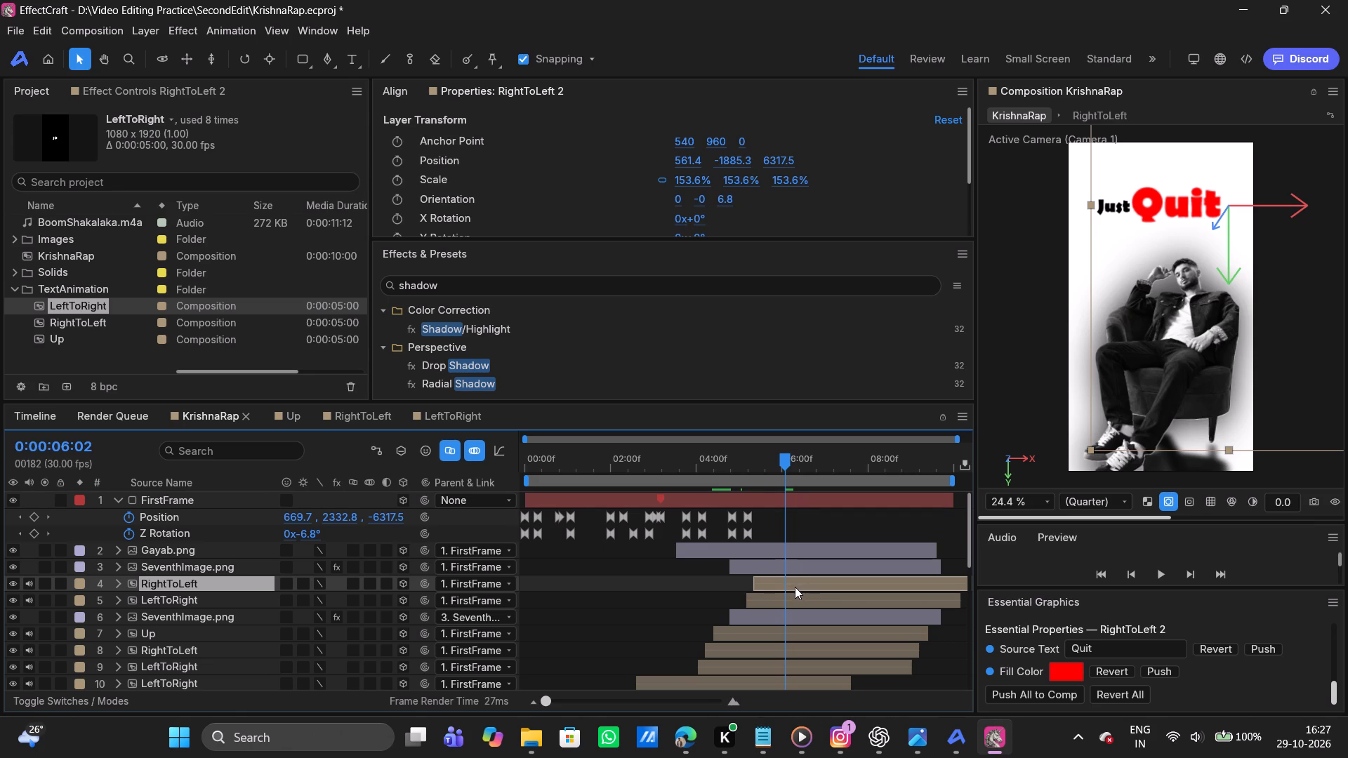
left_click(795, 587)
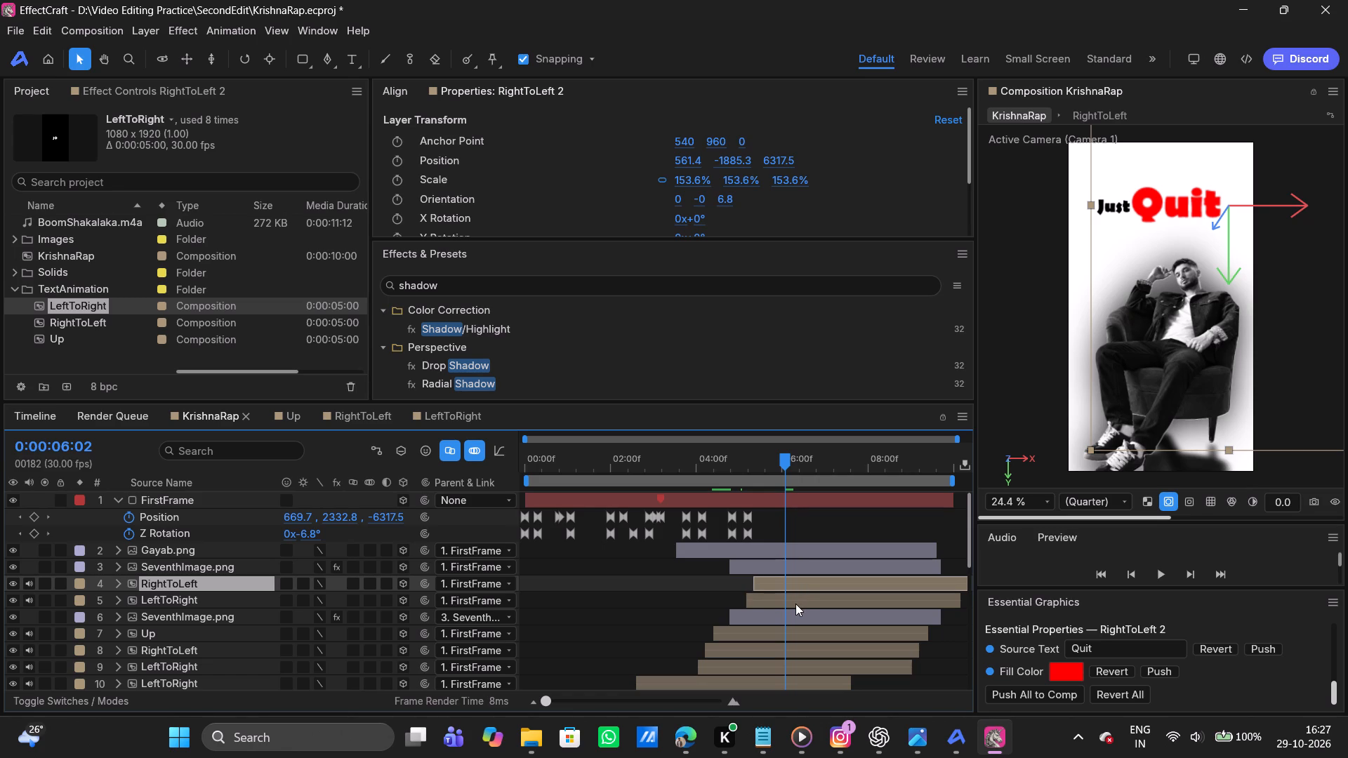
left_click(795, 604)
left_click(808, 583)
Add the Up composition to the timeline directly above the "Quit" layer, starting a few frames after "Quit" begins.
left_click_drag(55, 336, 764, 576)
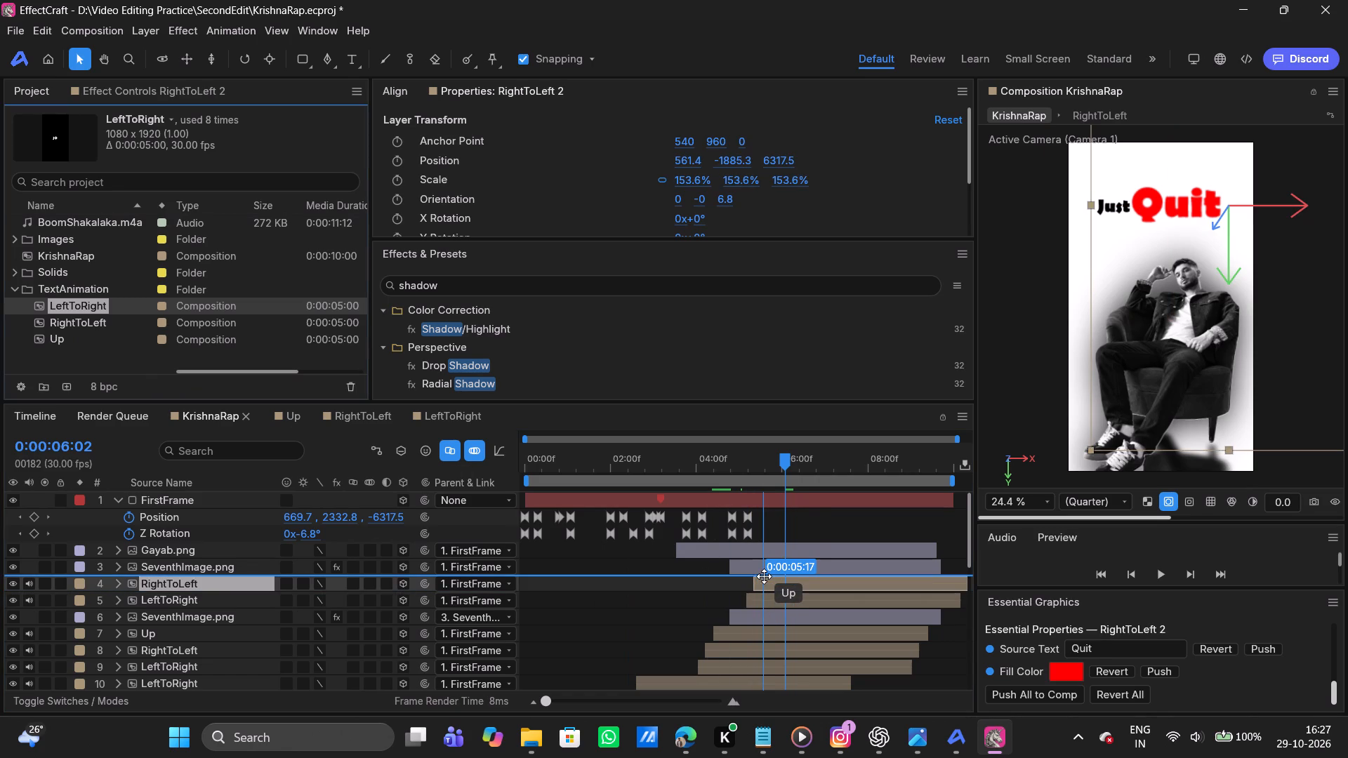
left_click_drag(764, 576, 760, 575)
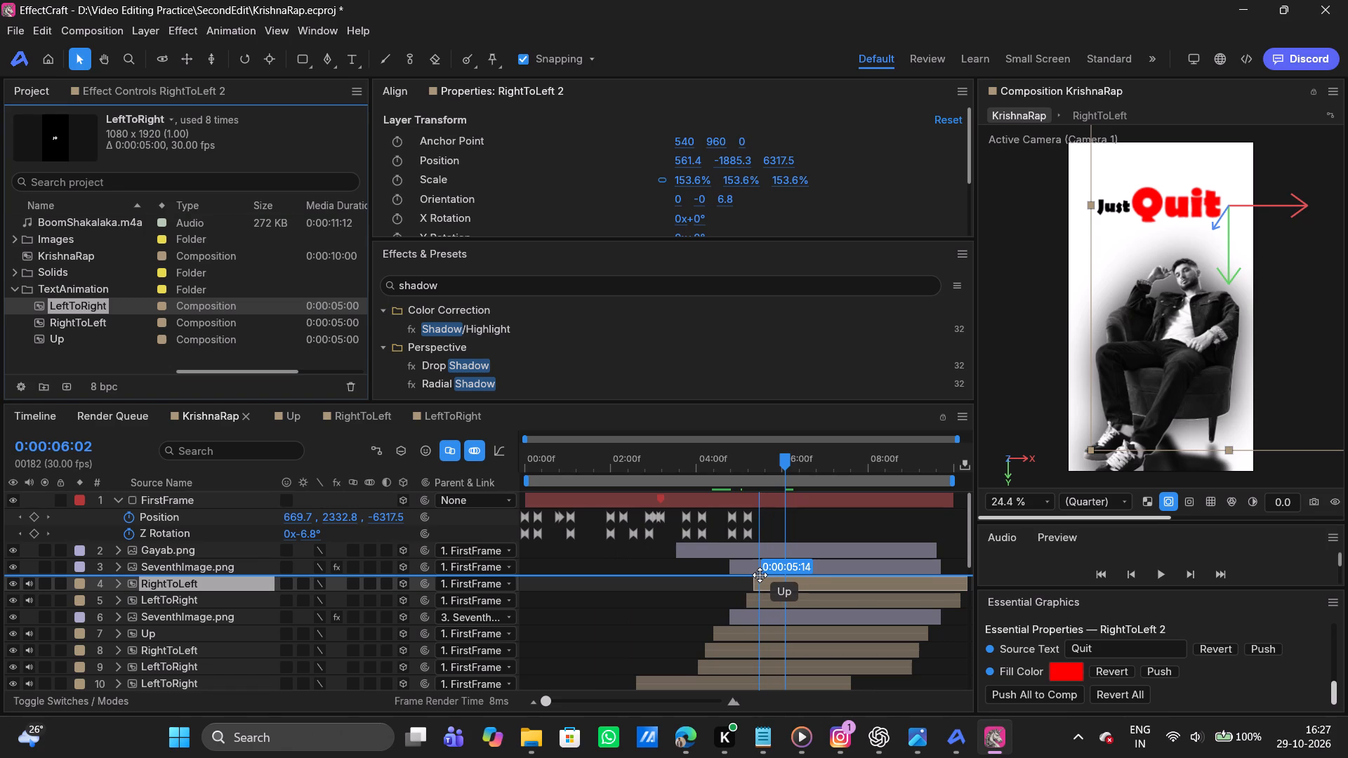
left_click_drag(760, 575, 762, 575)
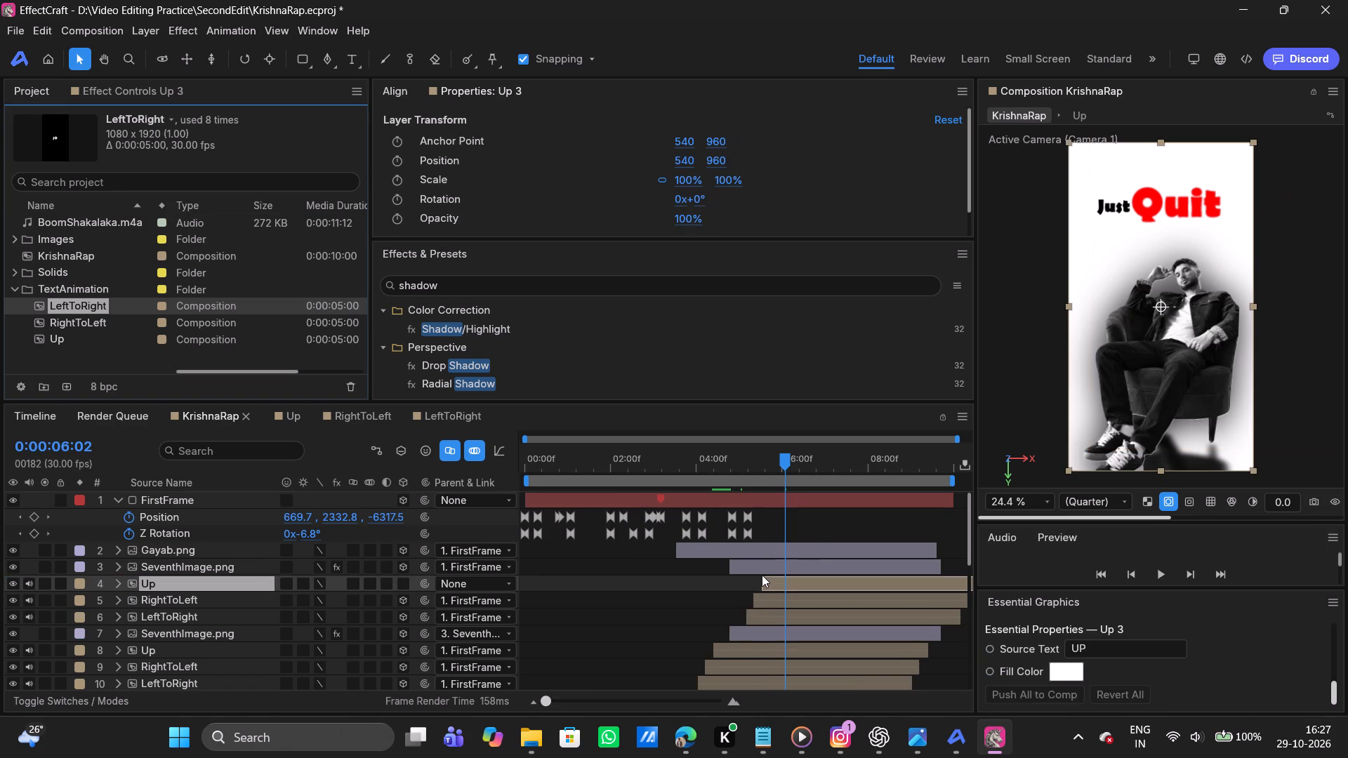
Set the new Up layer's source text to "On the low" and its fill colour to black (000000).
left_click(1106, 641)
key("BackSpace")
key("BackSpace")
key("BackSpace")
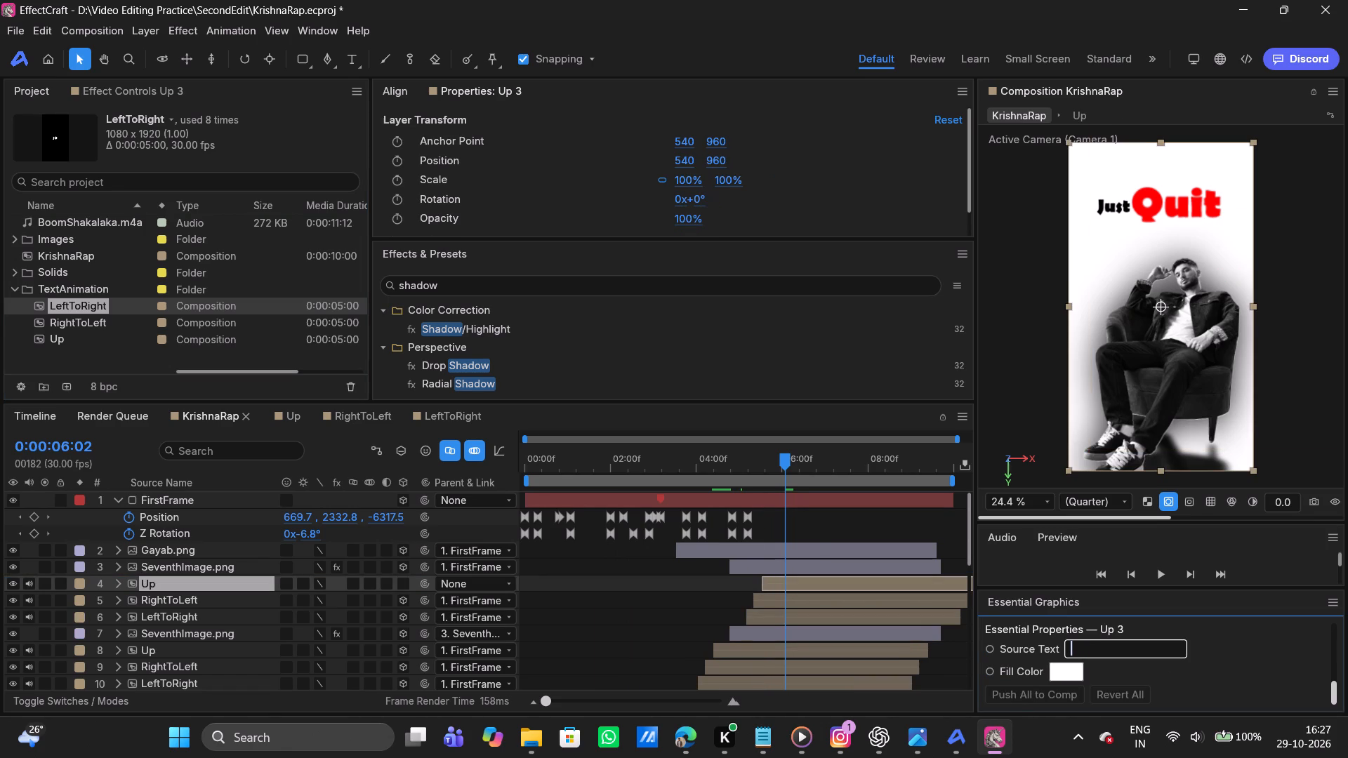
key("BackSpace")
key("BackSpace")
key("BackSpace")
type("On the o")
key("BackSpace")
type("low")
key("Return")
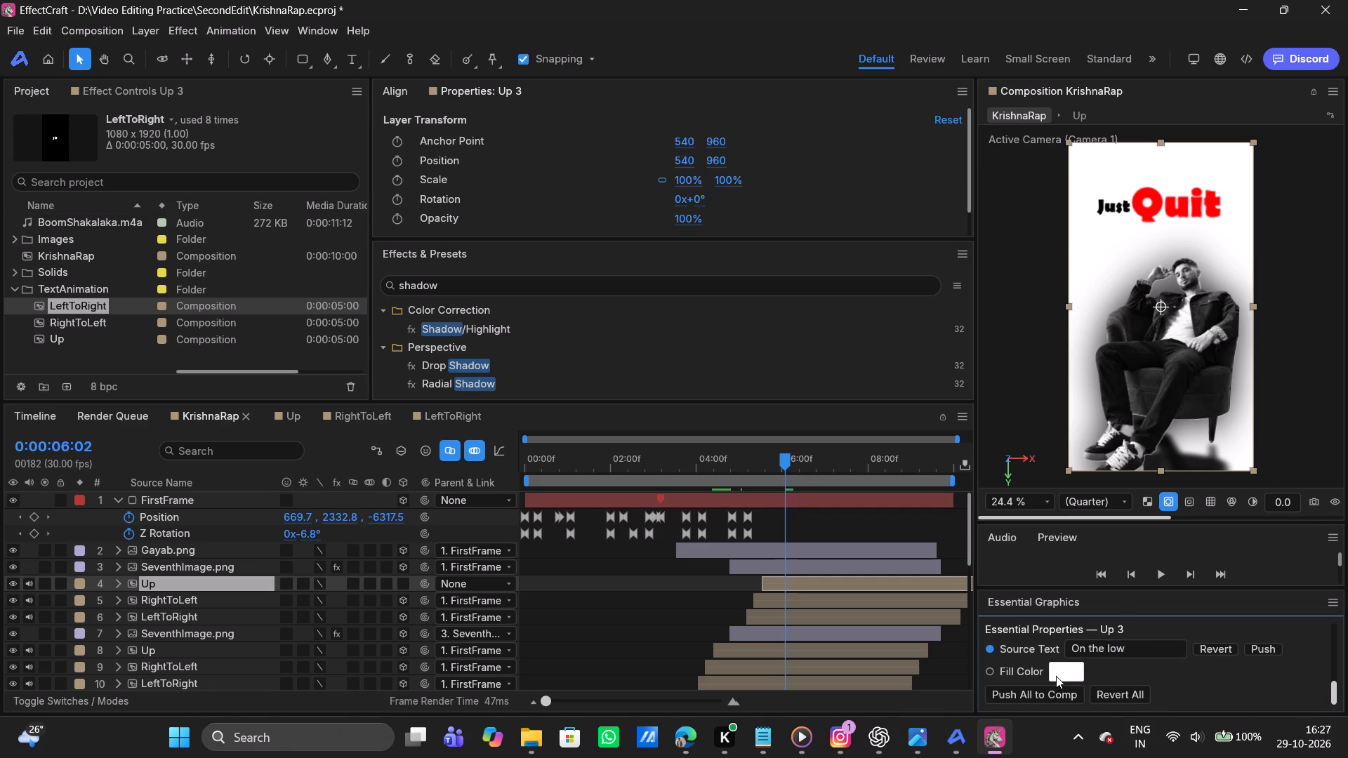
left_click(1056, 676)
left_click_drag(1098, 600, 942, 700)
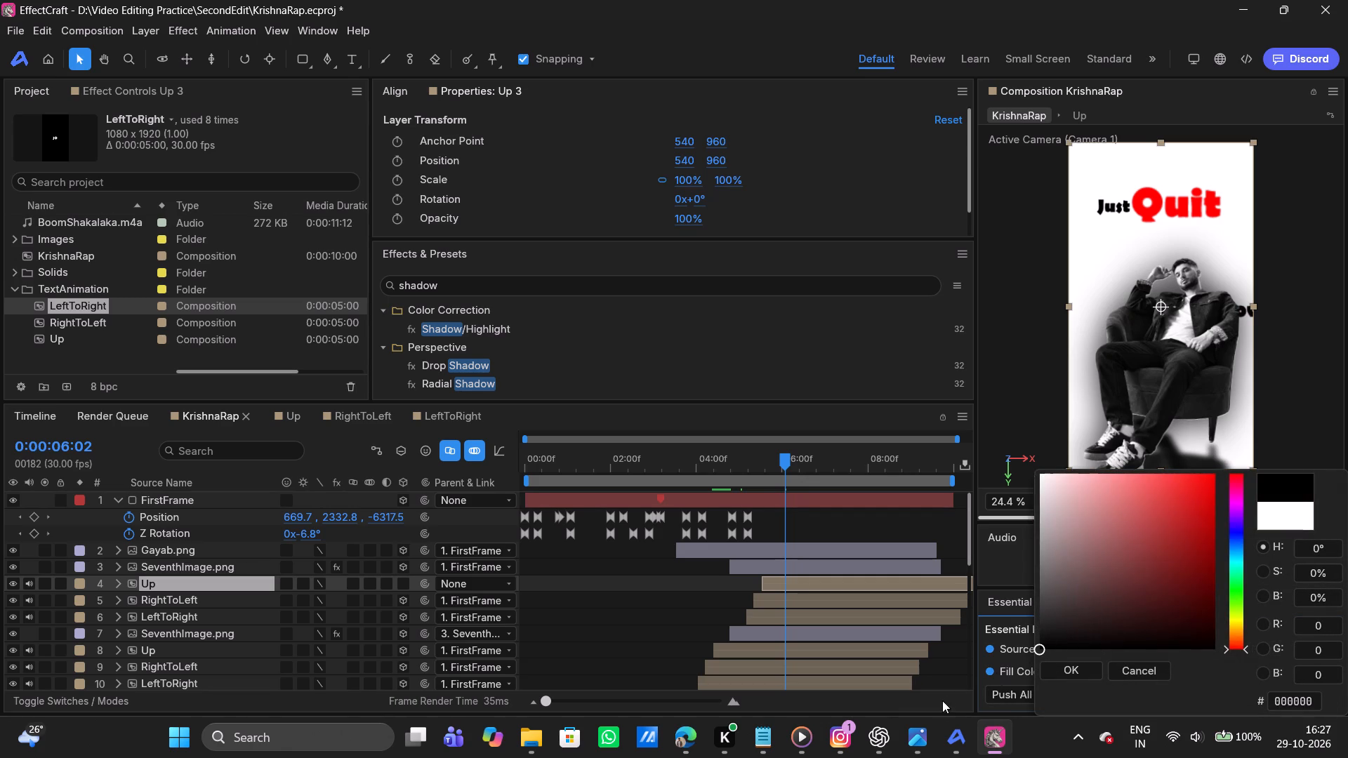
left_click_drag(942, 700, 939, 703)
left_click(1068, 673)
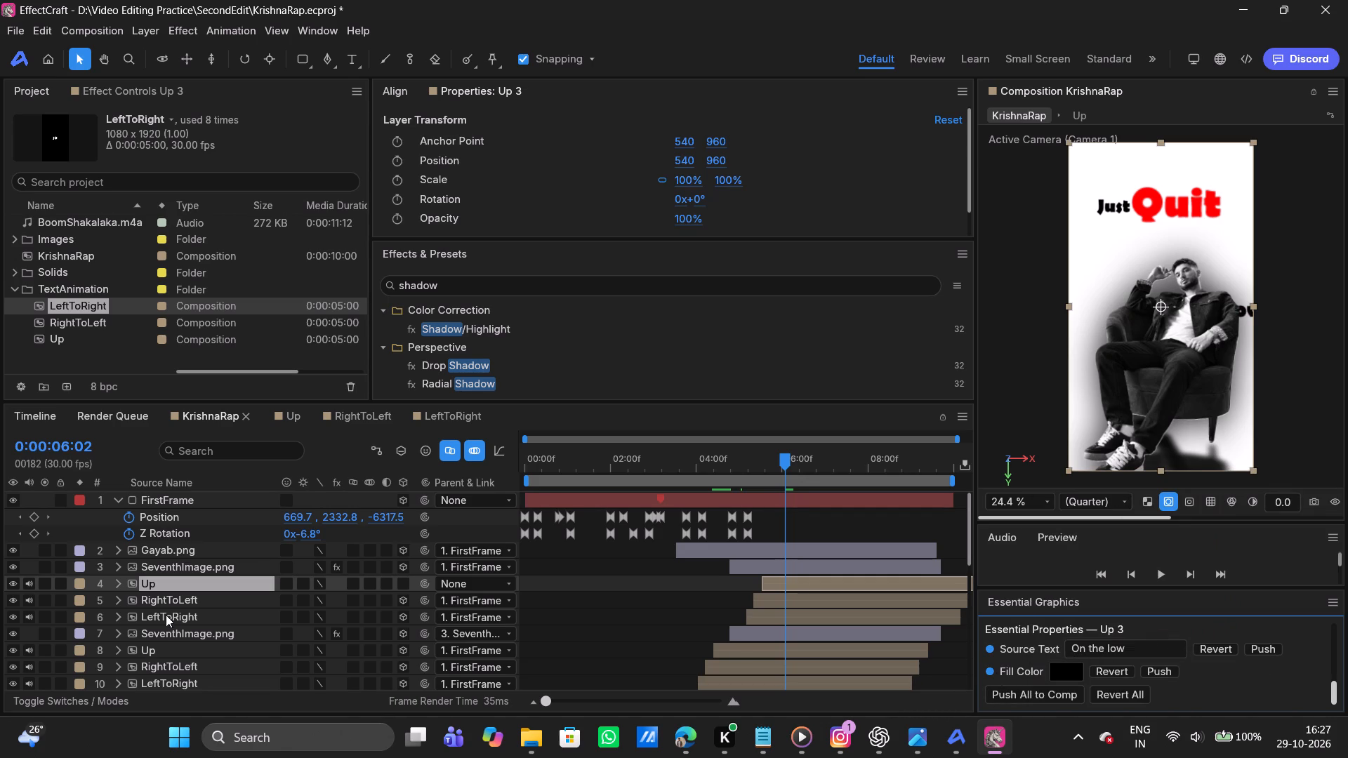
Rename the LeftToRight layer holding the "Just" text as "just".
left_click(173, 612)
key("Return")
key("BackSpace")
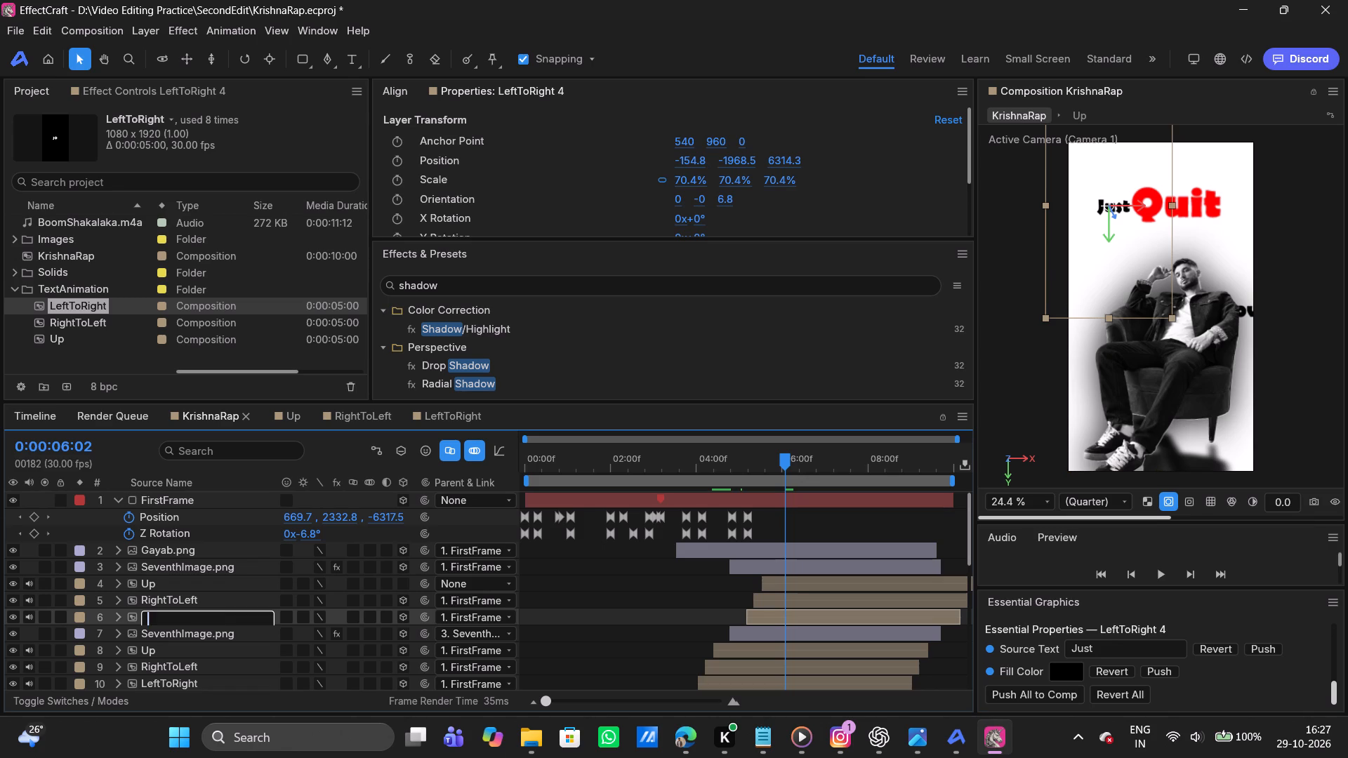
type("just")
key("Return")
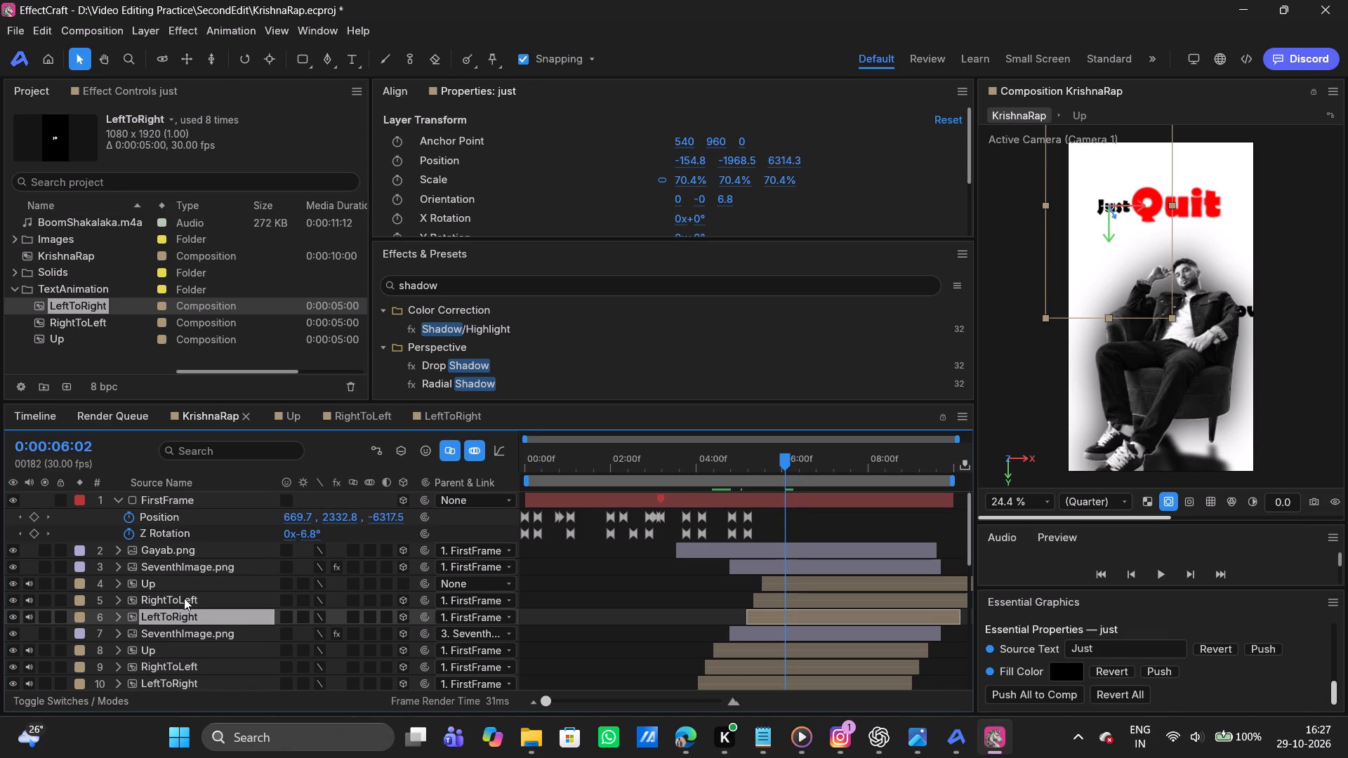
Rename the RightToLeft layer holding the red "Quit" text as "quit".
left_click(184, 598)
key("Return")
key("BackSpace")
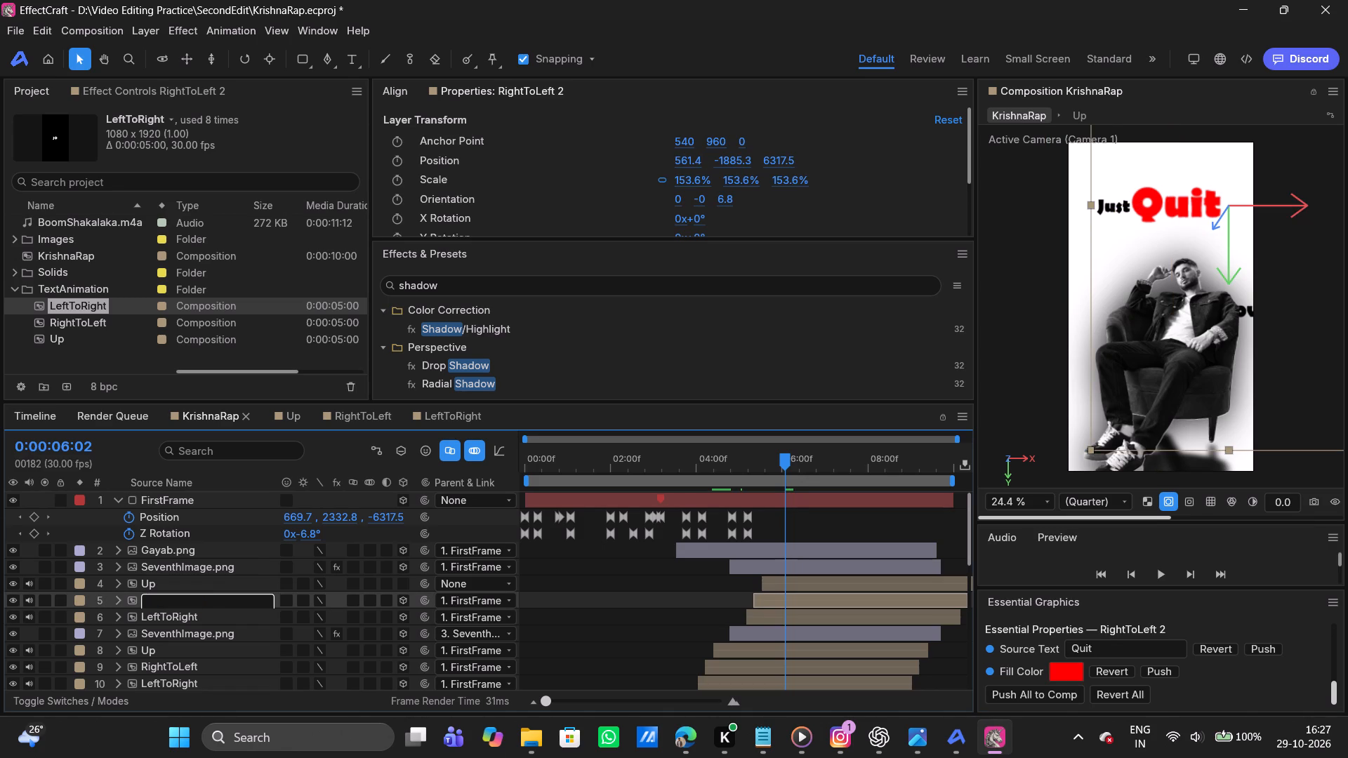
type("quit")
key("Return")
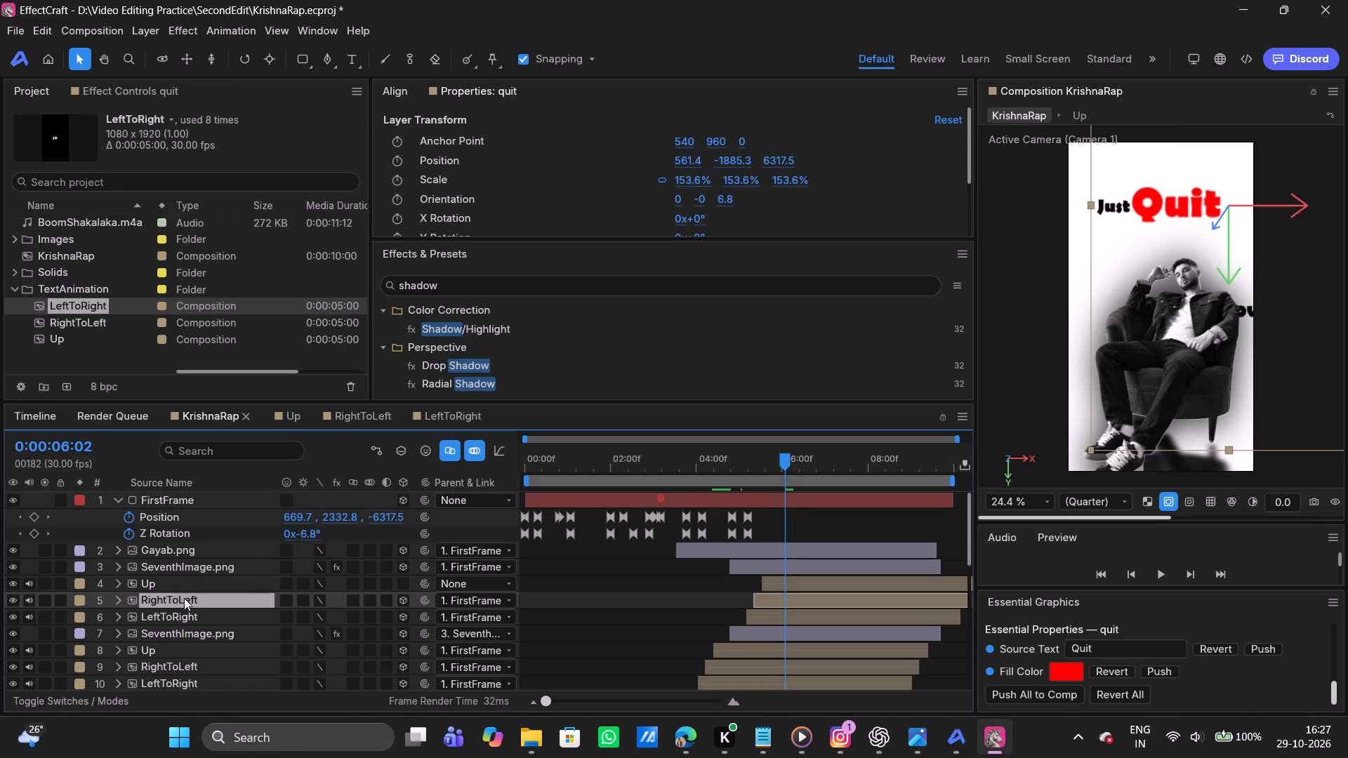
Rename the Up layer holding the "On the low" text as "on the law".
left_click(166, 584)
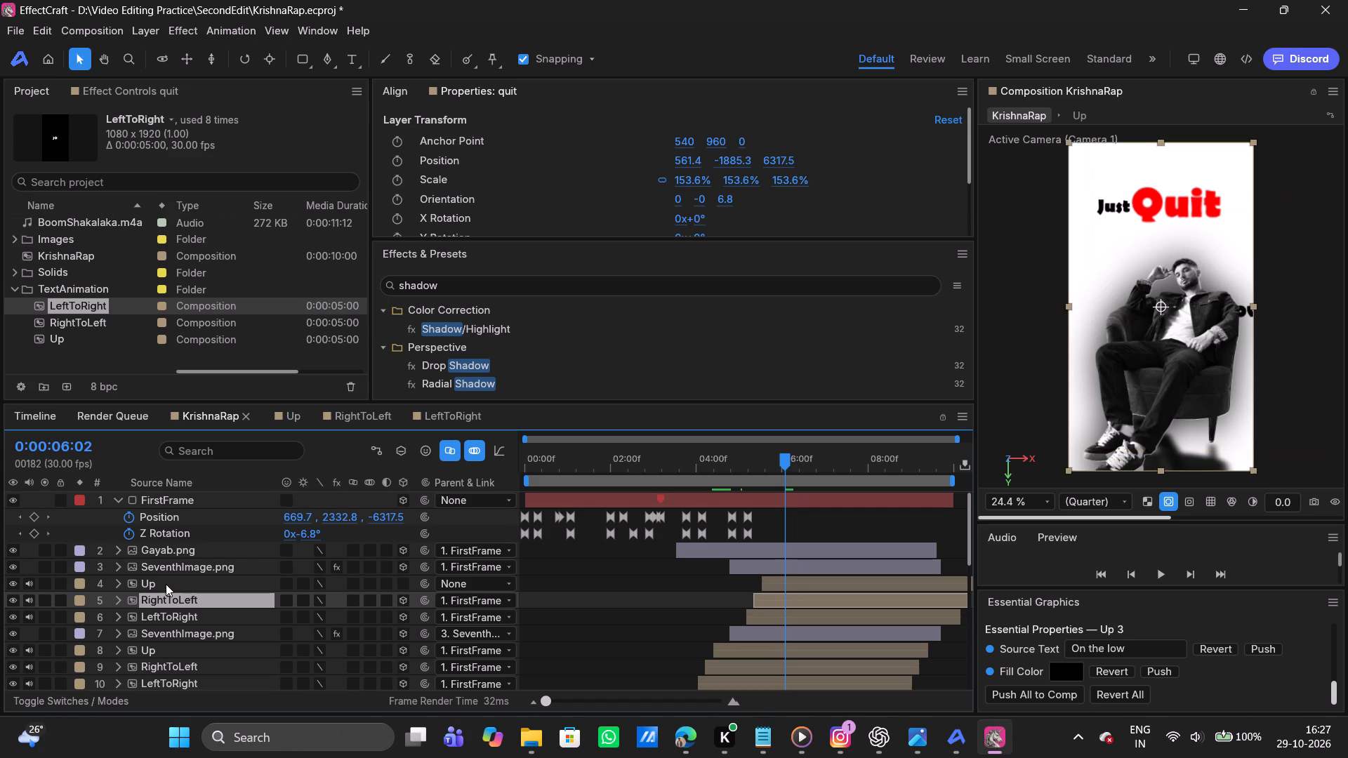
key("Return")
key("BackSpace")
type("on the law")
key("Return")
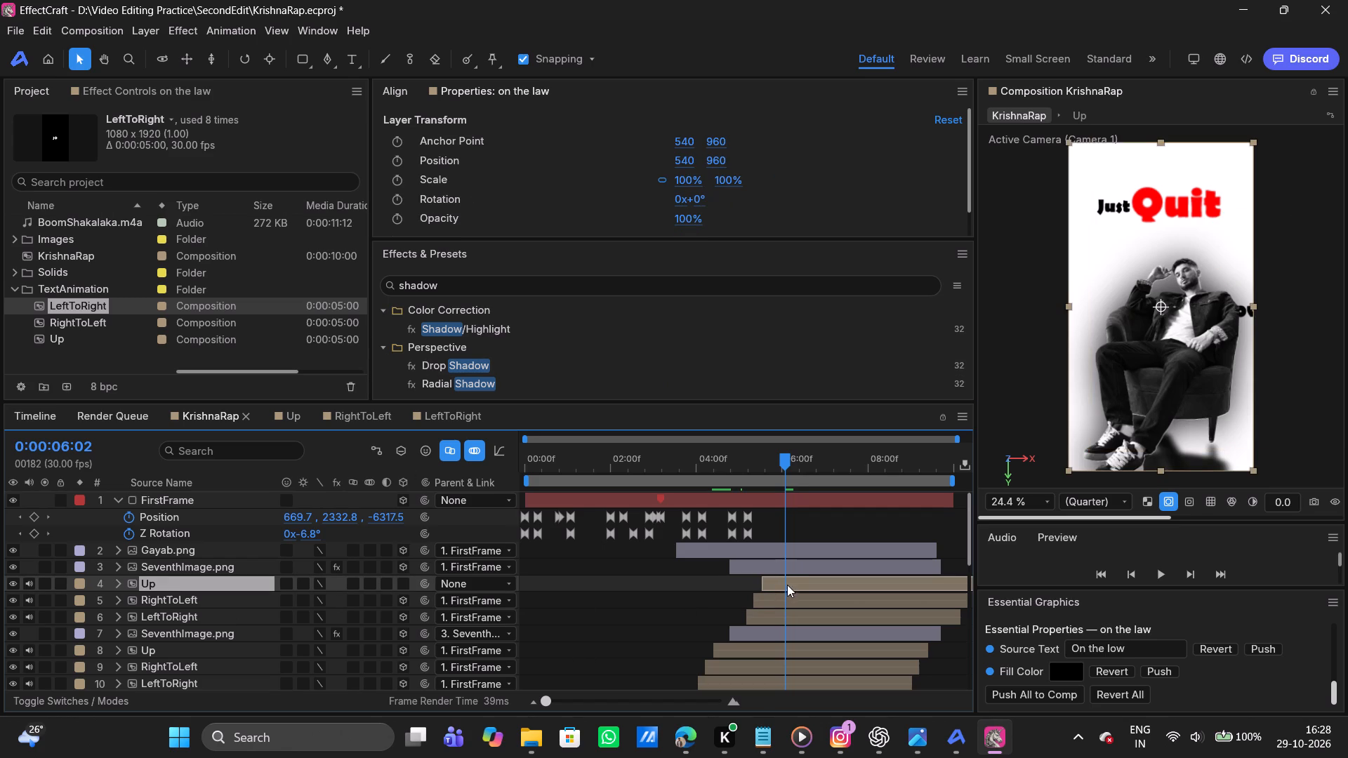
Shift the "On the low" text layer slightly earlier in the timeline, keeping it just after the start of "Quit".
left_click_drag(777, 586, 771, 587)
Make the "On the low" text layer 3D and parent it to FirstFrame.
left_click(401, 584)
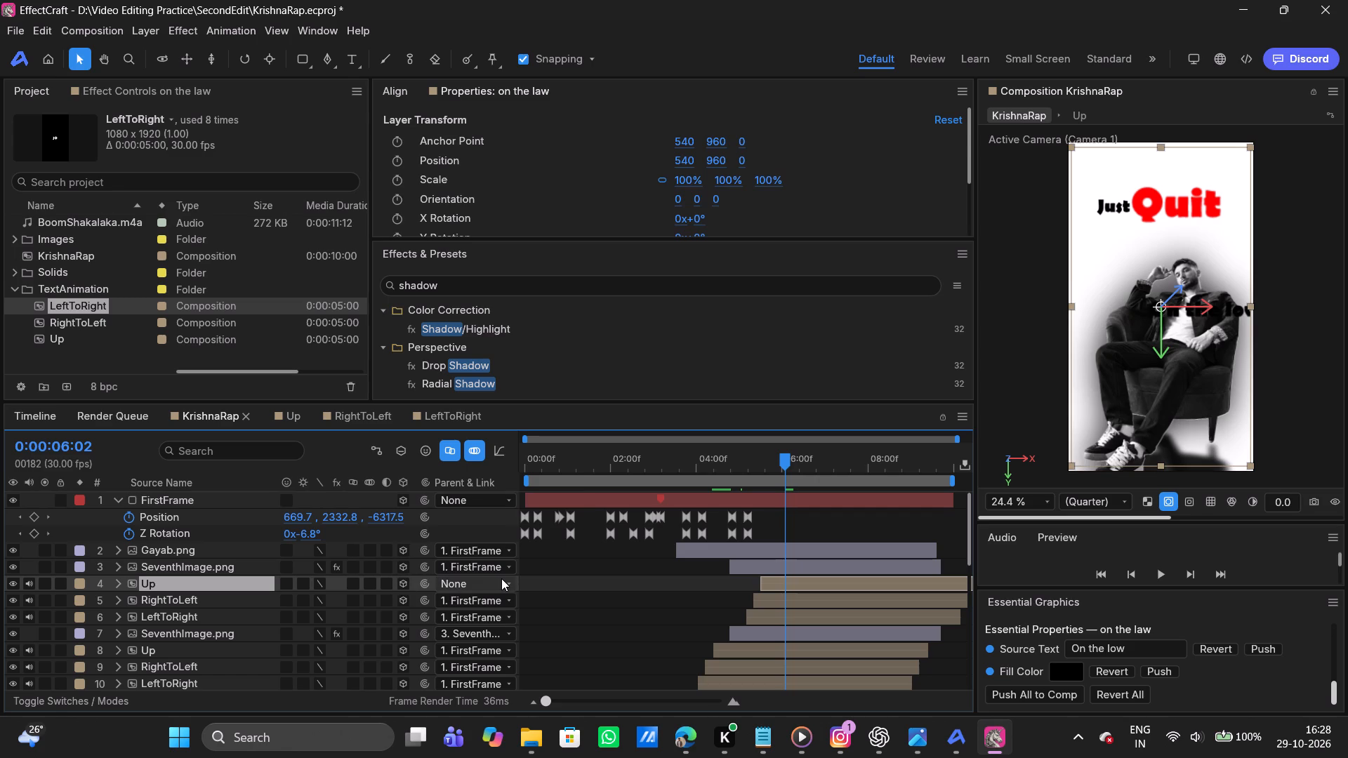
left_click(501, 578)
left_click(479, 73)
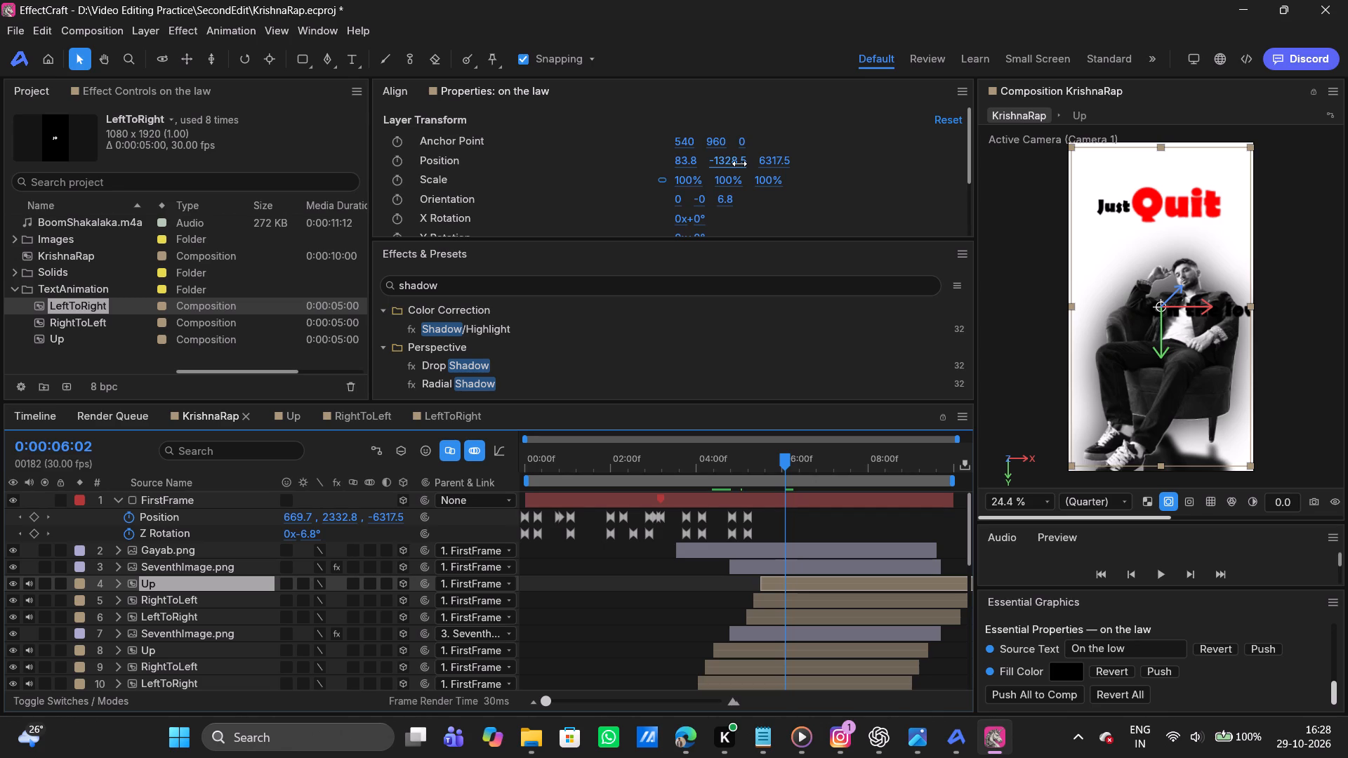
Raise the "On the low" text beneath "Quit" by changing its Y position to -1748.5.
left_click_drag(726, 163, 671, 158)
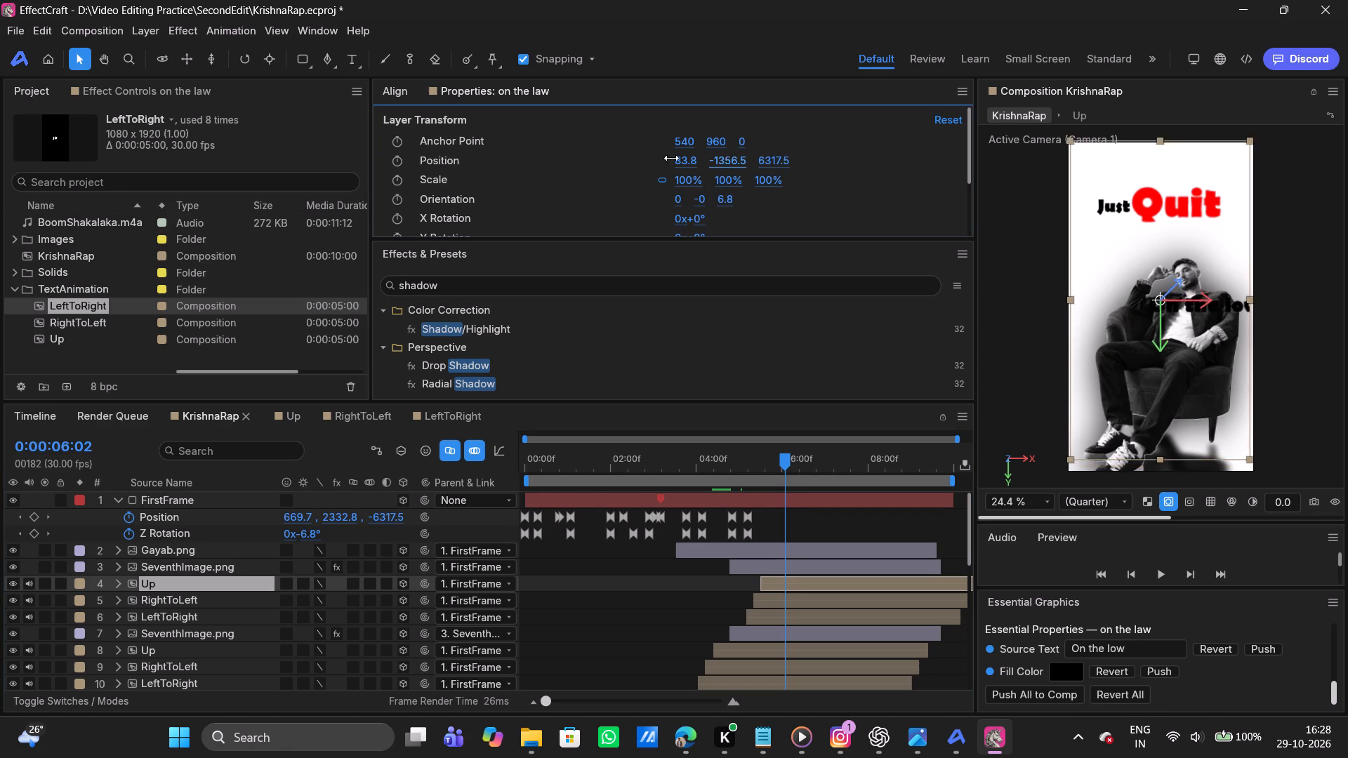
left_click_drag(671, 158, 353, 142)
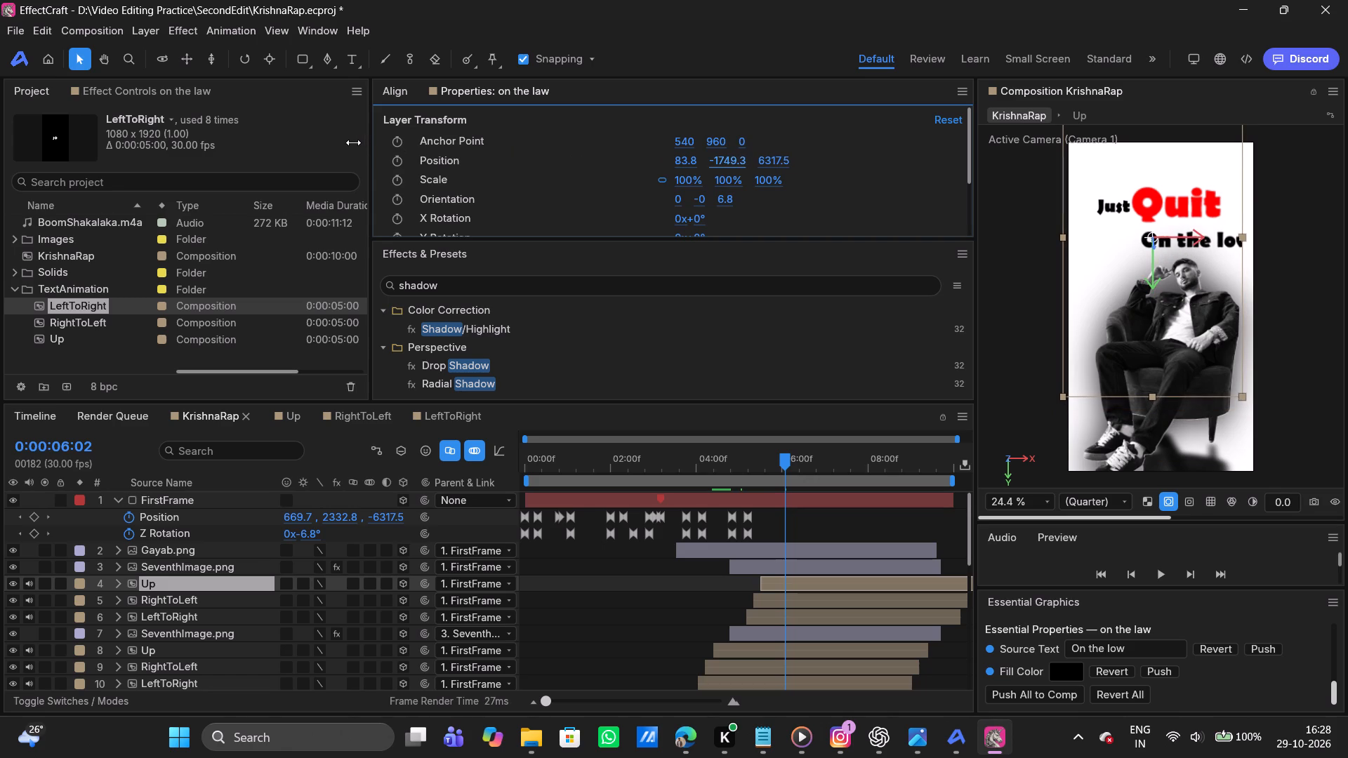
left_click_drag(353, 142, 354, 142)
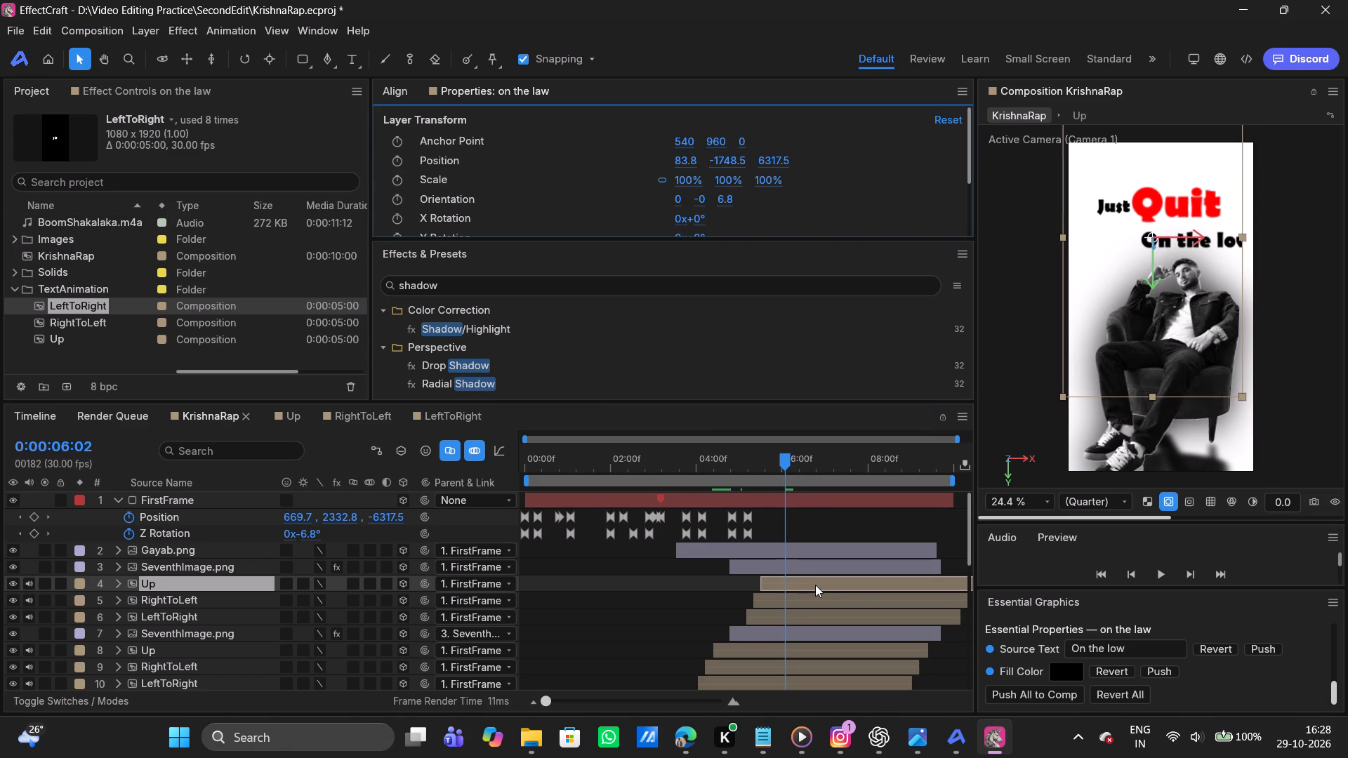
Shorten the "On the low" source text to "On the".
left_click(1132, 647)
key("BackSpace")
key("BackSpace")
key("BackSpace")
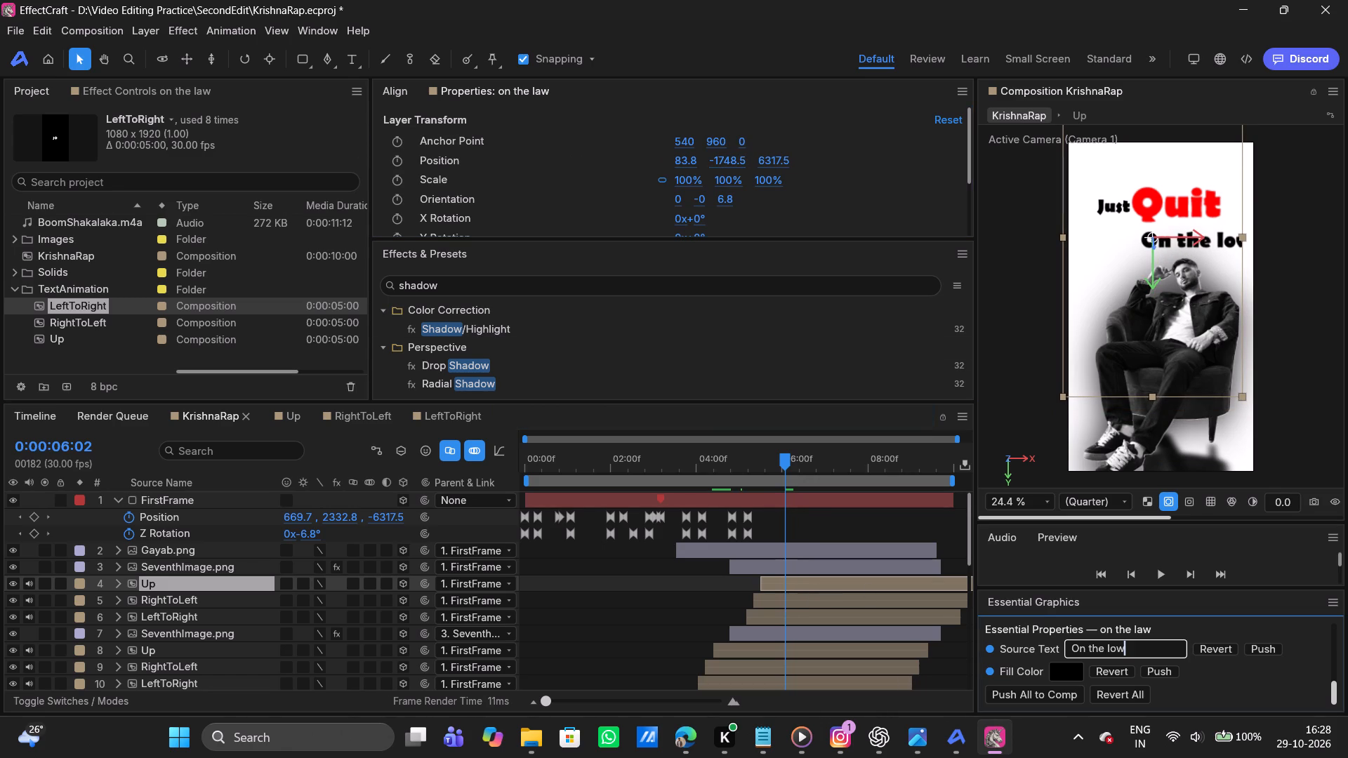
key("Return")
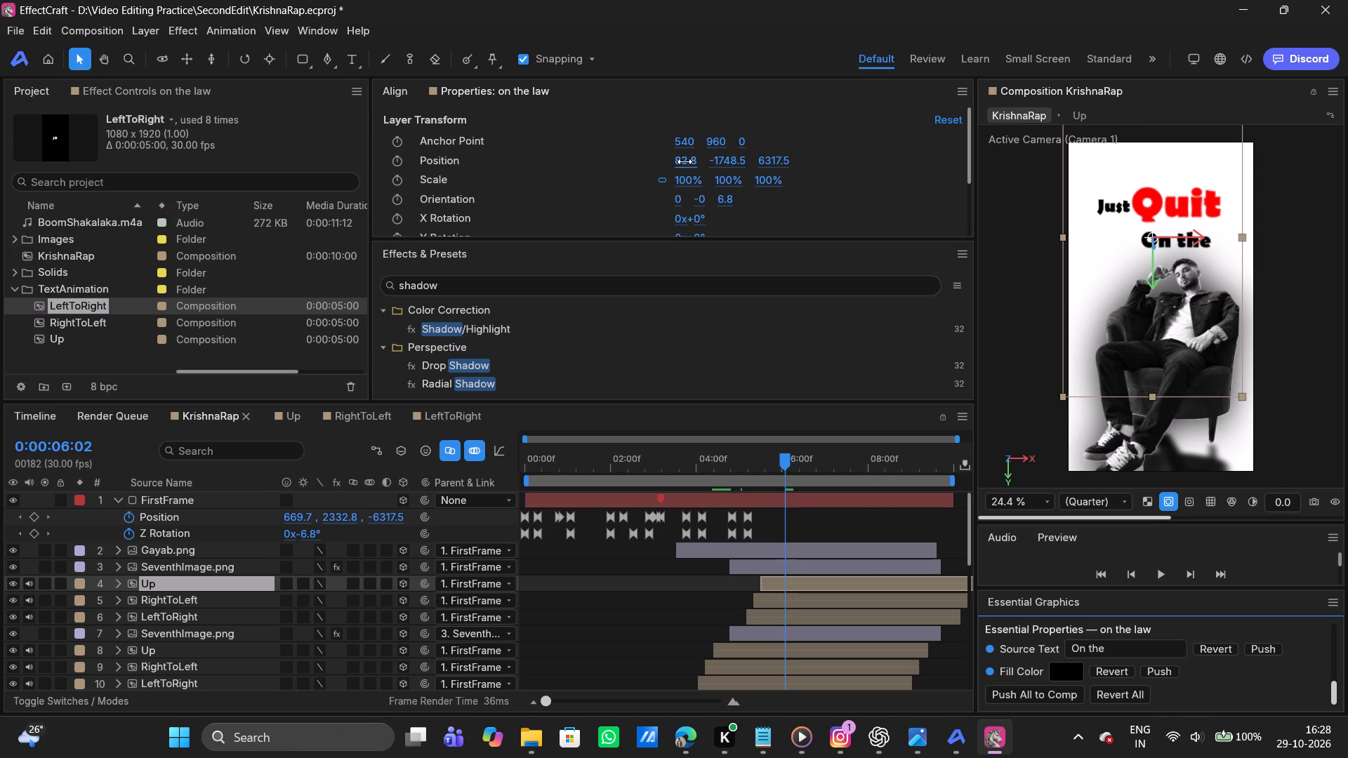
Reposition the "On the" text beneath "Just" and "Quit" at X -65.8, Y -1802.1.
left_click_drag(684, 161, 432, 177)
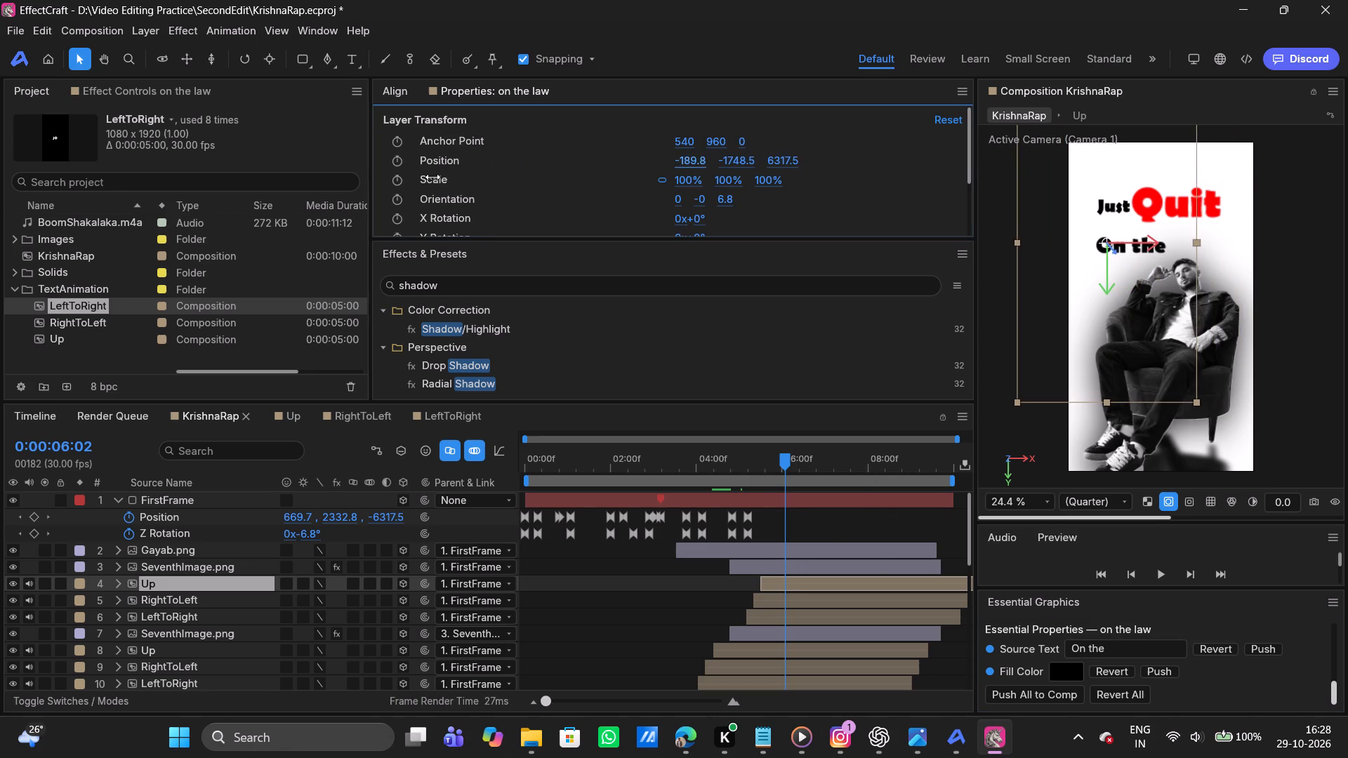
left_click_drag(432, 177, 430, 175)
left_click_drag(696, 164, 765, 163)
left_click_drag(742, 161, 692, 150)
left_click_drag(687, 161, 668, 161)
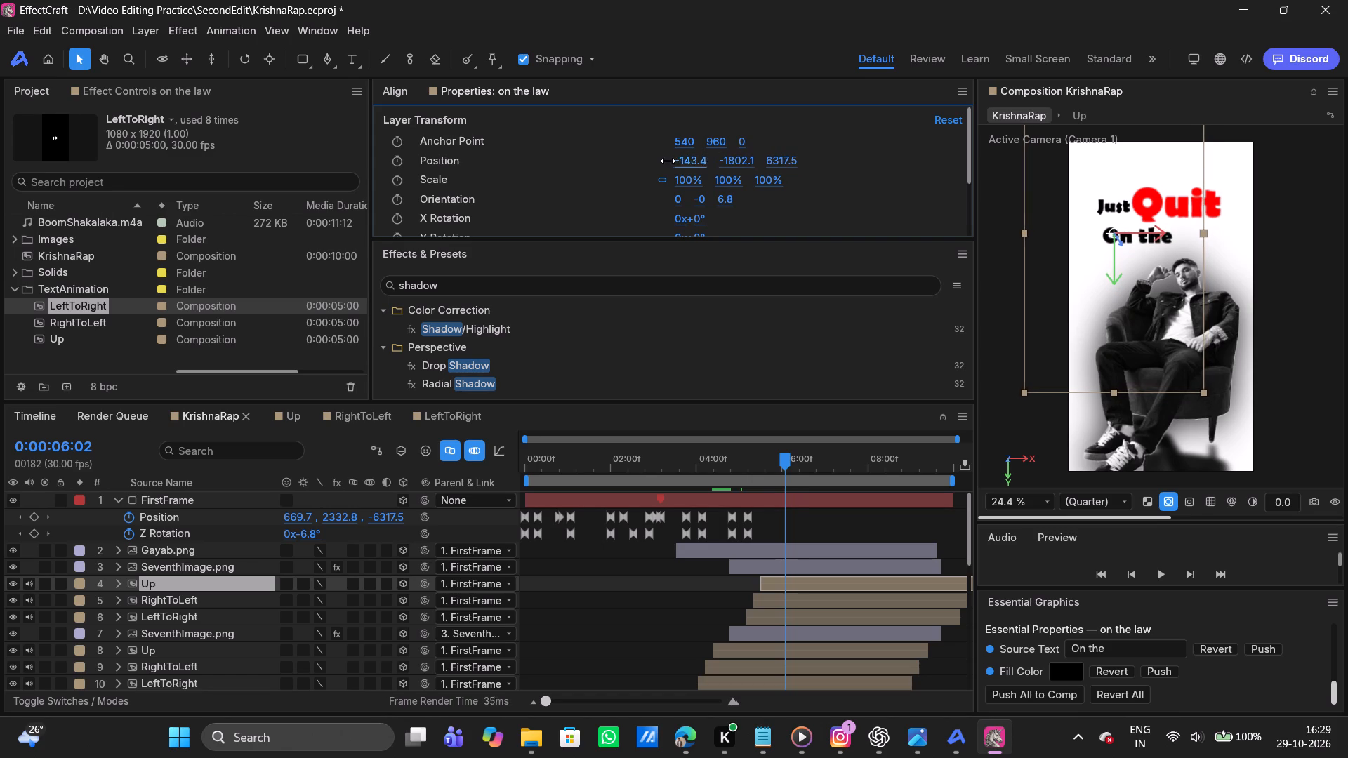
left_click_drag(668, 161, 679, 155)
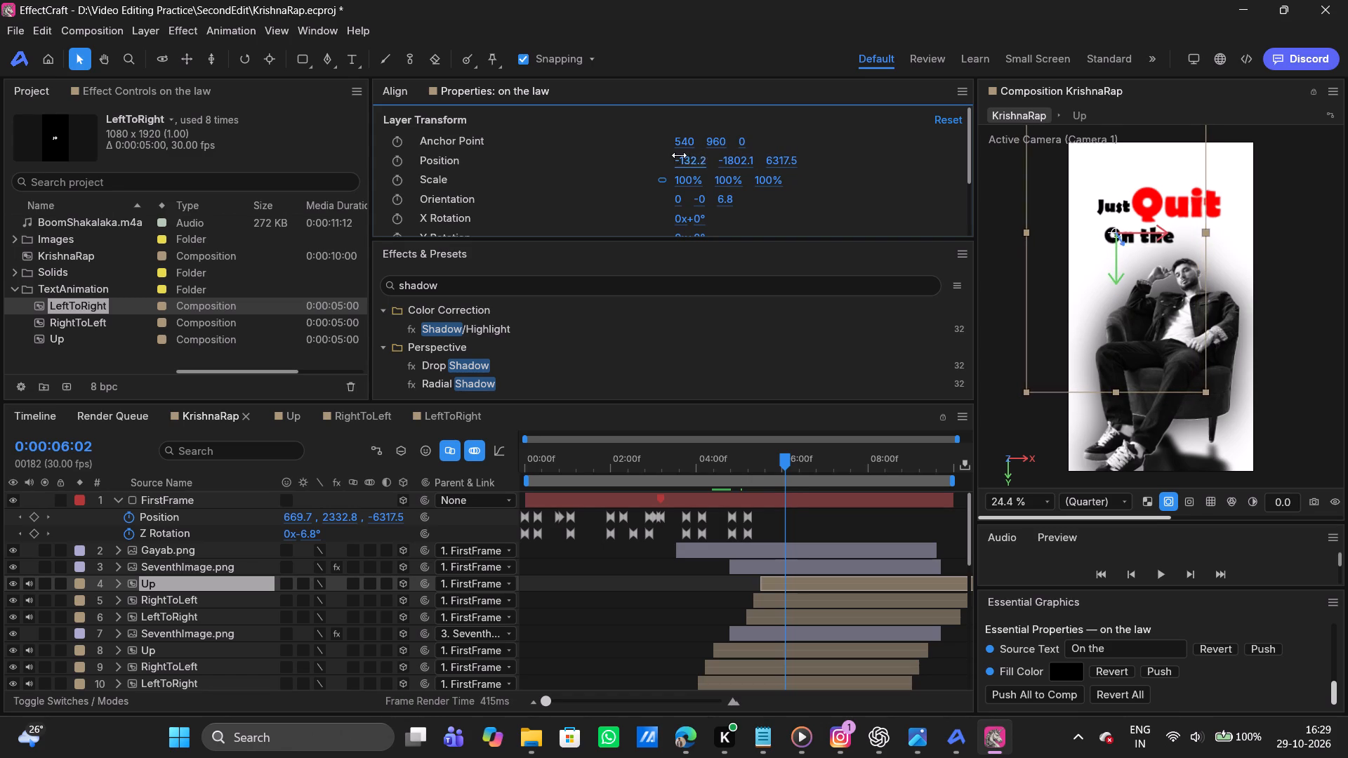
left_click_drag(679, 155, 736, 149)
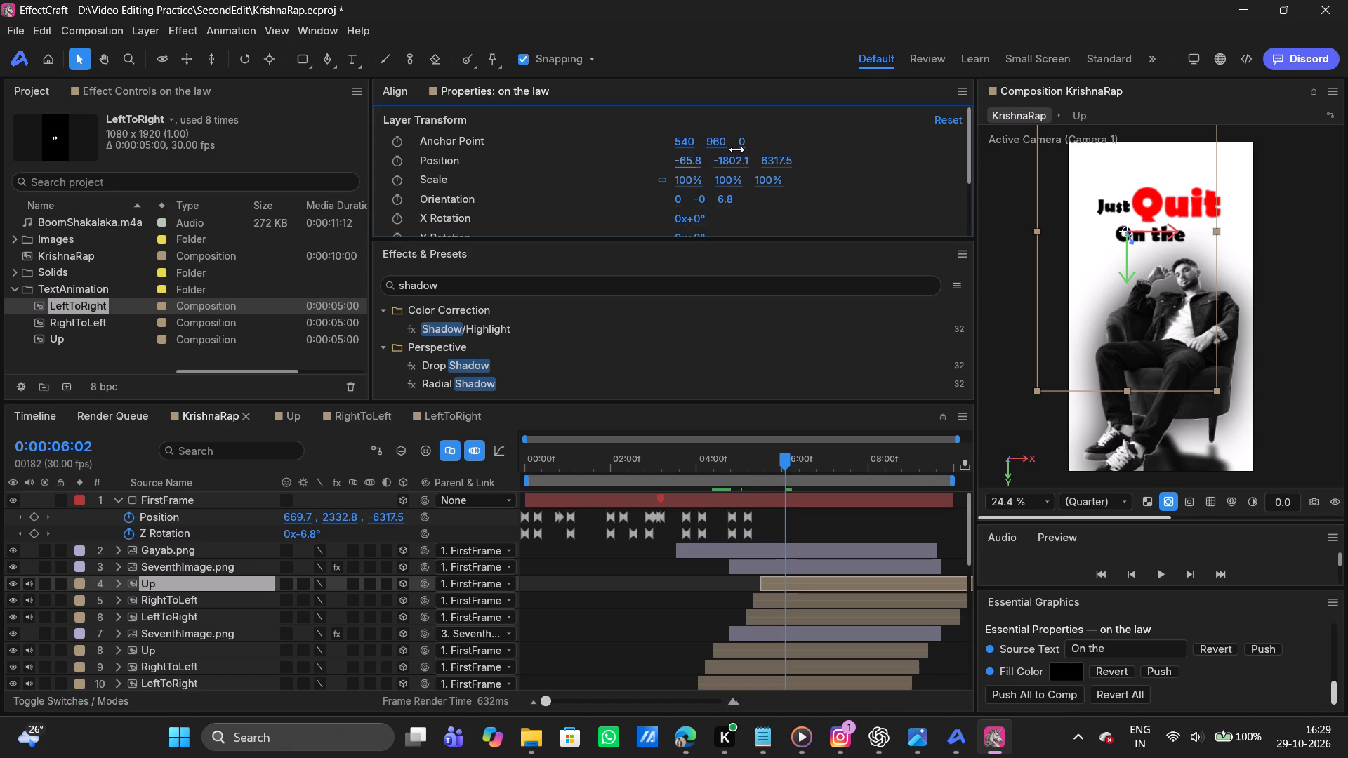
left_click(736, 149)
Duplicate the "On the" text layer.
key("ctrl+d")
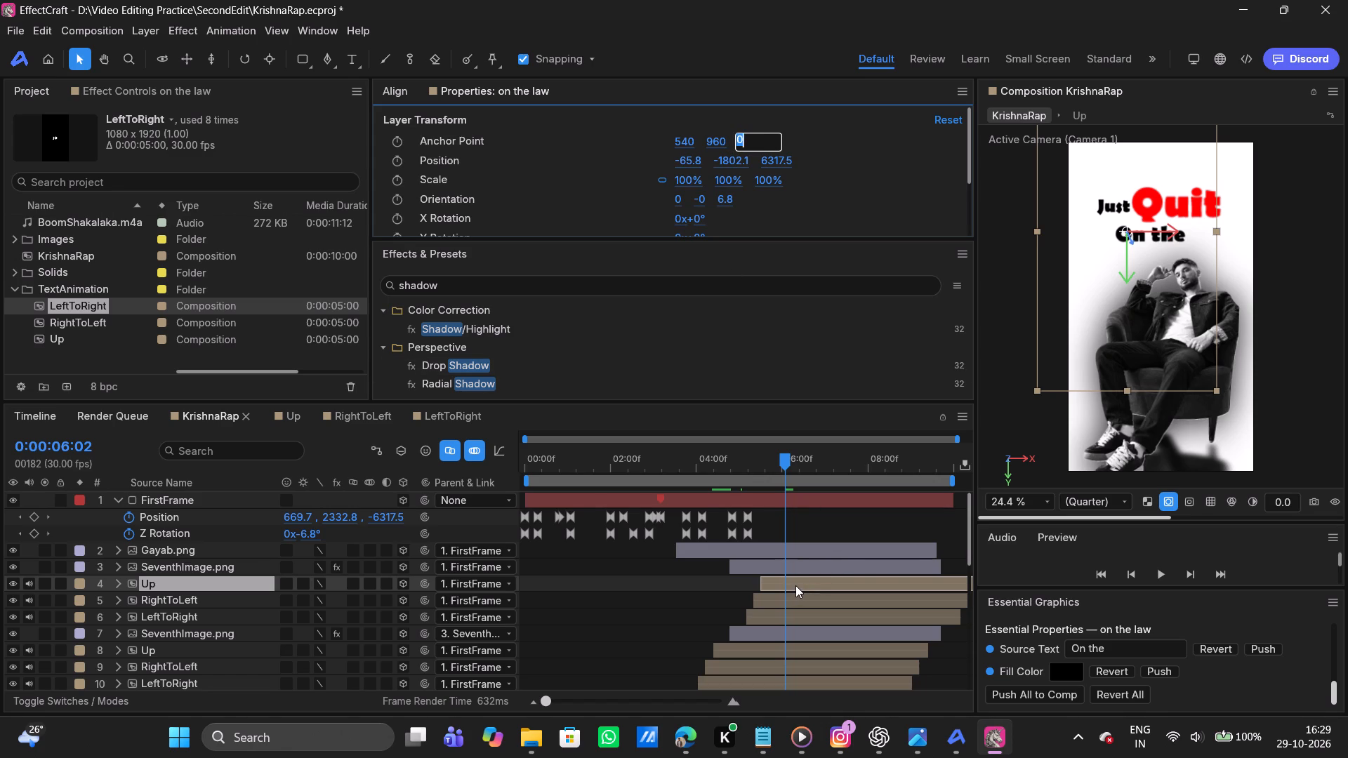
left_click(795, 585)
key("ctrl+d")
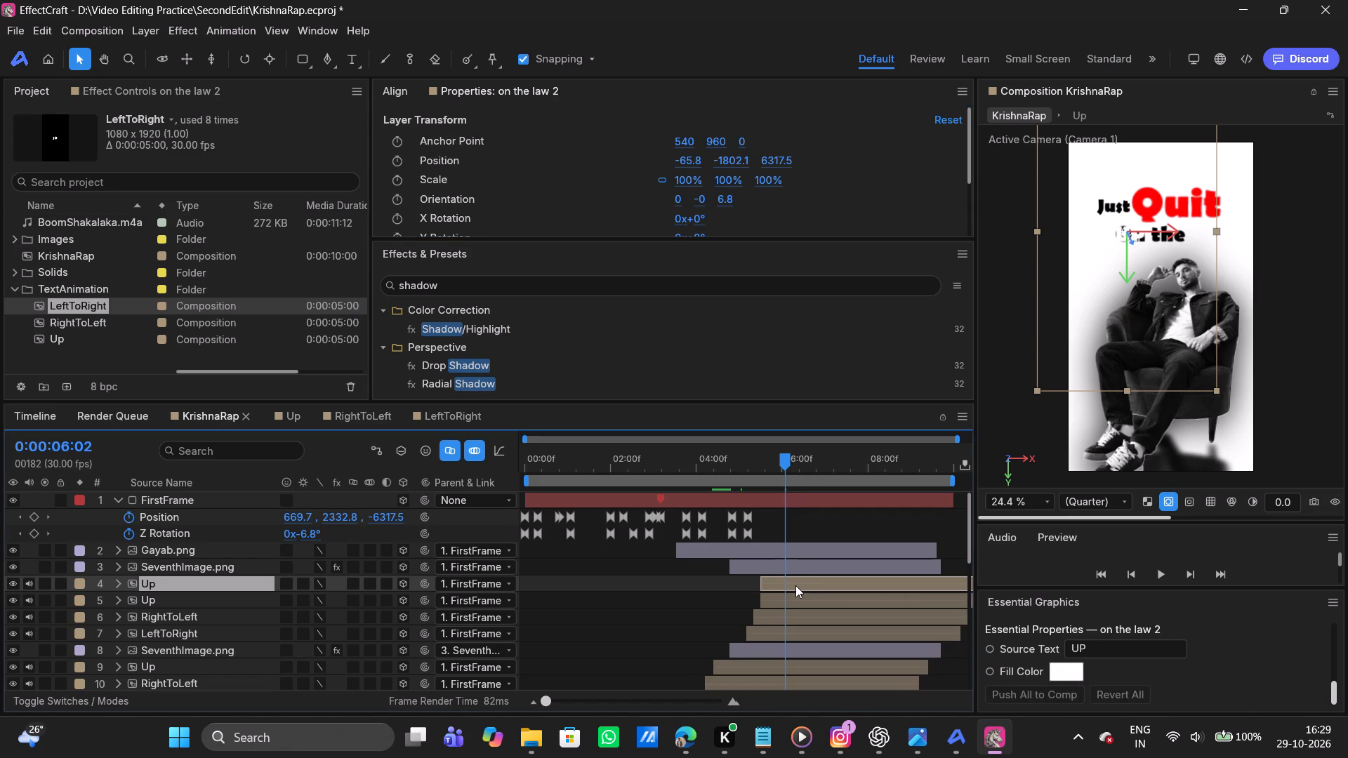
Set the duplicated layer's source text to "low" and its fill colour to black (000000).
left_click(1097, 651)
key("BackSpace")
key("BackSpace")
key("BackSpace")
key("BackSpace")
type("low")
key("Return")
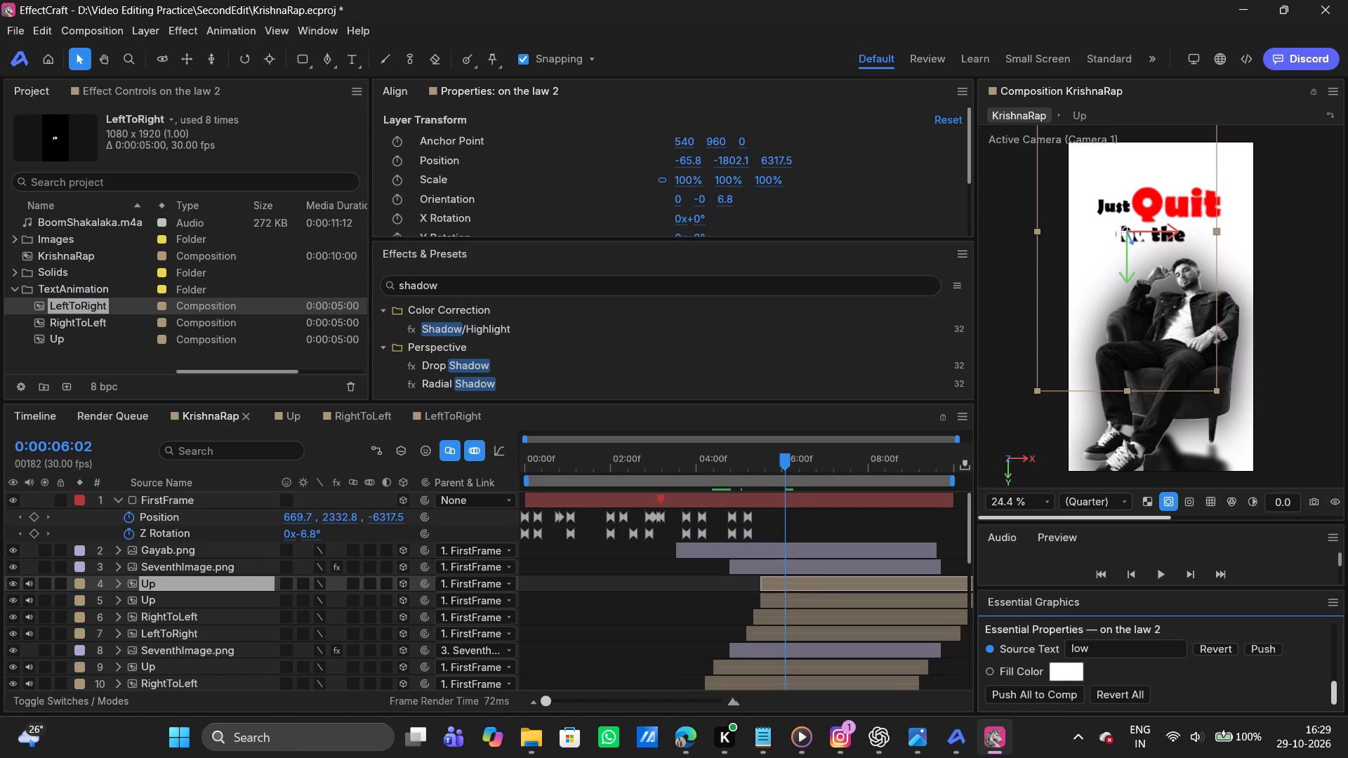
left_click(1059, 670)
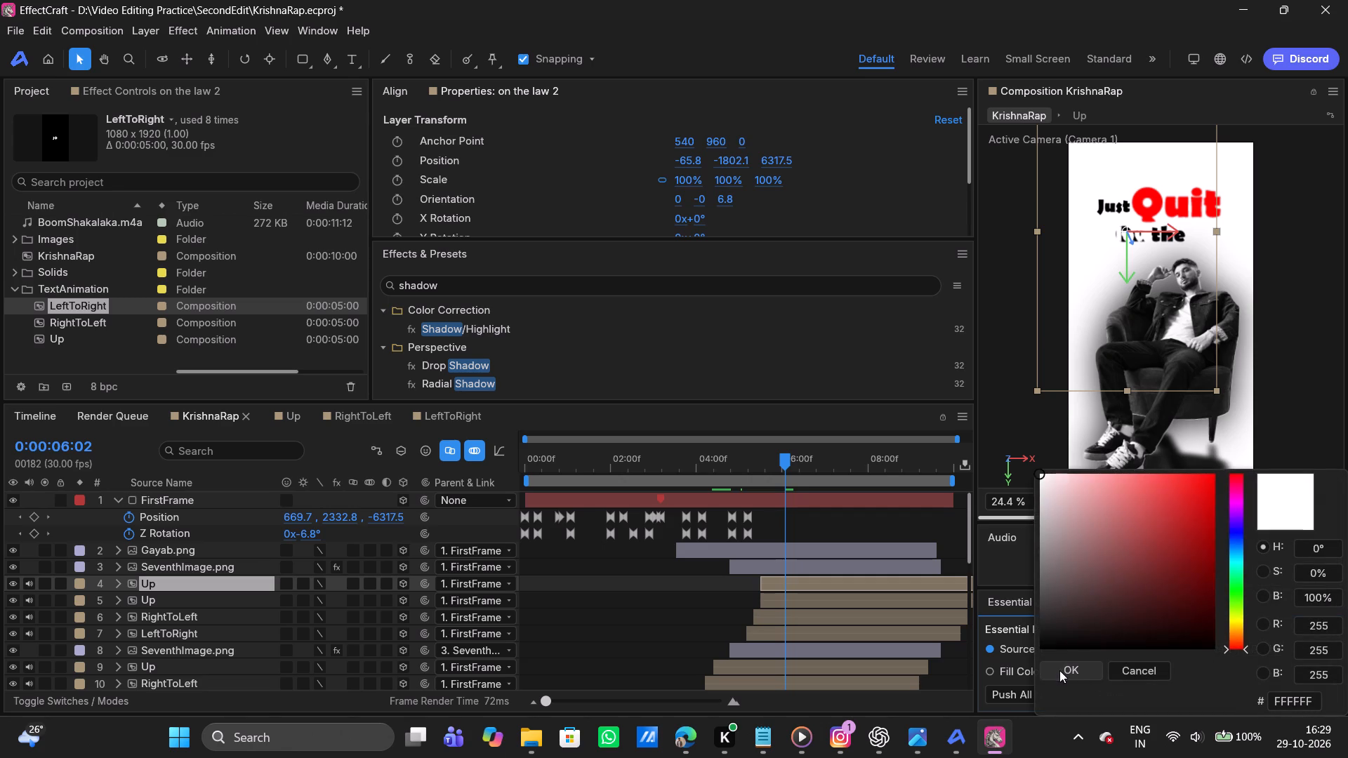
left_click_drag(1109, 577, 972, 728)
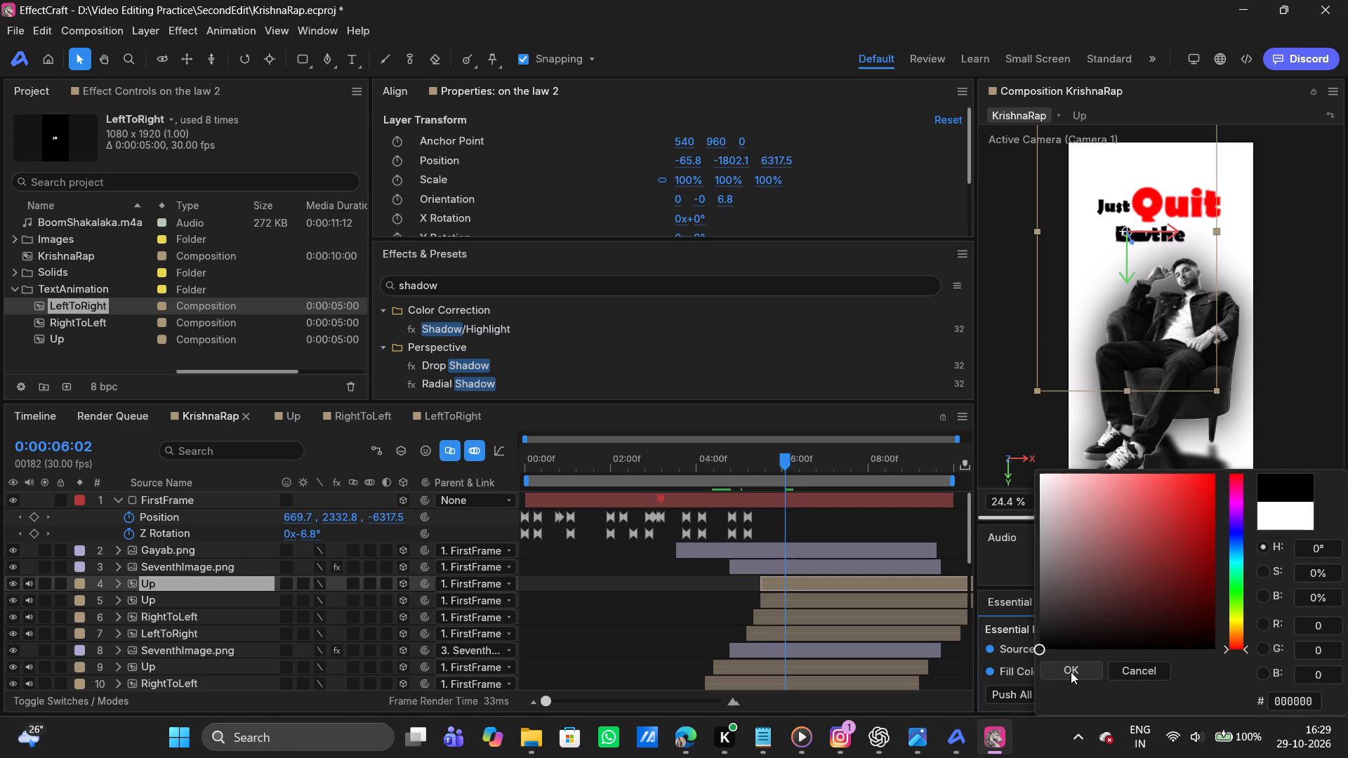
left_click(1071, 672)
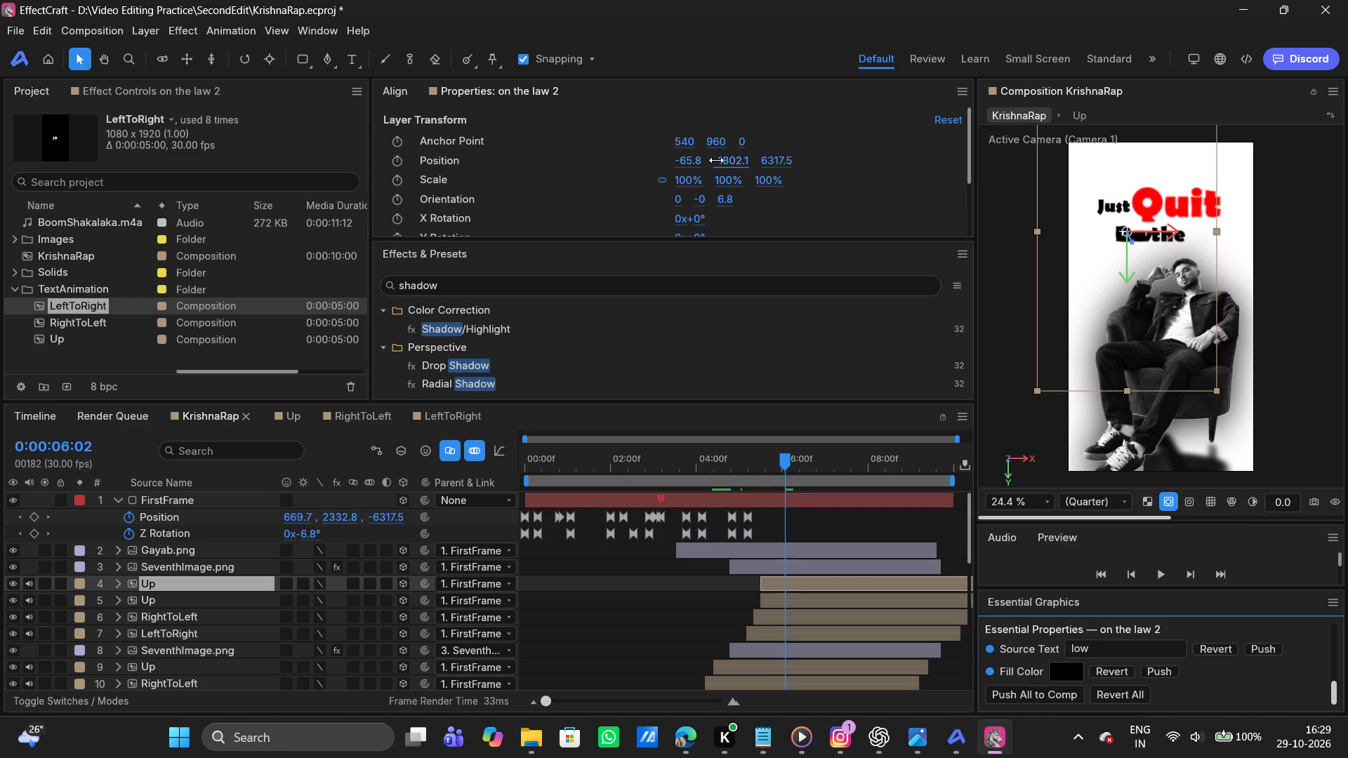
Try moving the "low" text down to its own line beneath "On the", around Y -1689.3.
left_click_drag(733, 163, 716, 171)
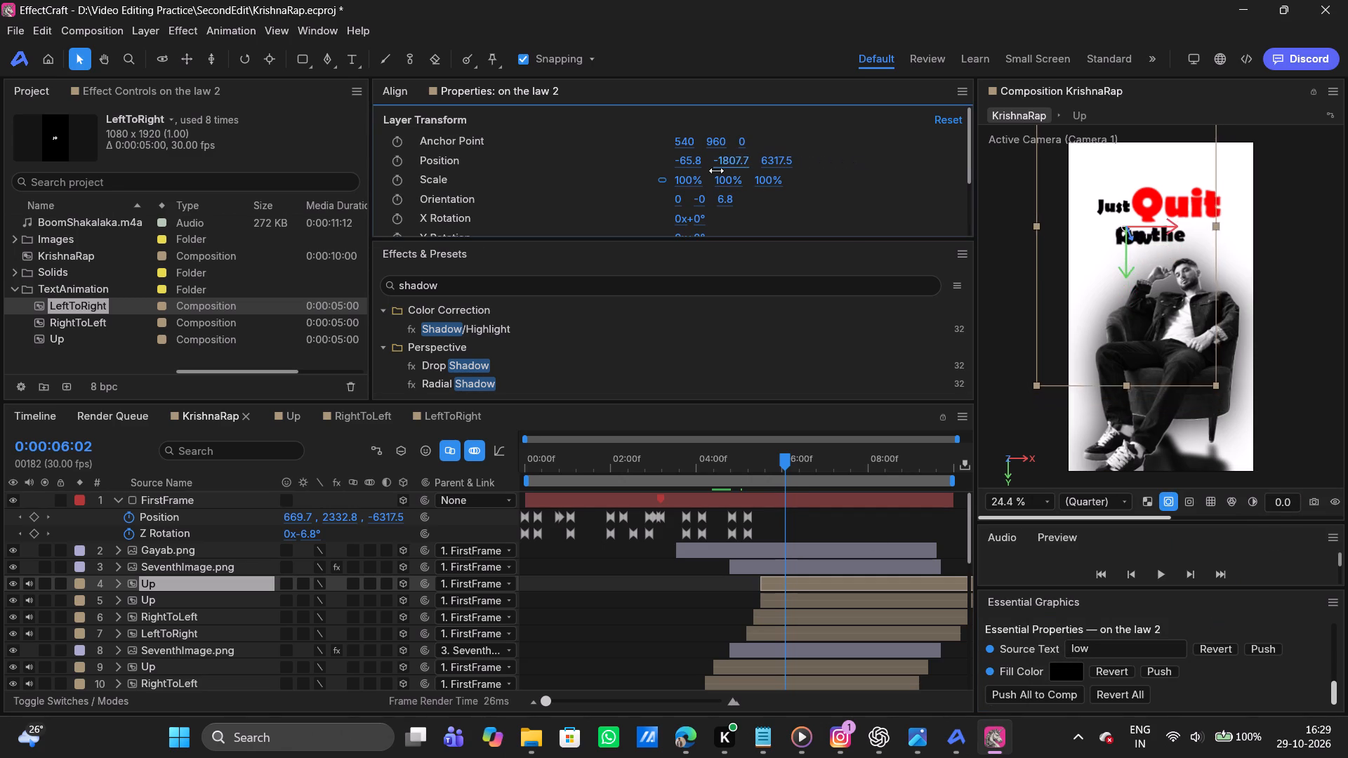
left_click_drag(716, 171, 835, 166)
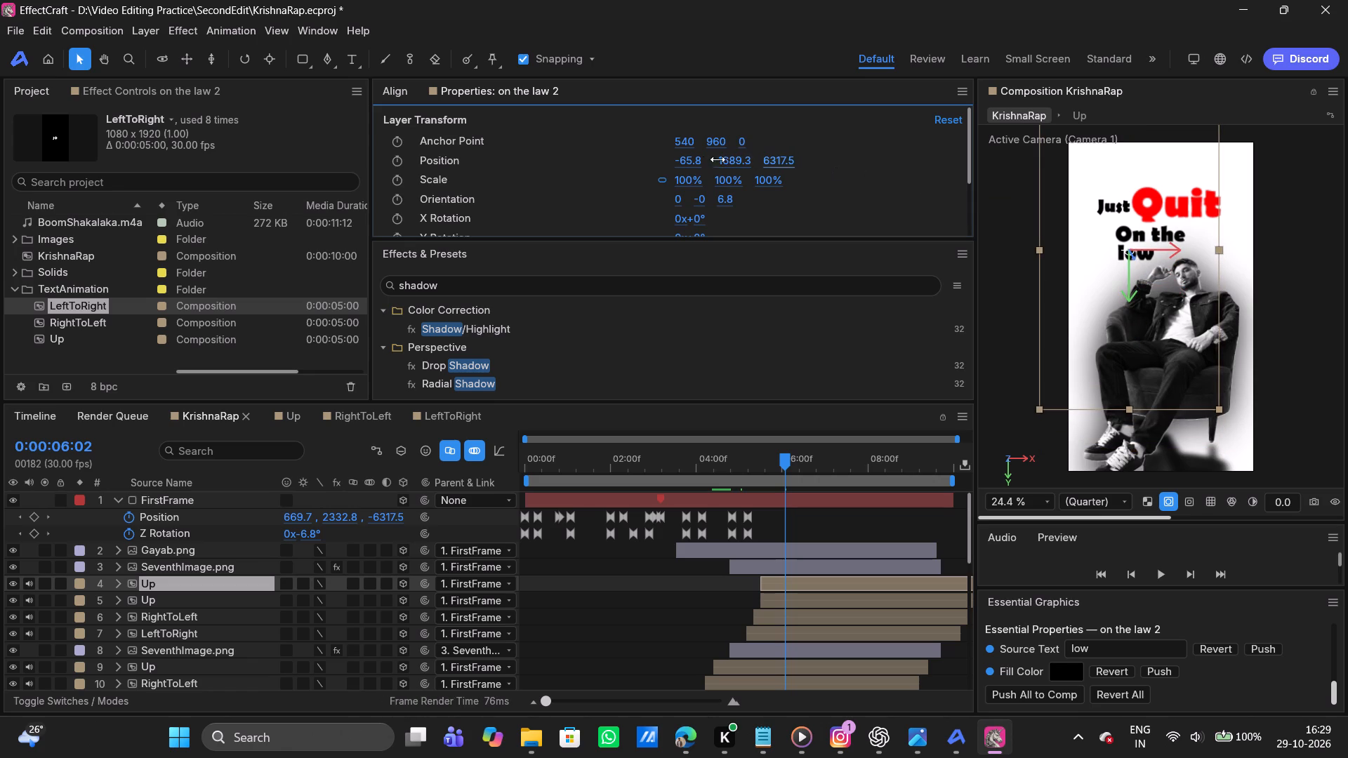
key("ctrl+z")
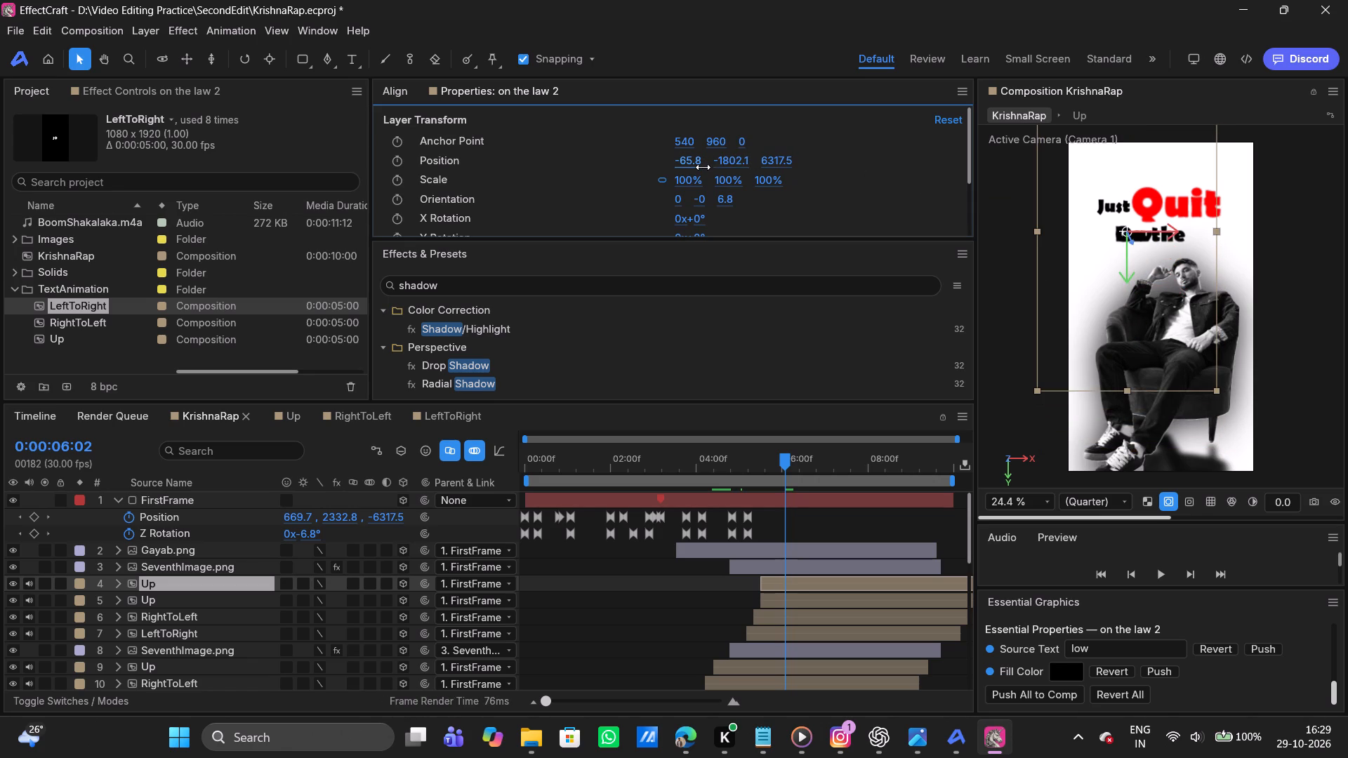
Place the "low" text on the same line just after "On the", at X 379.8, Y -1748.5.
left_click_drag(687, 165, 1125, 179)
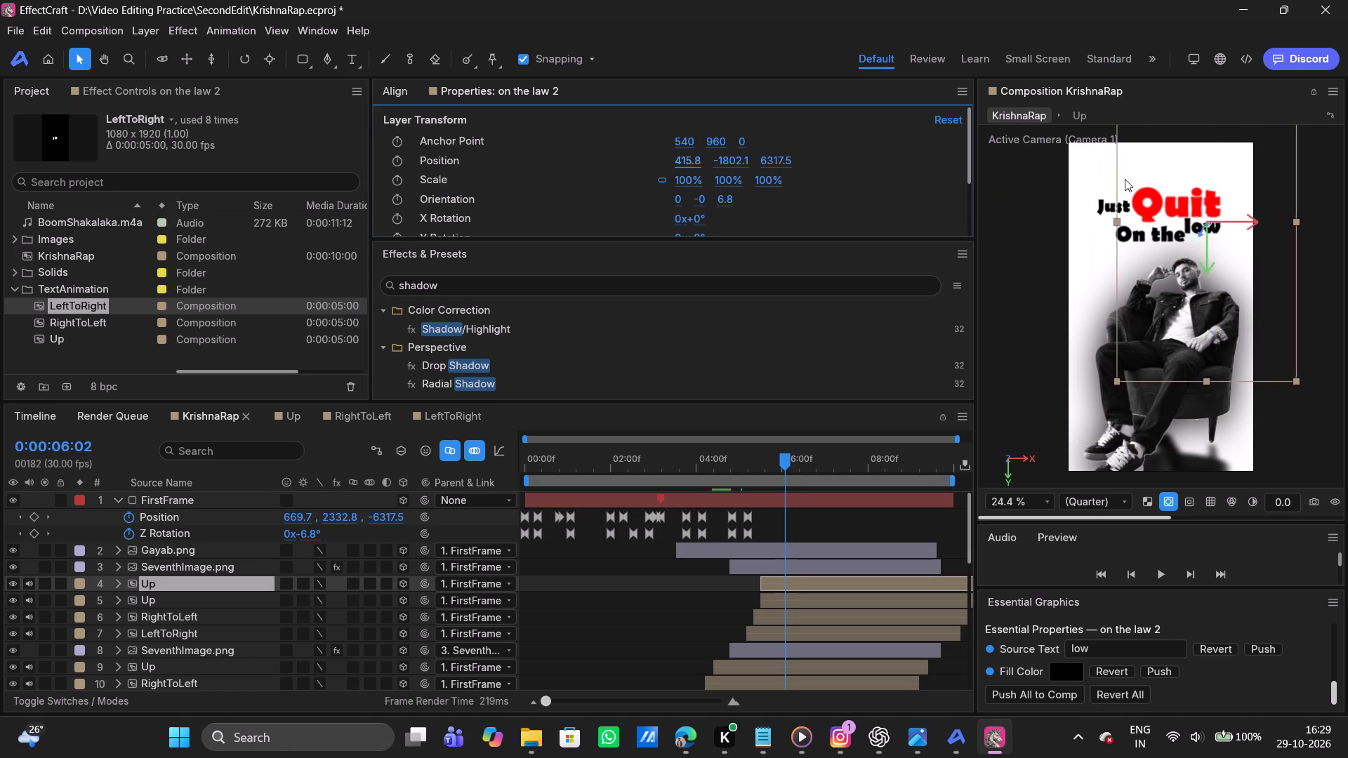
left_click_drag(1125, 179, 1073, 194)
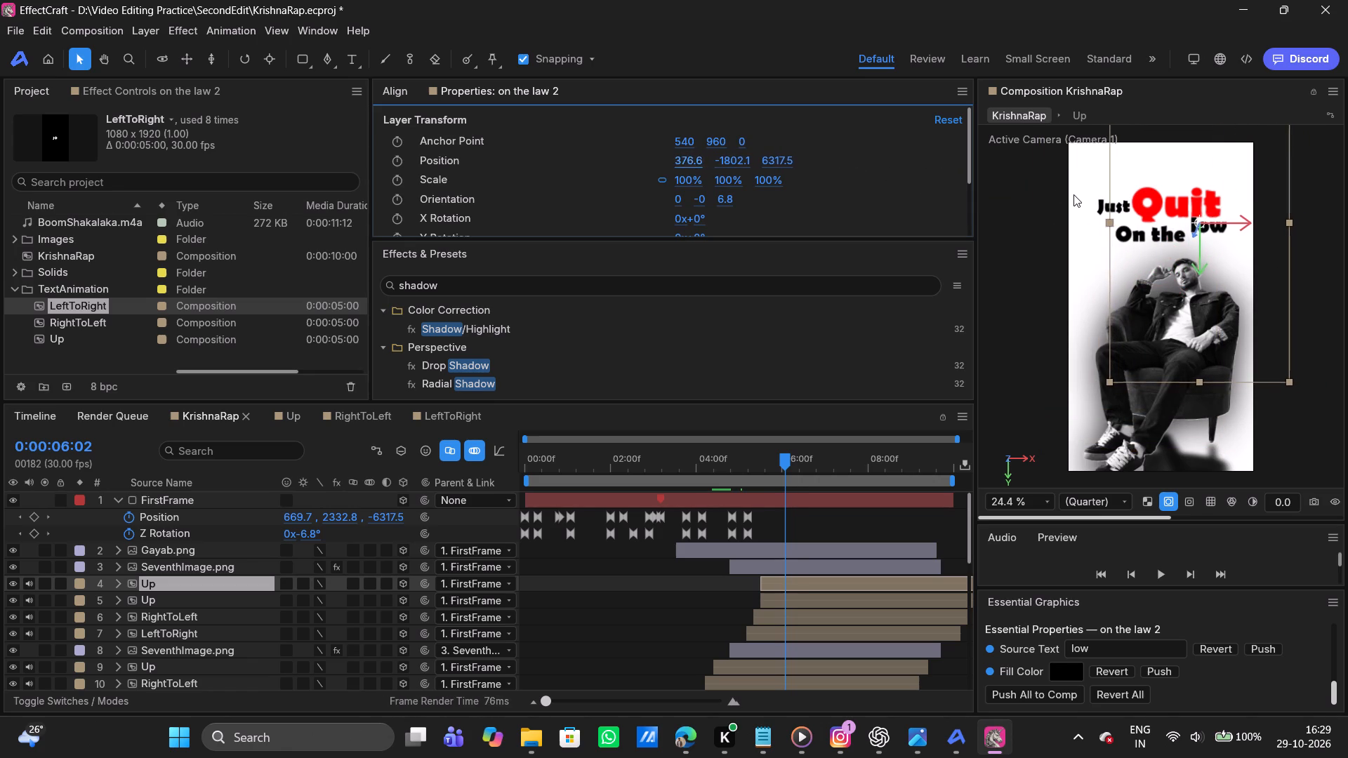
left_click_drag(1073, 194, 1073, 194)
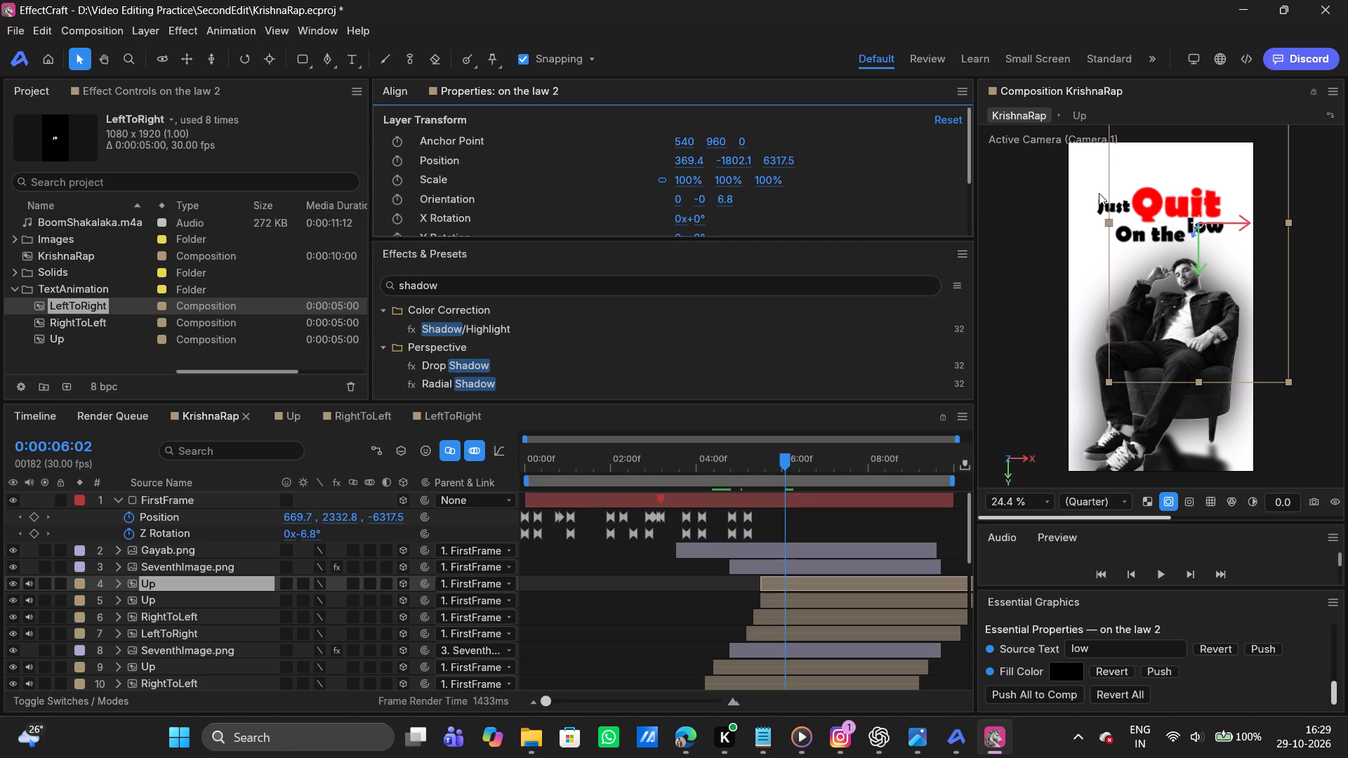
left_click_drag(686, 164, 709, 163)
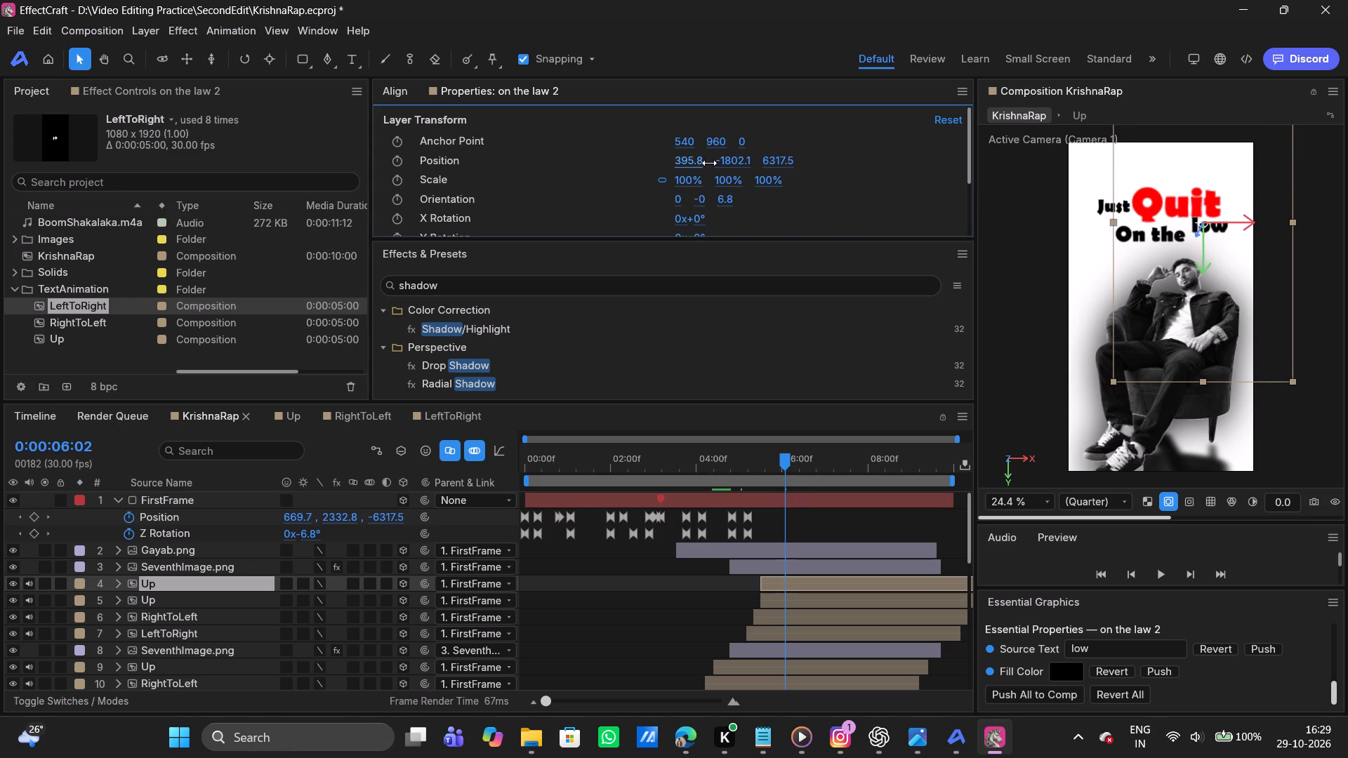
left_click_drag(709, 163, 703, 166)
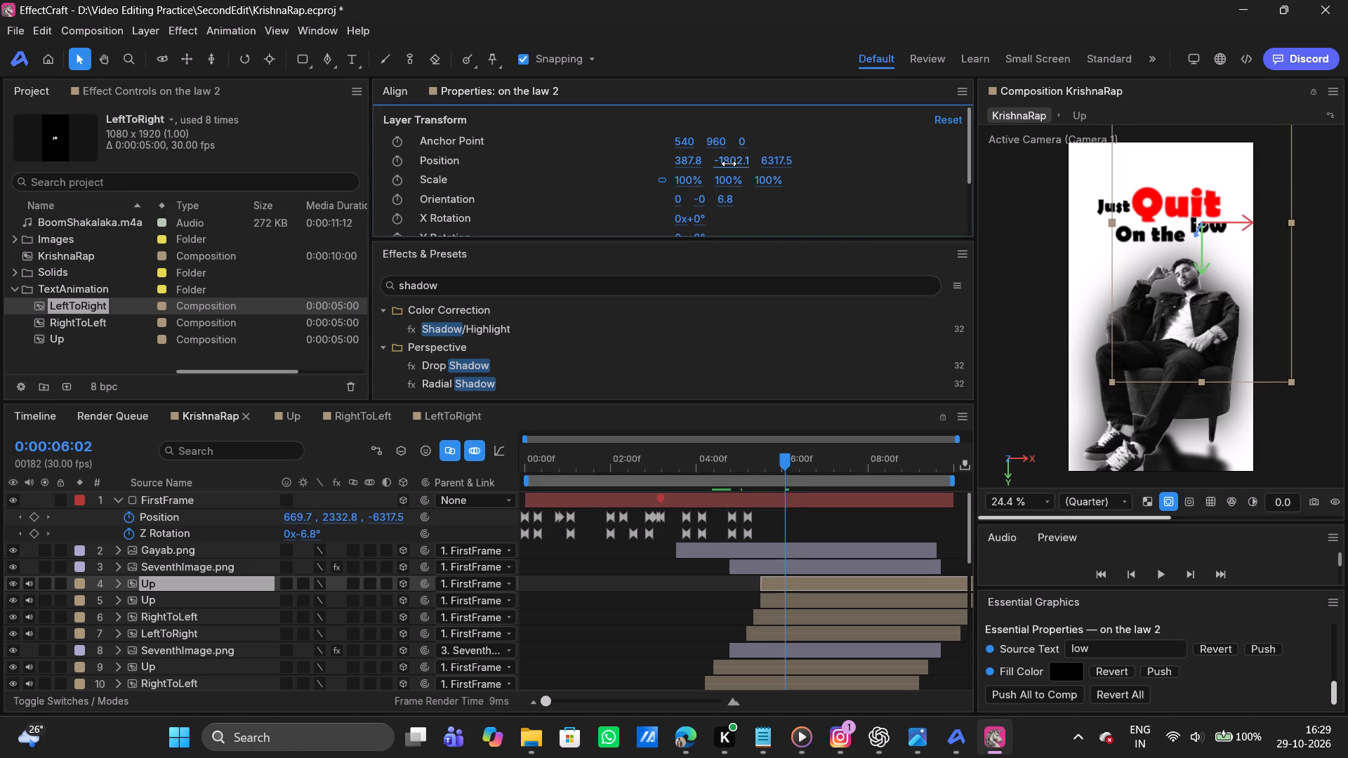
left_click_drag(729, 164, 774, 161)
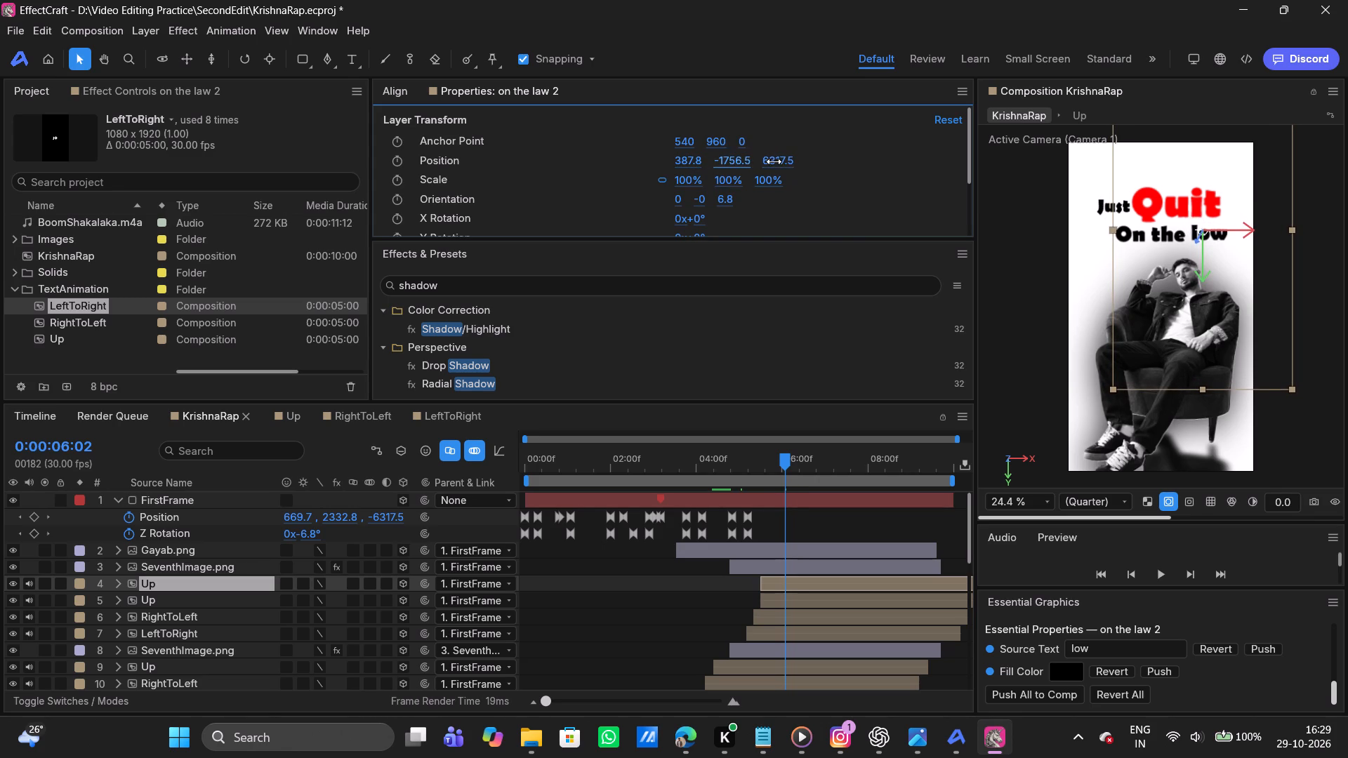
left_click_drag(695, 164, 677, 163)
left_click(728, 163)
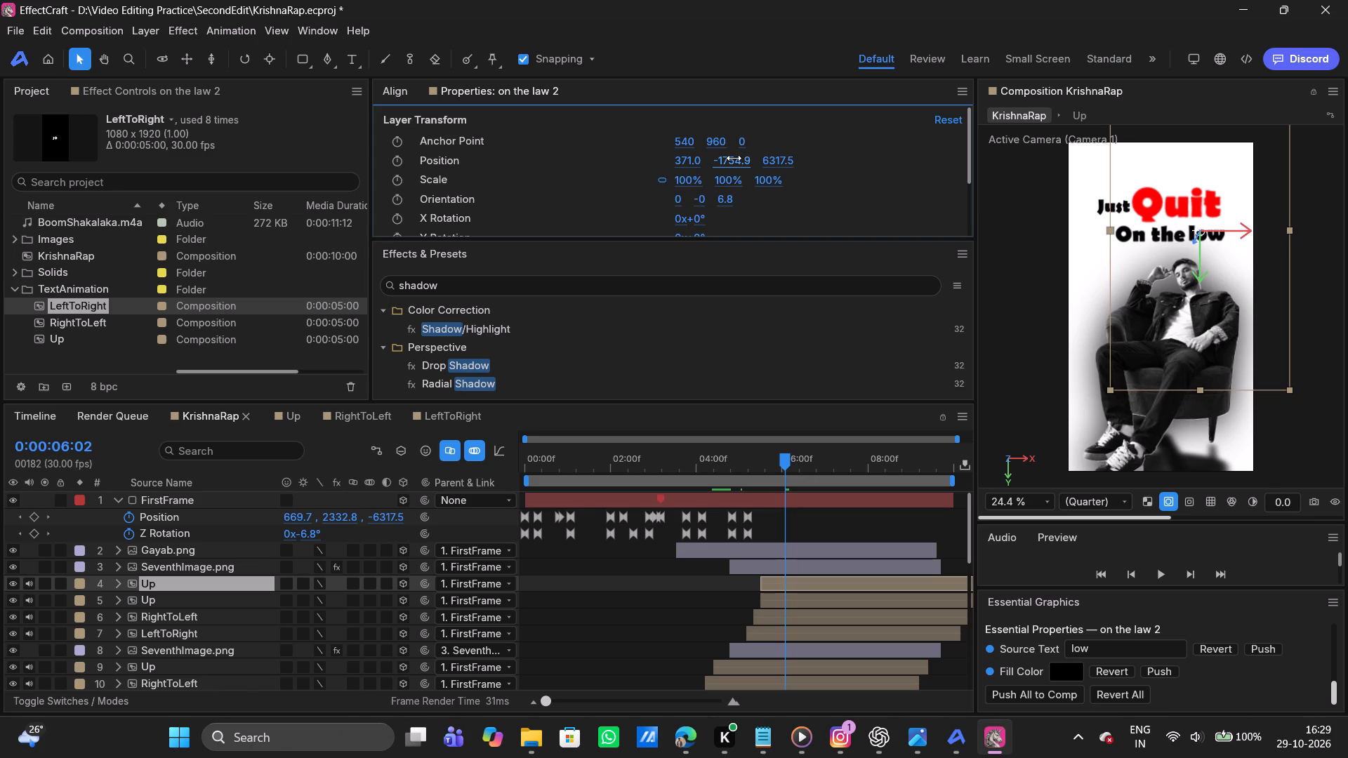
left_click(734, 158)
left_click_drag(686, 161, 696, 163)
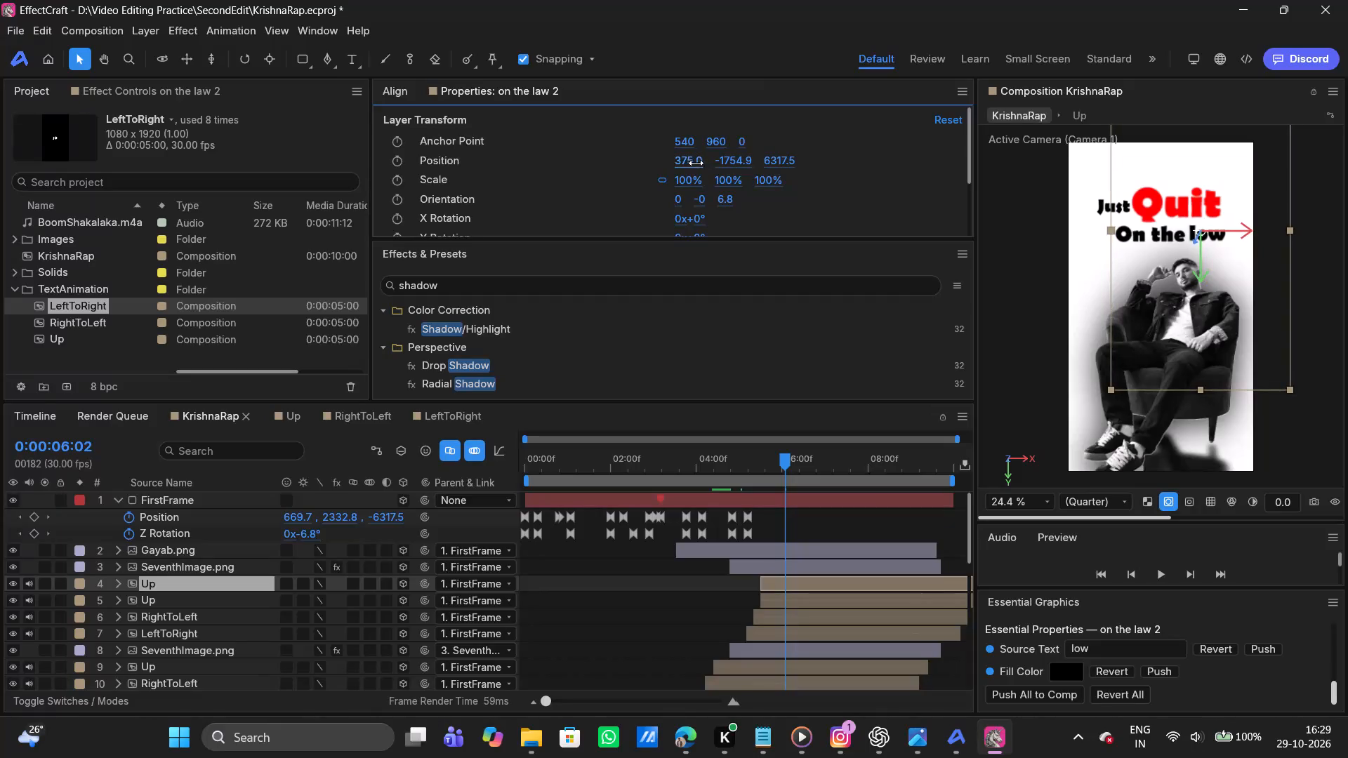
left_click_drag(696, 163, 699, 163)
left_click_drag(727, 164, 734, 164)
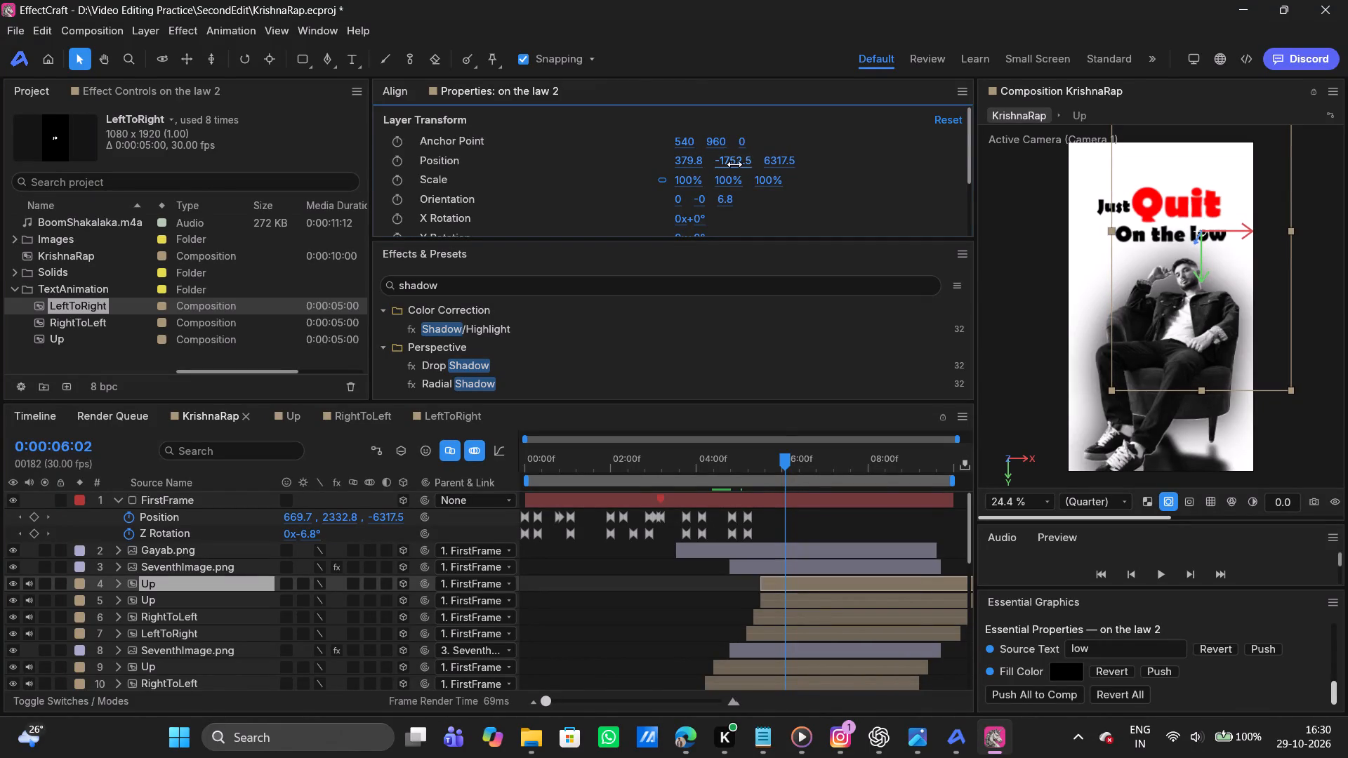
left_click_drag(734, 164, 736, 166)
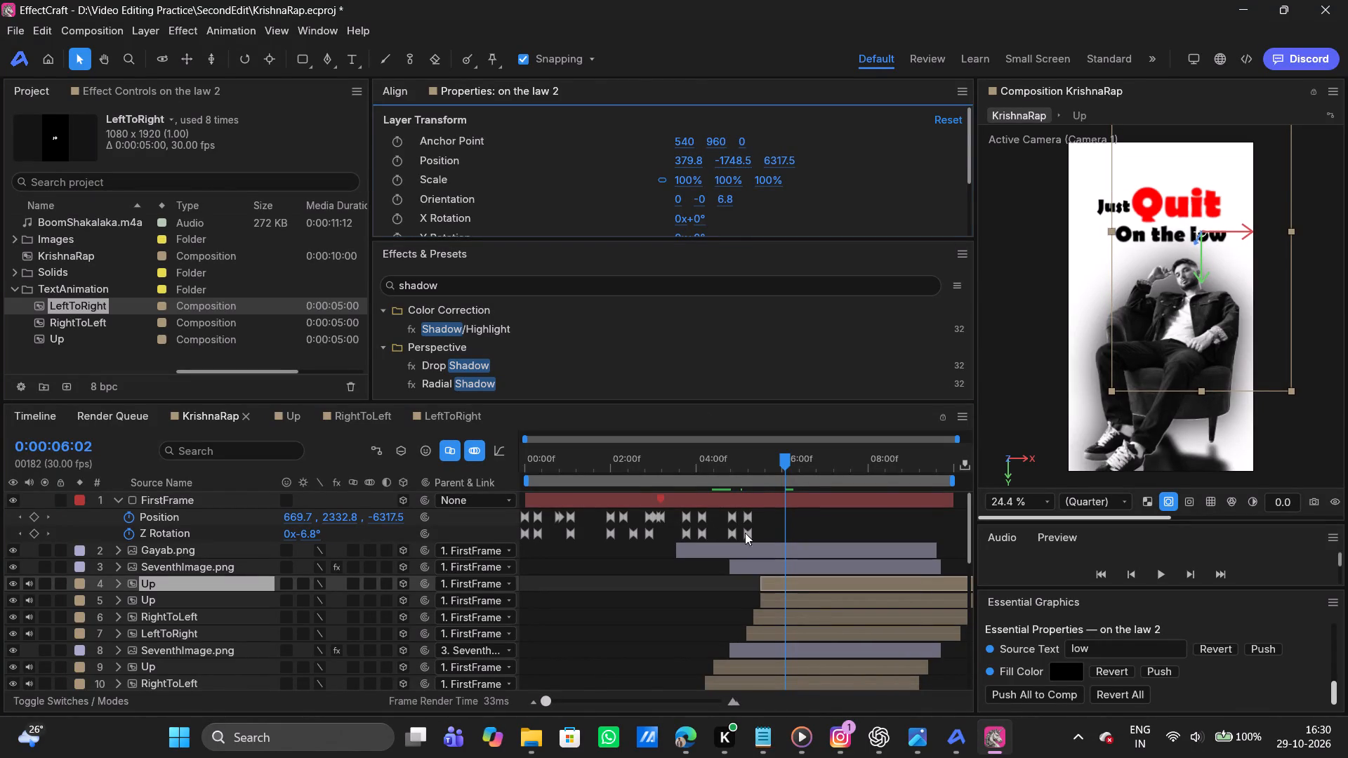
Lower the "Just", "Quit", "On the" and "low" text layers together, bringing "On the" to Y -1746.9.
left_click(171, 632, "shift")
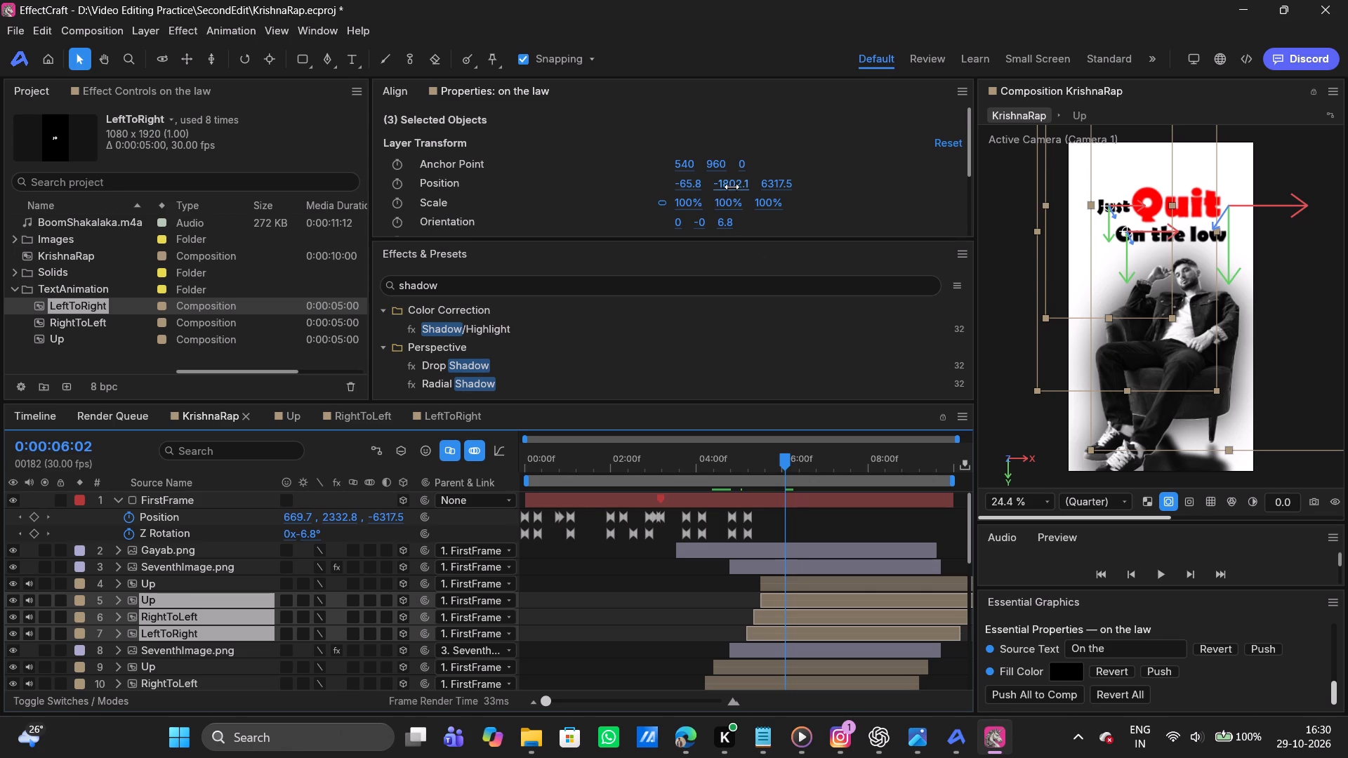
left_click_drag(732, 185, 821, 181)
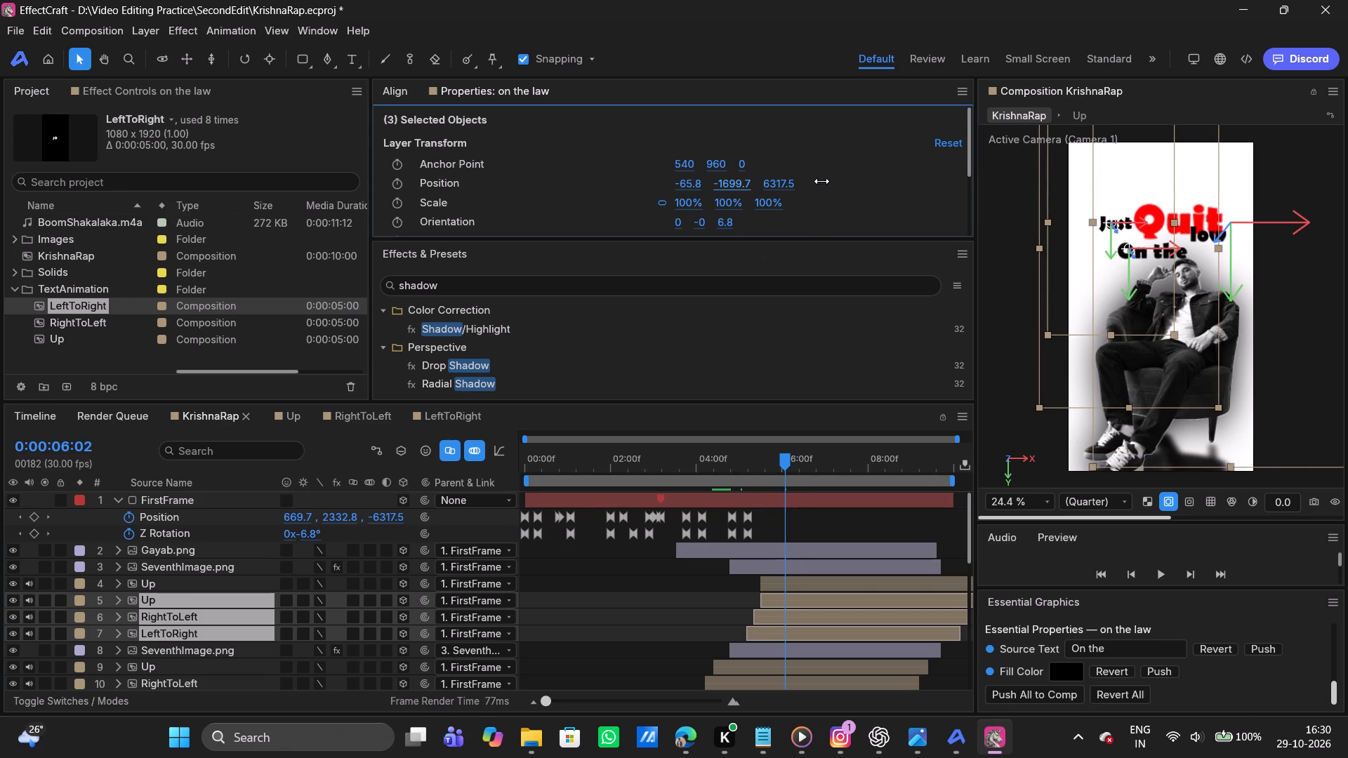
left_click_drag(821, 181, 822, 181)
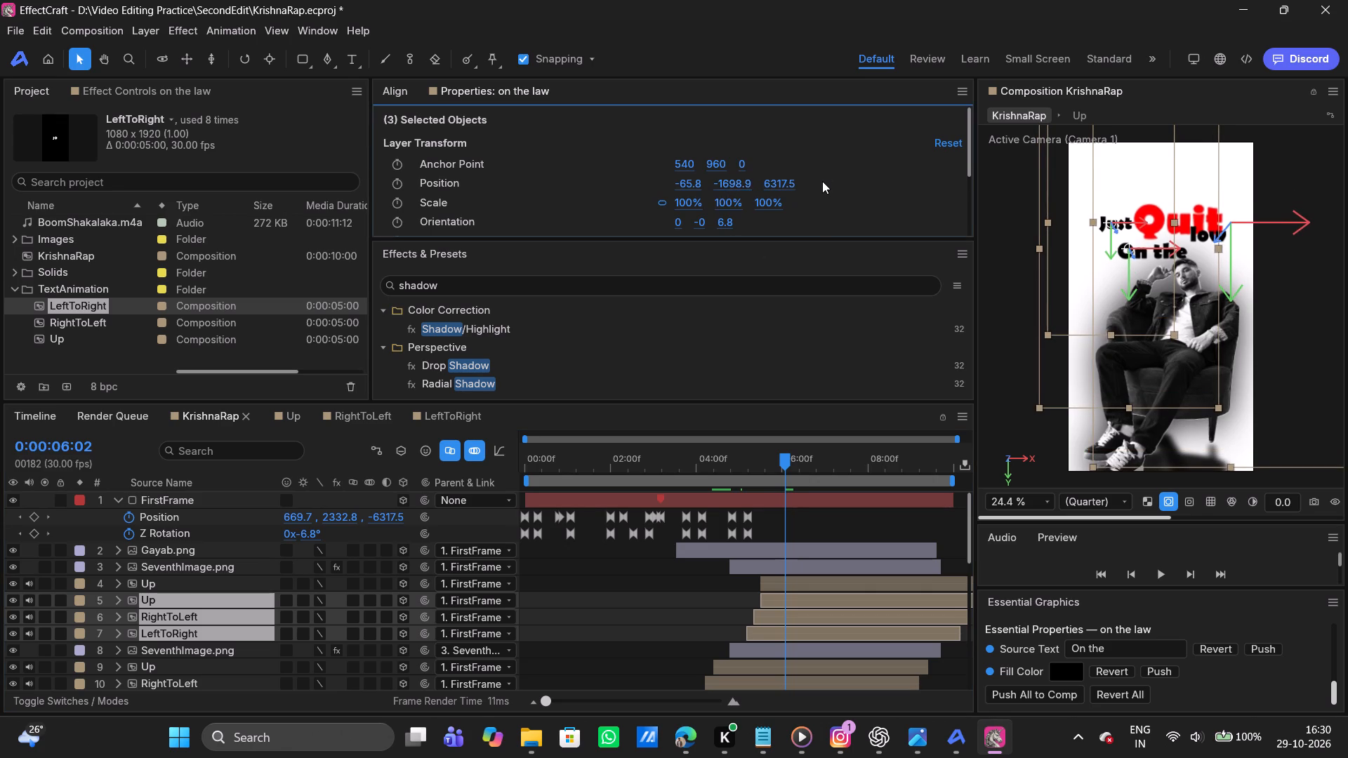
key("ctrl+z")
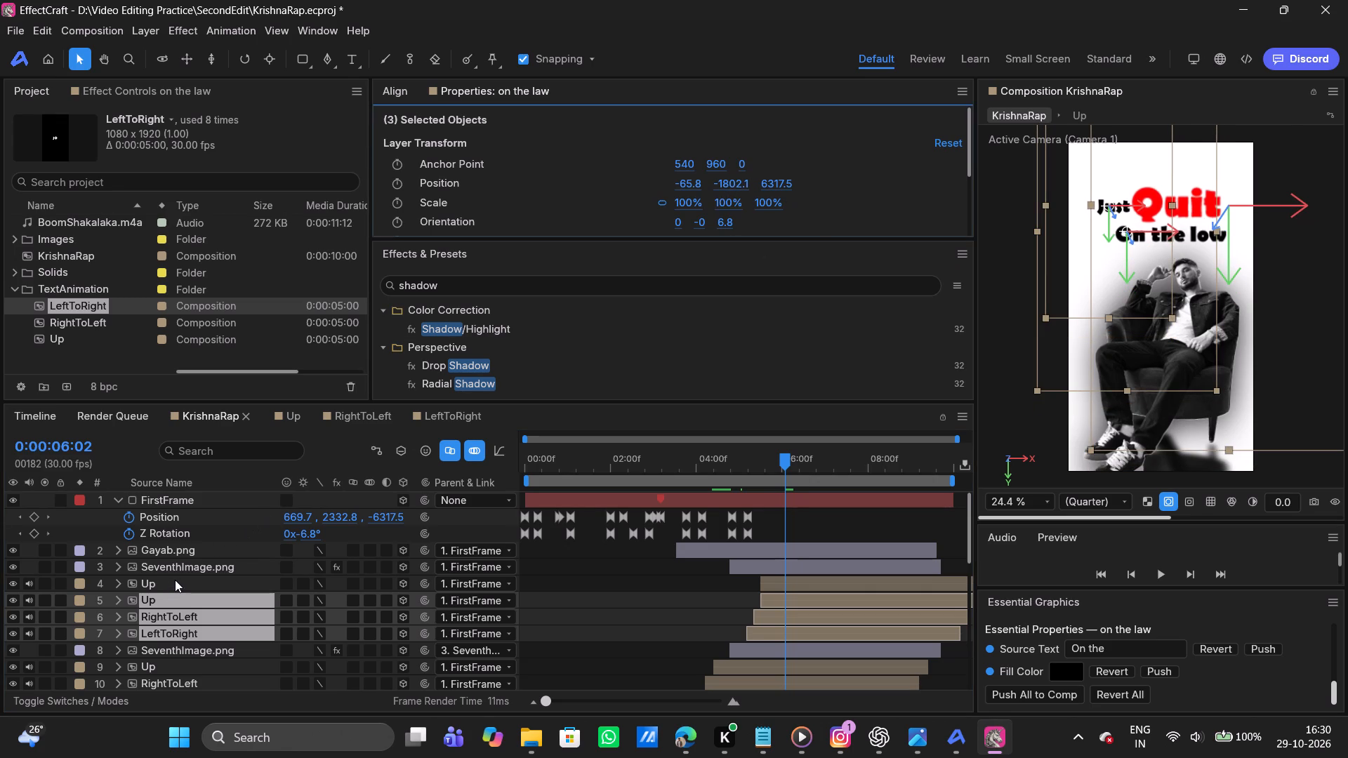
left_click(175, 580, "ctrl")
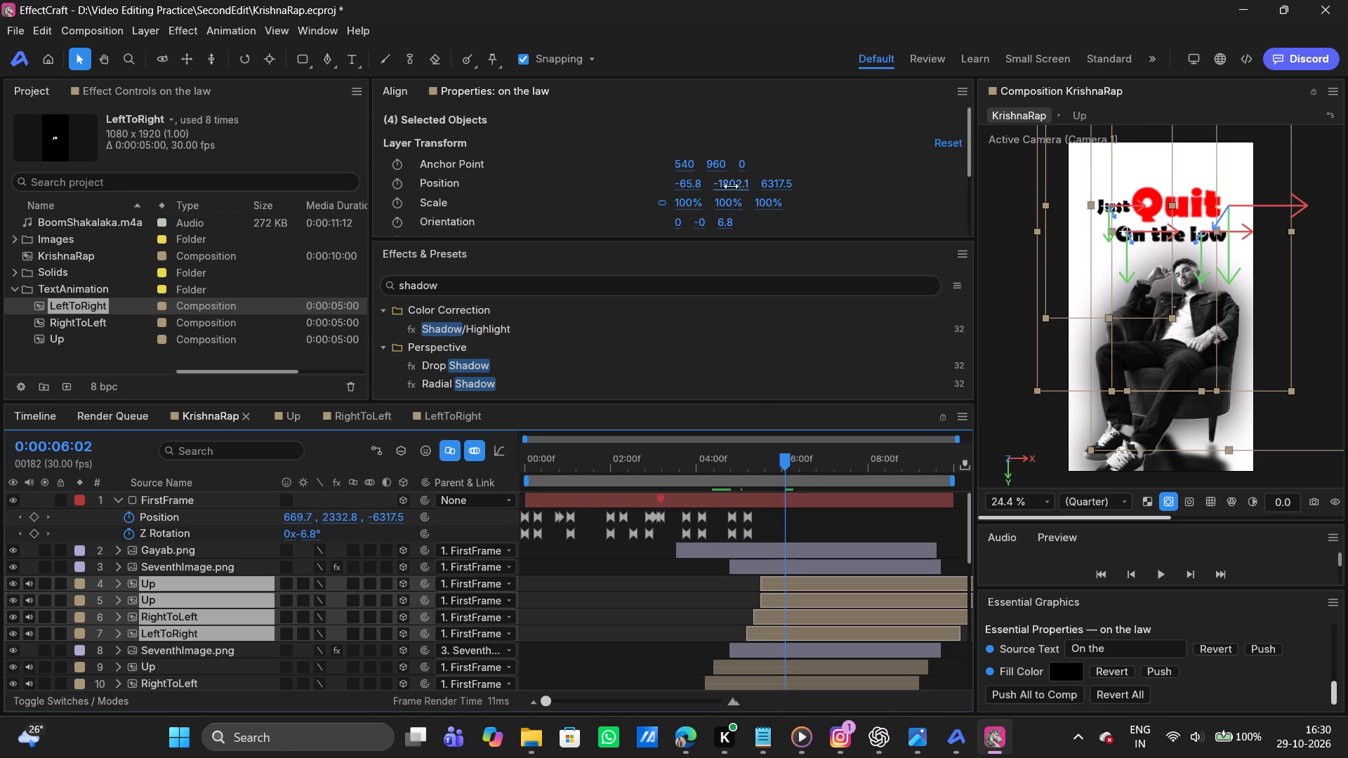
left_click_drag(730, 184, 788, 177)
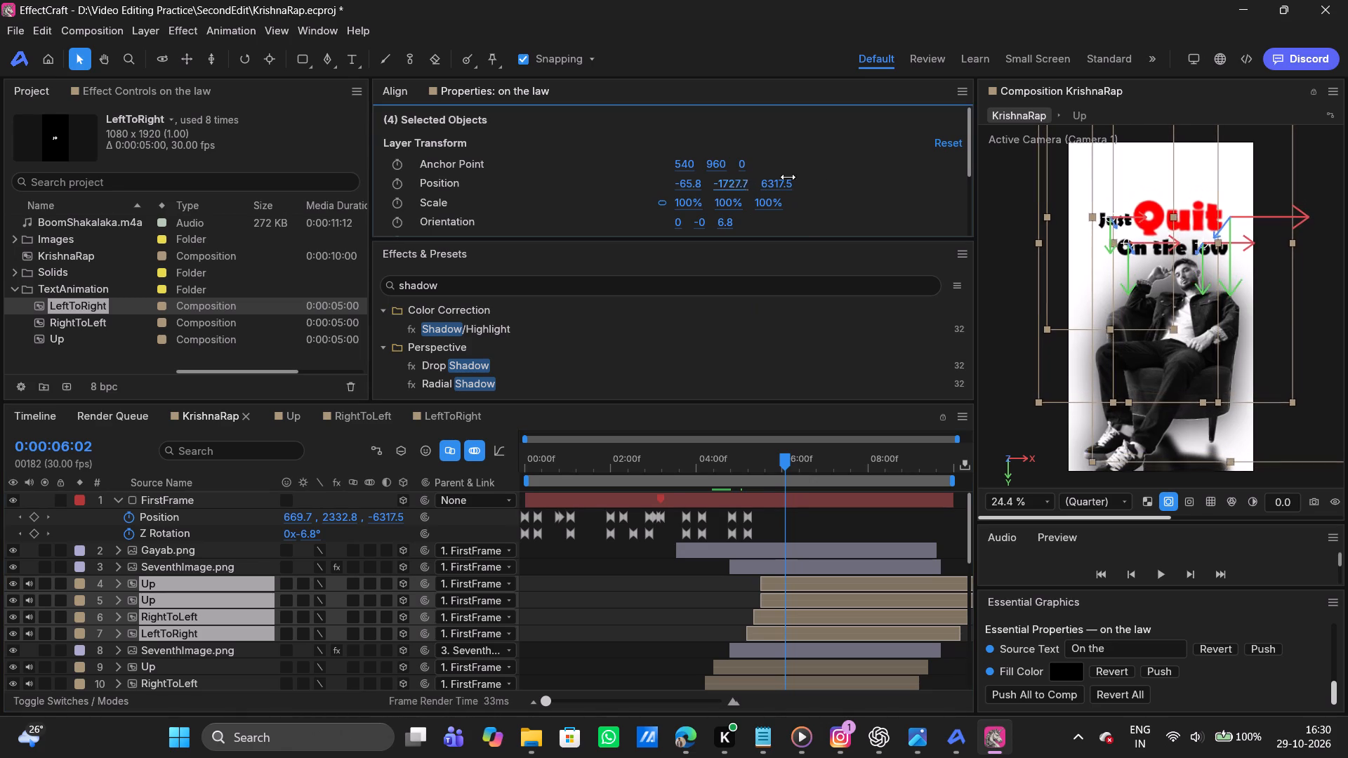
left_click_drag(788, 177, 782, 169)
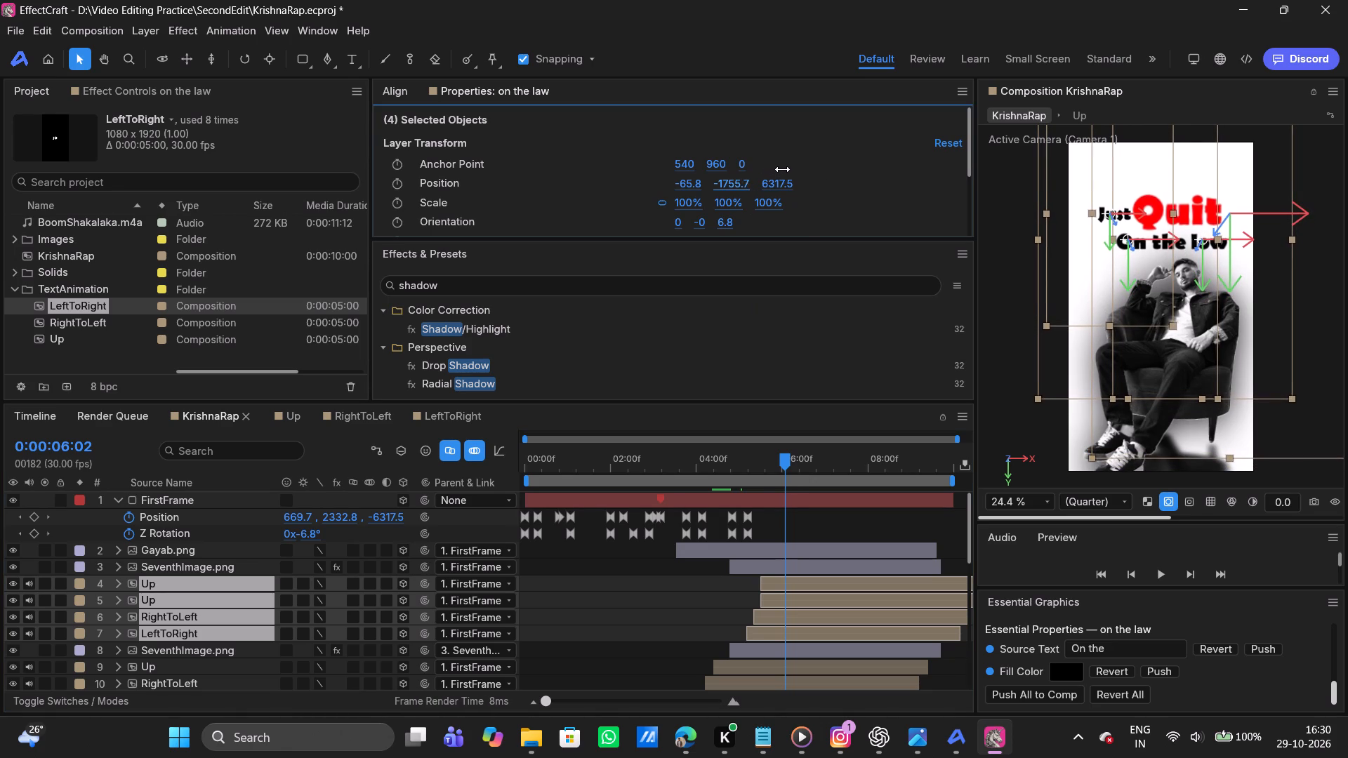
left_click_drag(782, 169, 783, 169)
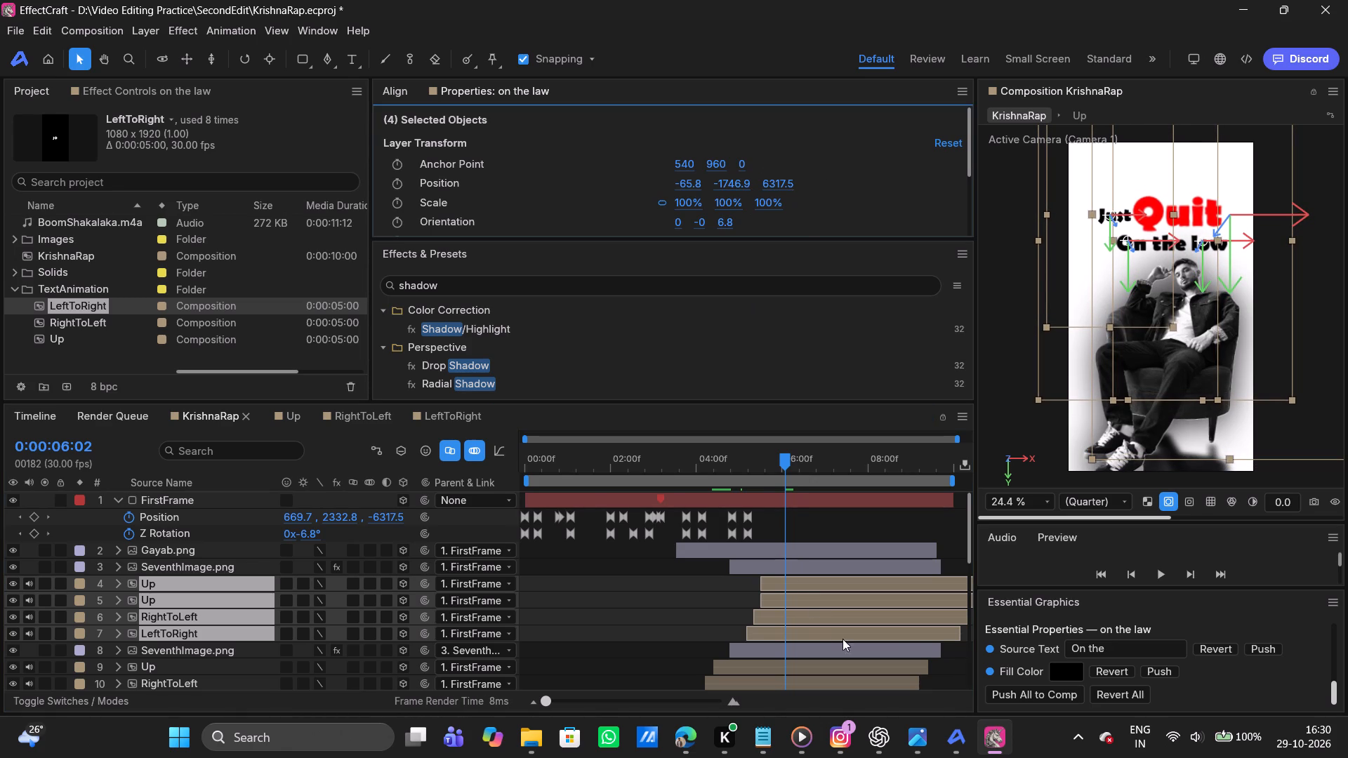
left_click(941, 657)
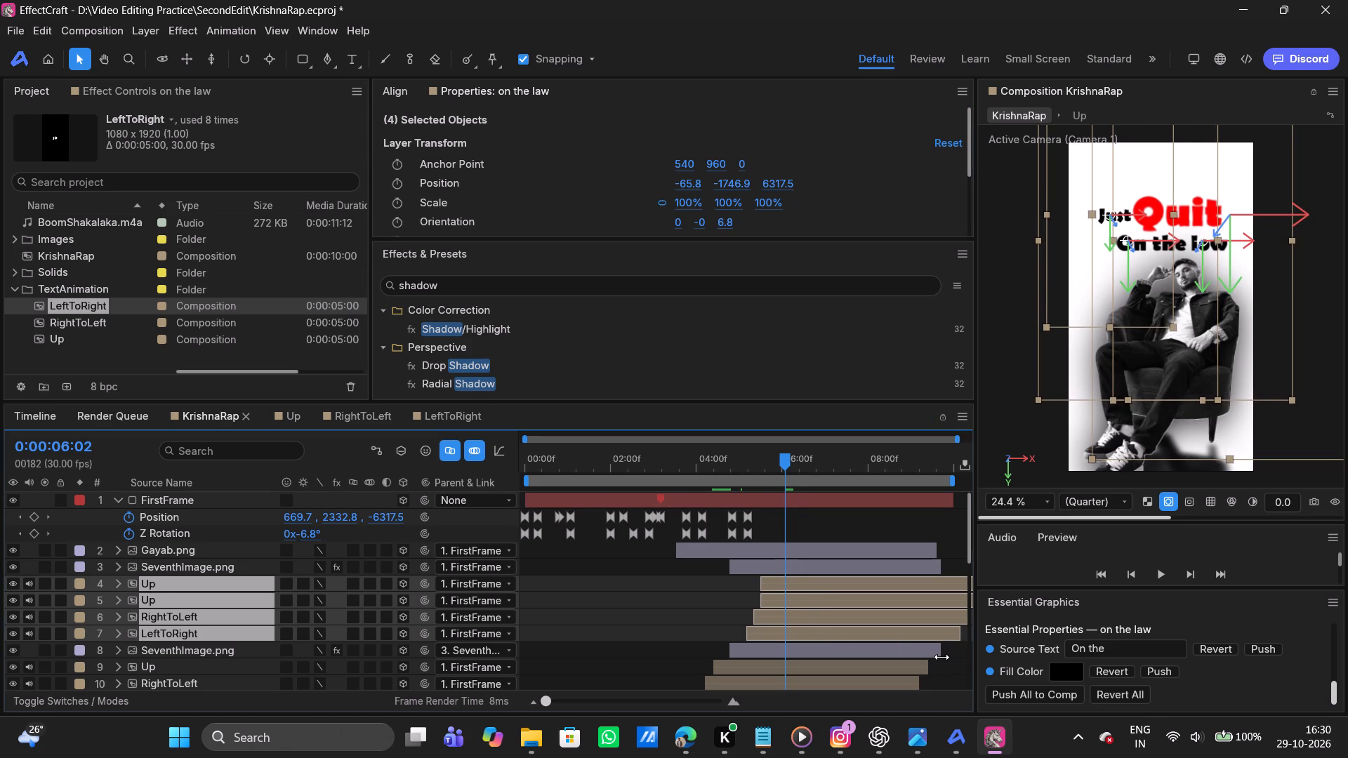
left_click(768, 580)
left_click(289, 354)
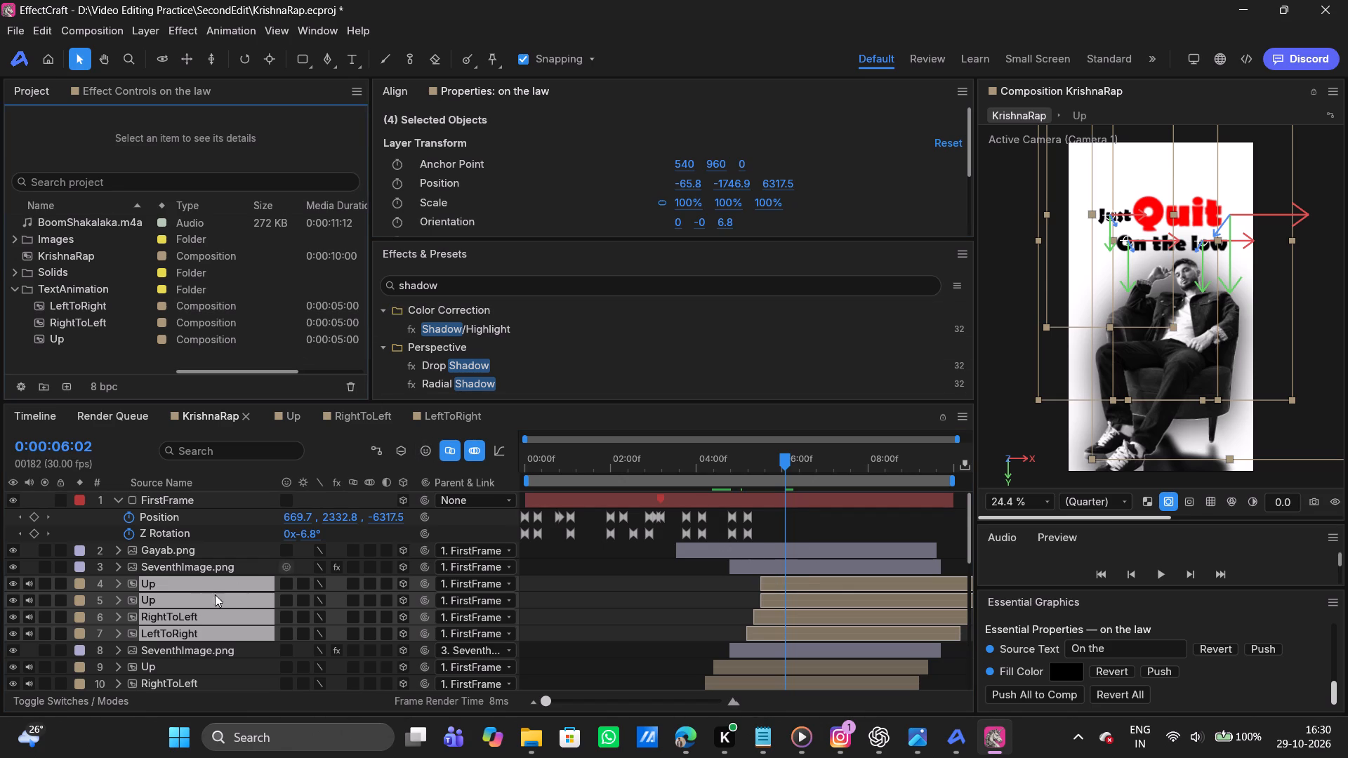
Push the "On the" and "low" layers back together to Z 6402.3, behind the seated figure, and check their entrance between 0:00:05:21 and 0:00:06:03.
left_click(183, 573)
left_click(171, 581)
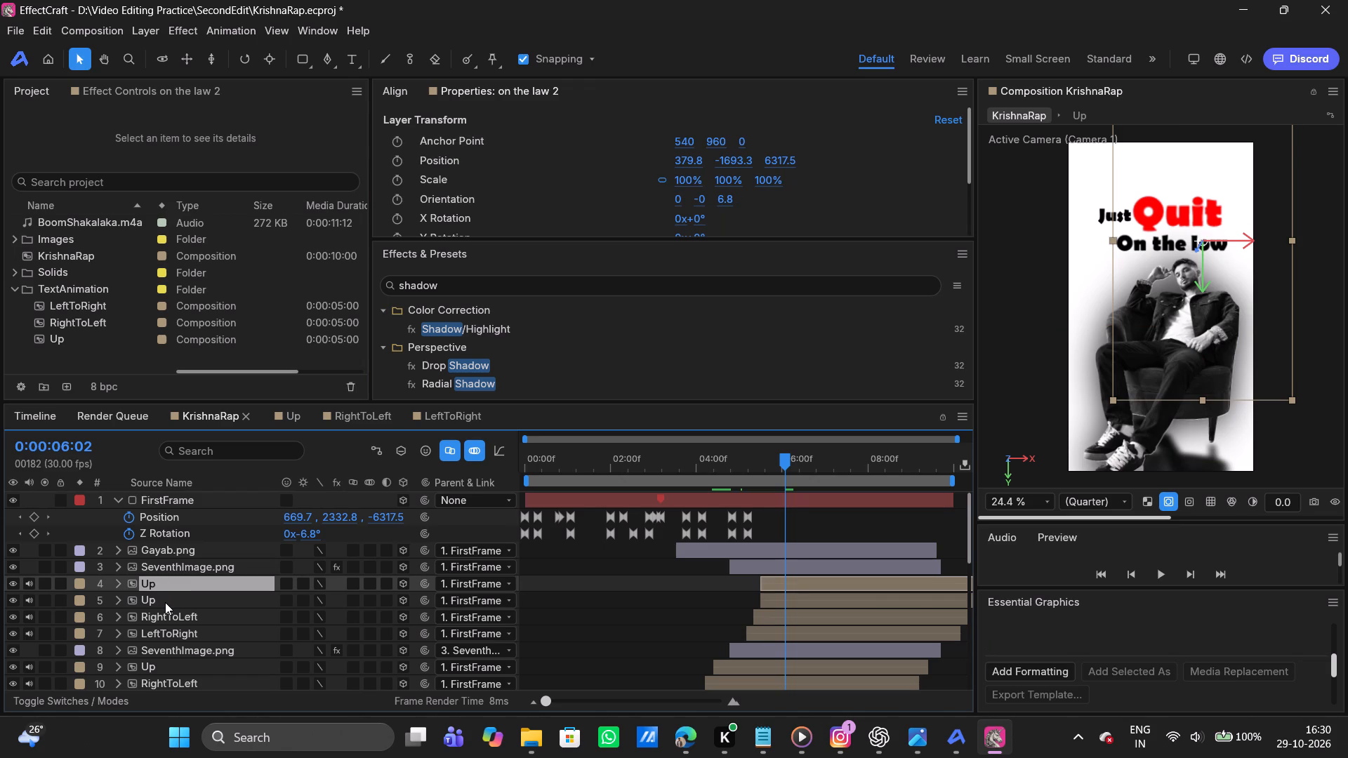
left_click(165, 602, "shift")
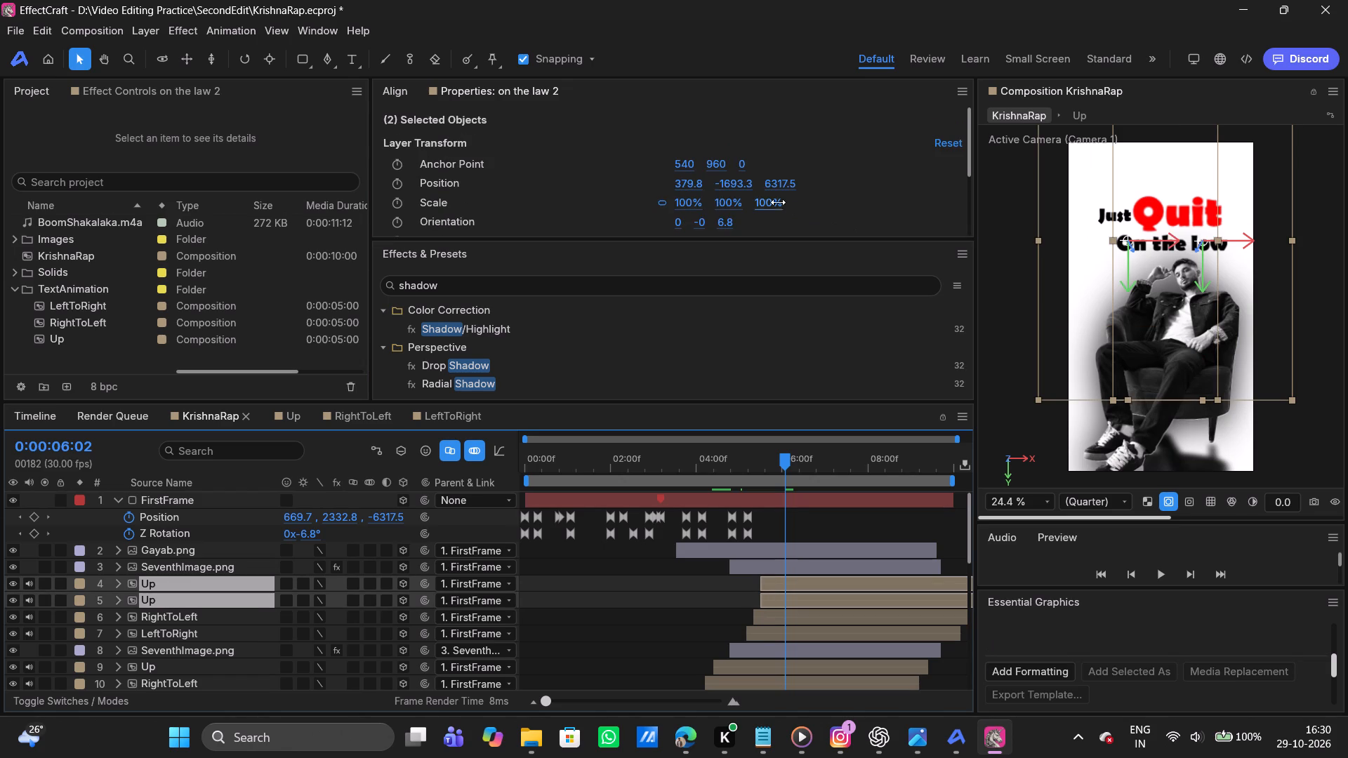
left_click_drag(788, 457, 769, 459)
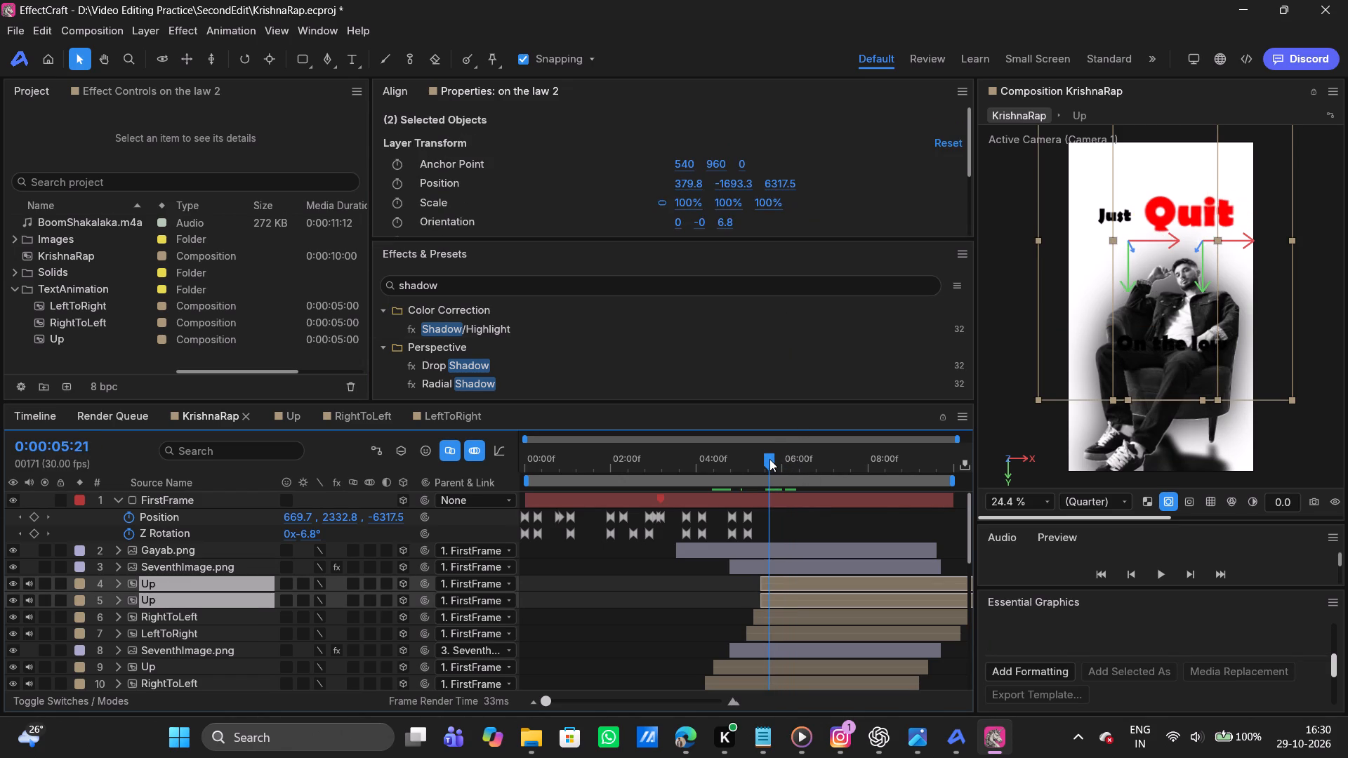
left_click_drag(769, 459, 769, 460)
left_click_drag(783, 187, 861, 180)
left_click_drag(773, 460, 773, 460)
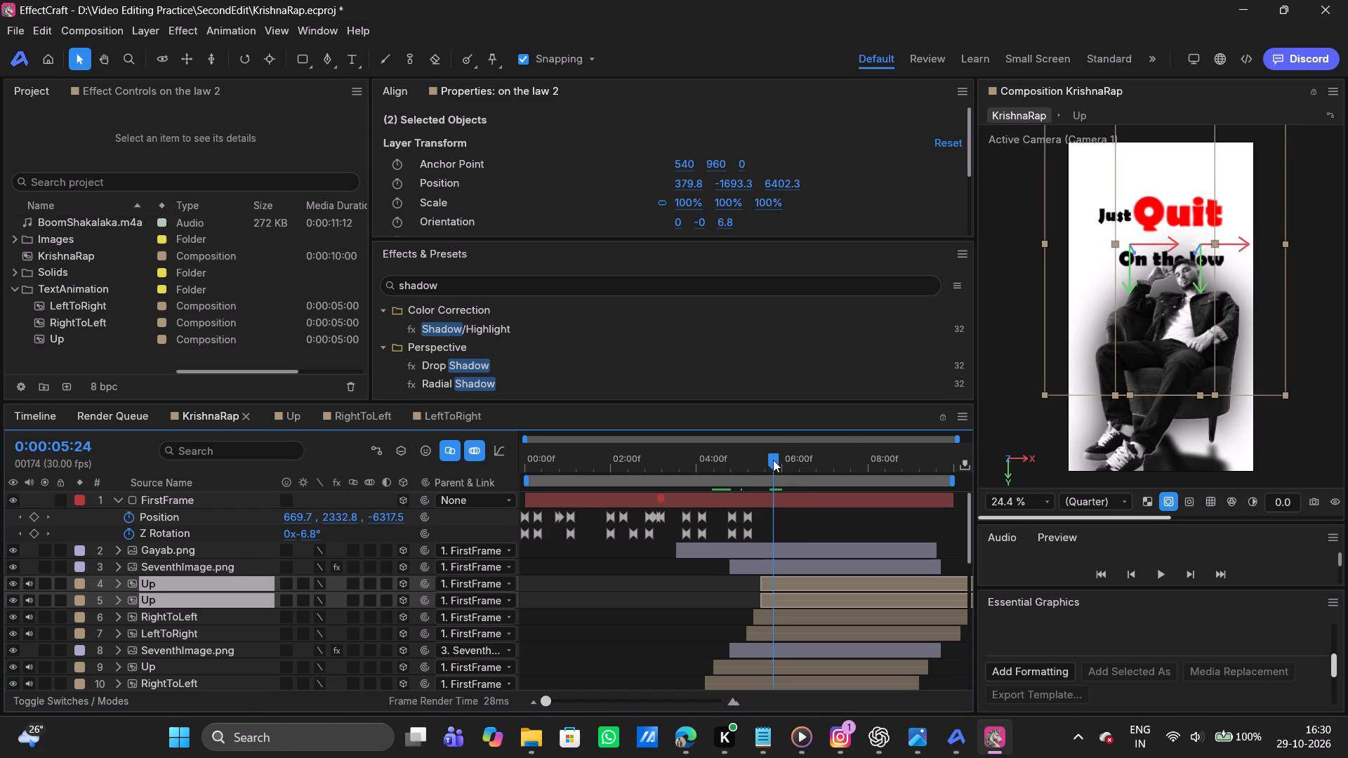
left_click_drag(773, 460, 777, 460)
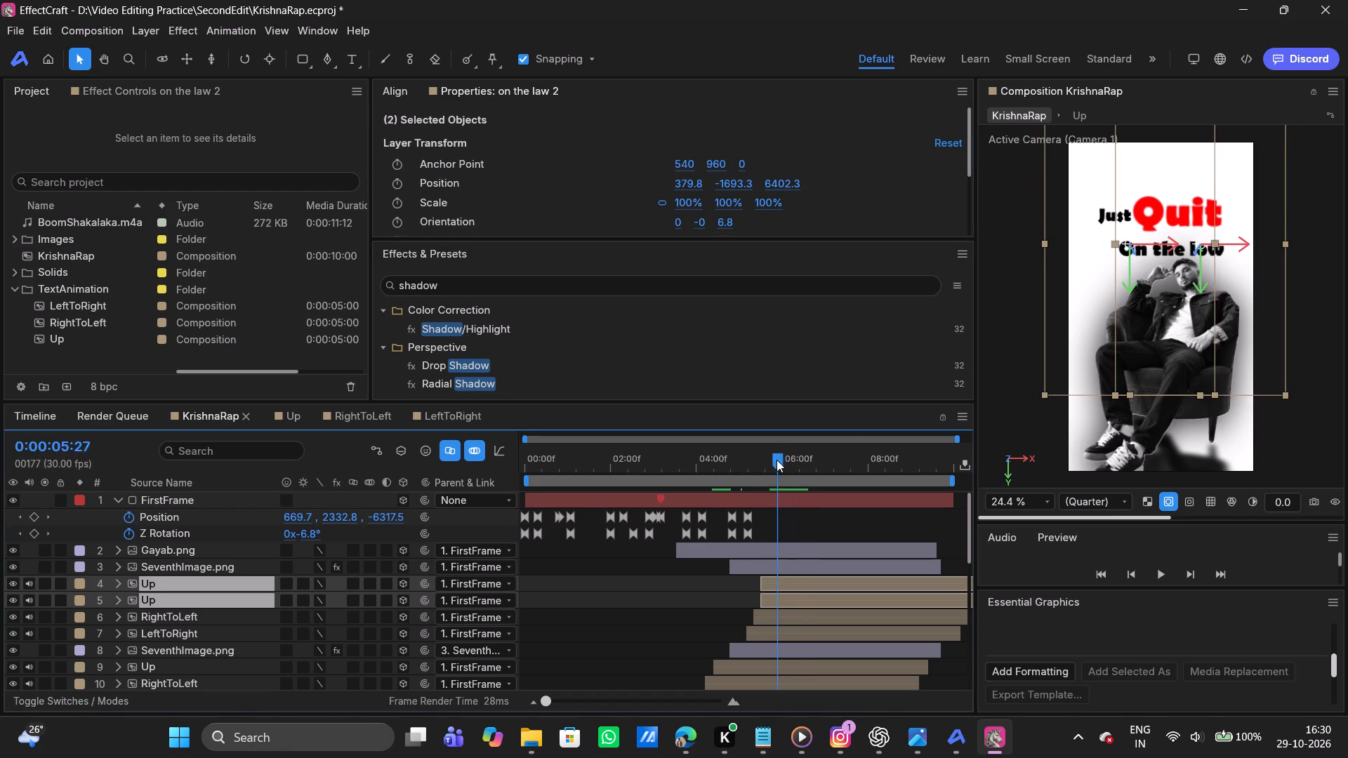
left_click_drag(777, 460, 786, 454)
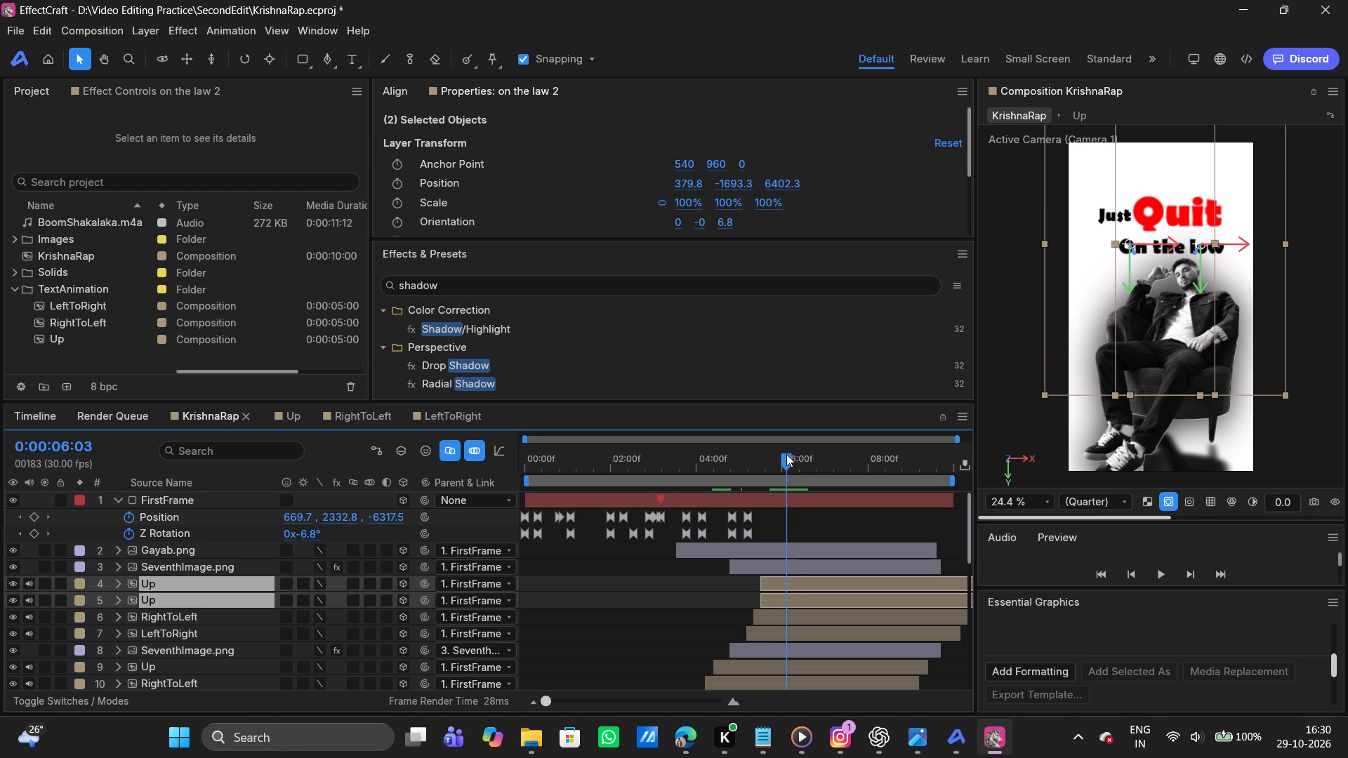
left_click_drag(786, 454, 767, 460)
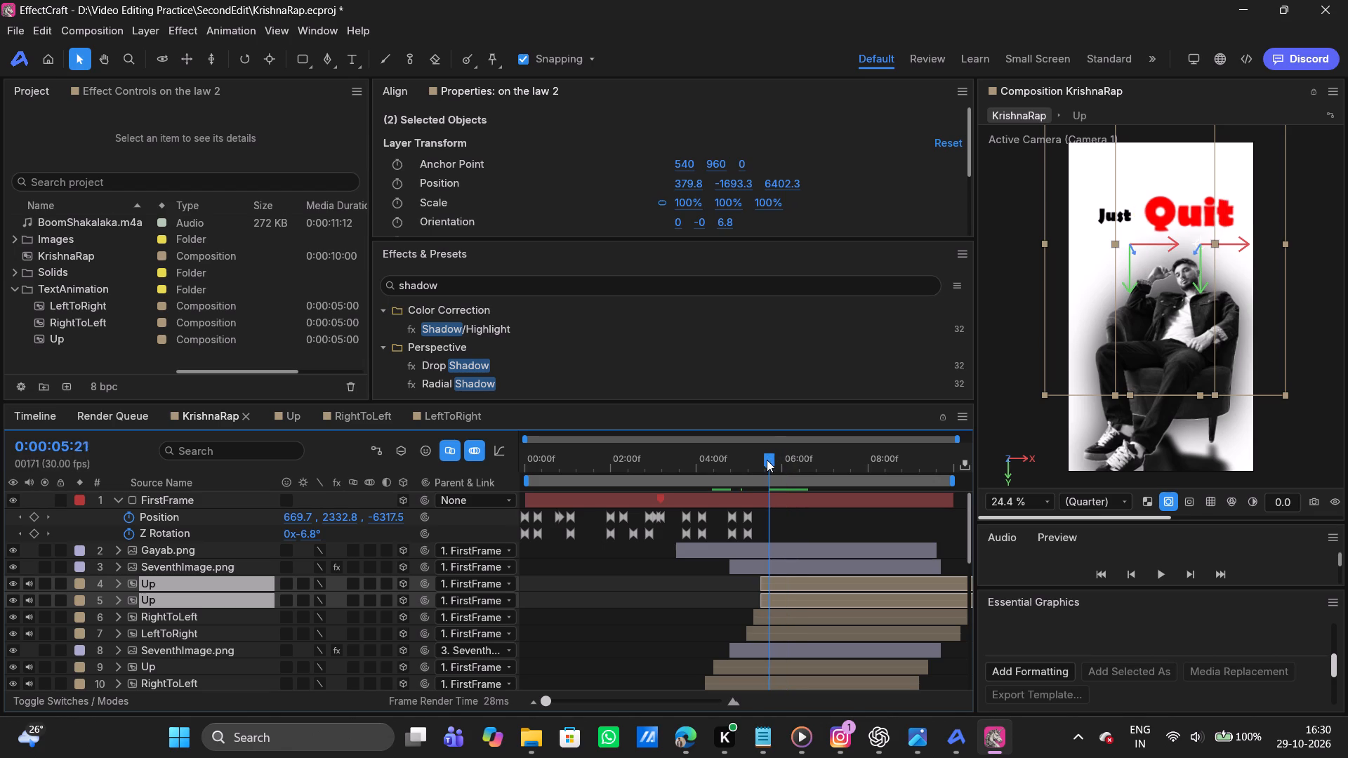
left_click_drag(767, 460, 781, 453)
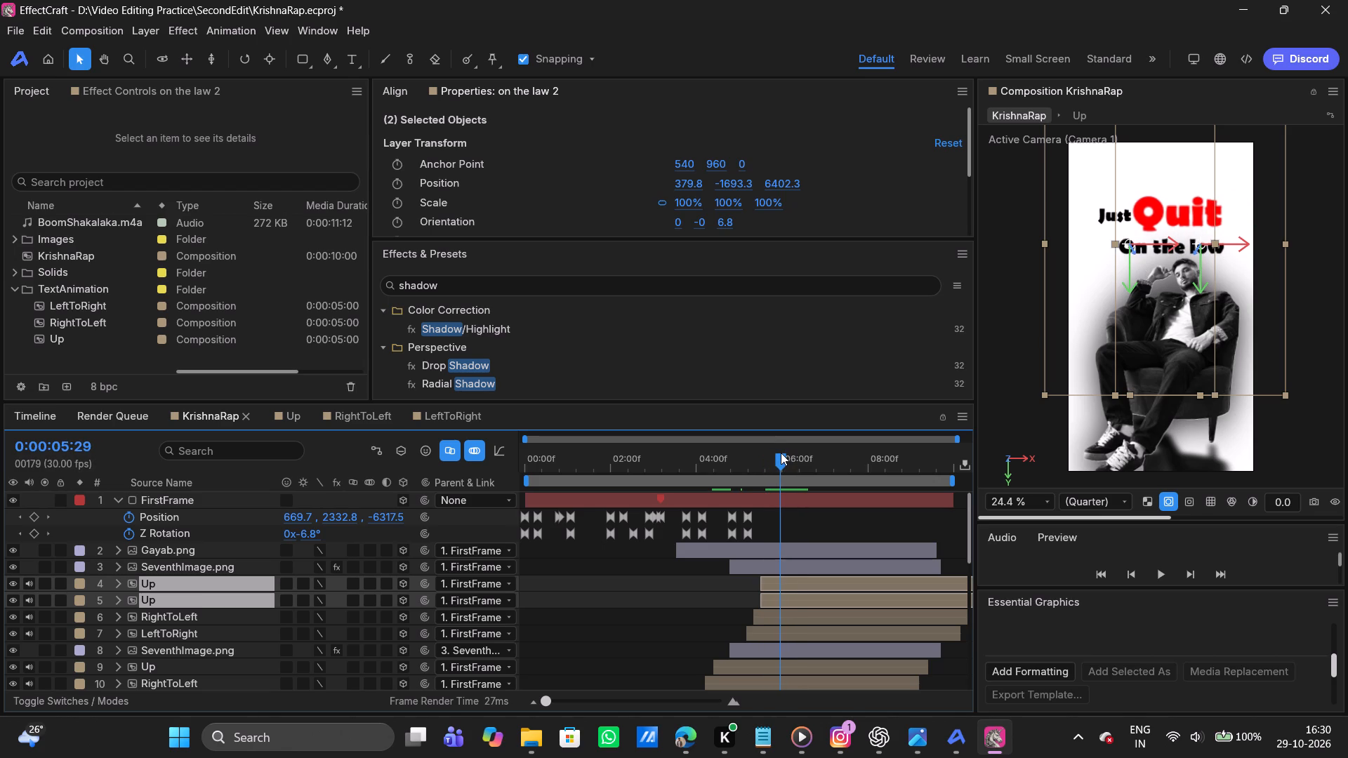
left_click_drag(781, 453, 782, 452)
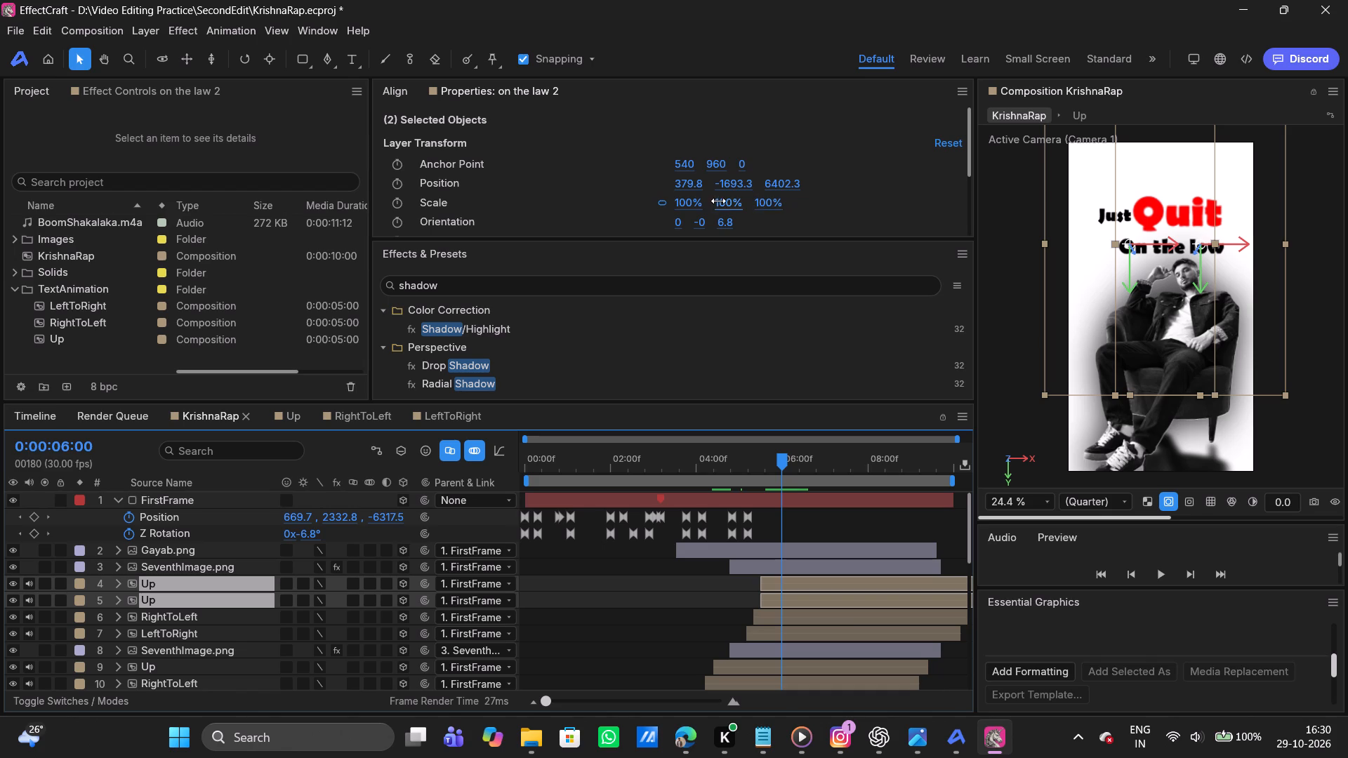
Scale the "On the" and "low" text layers together to 101.6%.
left_click_drag(723, 204, 734, 203)
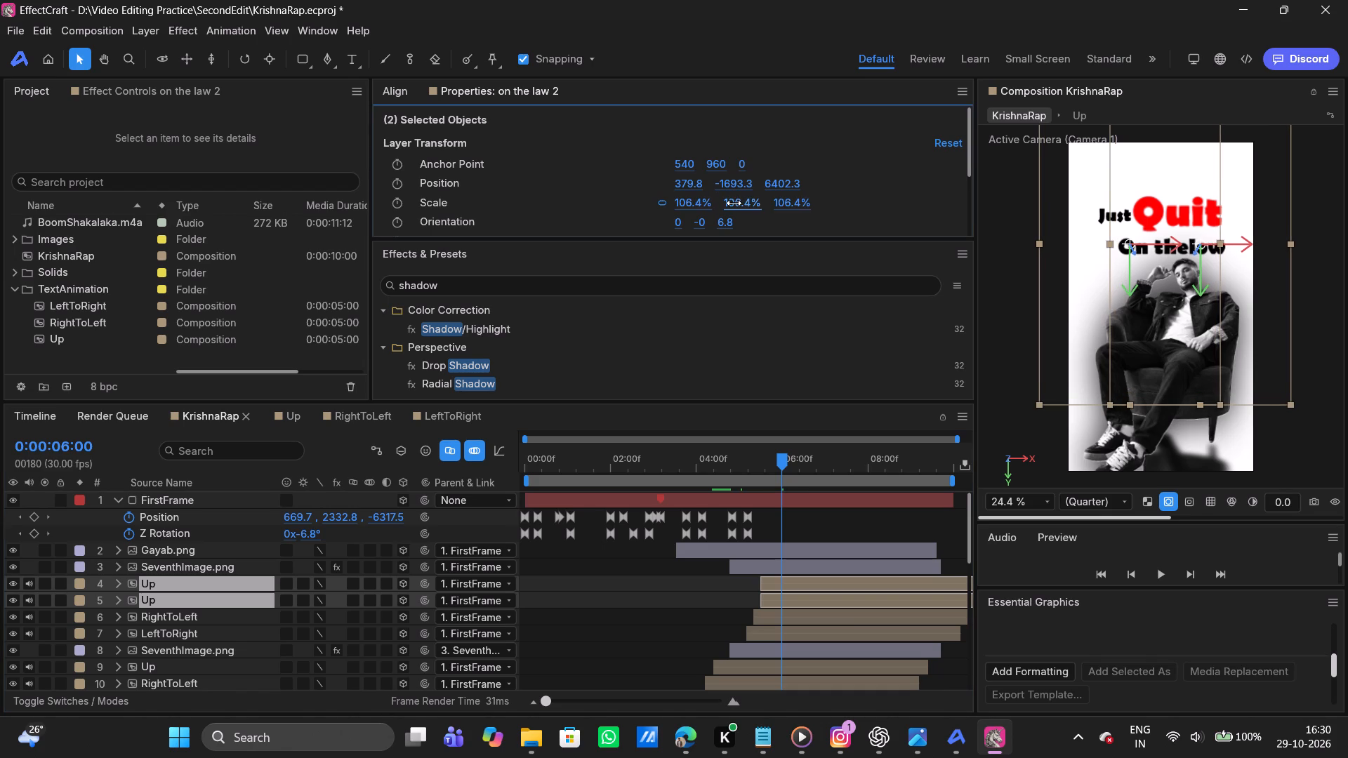
left_click_drag(734, 203, 731, 203)
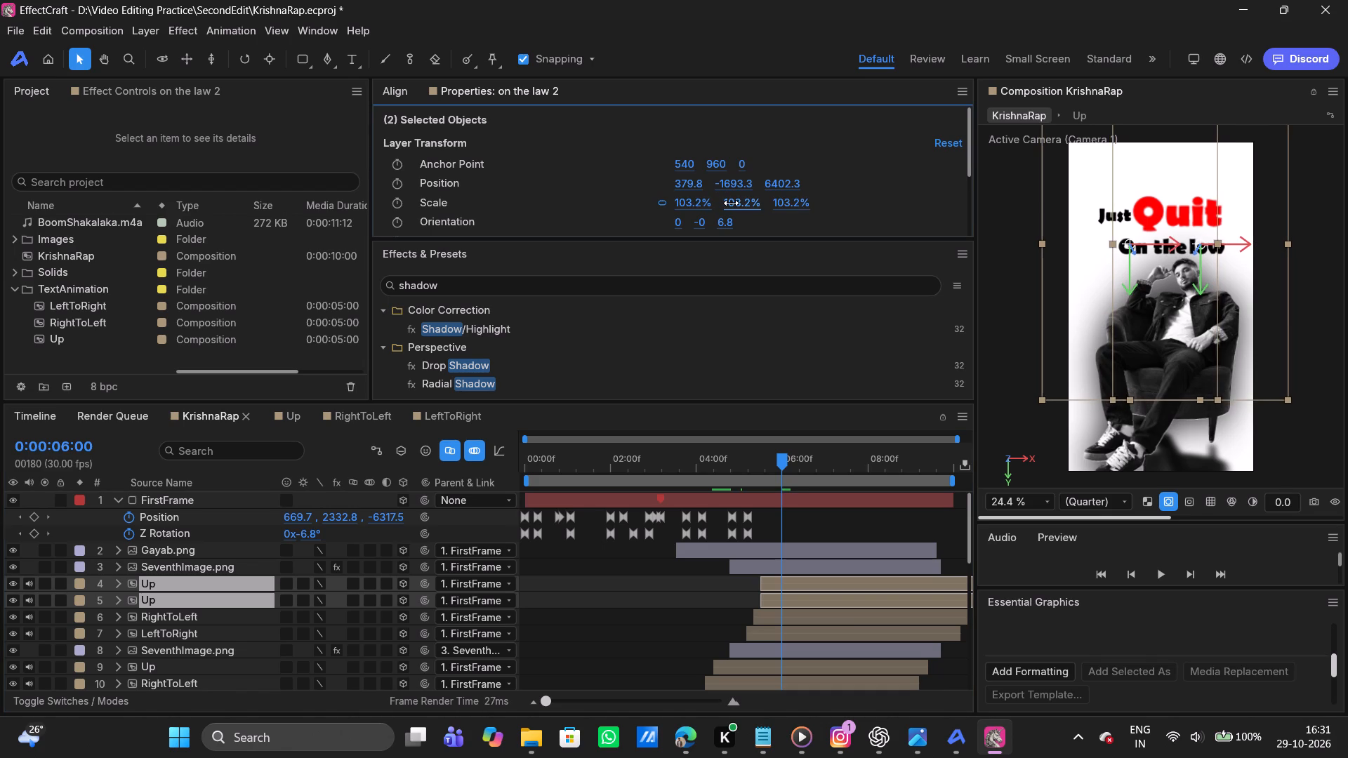
left_click_drag(731, 203, 729, 204)
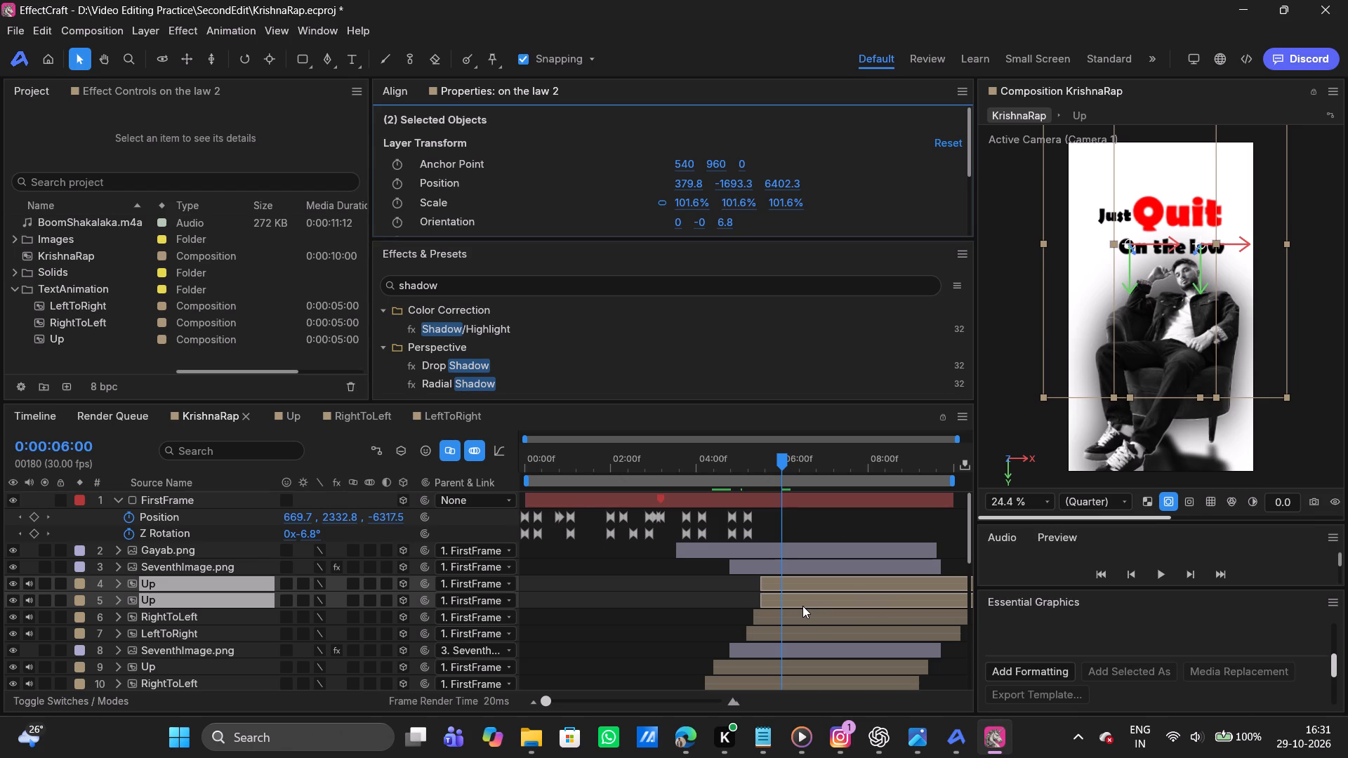
left_click(738, 564)
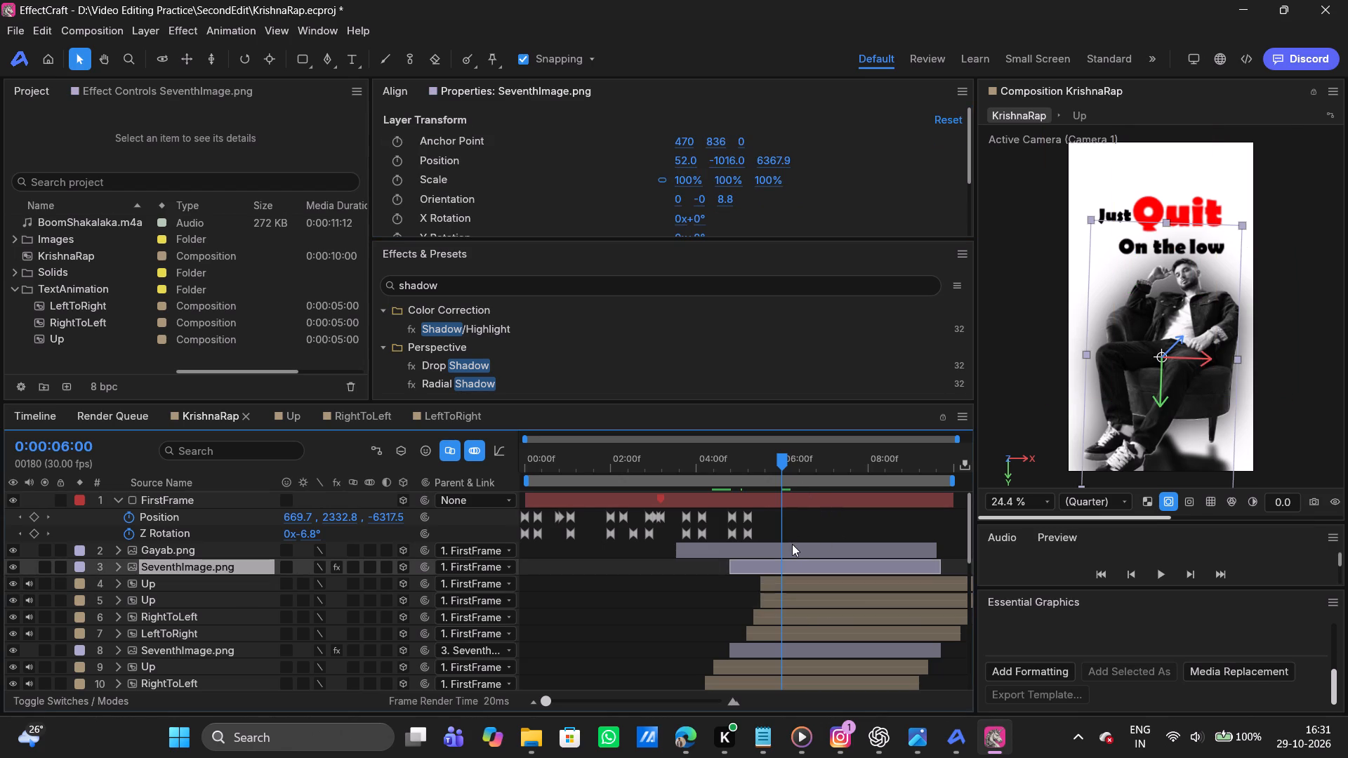
Keyframe FirstFrame's Z Rotation at -4.8° at 0:00:05:27 and apply easy ease to that keyframe and the one before it.
left_click(805, 501)
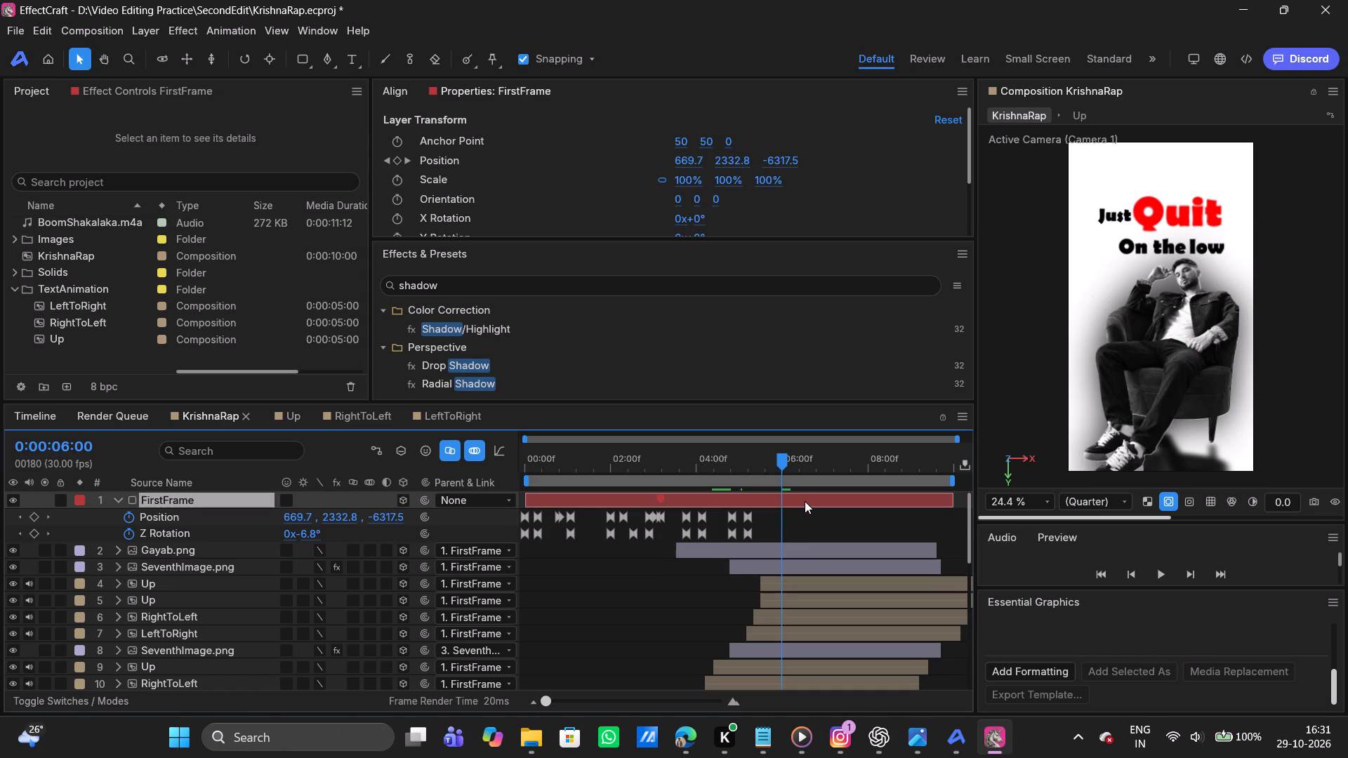
left_click(782, 462)
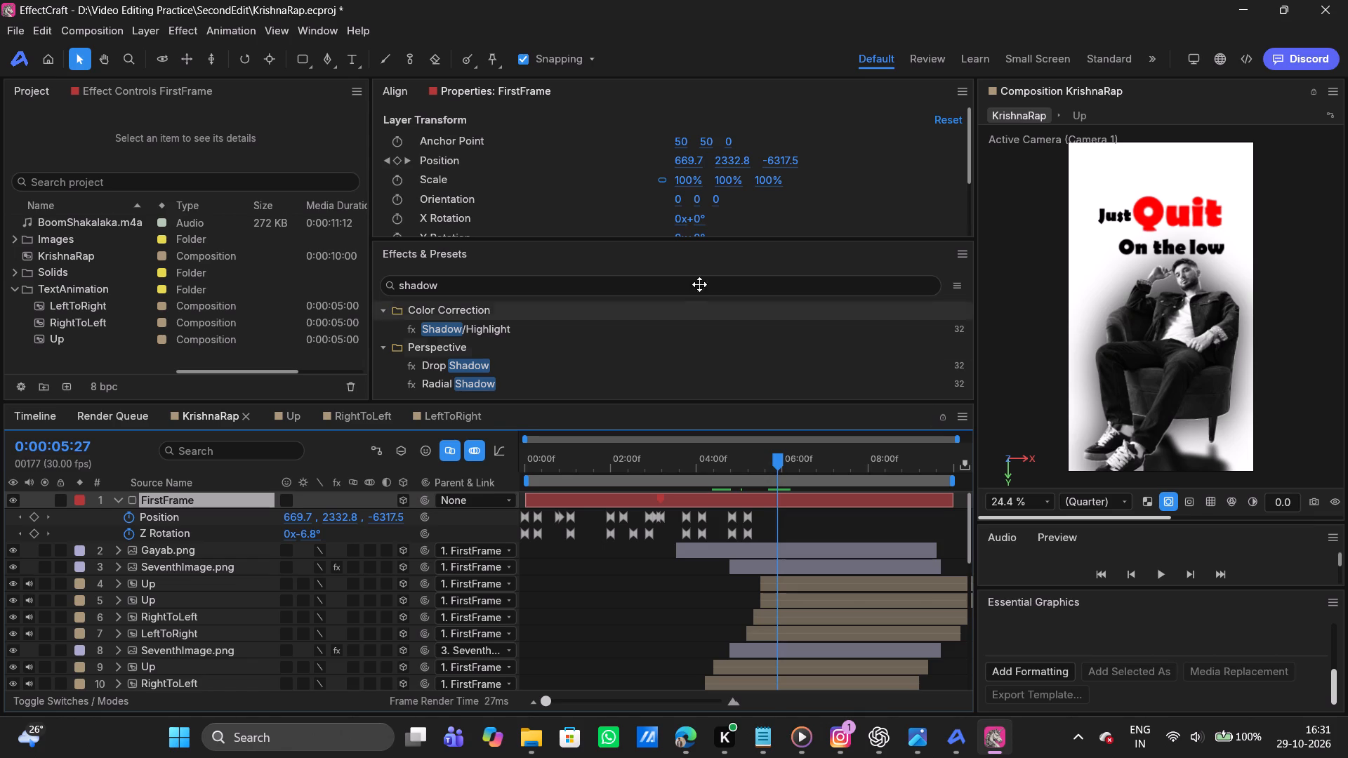
scroll(620, 220, "down", 1)
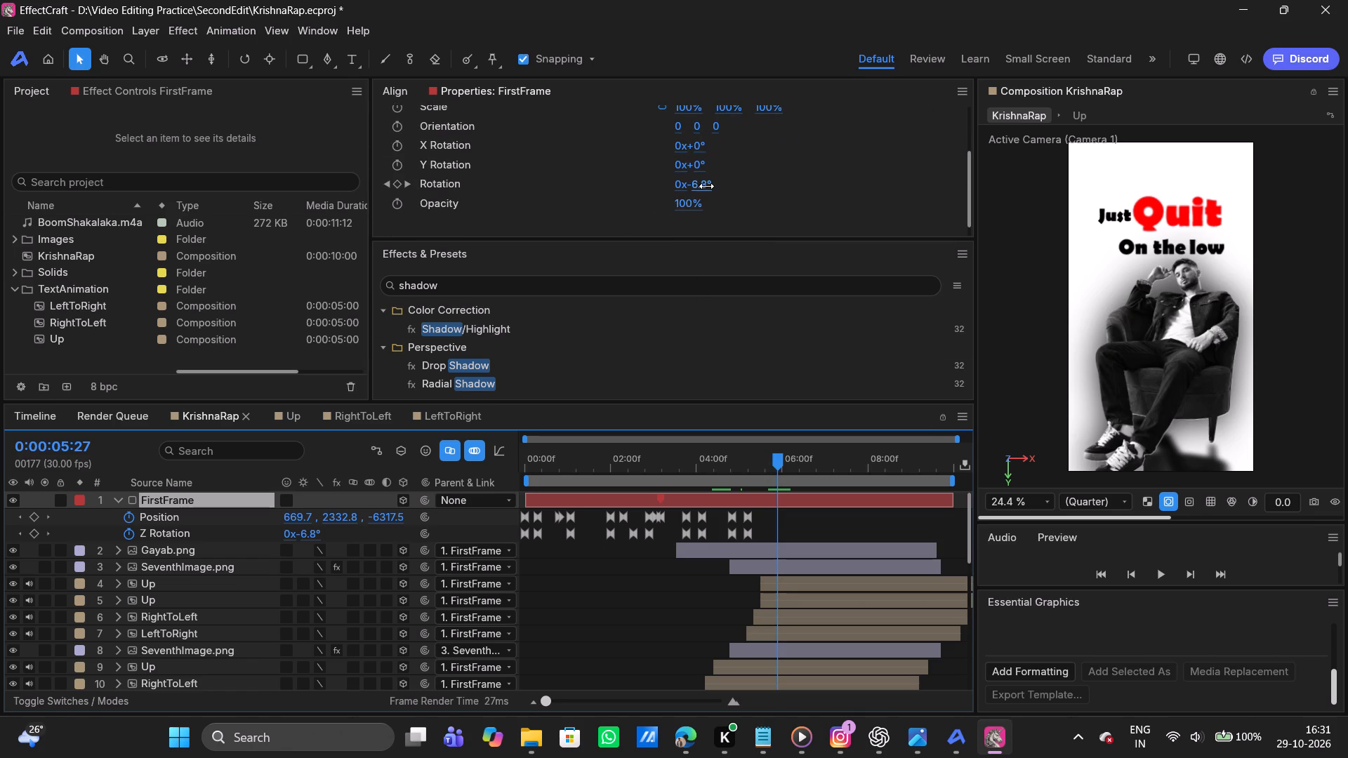
left_click_drag(706, 186, 711, 186)
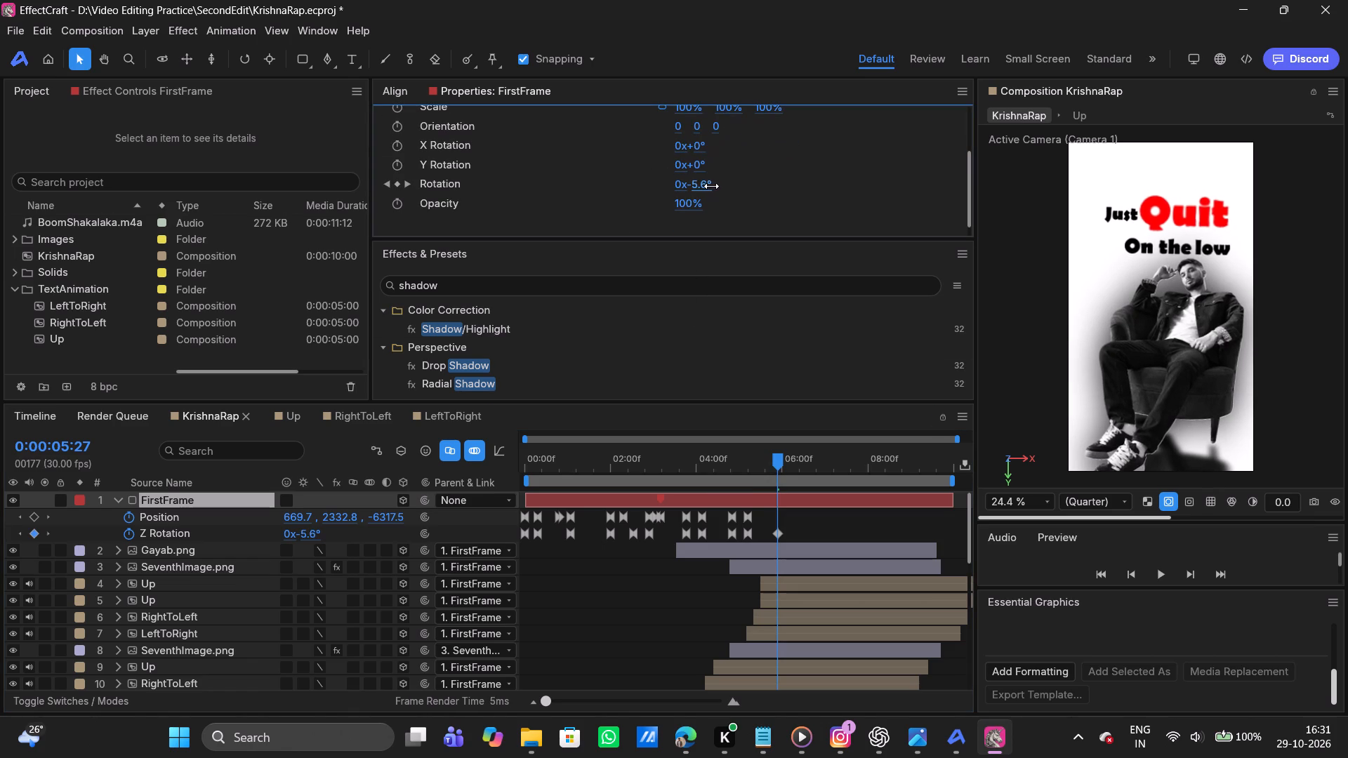
left_click_drag(711, 186, 713, 186)
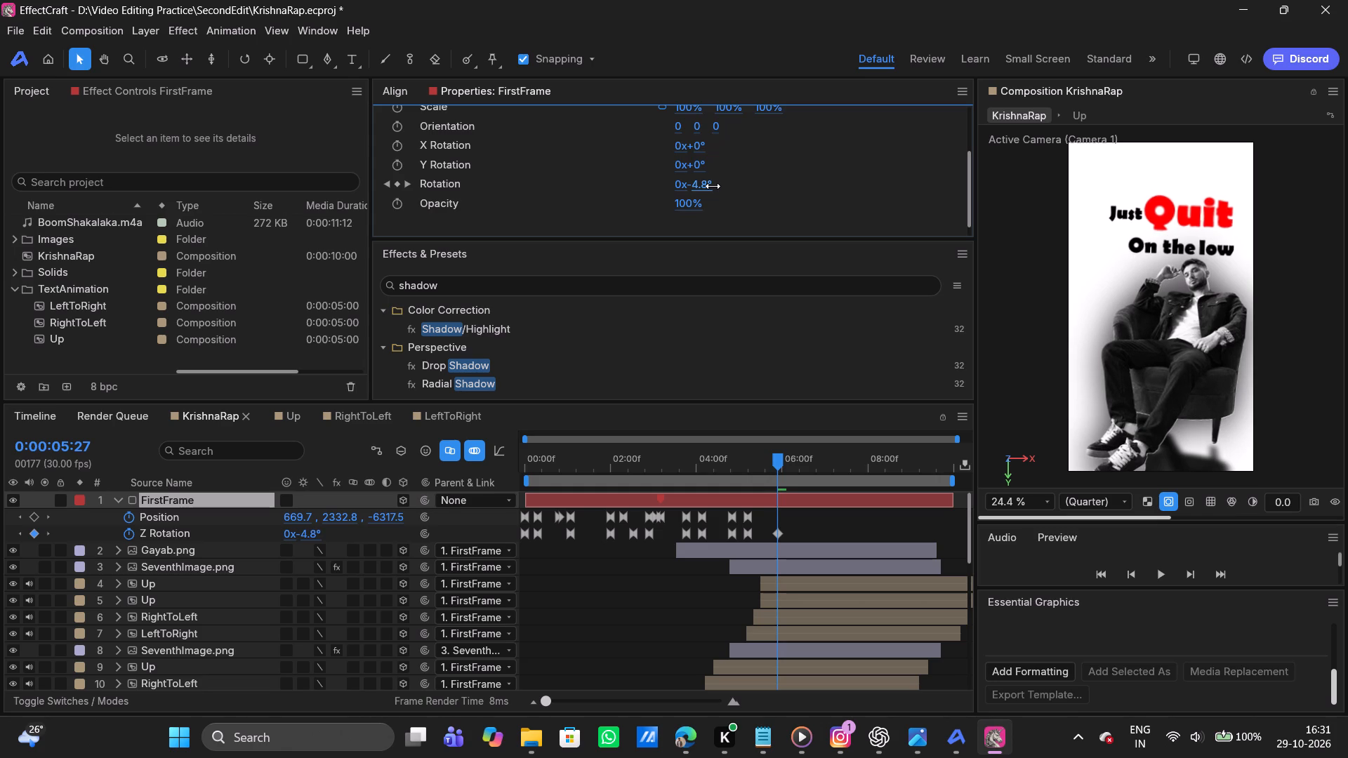
left_click(778, 459)
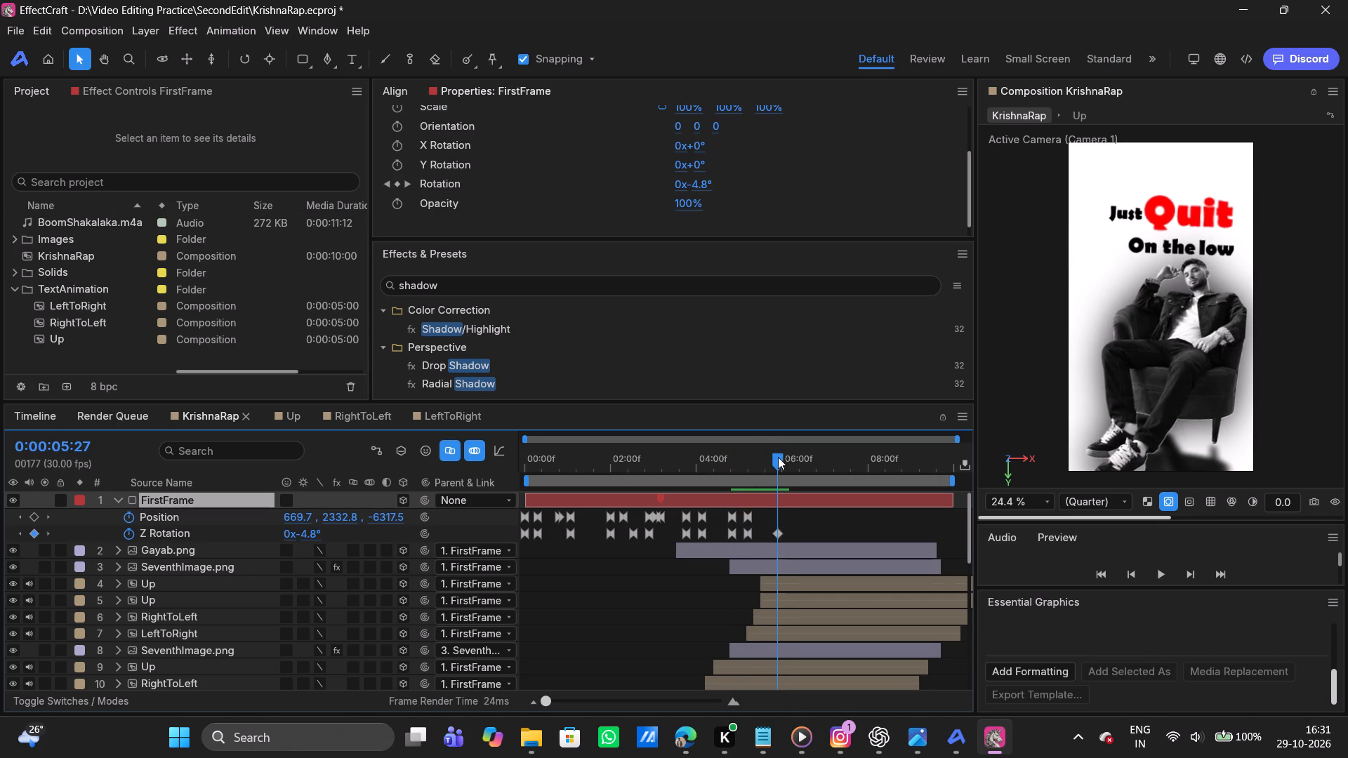
left_click_drag(795, 538, 742, 531)
key("F9")
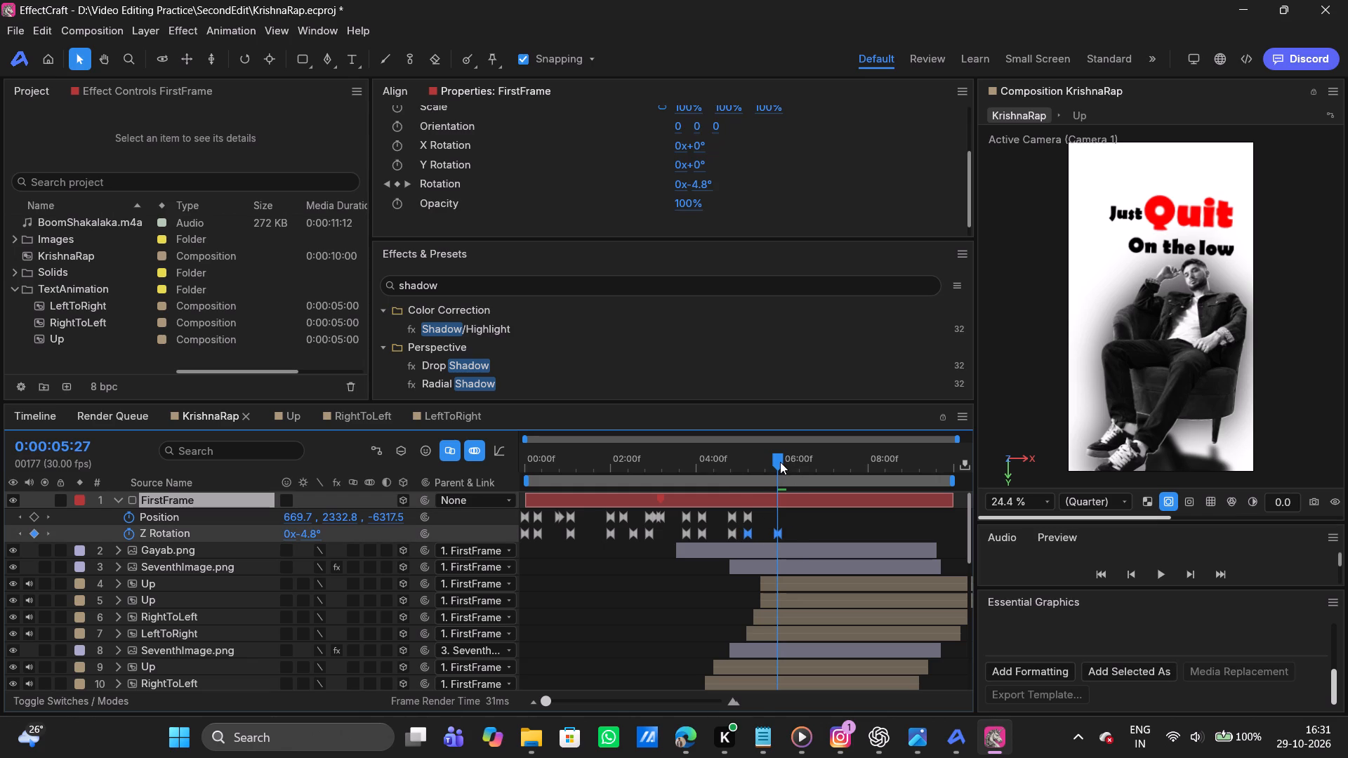
Scrub through the earlier scenes and the seated-figure scene up to about 0:00:06:02 to check the camera movement and rotation.
left_click_drag(780, 462, 694, 467)
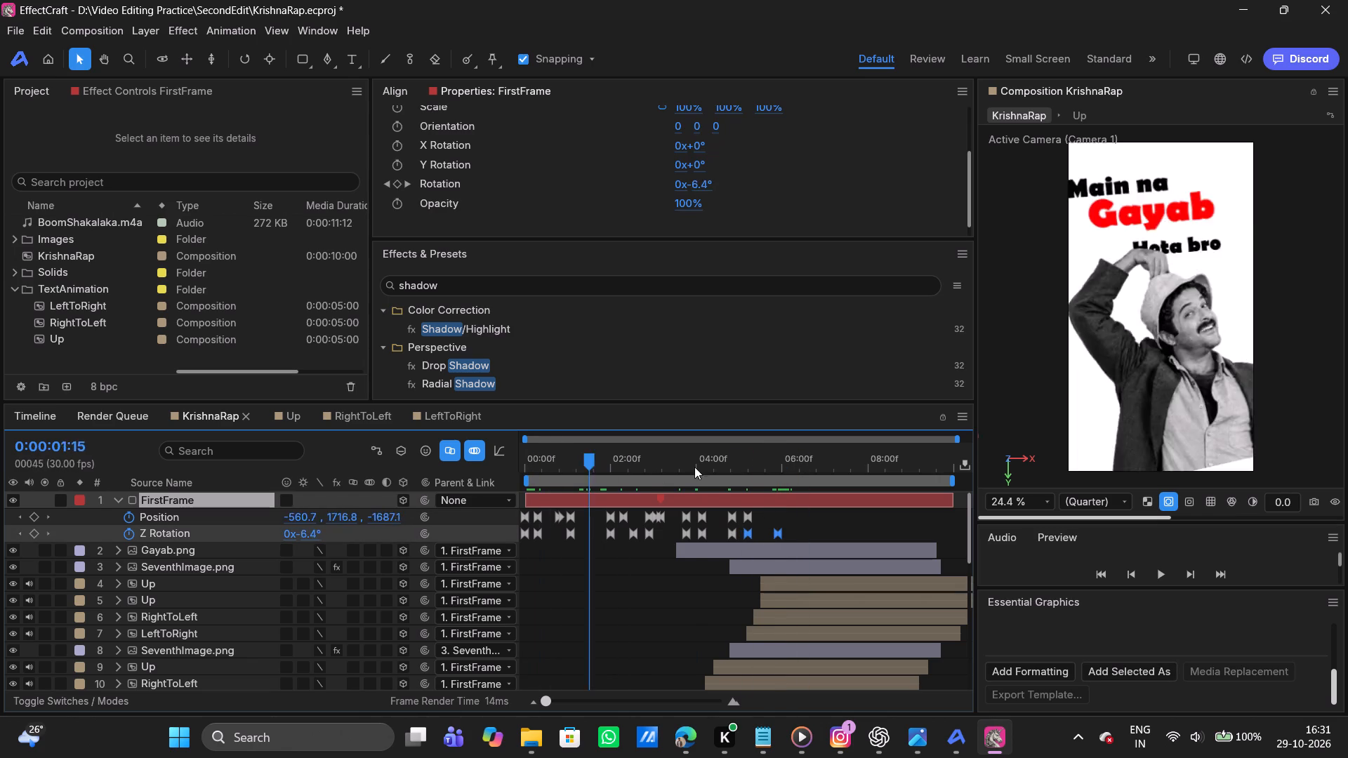
left_click_drag(694, 467, 574, 479)
key("space")
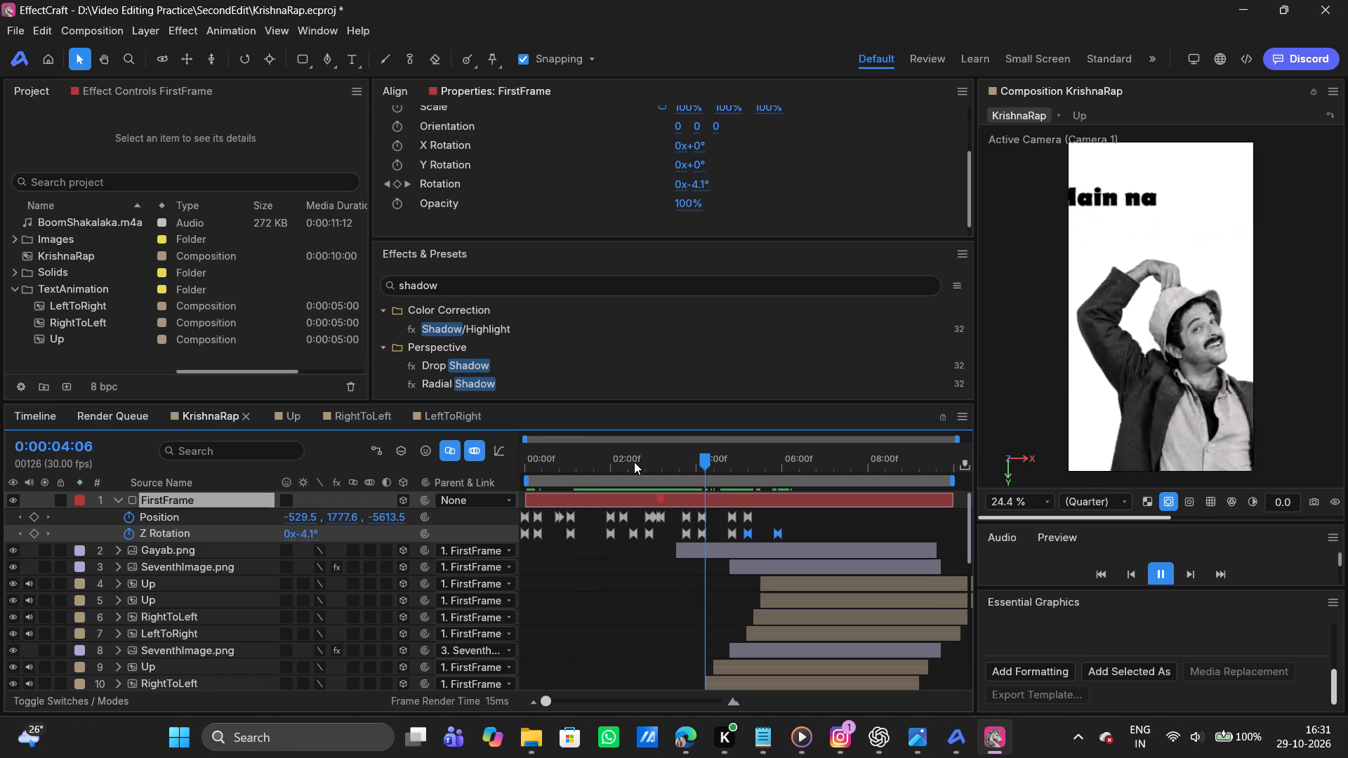
left_click_drag(634, 462, 747, 457)
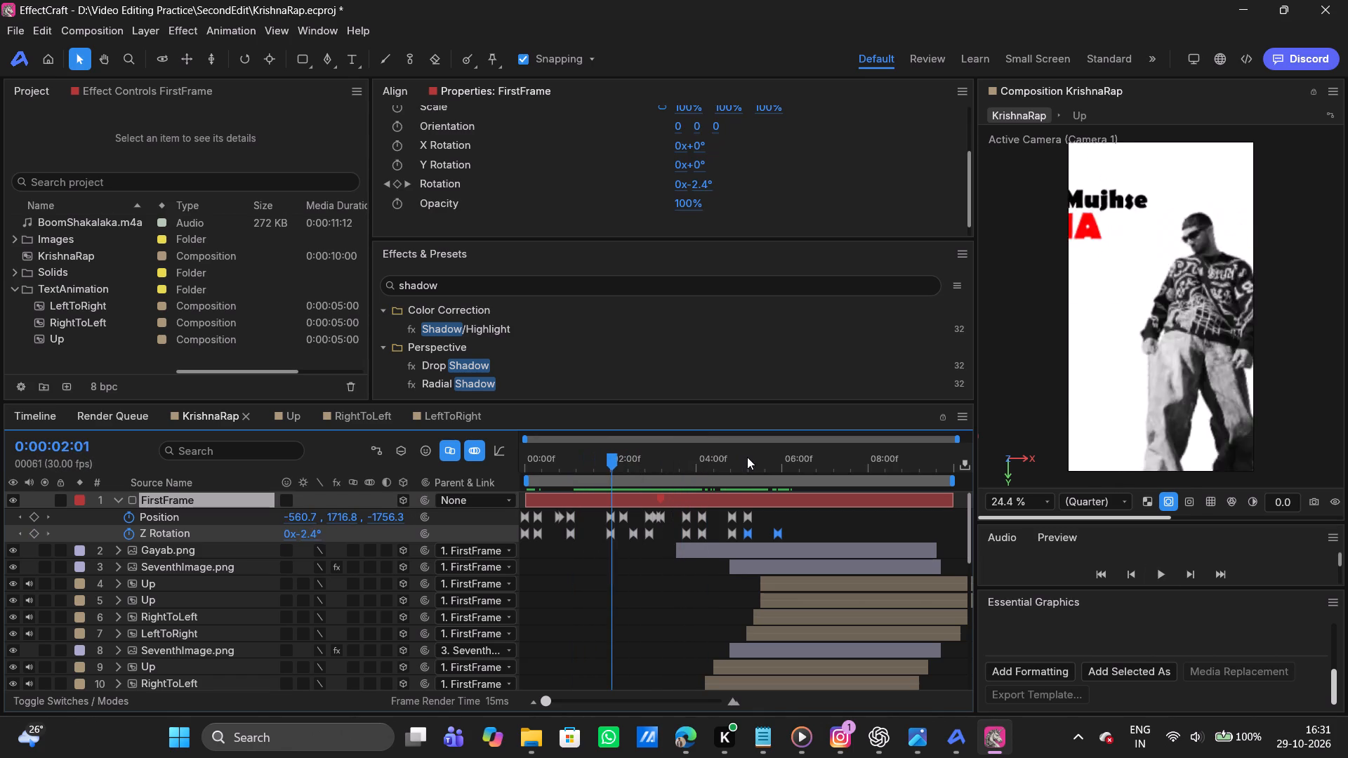
left_click_drag(747, 457, 705, 467)
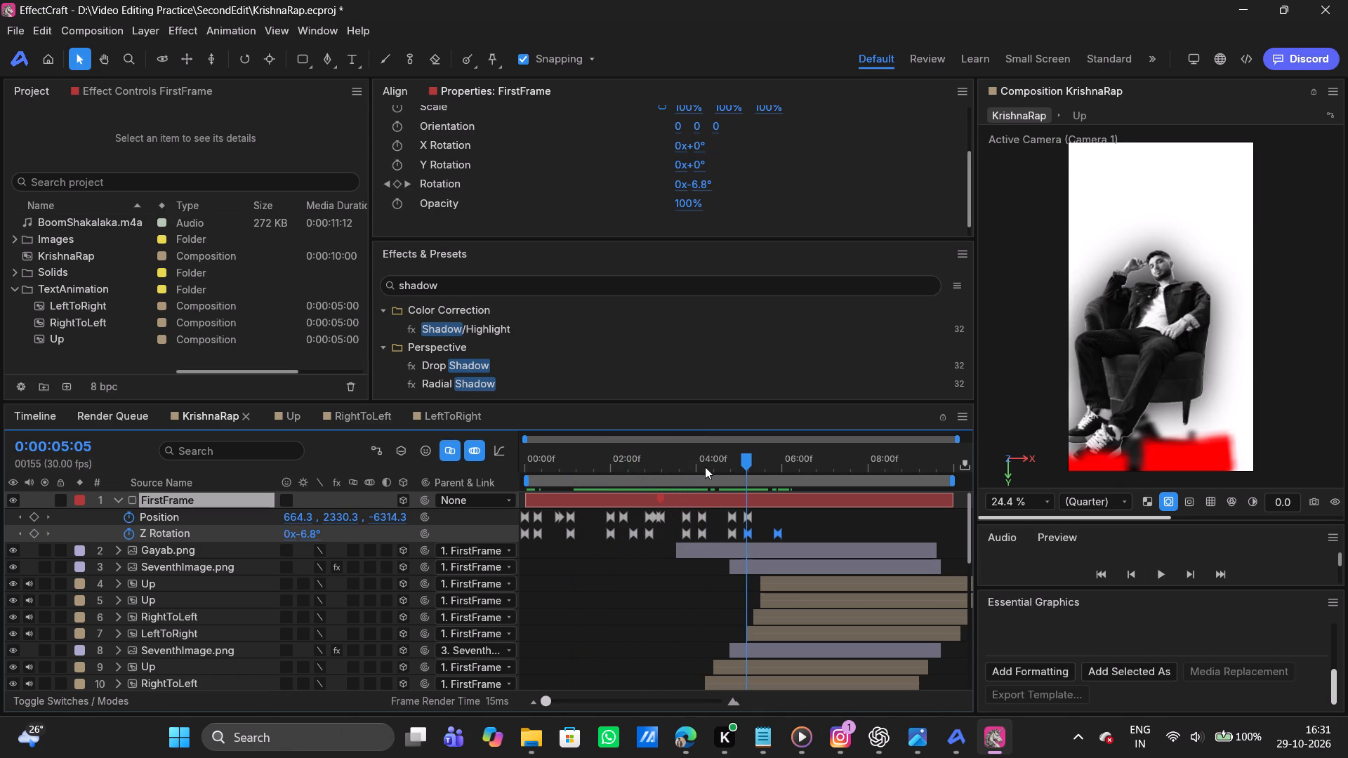
left_click_drag(705, 467, 705, 466)
left_click_drag(708, 459, 757, 462)
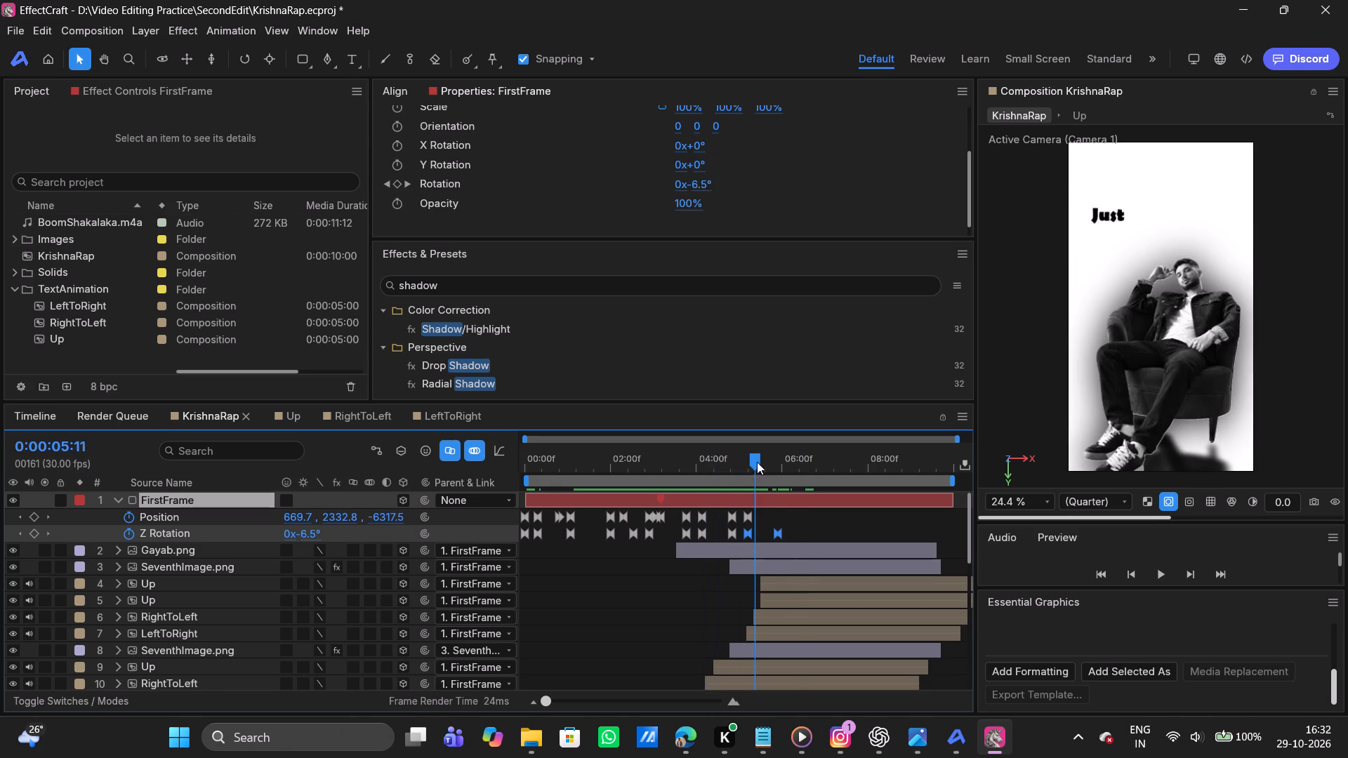
left_click_drag(757, 462, 784, 463)
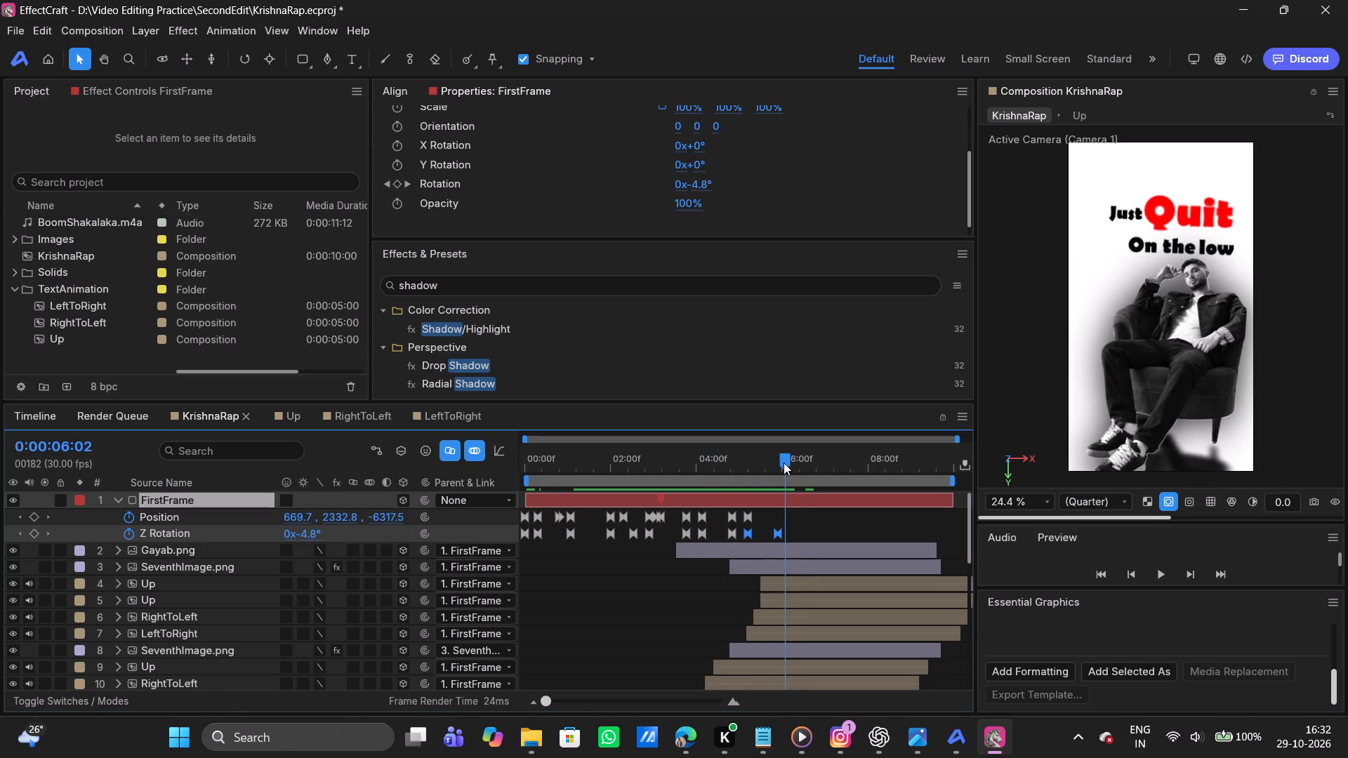
left_click_drag(784, 463, 645, 465)
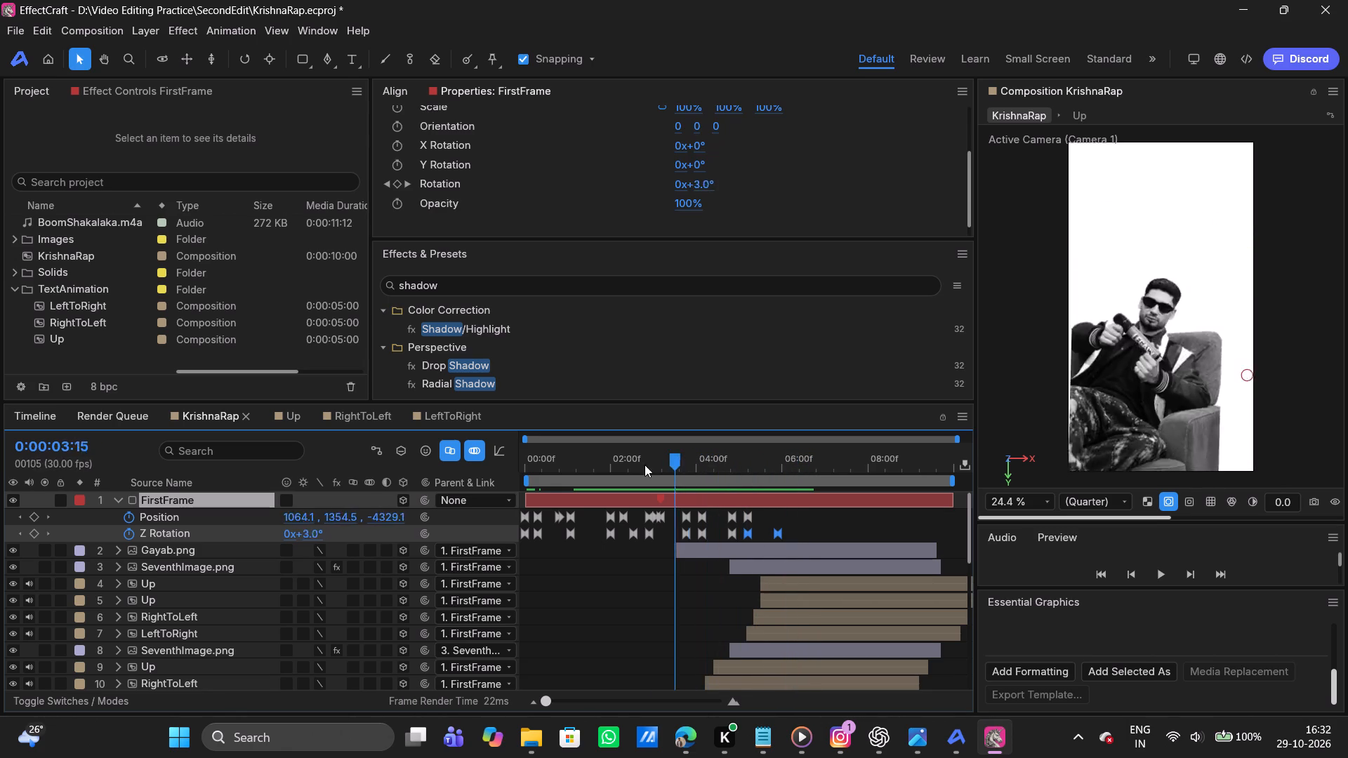
left_click_drag(645, 465, 571, 465)
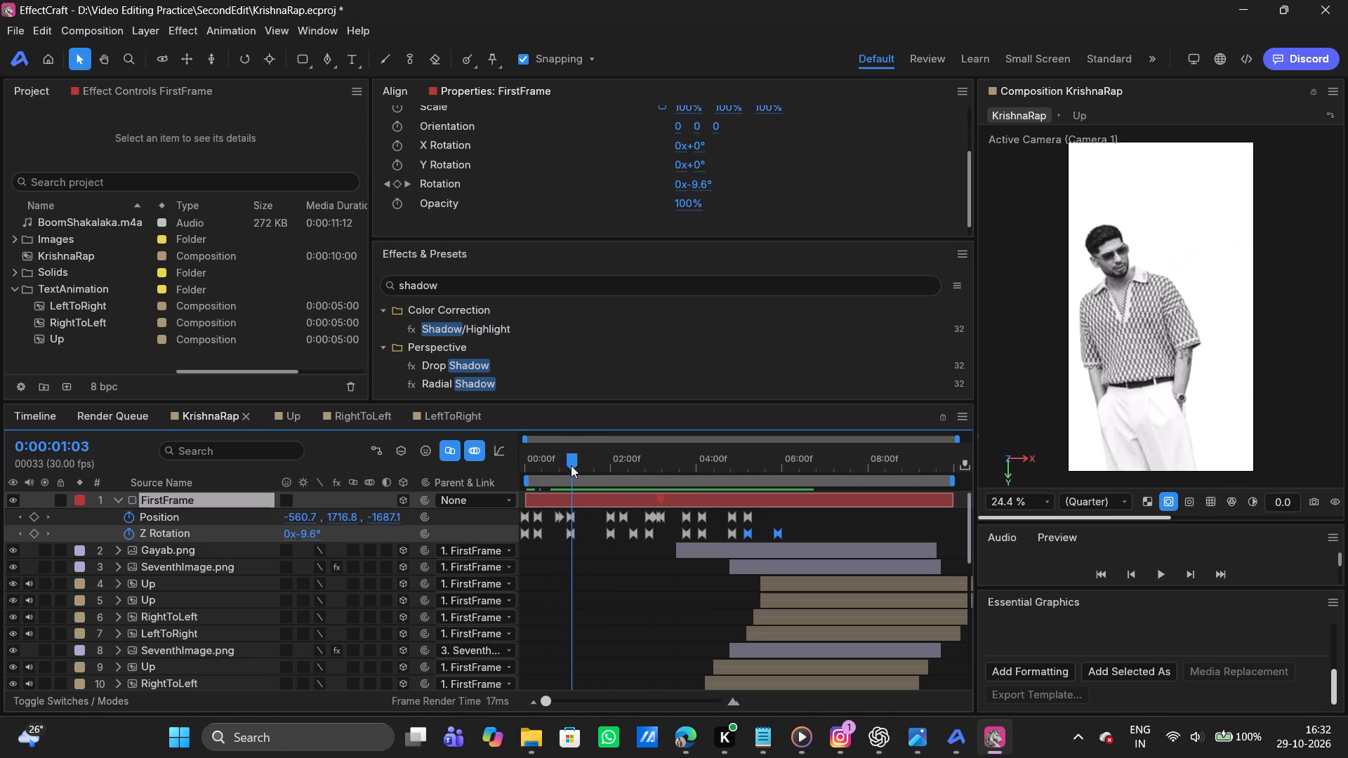
left_click_drag(571, 465, 601, 456)
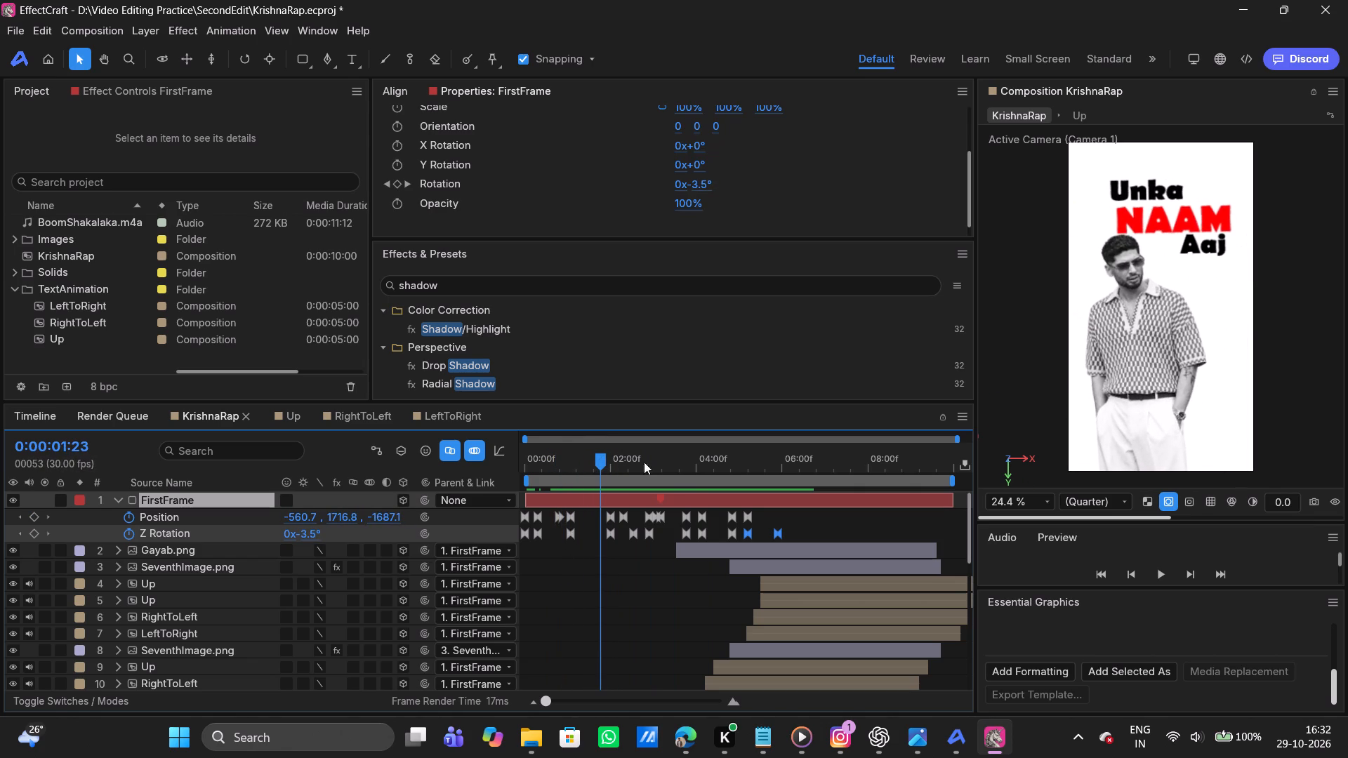
Play back the sequence from about 0:00:02:00 past 0:00:05:20 to judge the timing of the rotation and the "Just Quit On the low" text.
key("space")
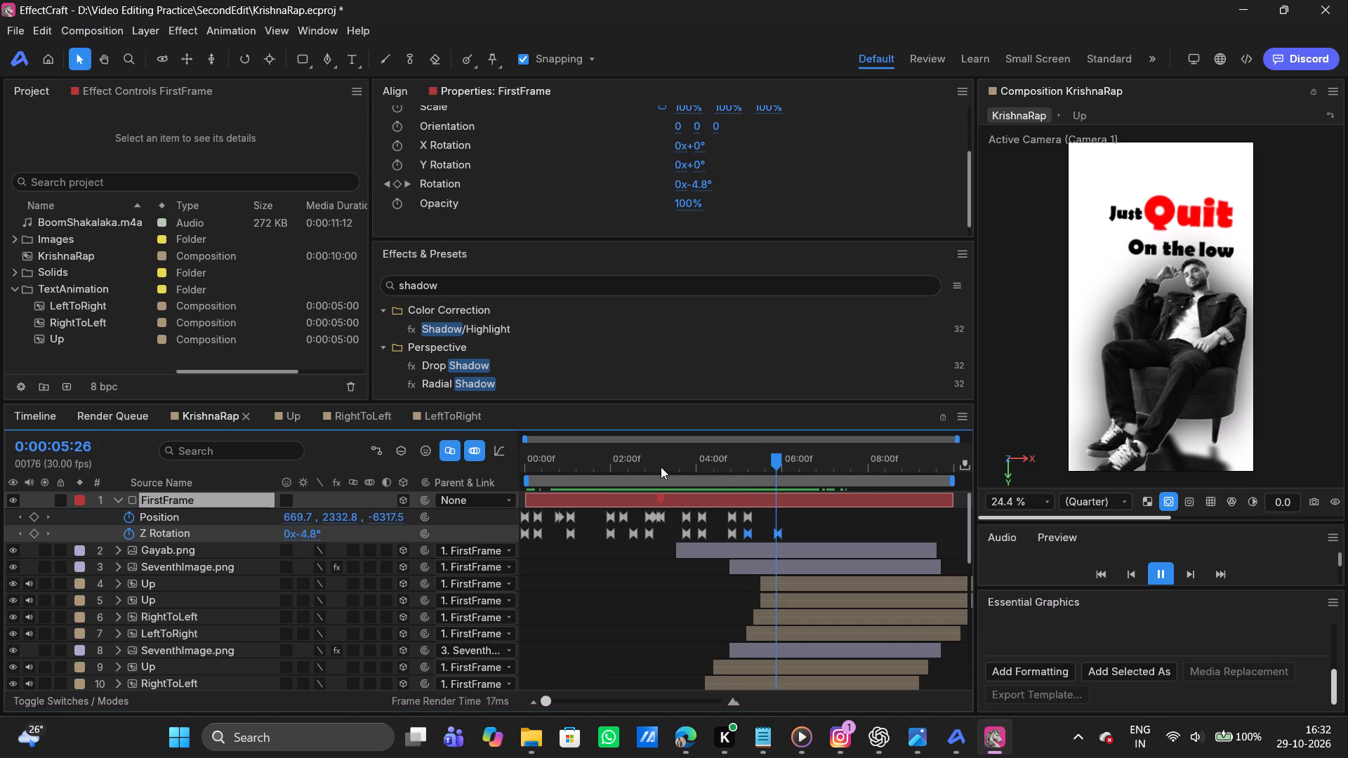
left_click(604, 463)
key("space")
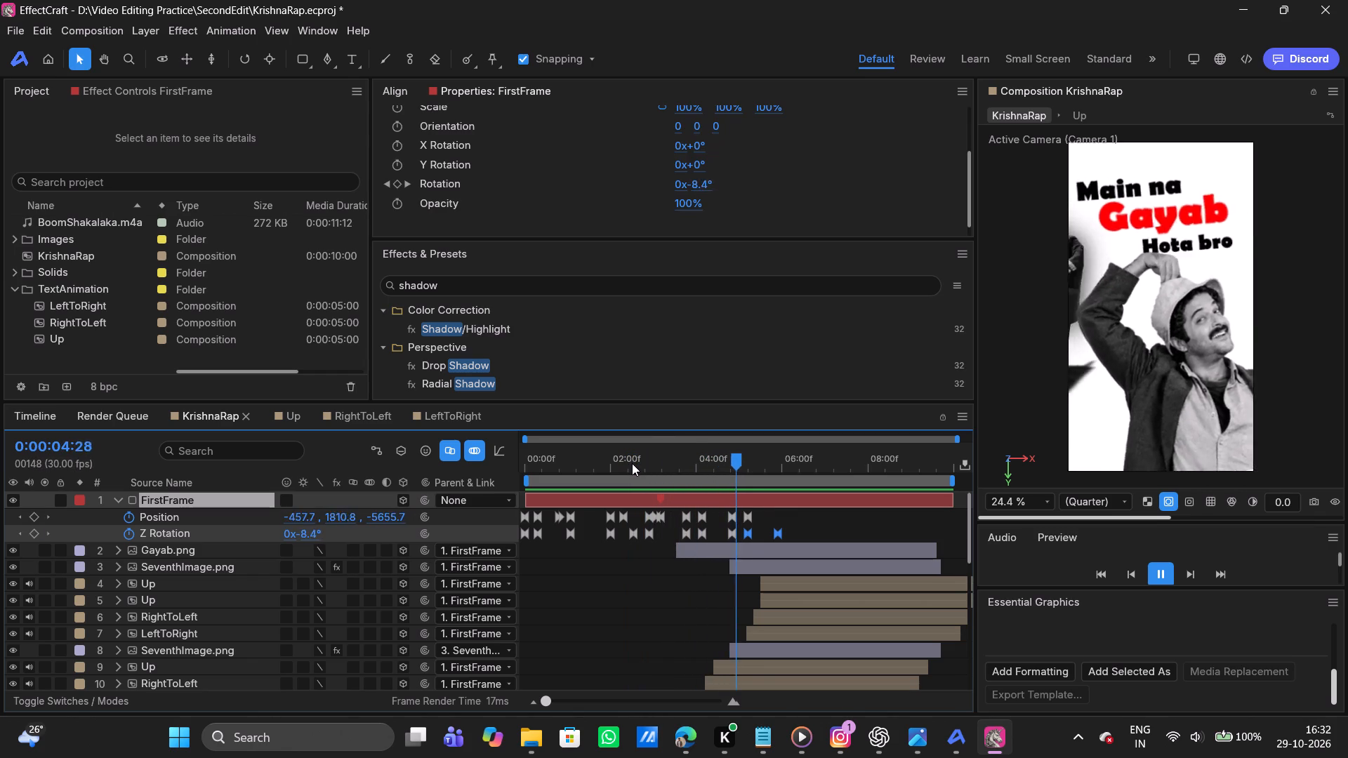
key("space")
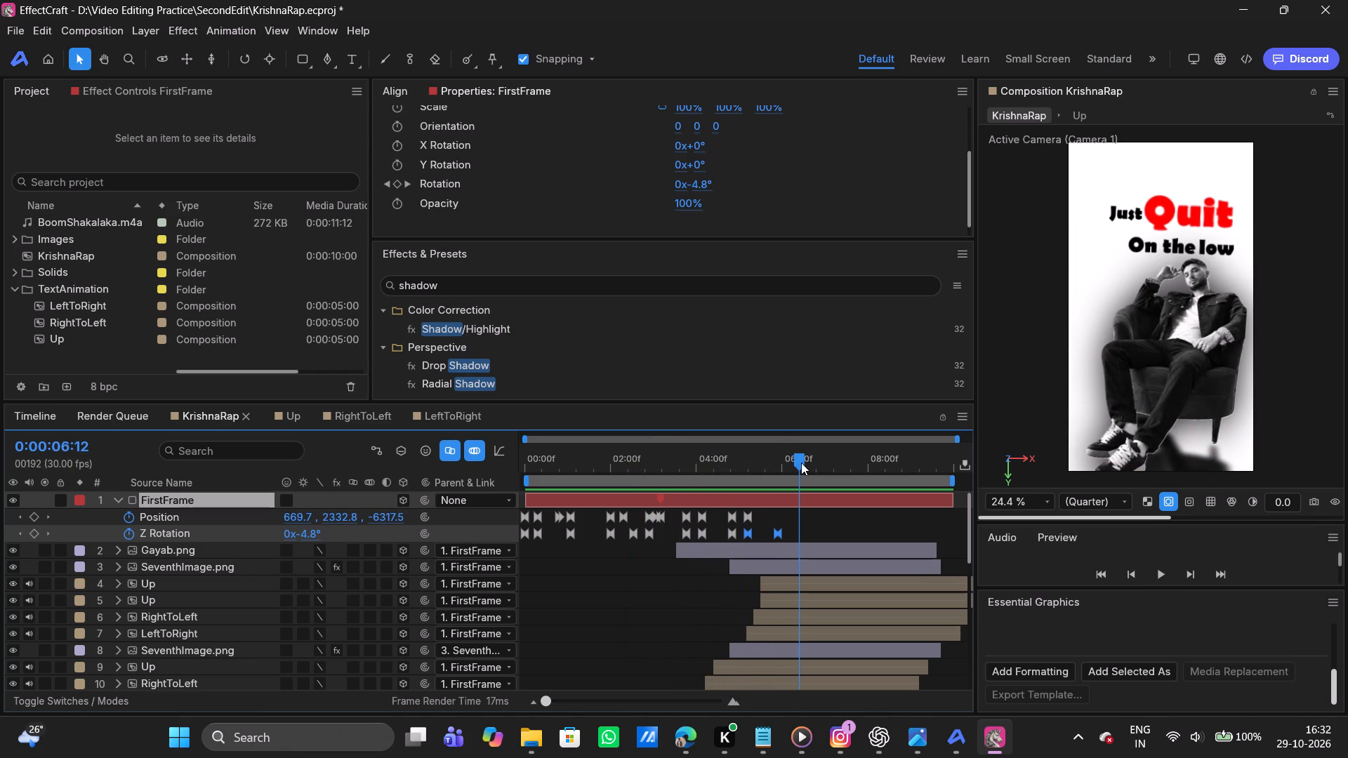
left_click(779, 533)
left_click_drag(798, 465, 624, 469)
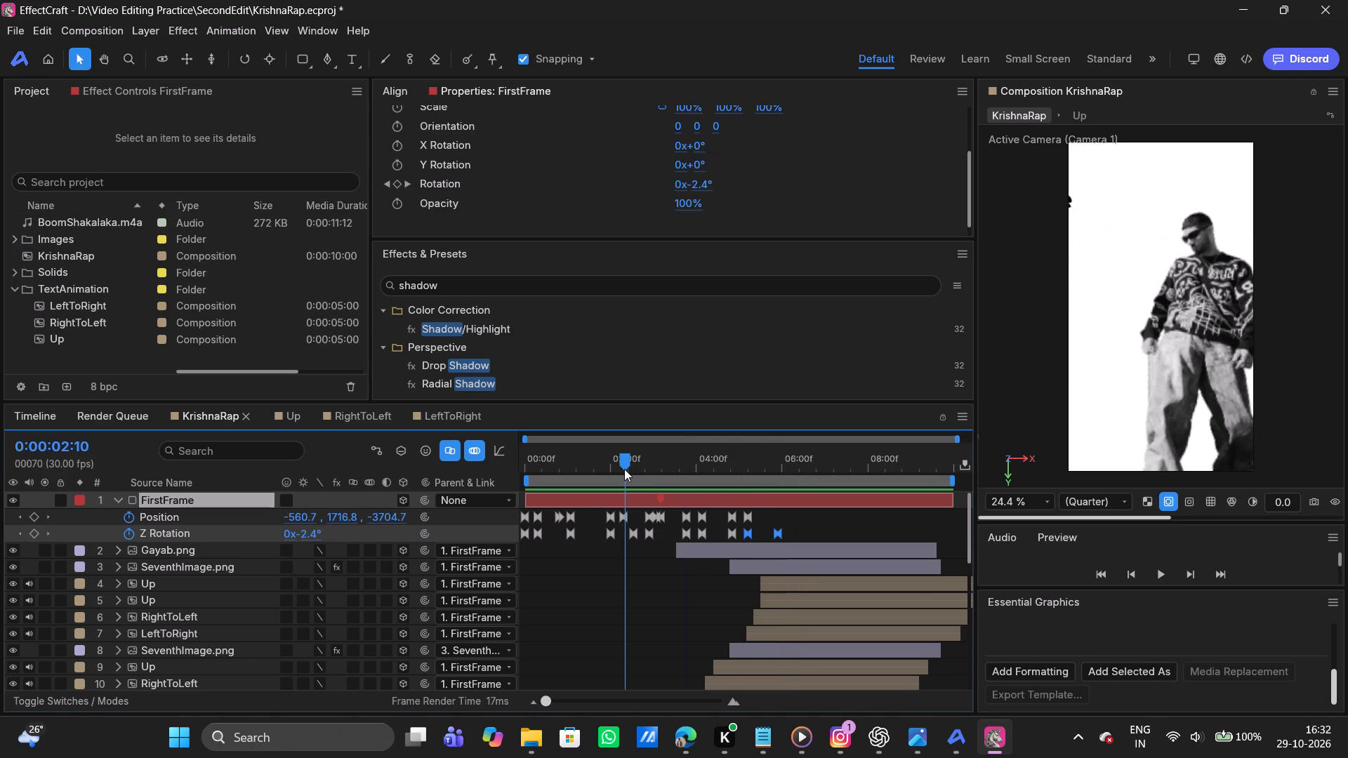
key("space")
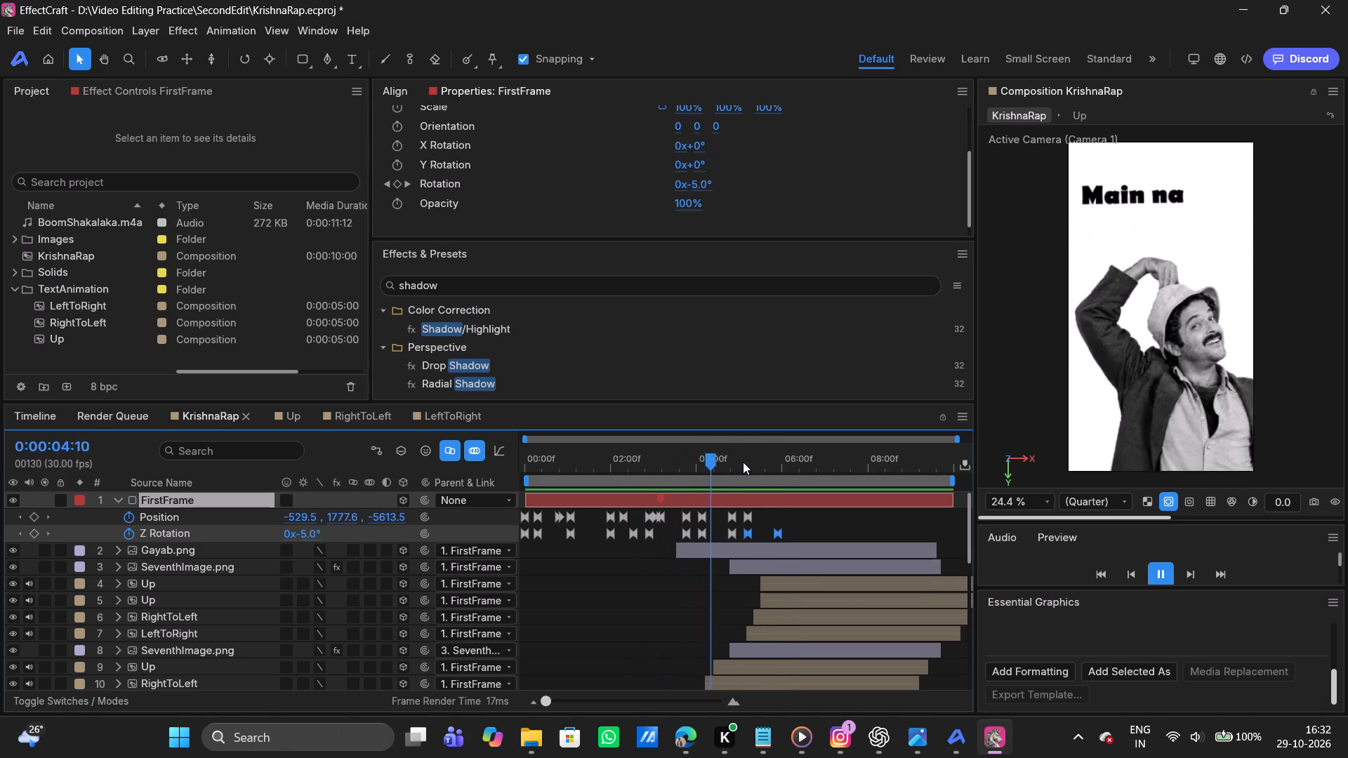
key("space")
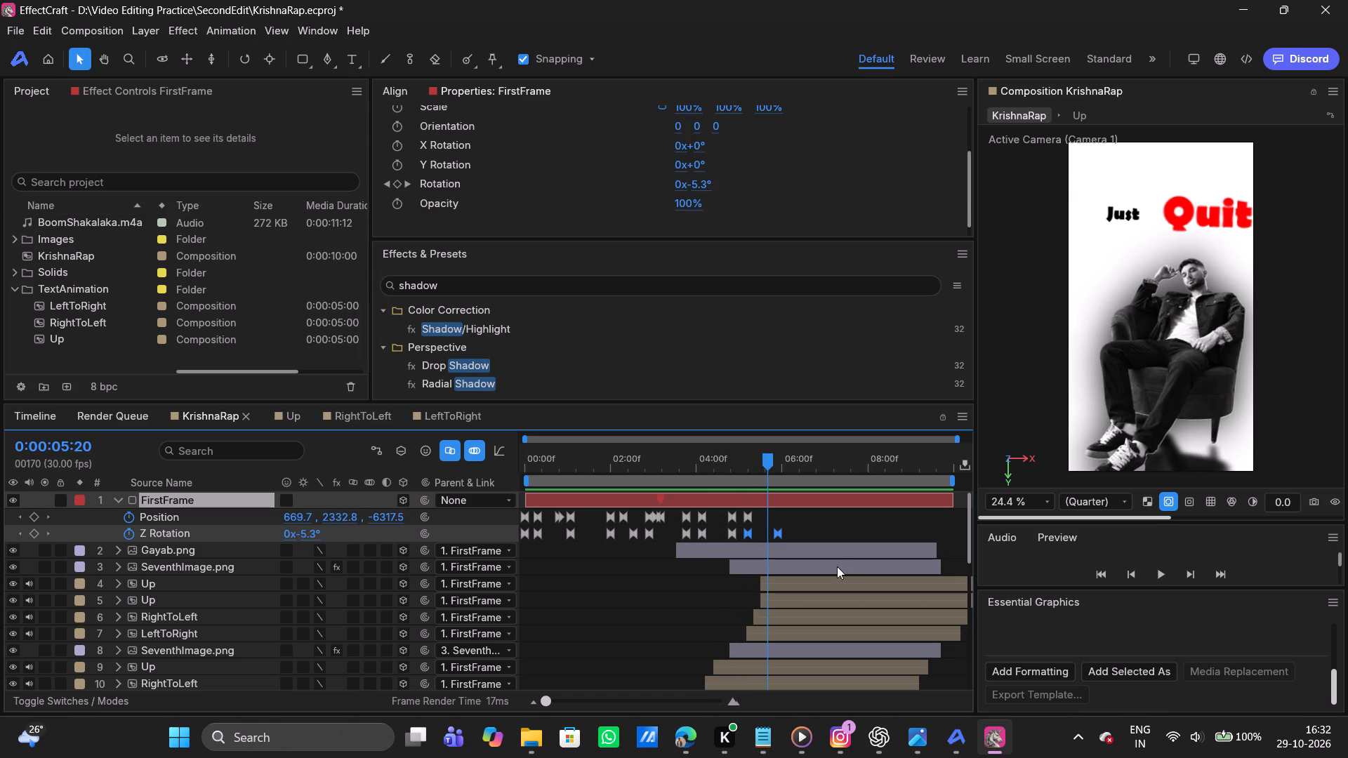
Move only FirstFrame's last Z Rotation keyframe earlier, to 0:00:05:20.
left_click(777, 532)
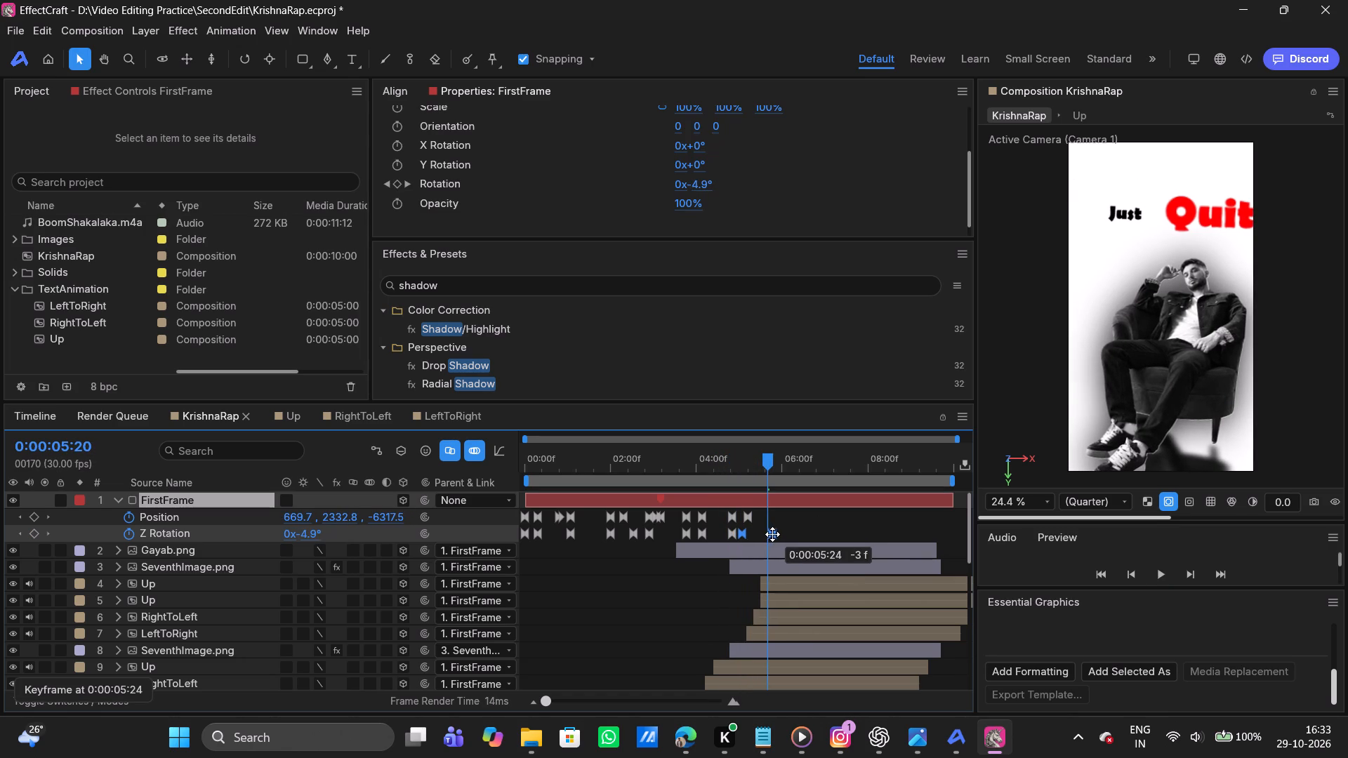
key("ctrl+z")
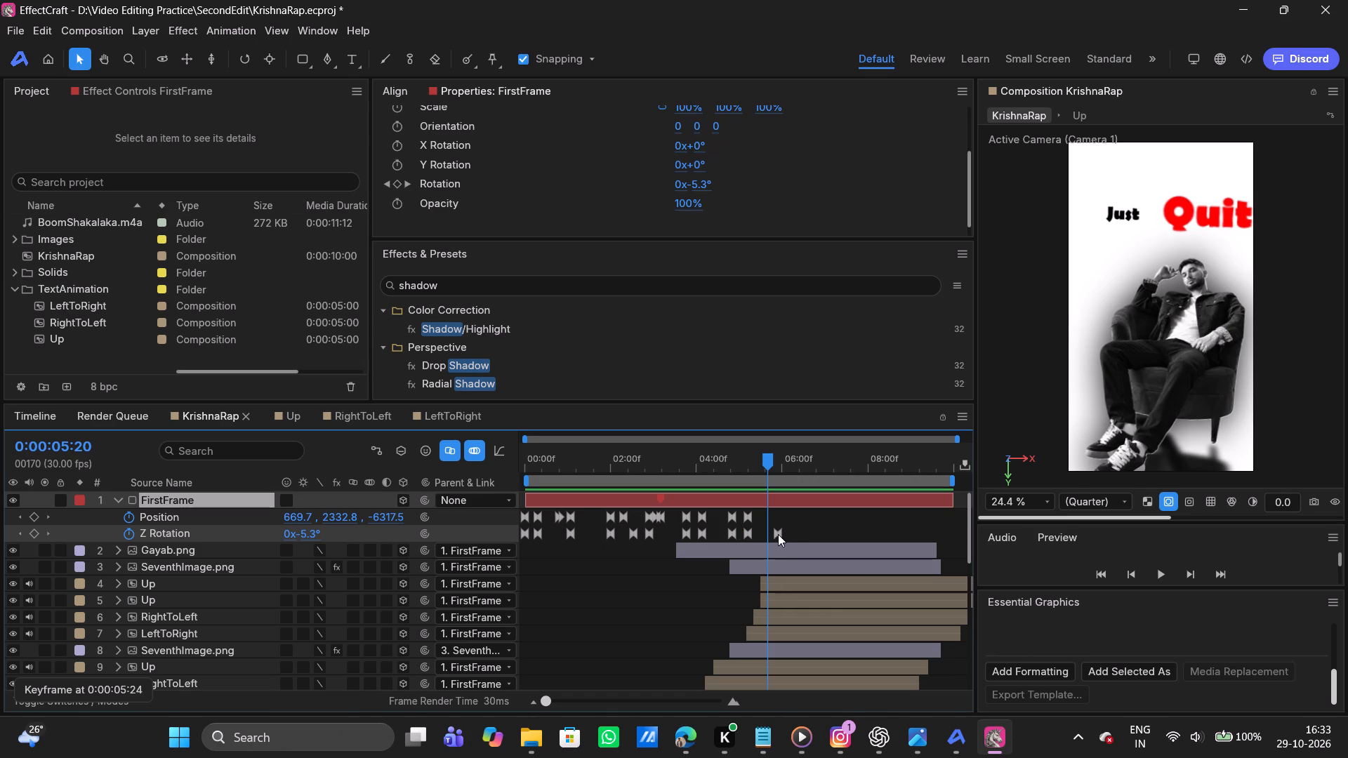
left_click(778, 534)
left_click_drag(778, 534, 768, 534)
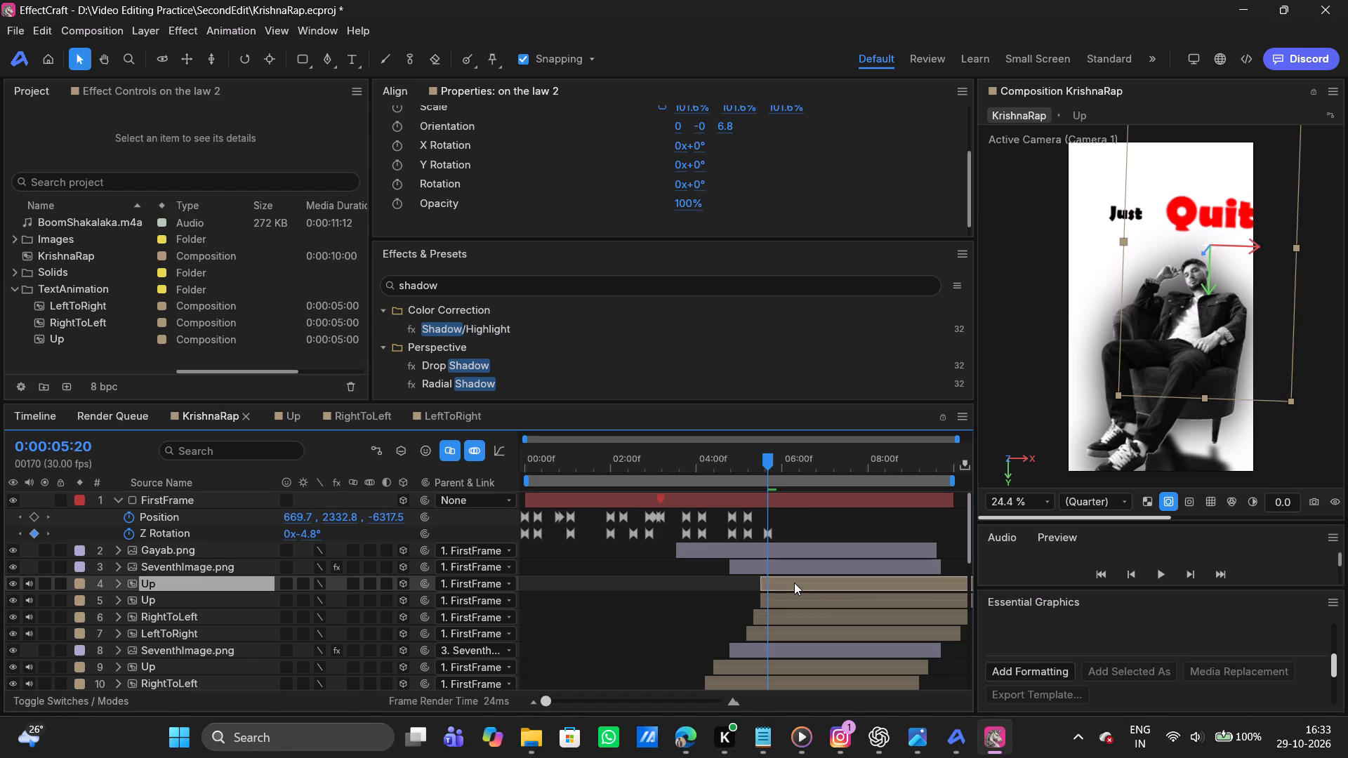
Shift the "Just", "Quit", "On the" and "low" layers earlier together so "Just" starts shortly after SeventhImage.png begins.
left_click(793, 634, "shift")
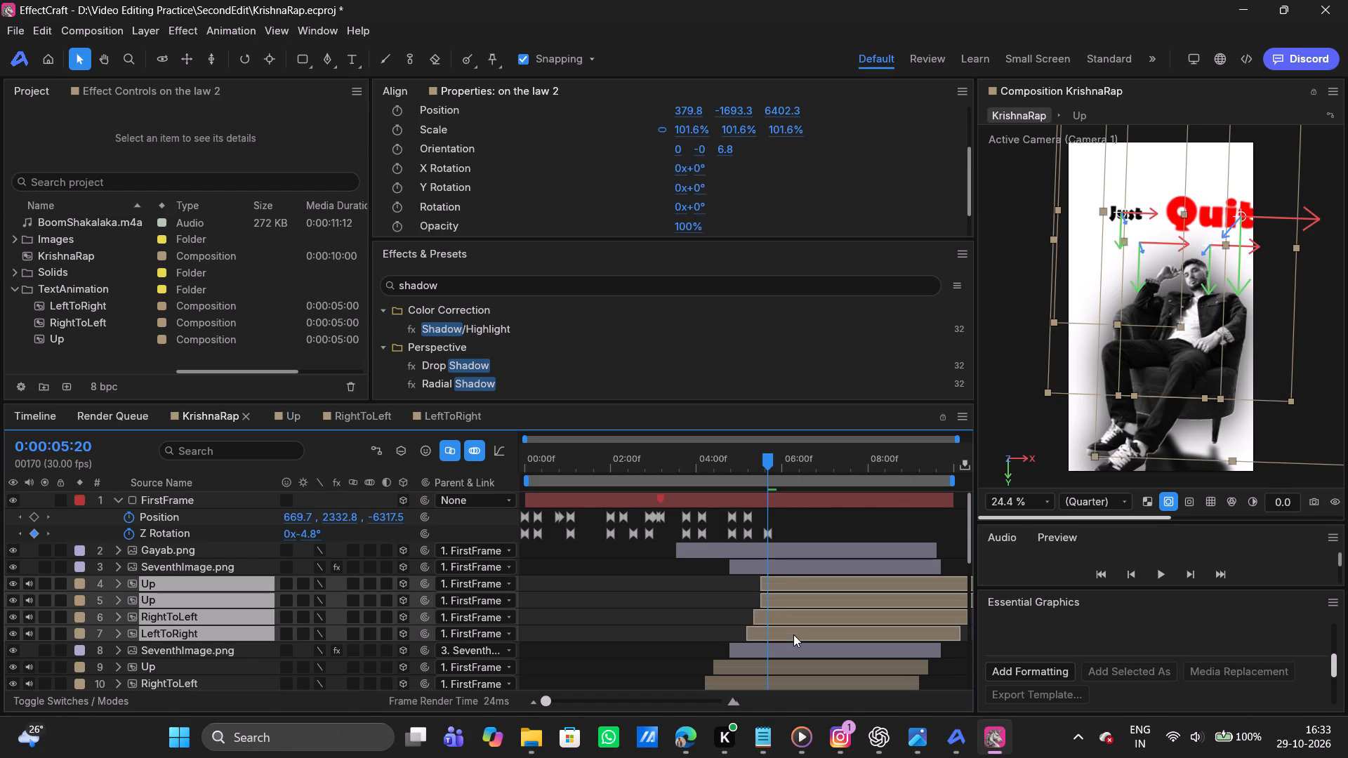
left_click_drag(793, 634, 789, 635)
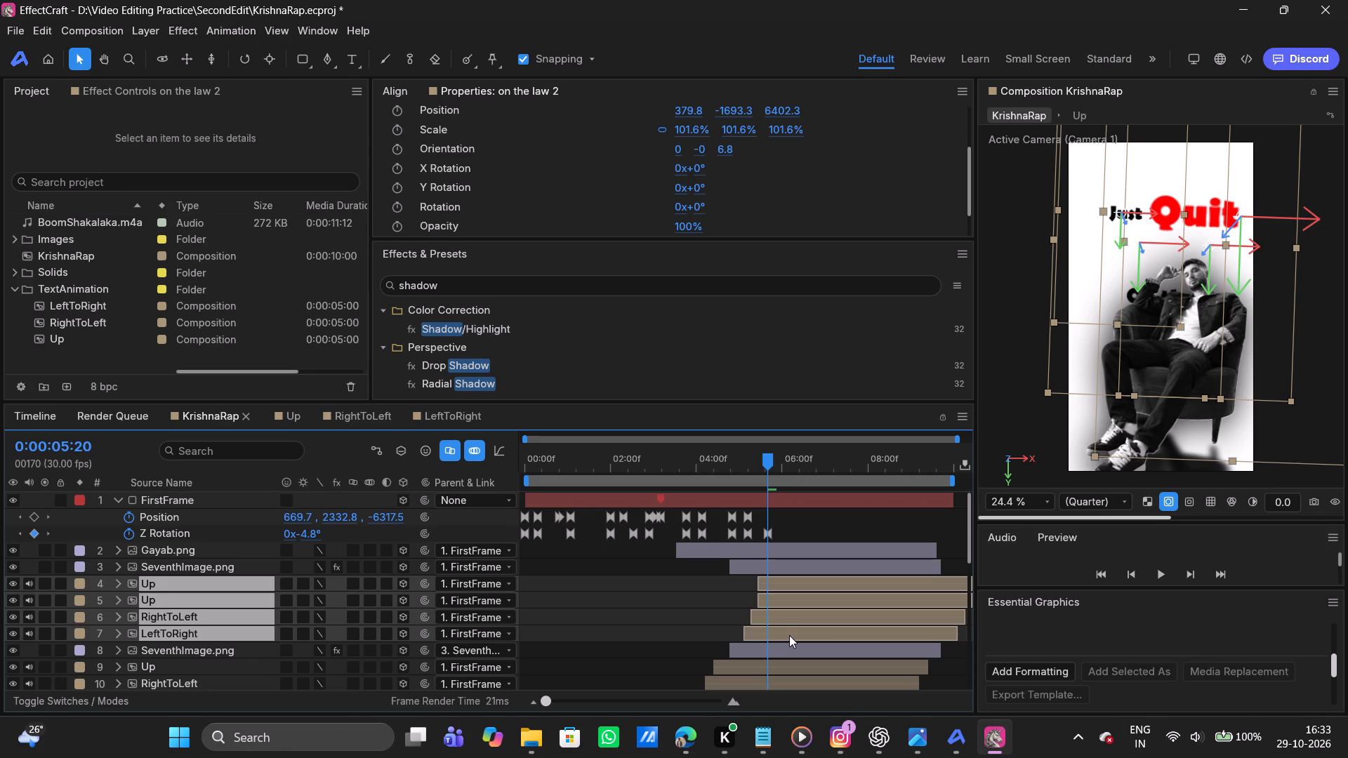
left_click_drag(789, 635, 786, 636)
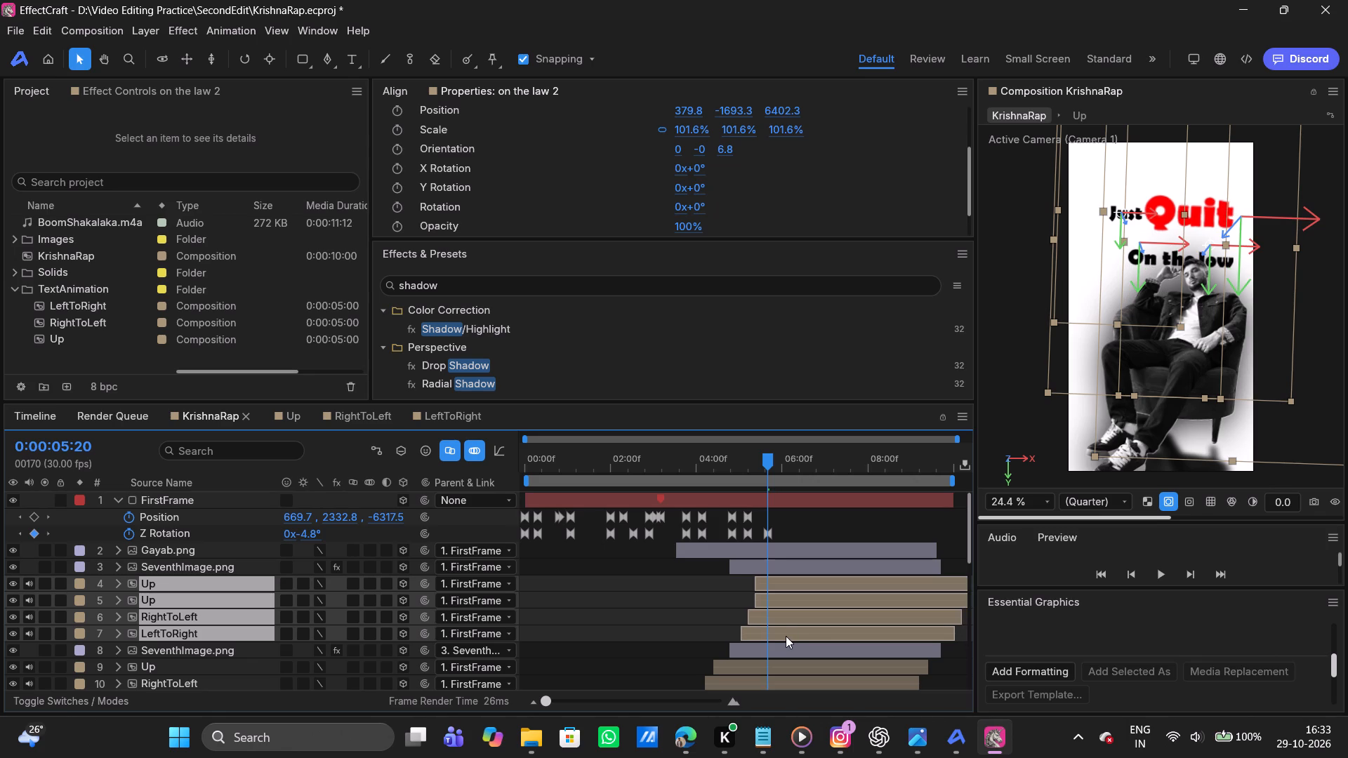
left_click_drag(786, 636, 781, 636)
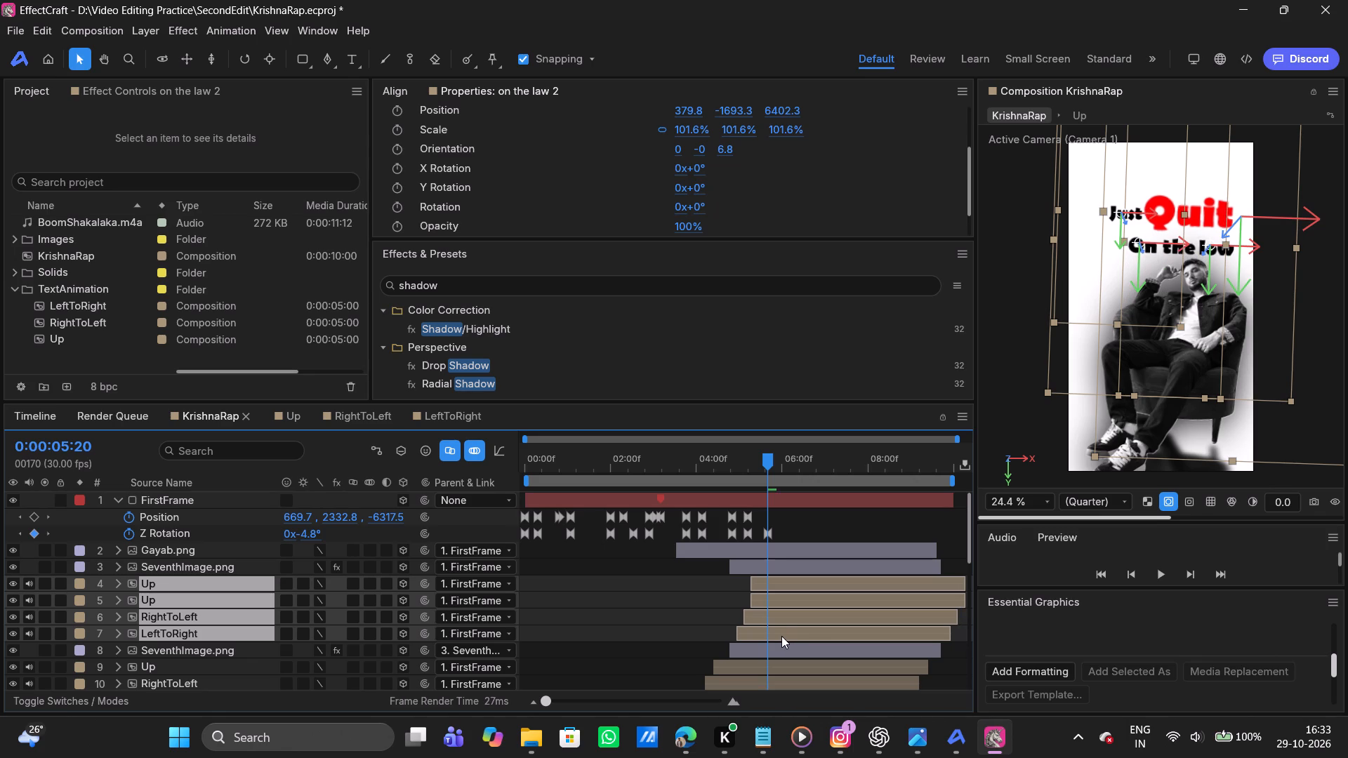
left_click_drag(781, 636, 779, 636)
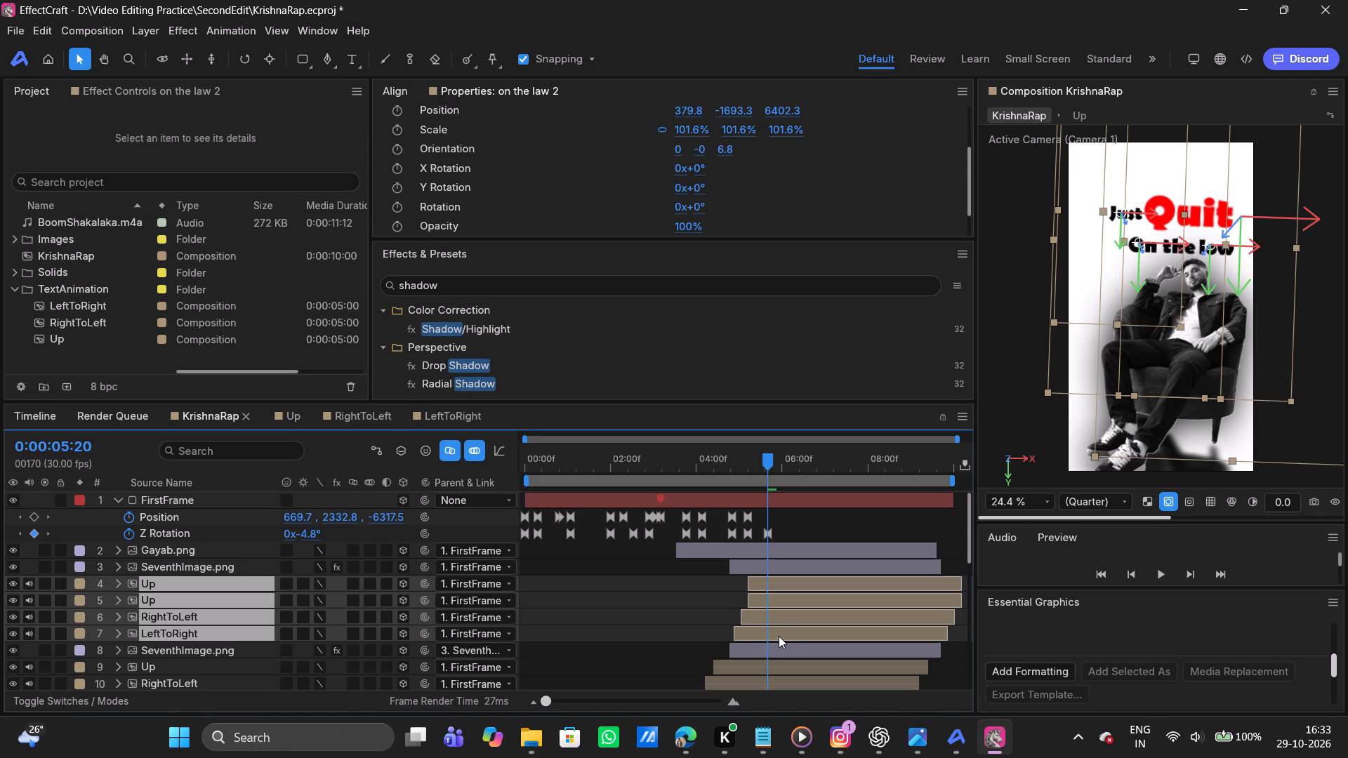
Nudge the "Just", "Quit", "On the" and "low" text layers slightly later together on the timeline.
left_click_drag(779, 636, 781, 637)
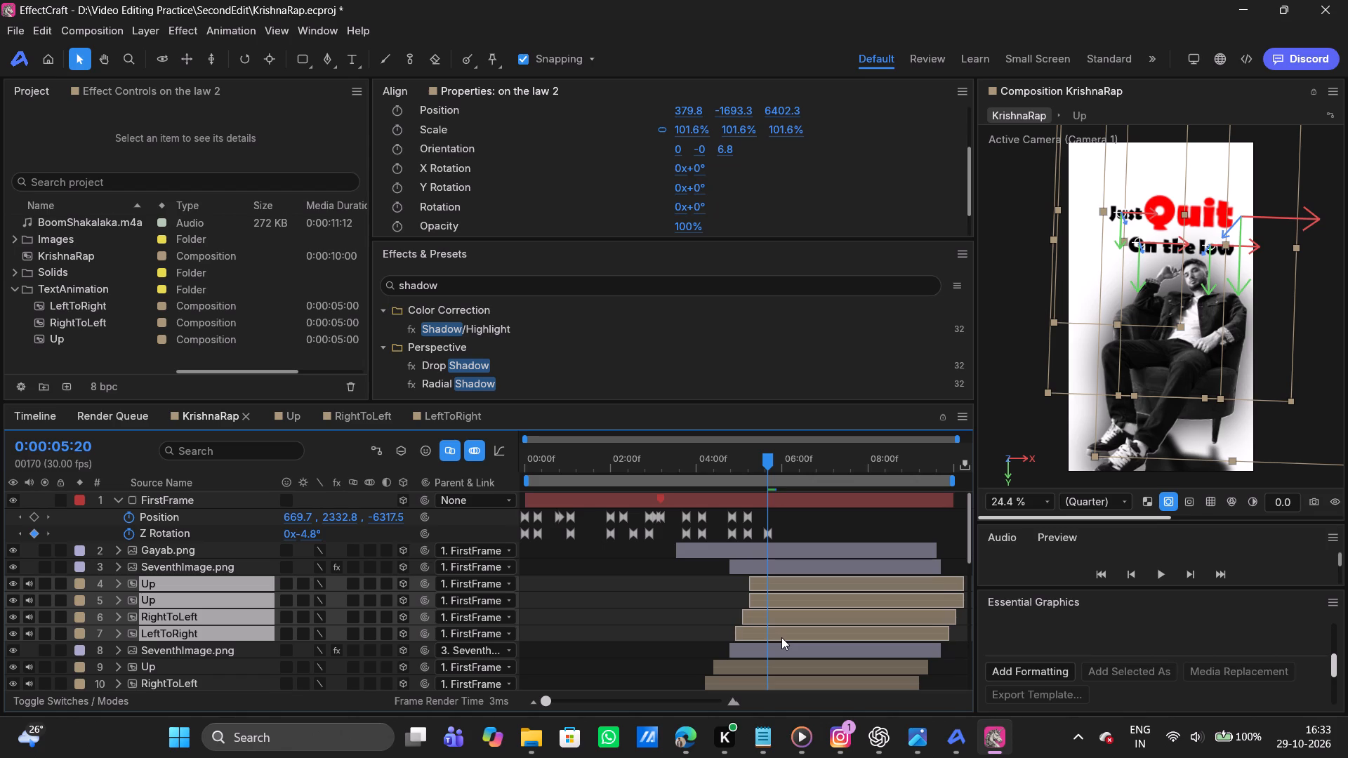
left_click_drag(781, 637, 782, 637)
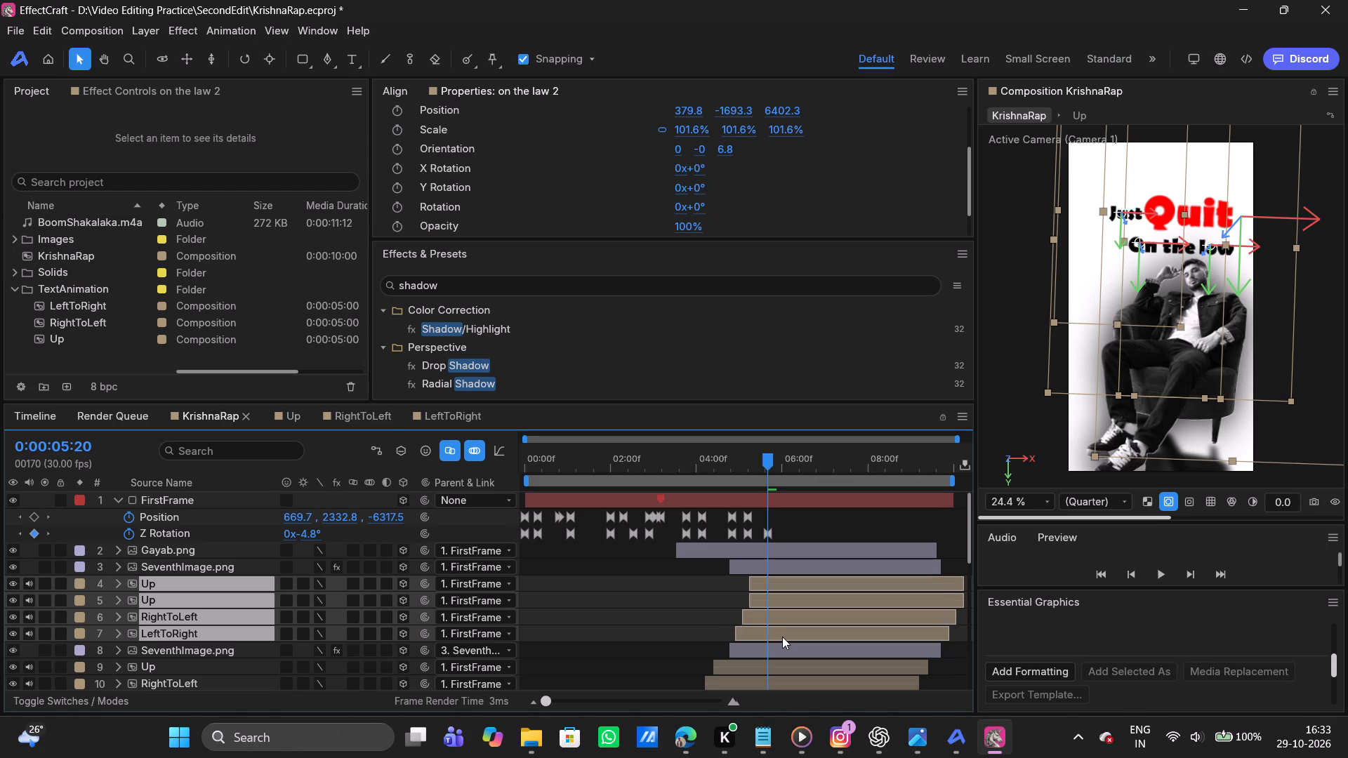
left_click(782, 637)
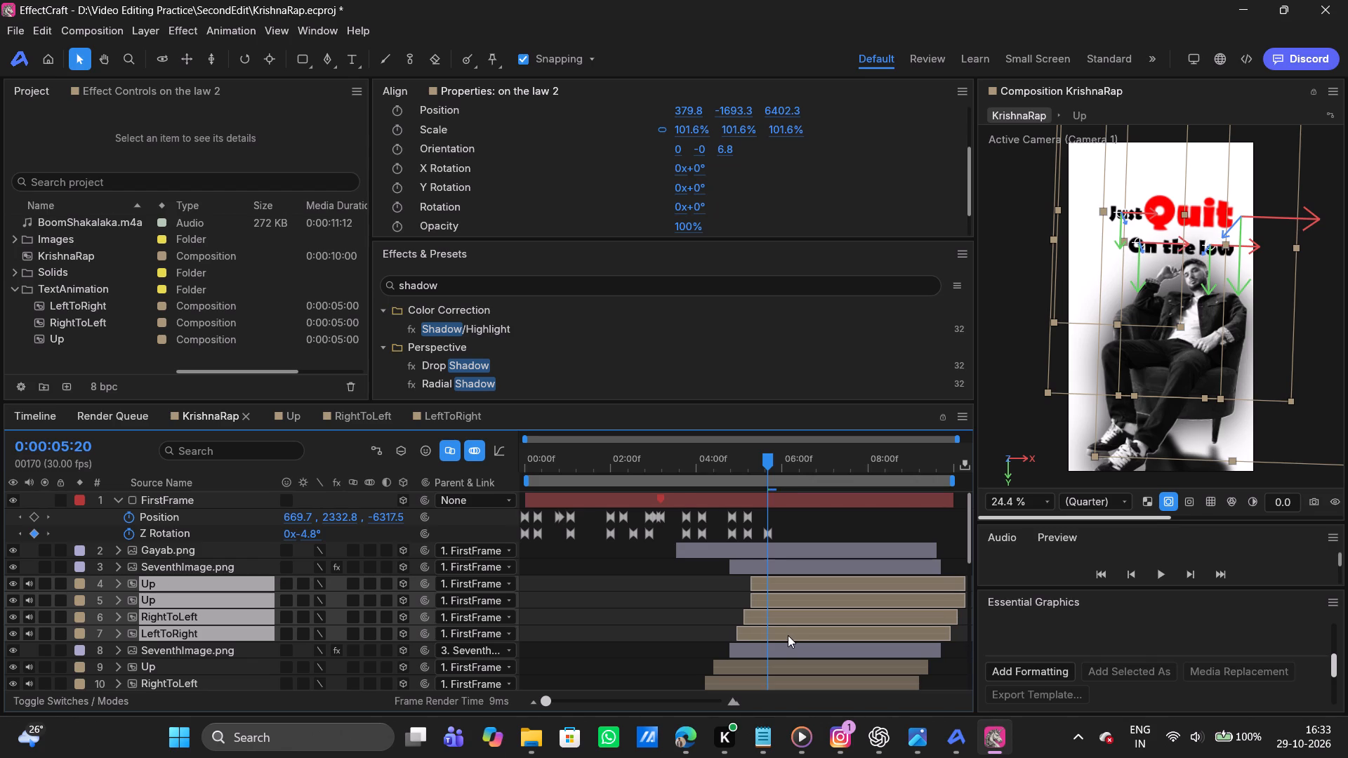
Move FirstFrame's last Position keyframe one frame earlier, to 0:00:05:05.
left_click(748, 517)
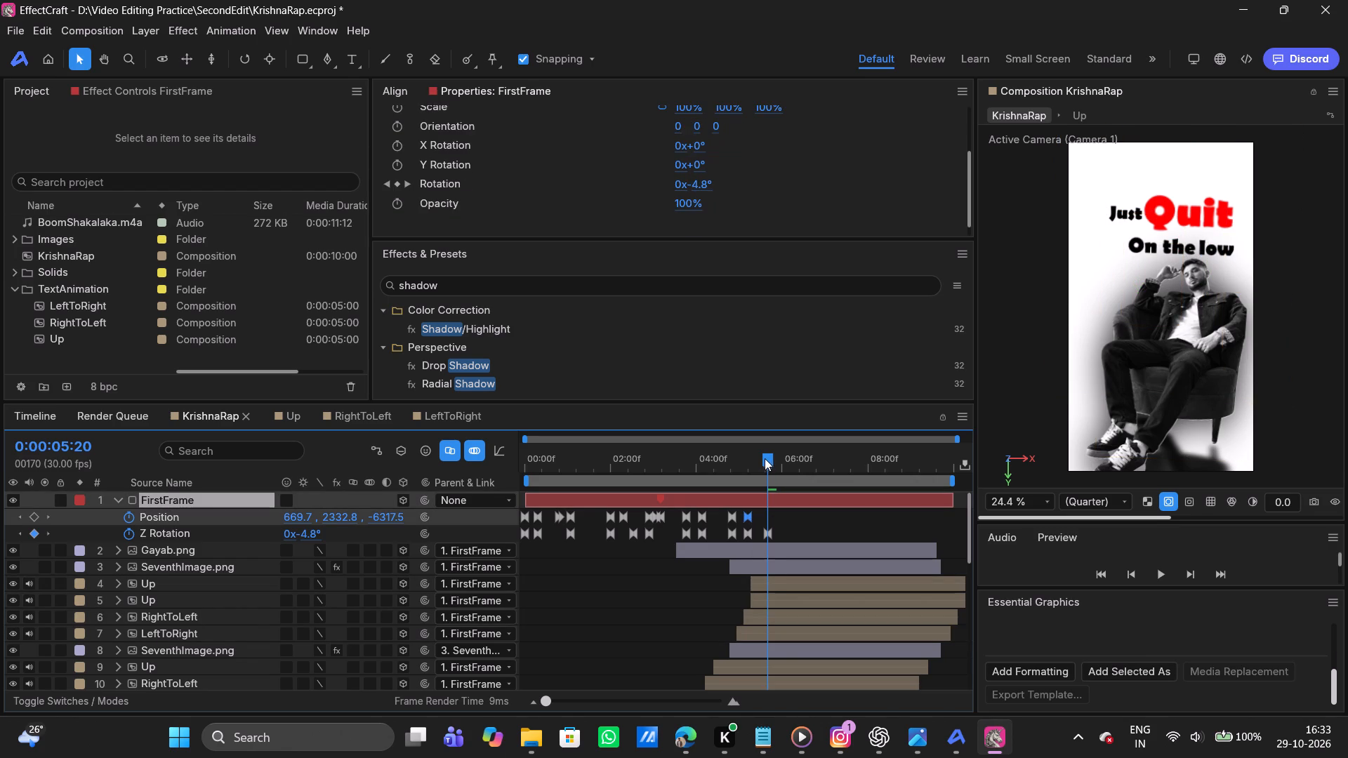
left_click_drag(767, 459, 751, 459)
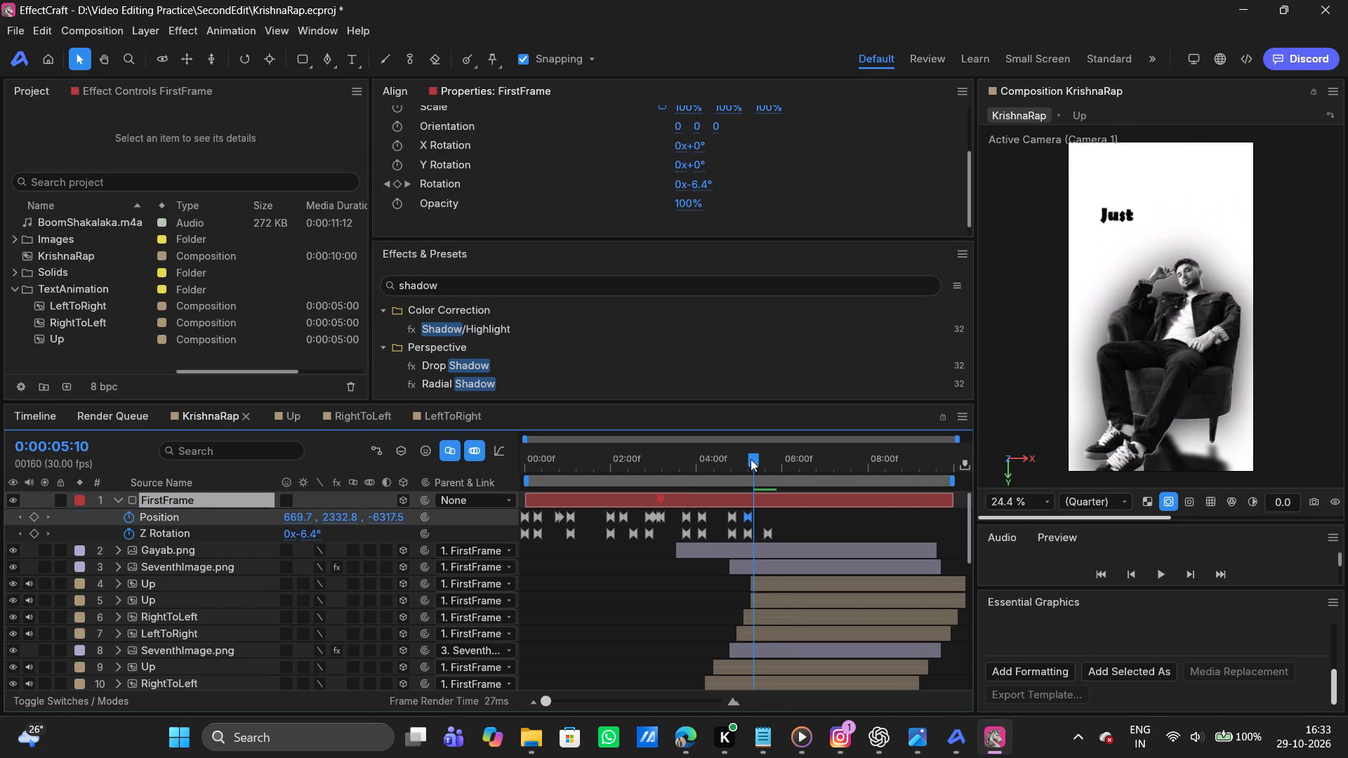
left_click_drag(751, 459, 736, 460)
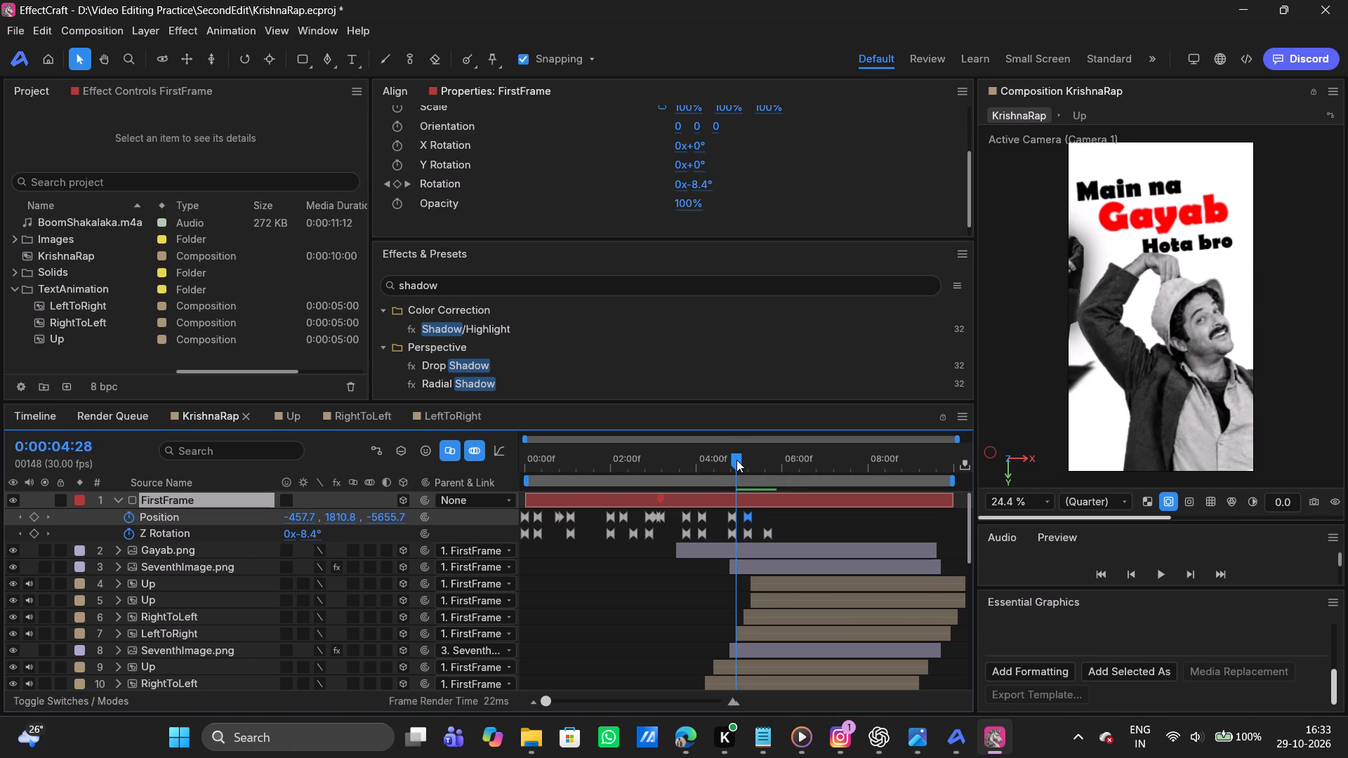
left_click_drag(736, 460, 749, 458)
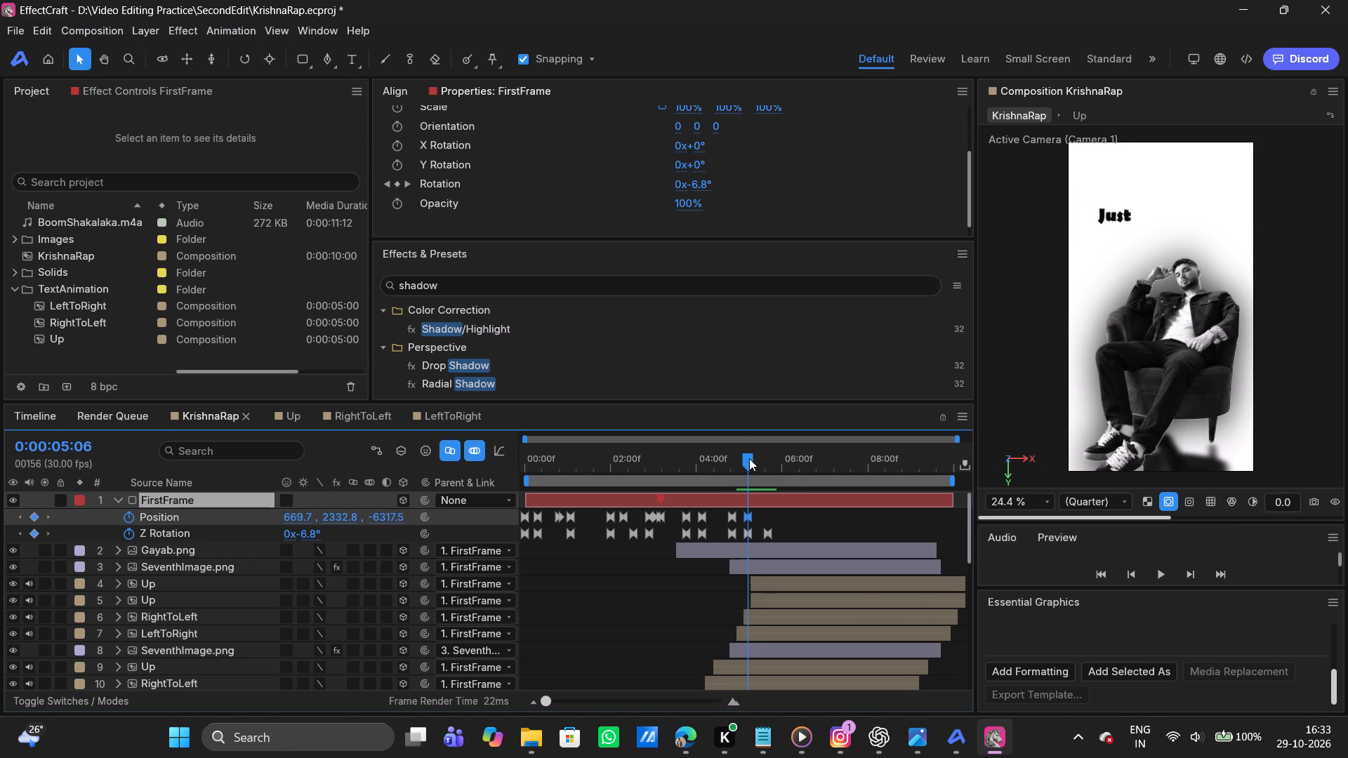
left_click_drag(749, 458, 748, 457)
left_click_drag(748, 457, 748, 456)
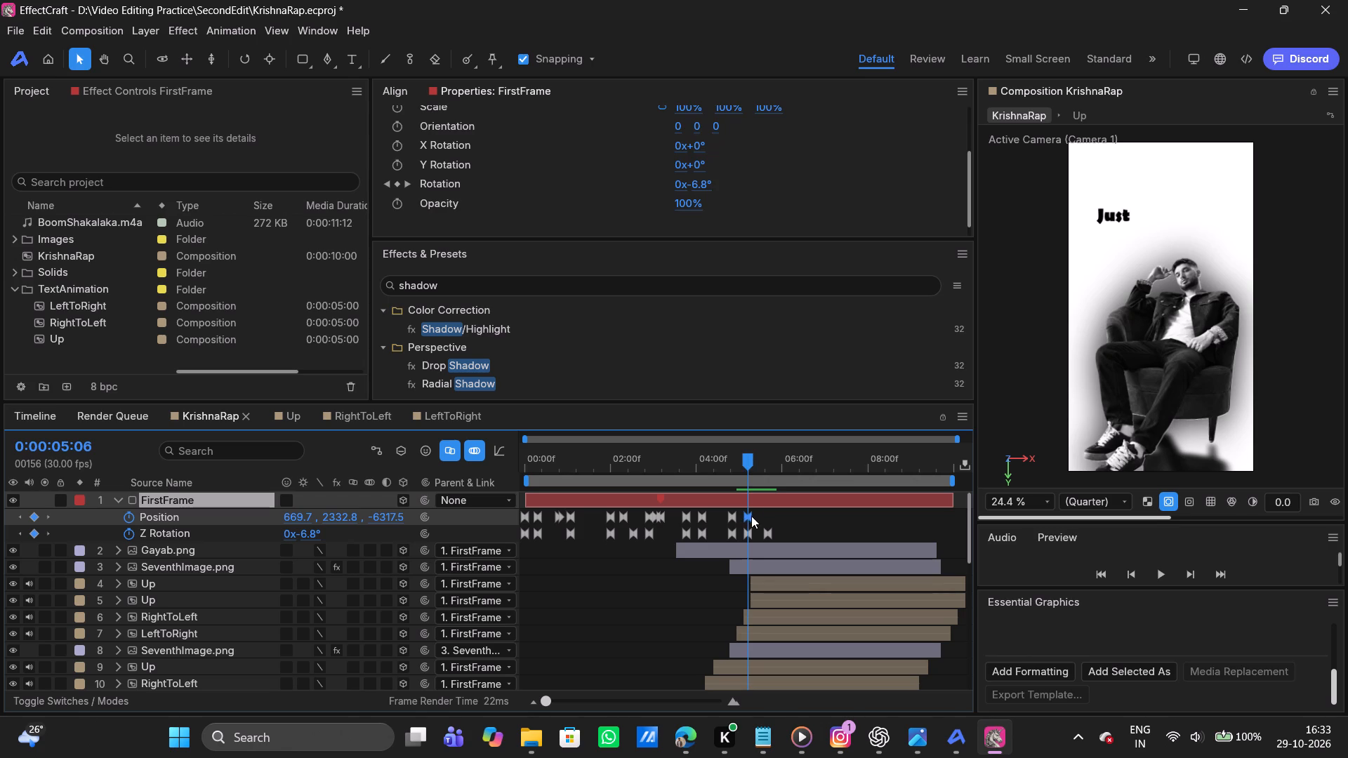
left_click(748, 517)
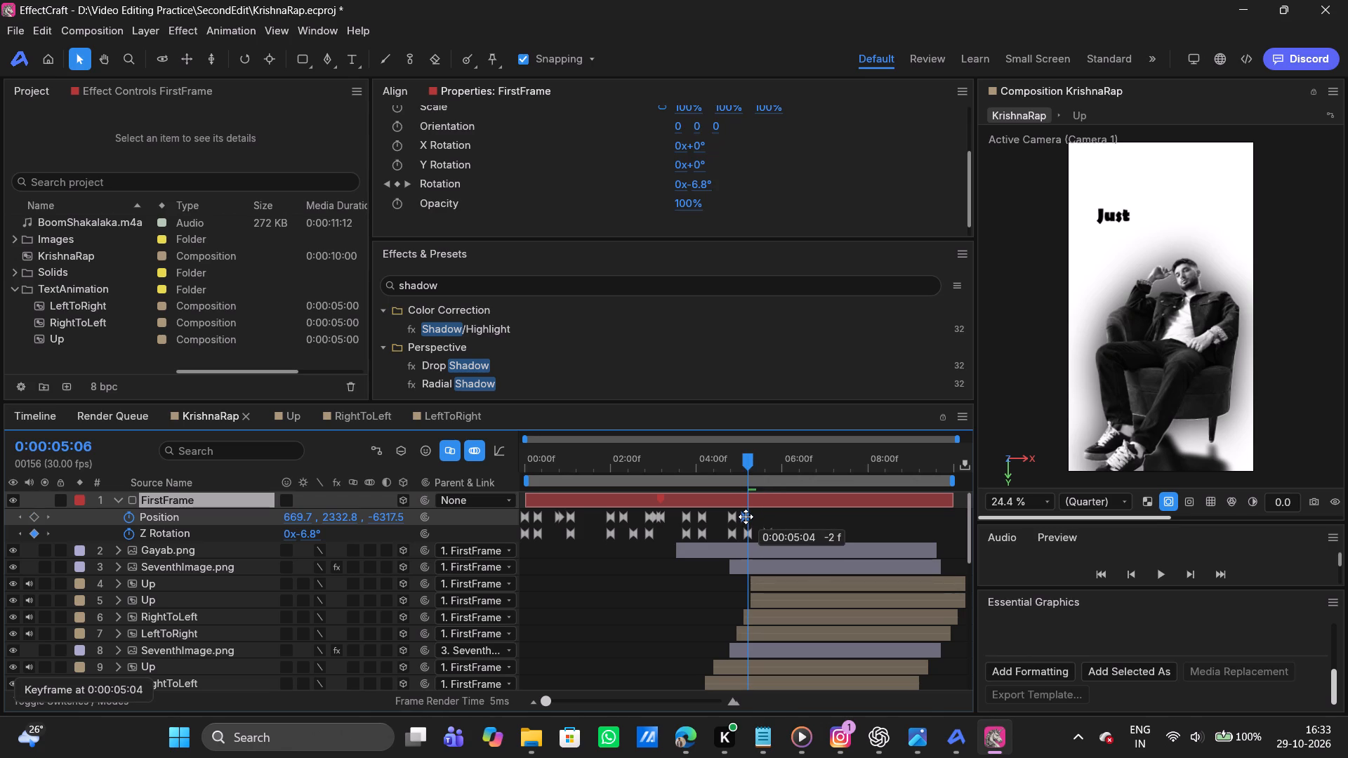
left_click(814, 519)
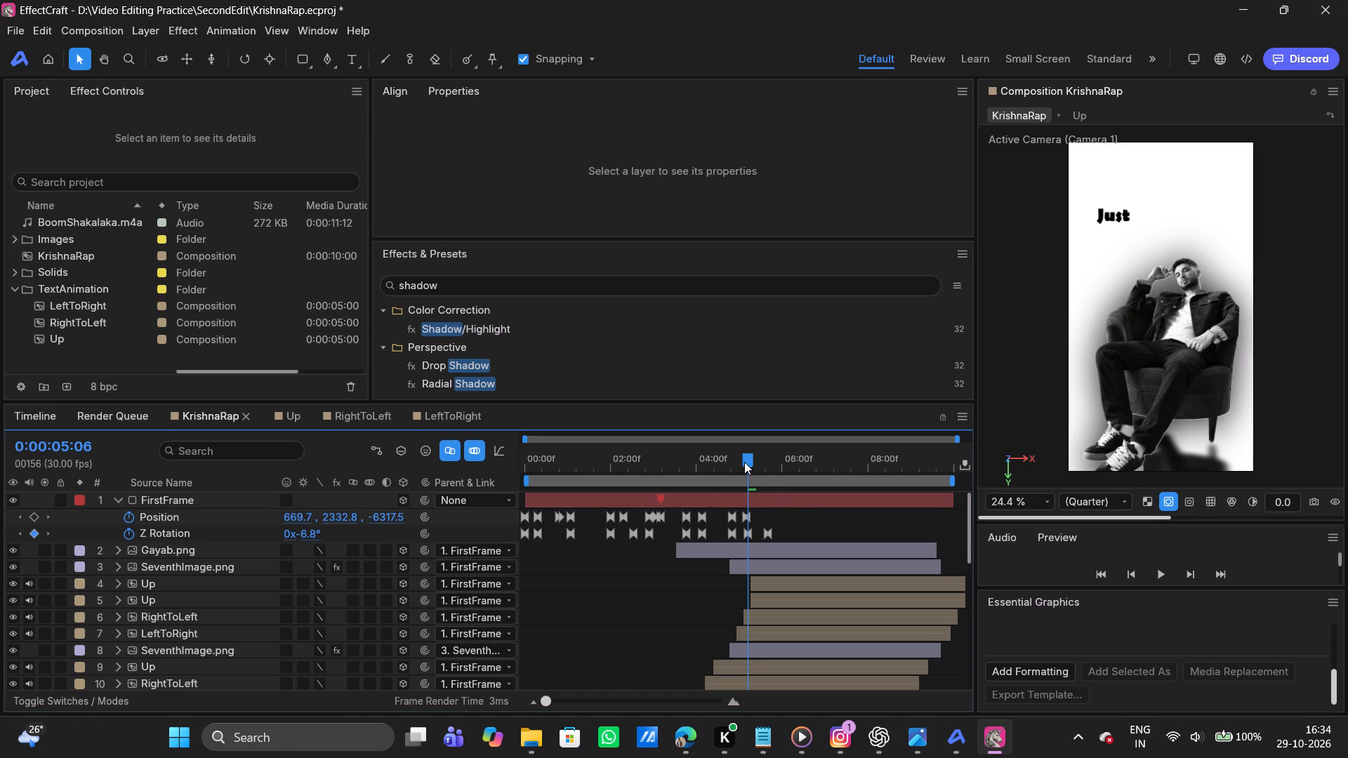
Return to 0:00:00:00 and play the sequence through to about 0:00:06:02 to review the camera moves and lyric timing.
left_click_drag(744, 462, 719, 462)
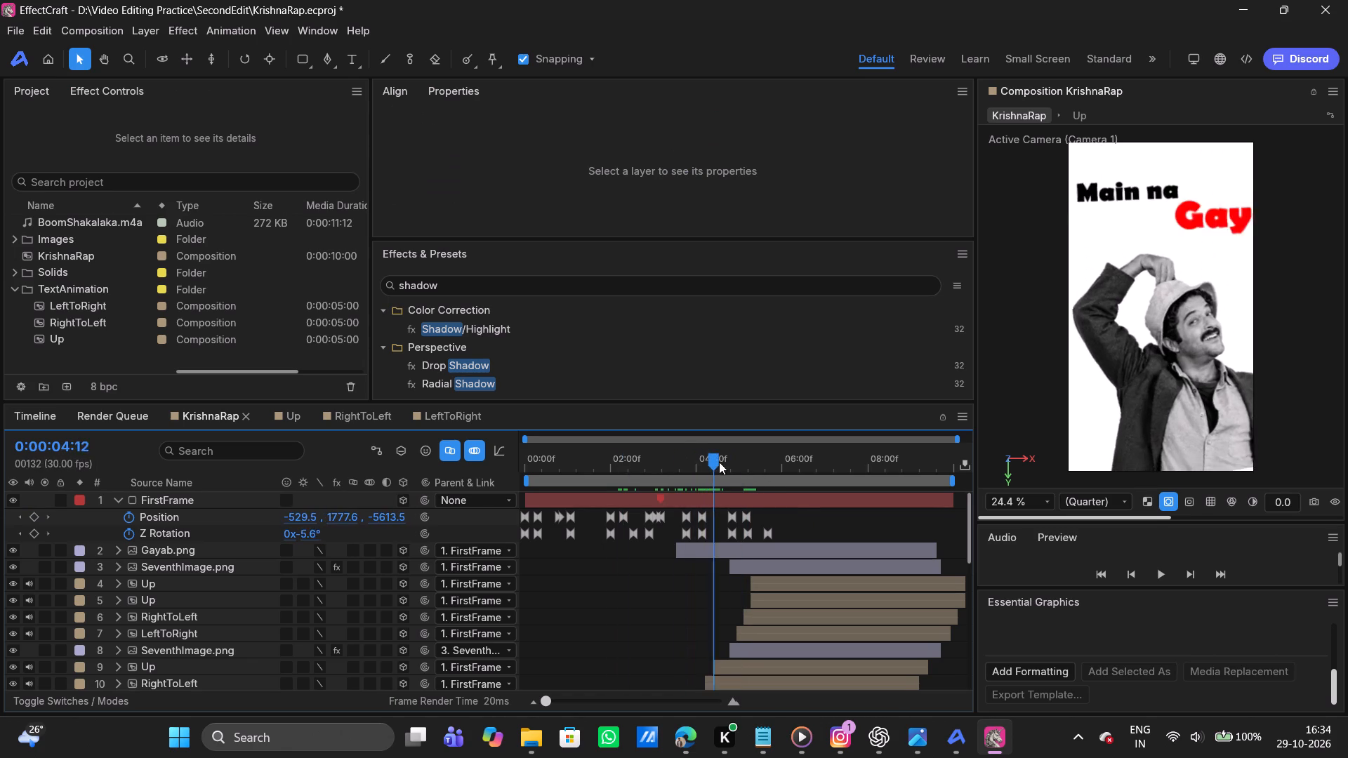
left_click_drag(719, 462, 696, 460)
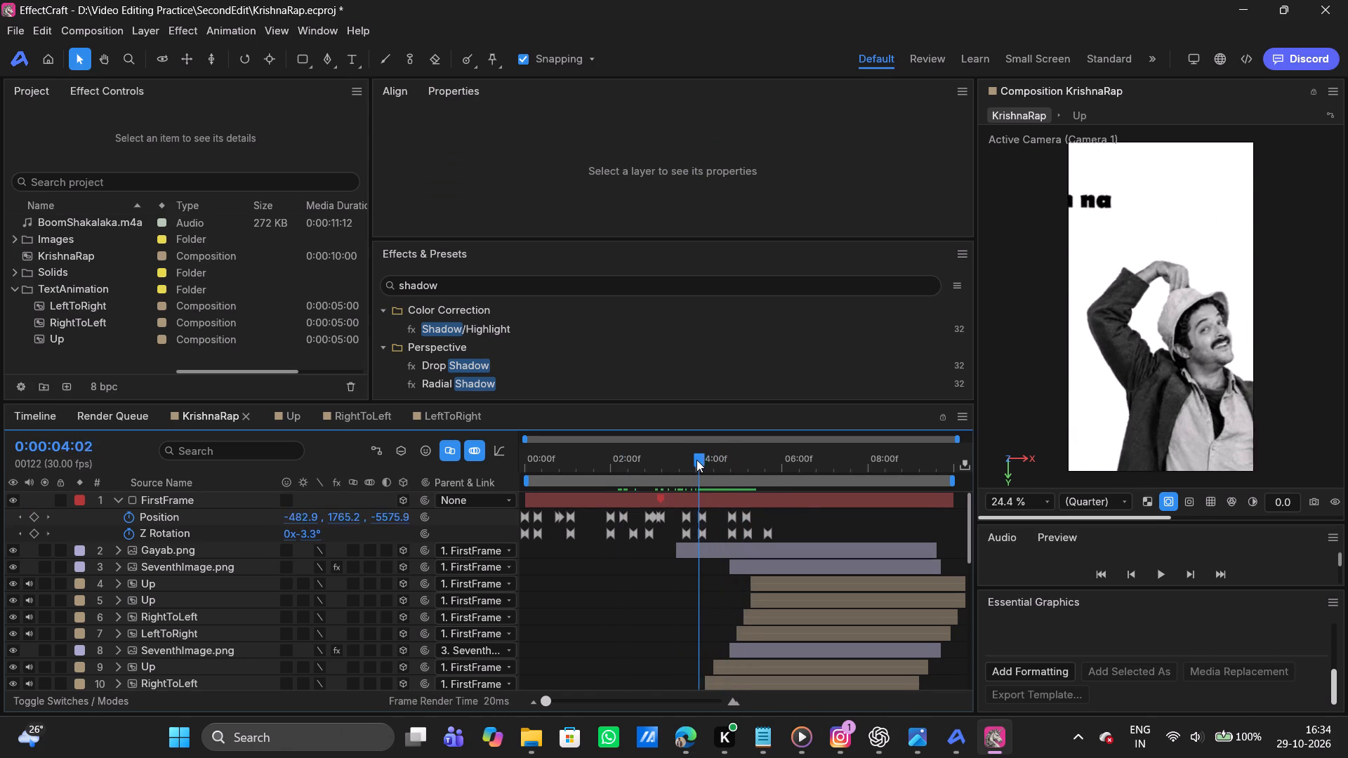
left_click_drag(696, 460, 635, 464)
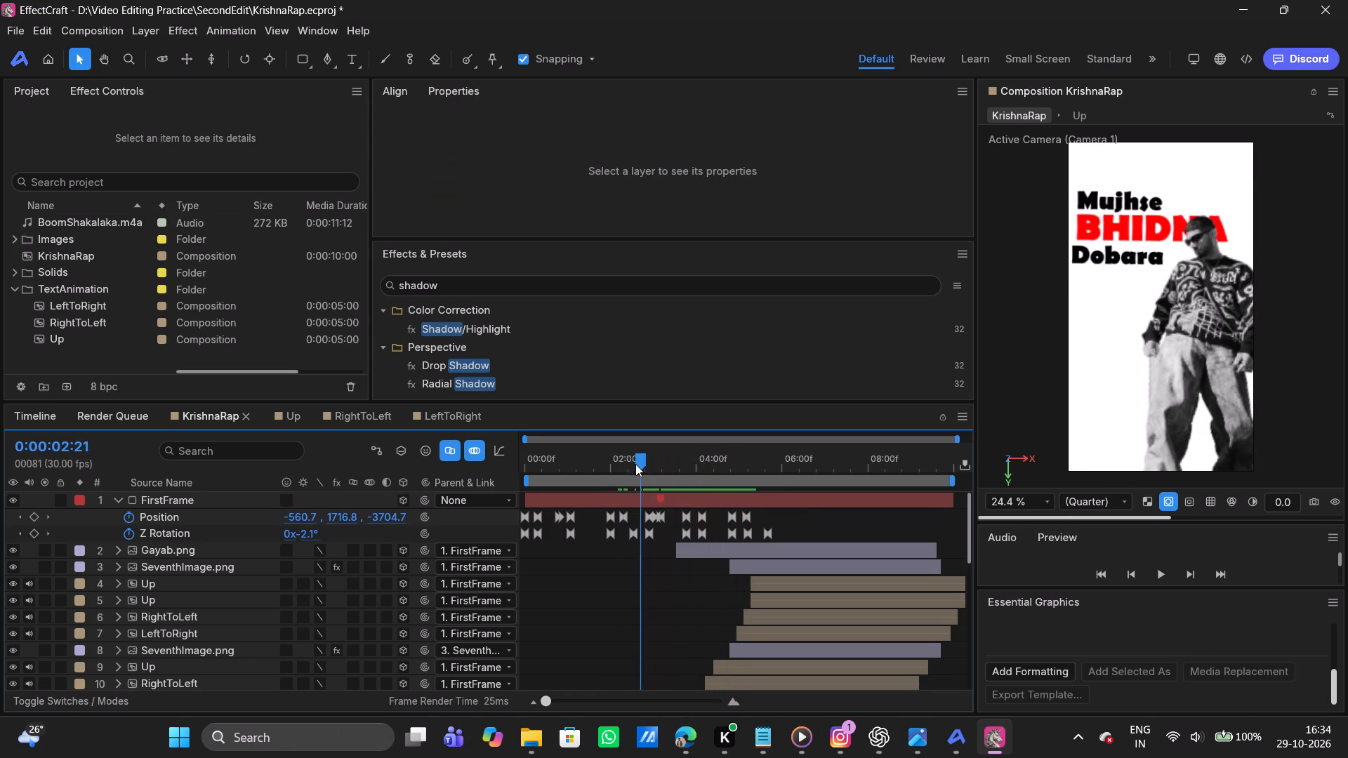
left_click_drag(635, 464, 631, 465)
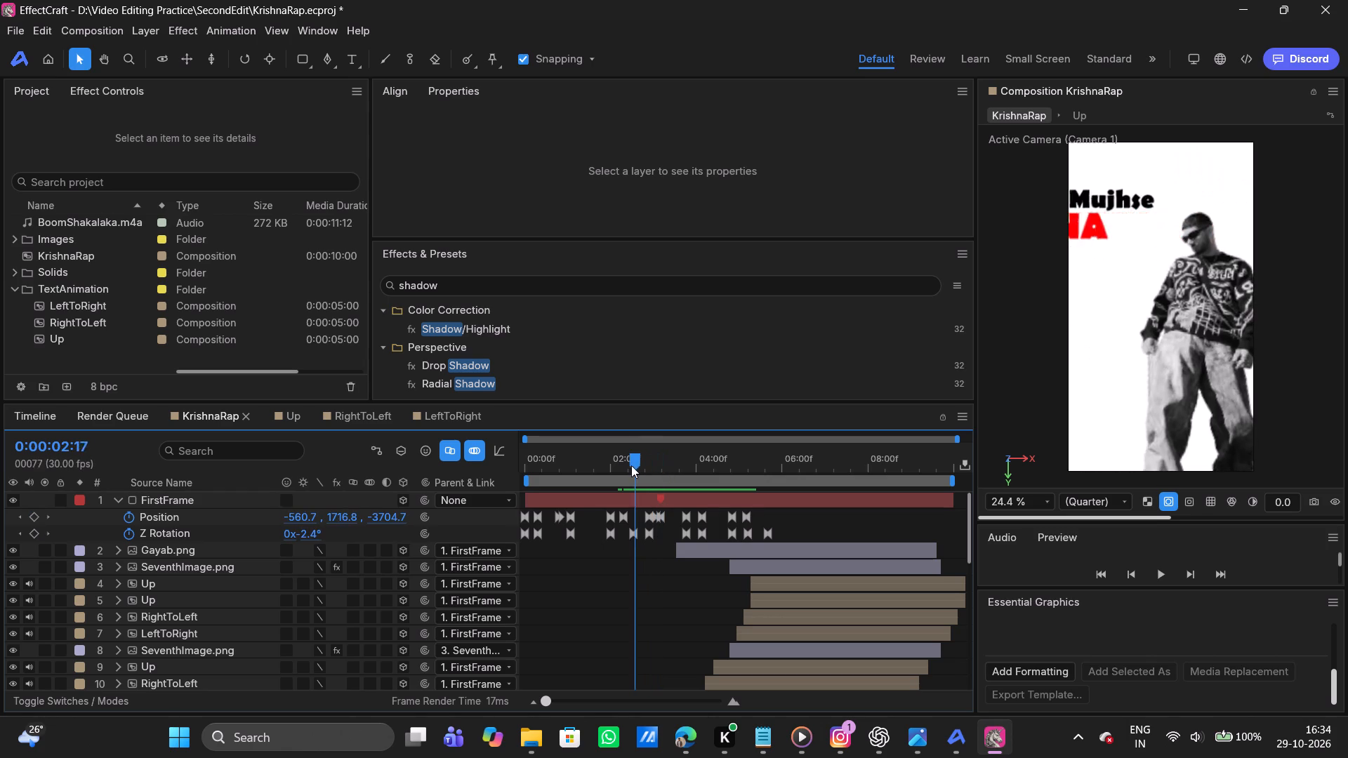
left_click_drag(631, 465, 577, 465)
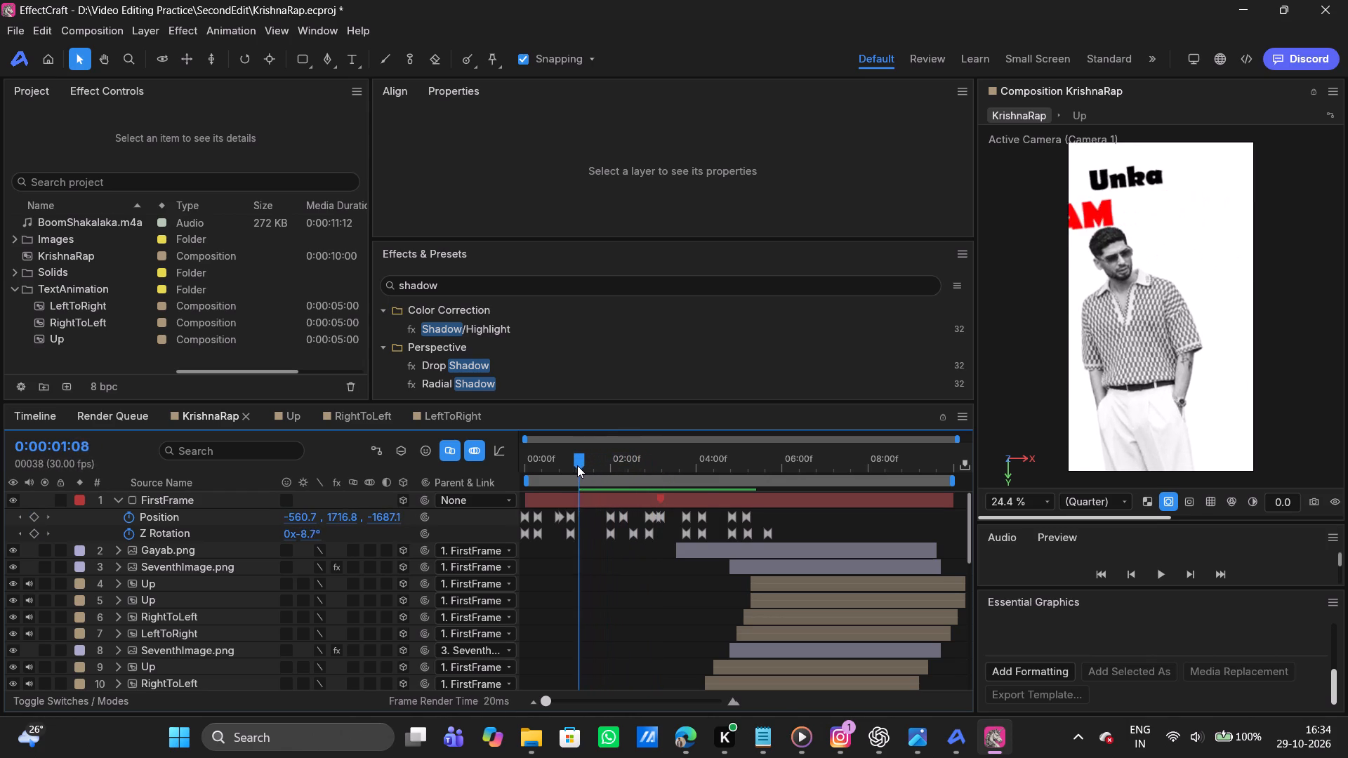
left_click_drag(577, 465, 541, 463)
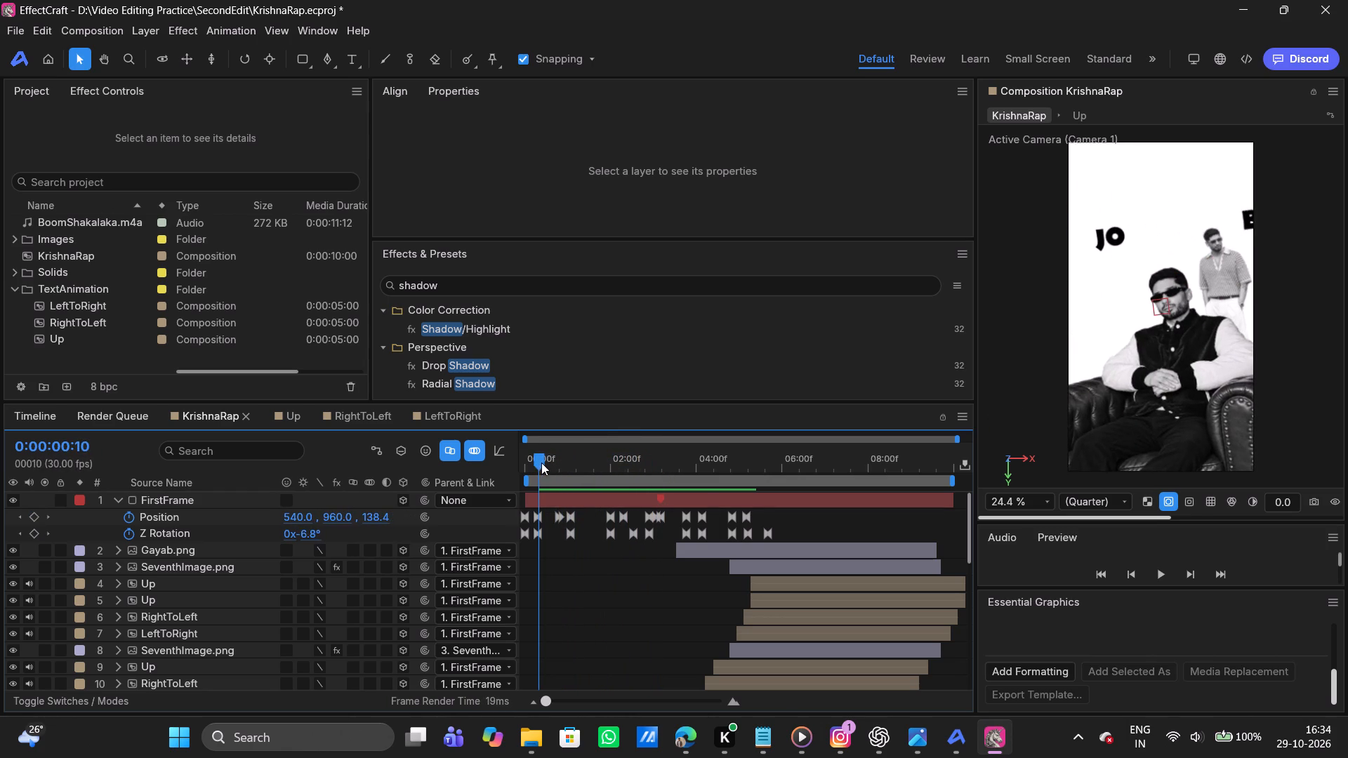
left_click_drag(541, 463, 520, 465)
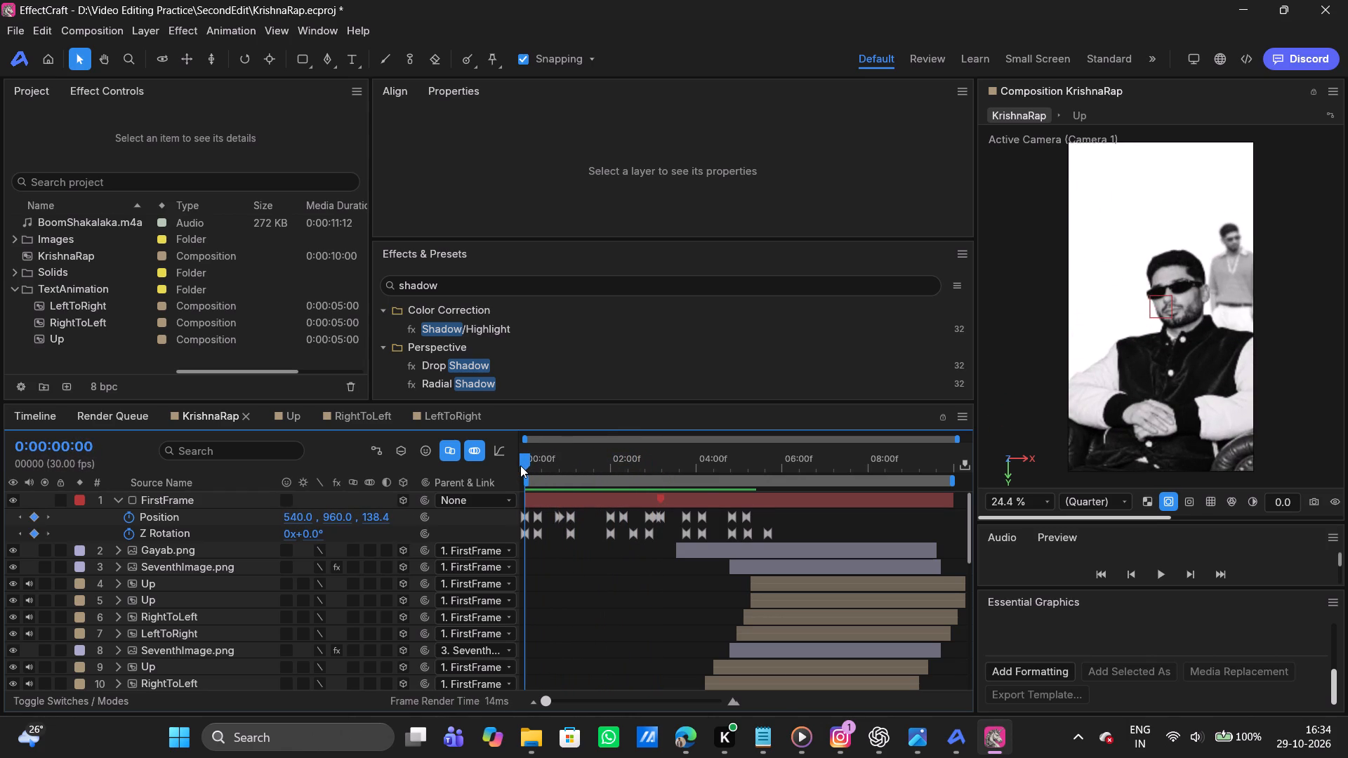
key("space")
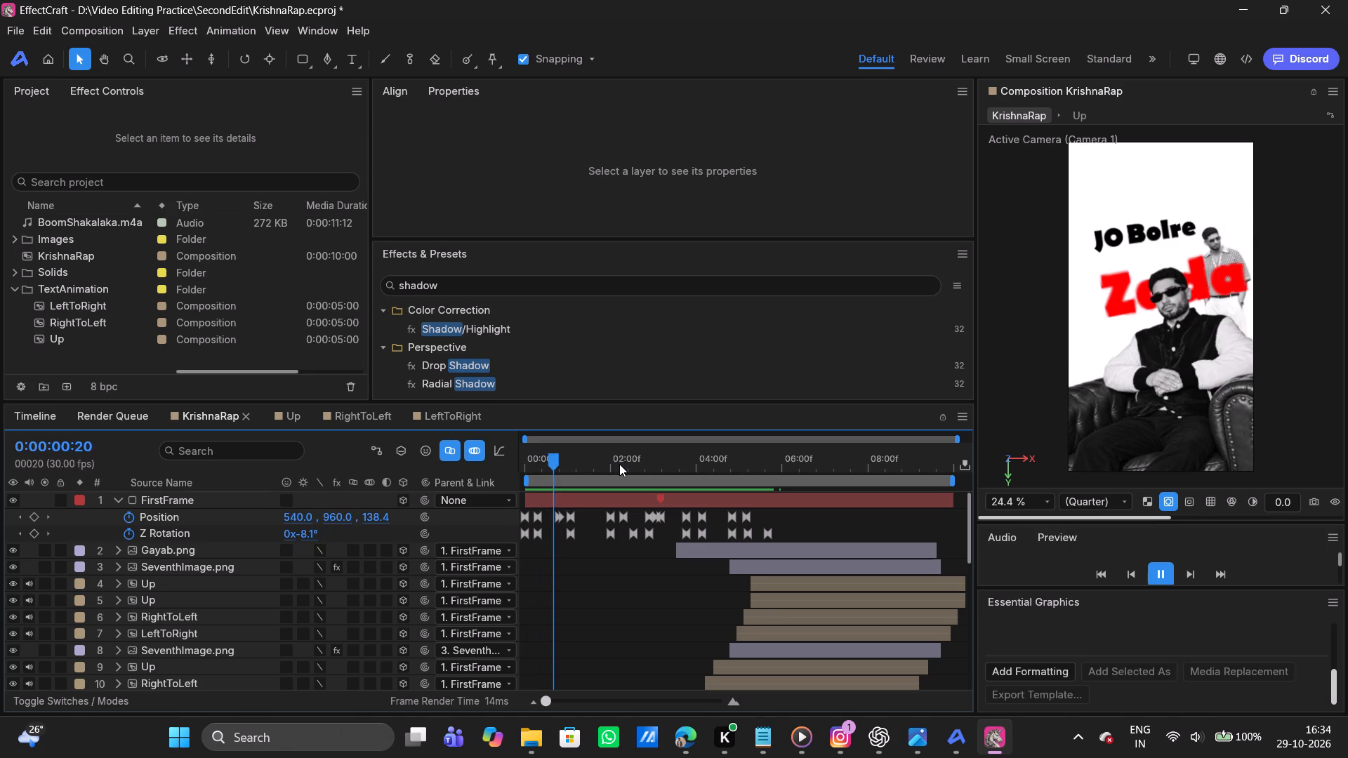
Continue playing KrishnaRap and stop at about 0:00:06:02 to review the scenes up to the "Just Quit On the low" lyric.
left_click_drag(638, 463, 615, 463)
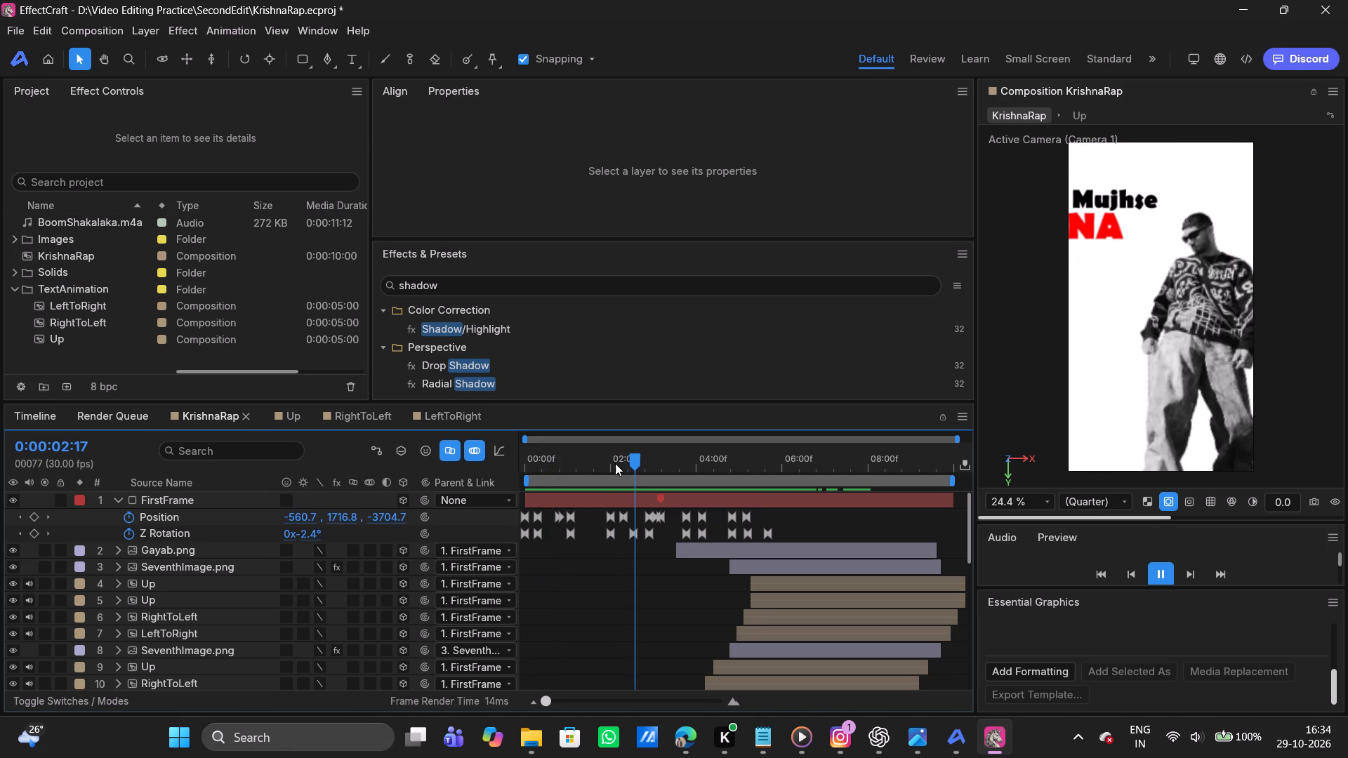
left_click_drag(615, 463, 610, 463)
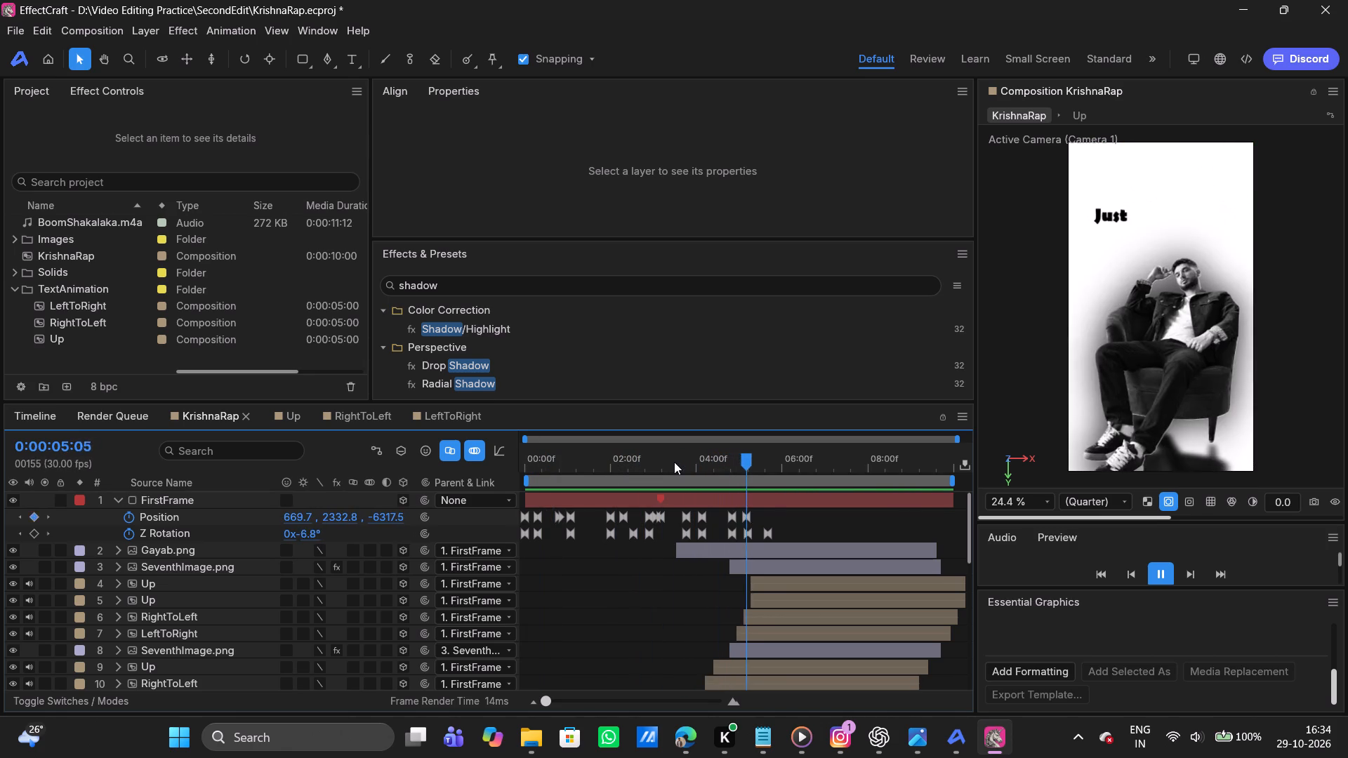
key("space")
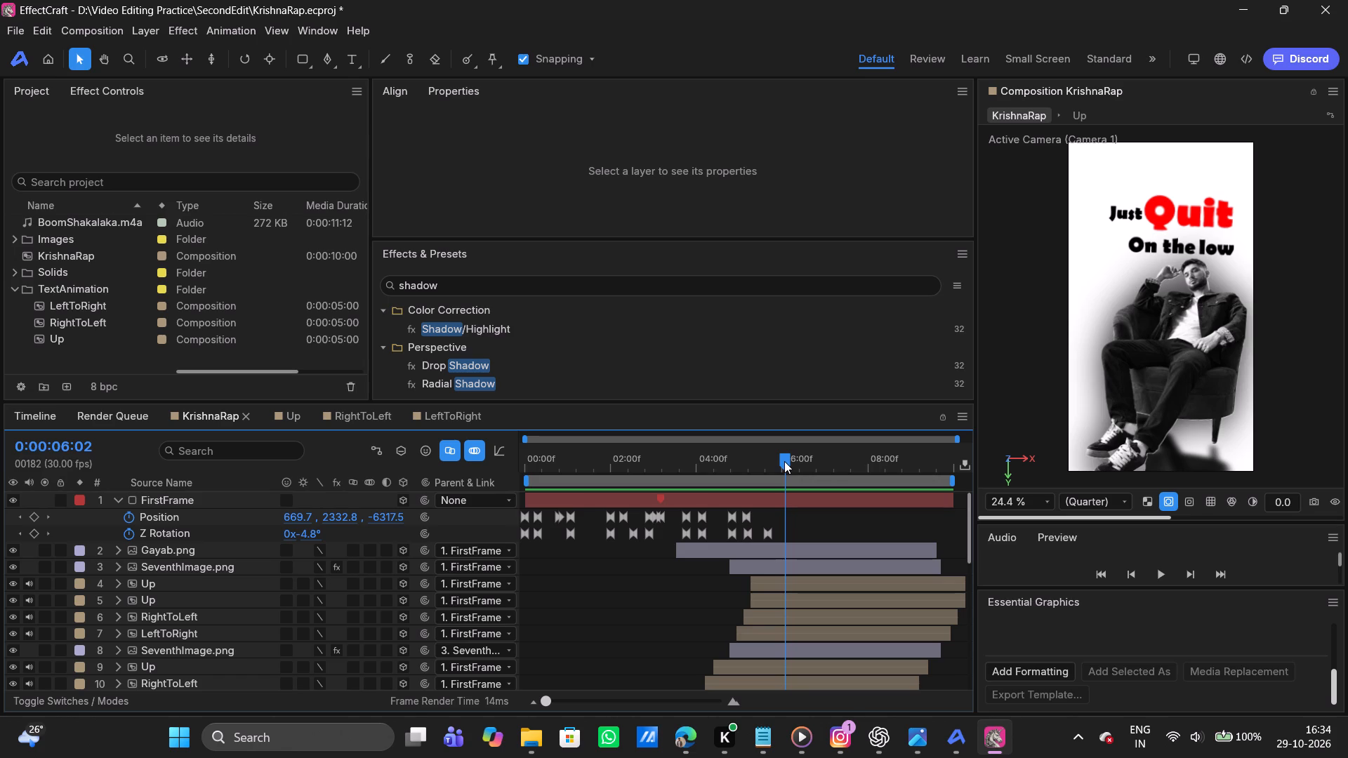
Switch to the Instagram reference reel and play it in short stretches, examining the lyric wording, images and transitions after the "Just quiet" scene.
left_click(829, 740)
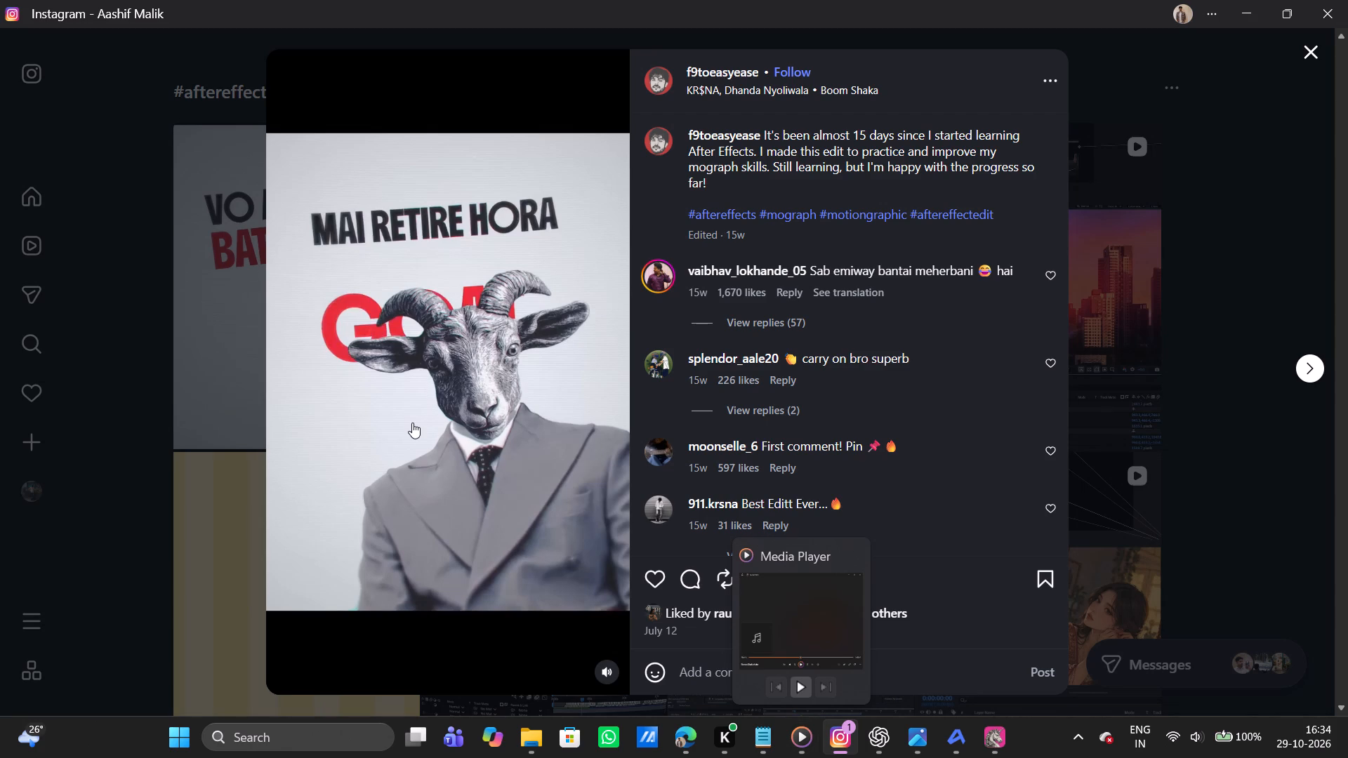
left_click(412, 423)
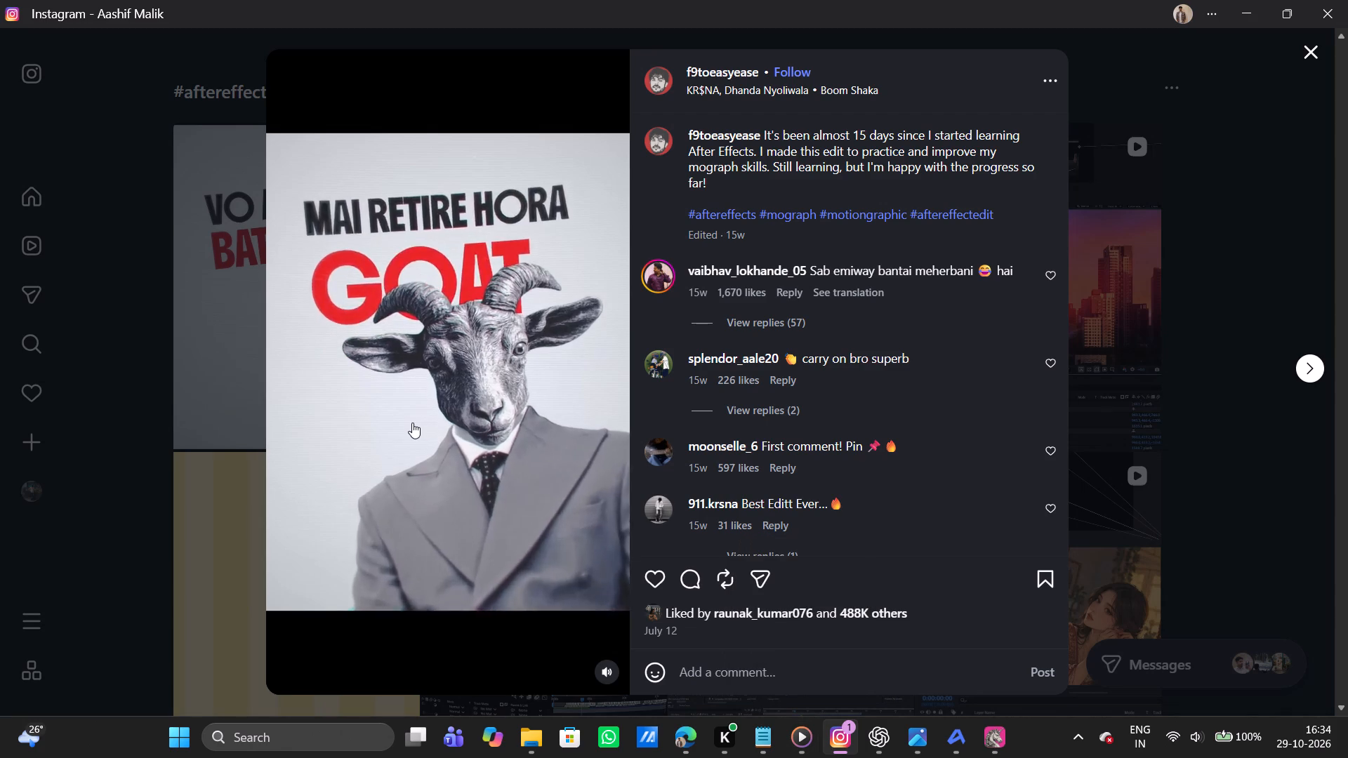
left_click(452, 407)
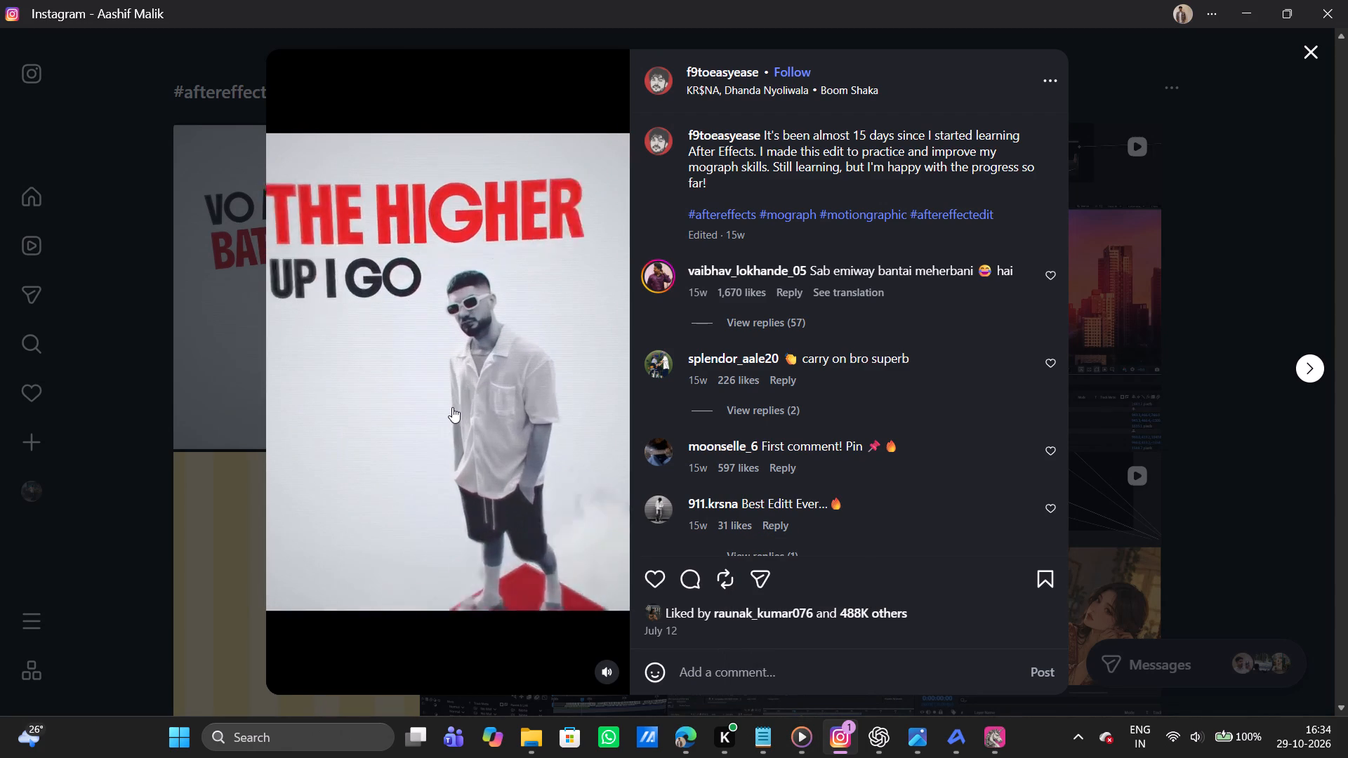
left_click(452, 407)
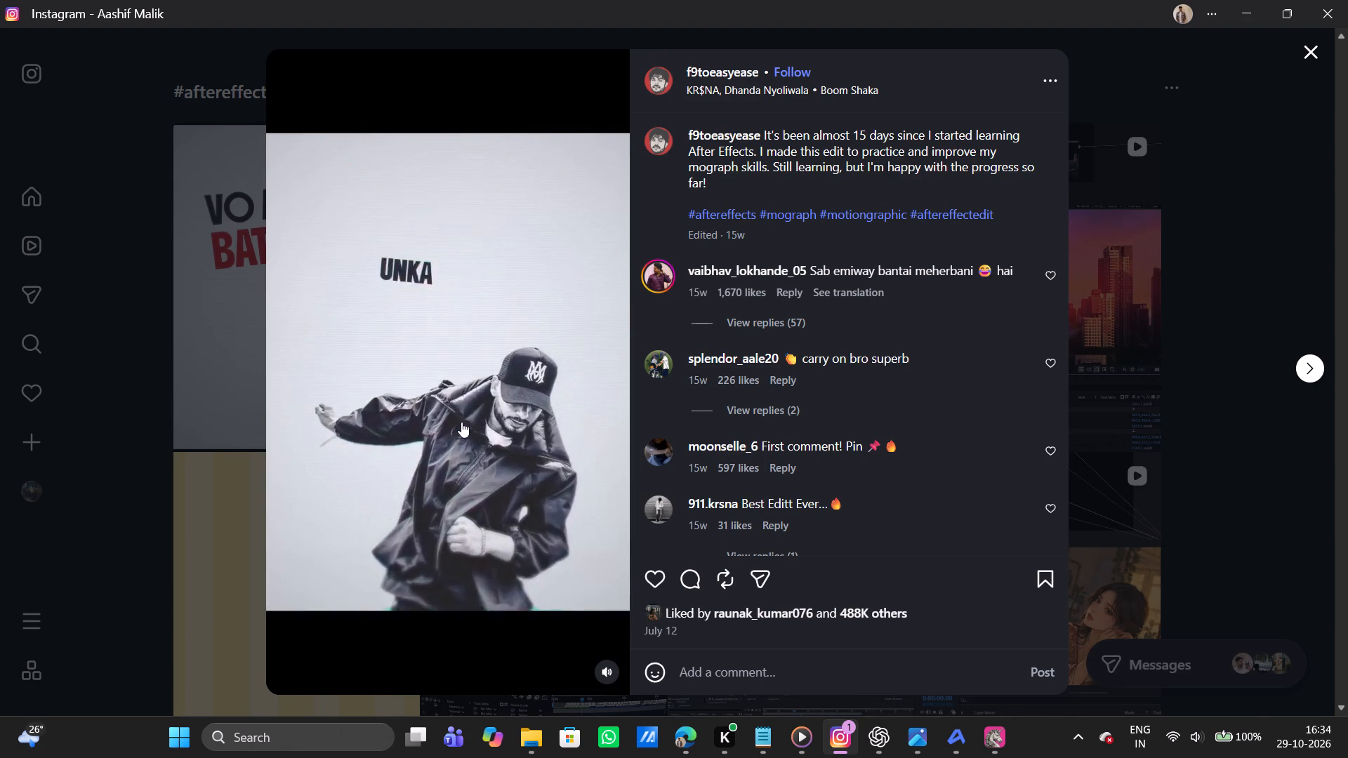
left_click(461, 422)
left_click(461, 422)
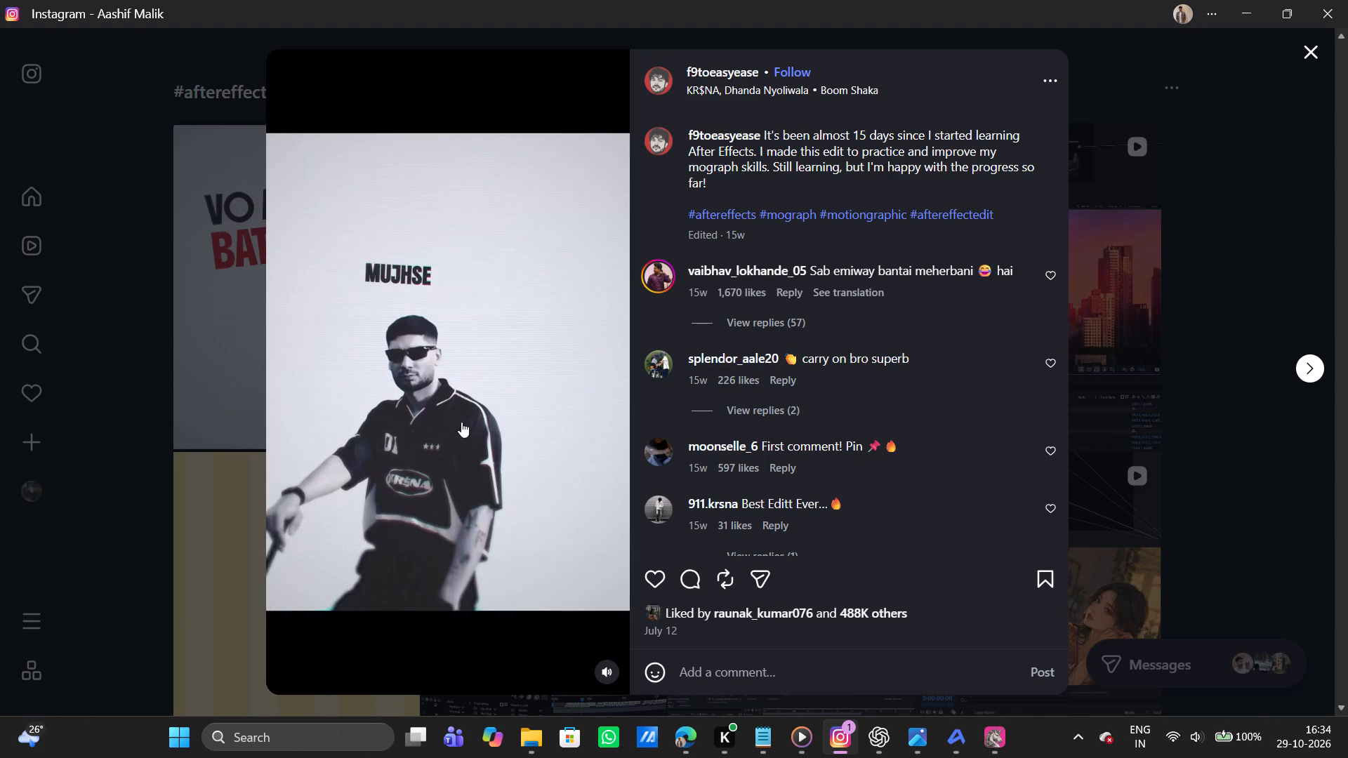
left_click(461, 422)
left_click(461, 422)
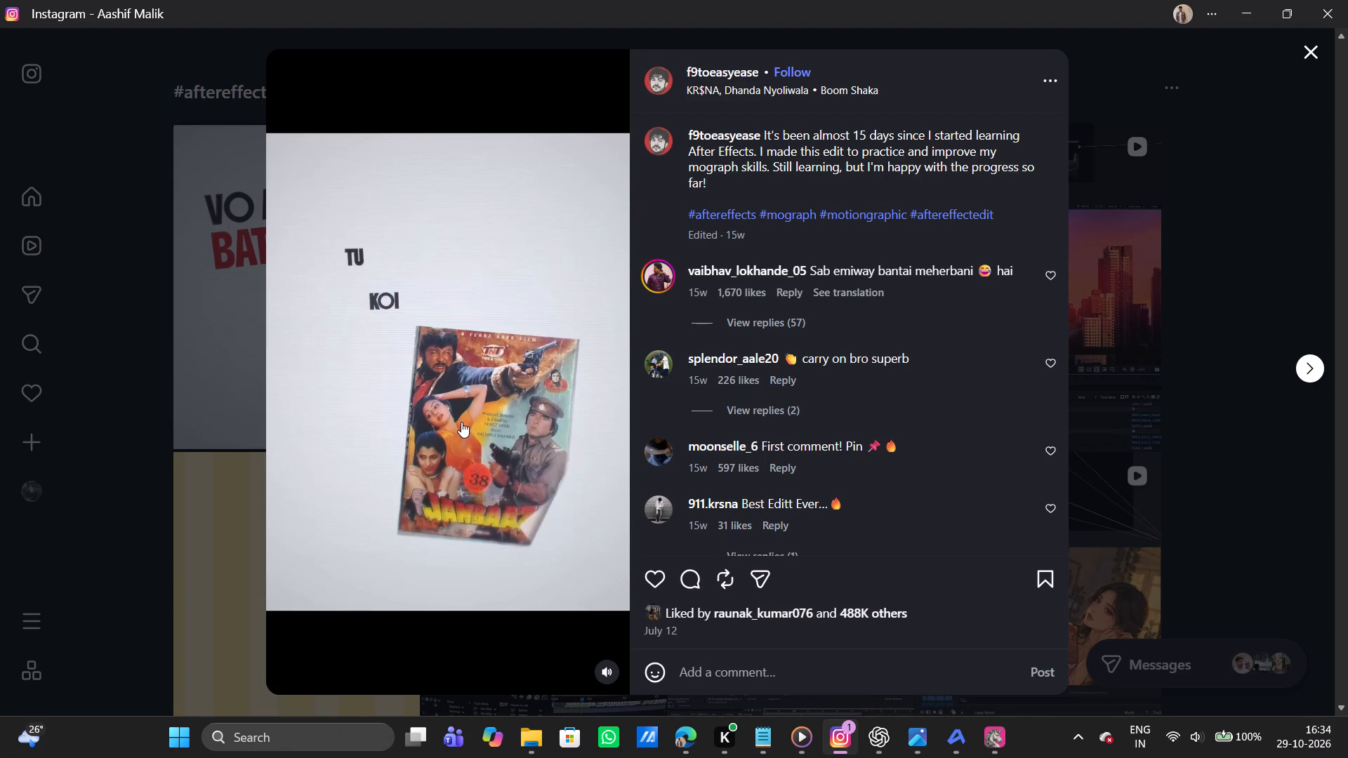
left_click(461, 422)
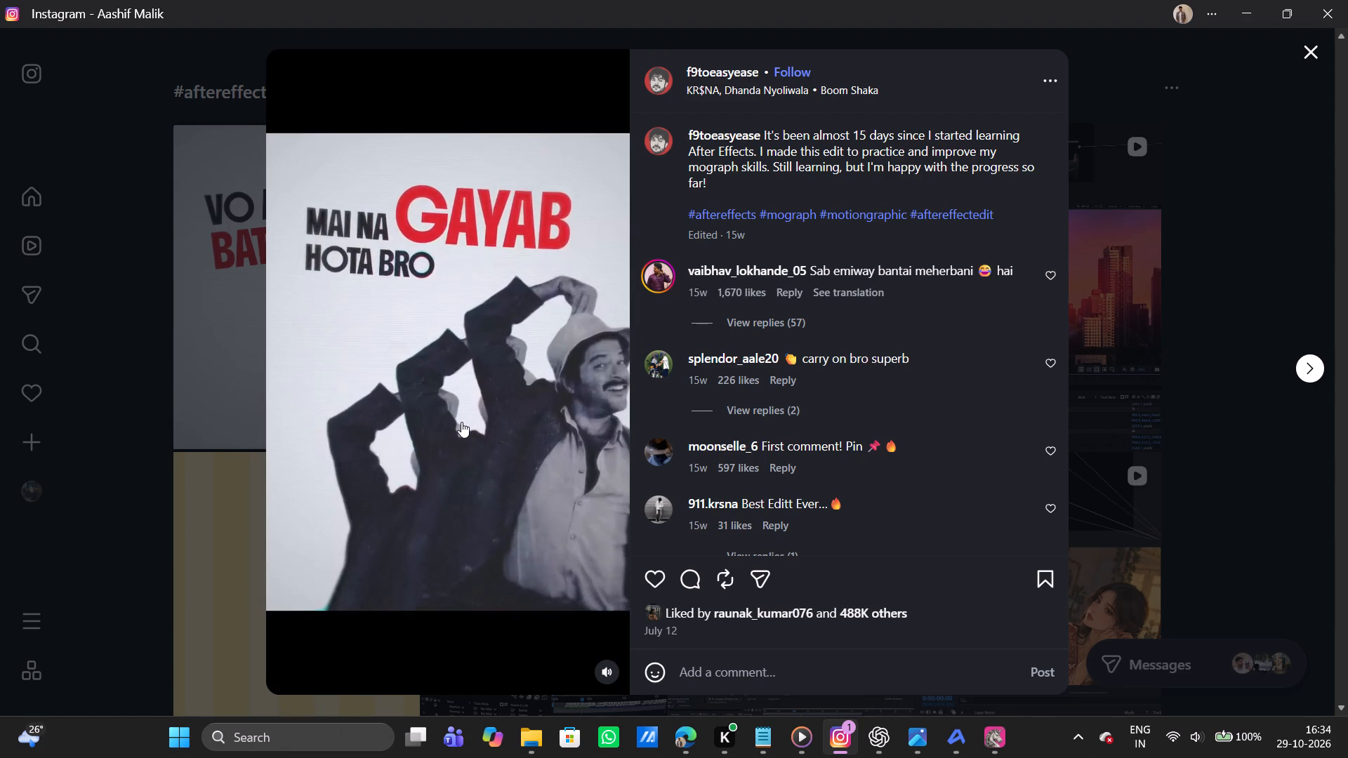
left_click(461, 422)
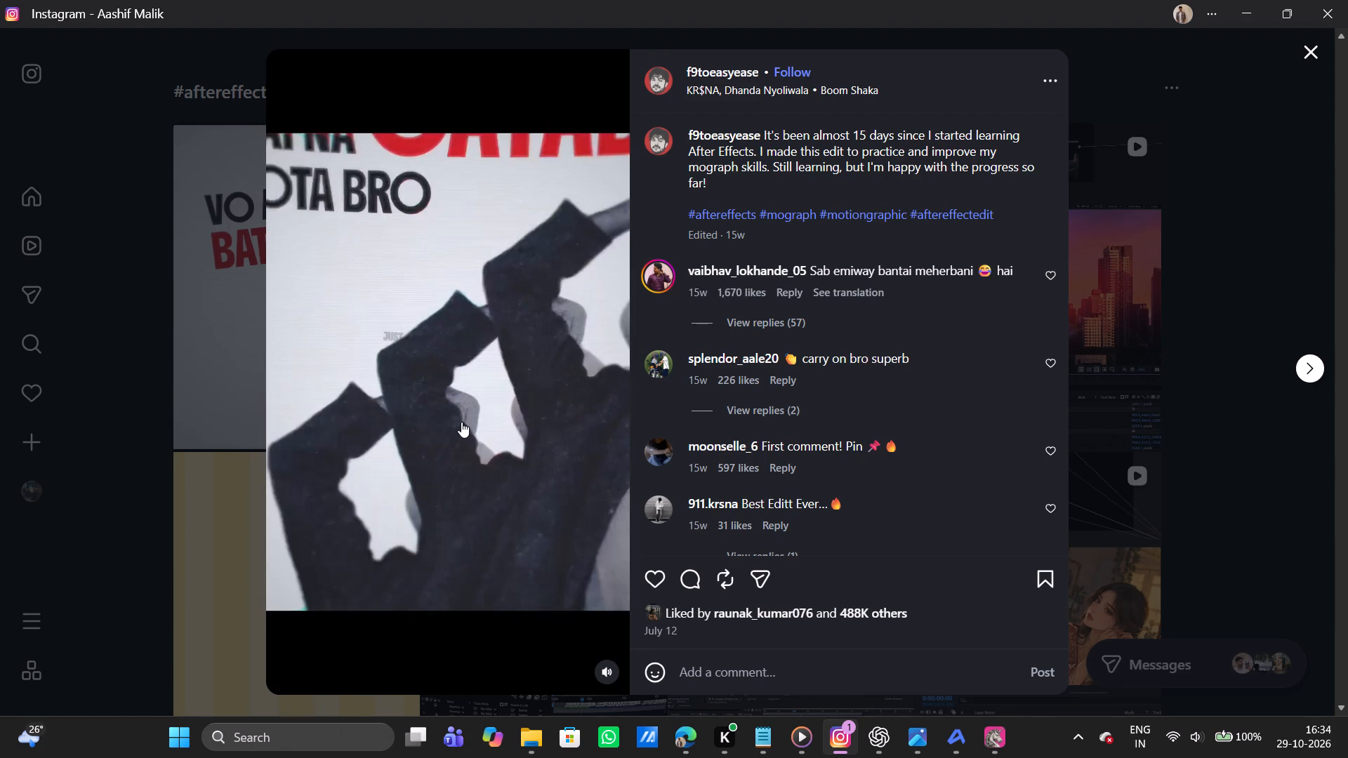
left_click(461, 422)
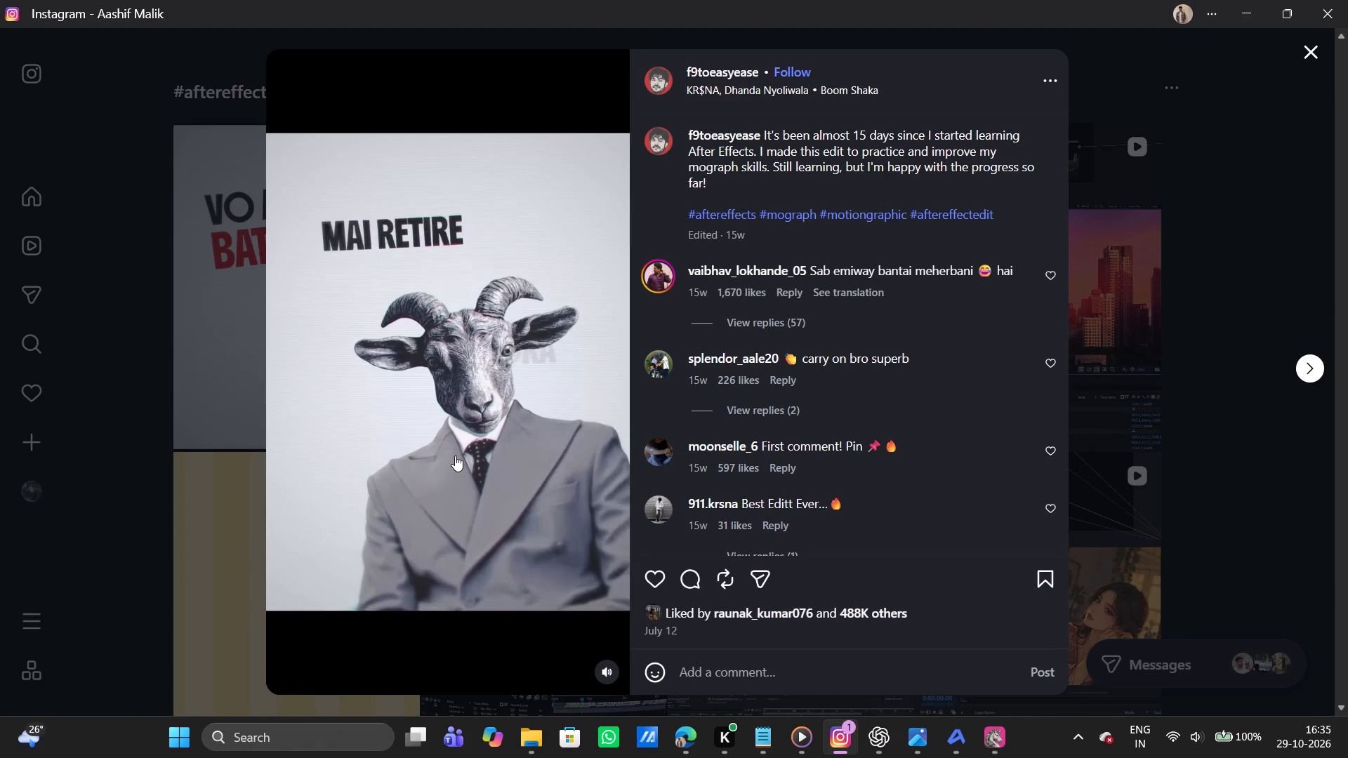
left_click(437, 453)
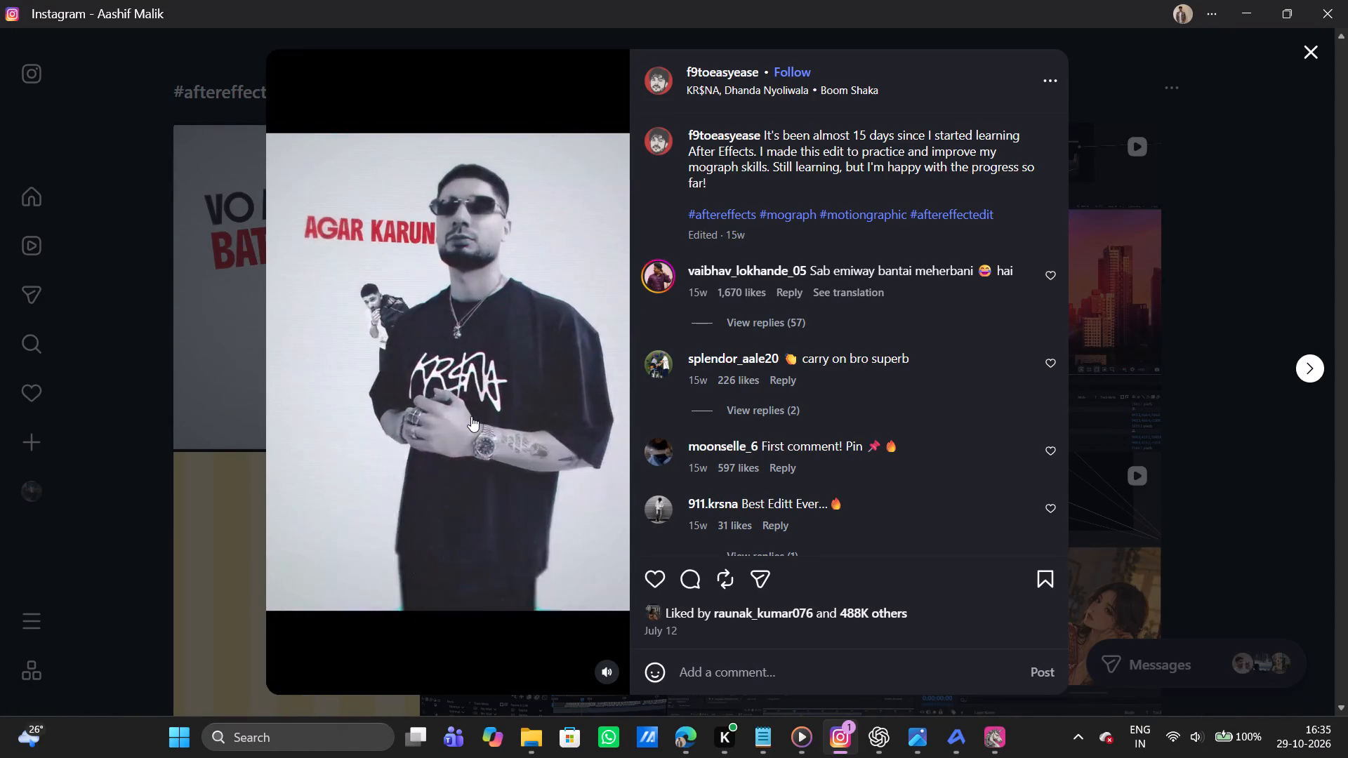
left_click(471, 416)
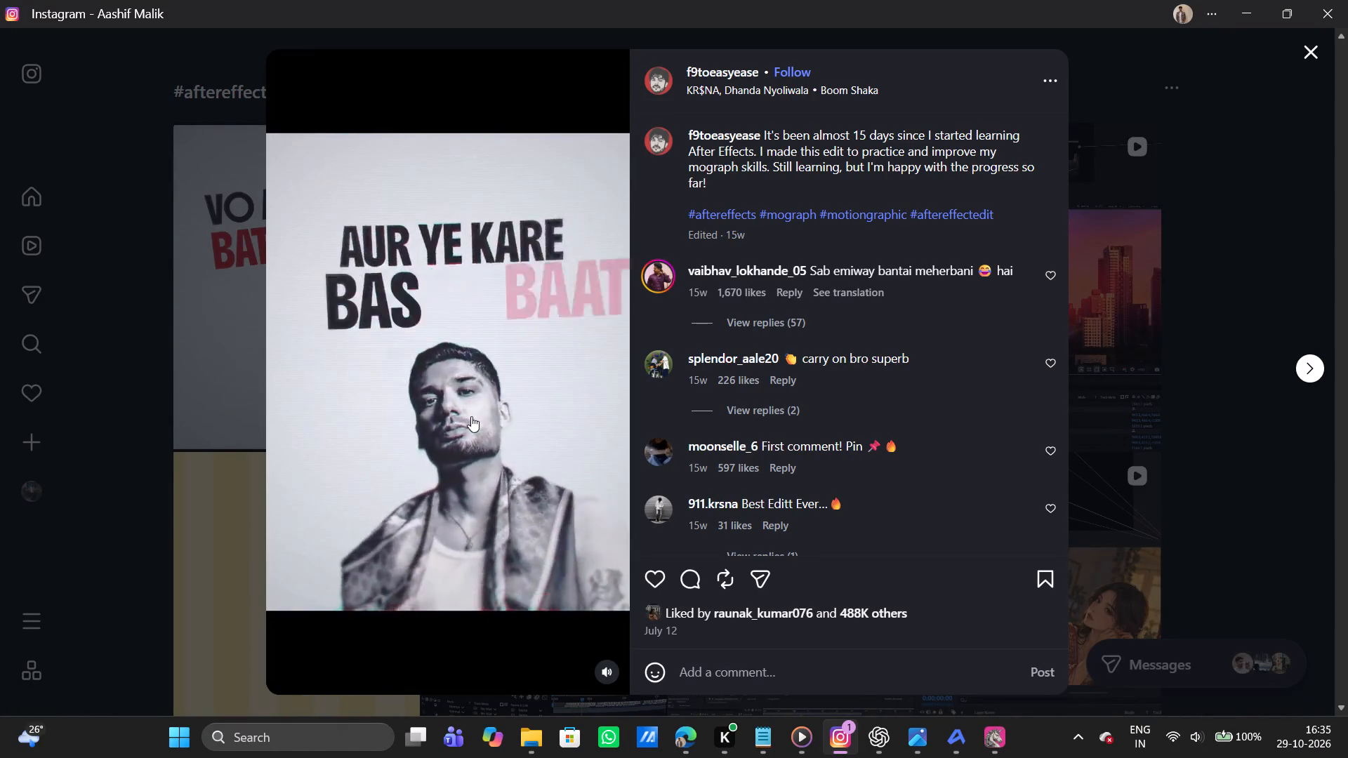
left_click(471, 416)
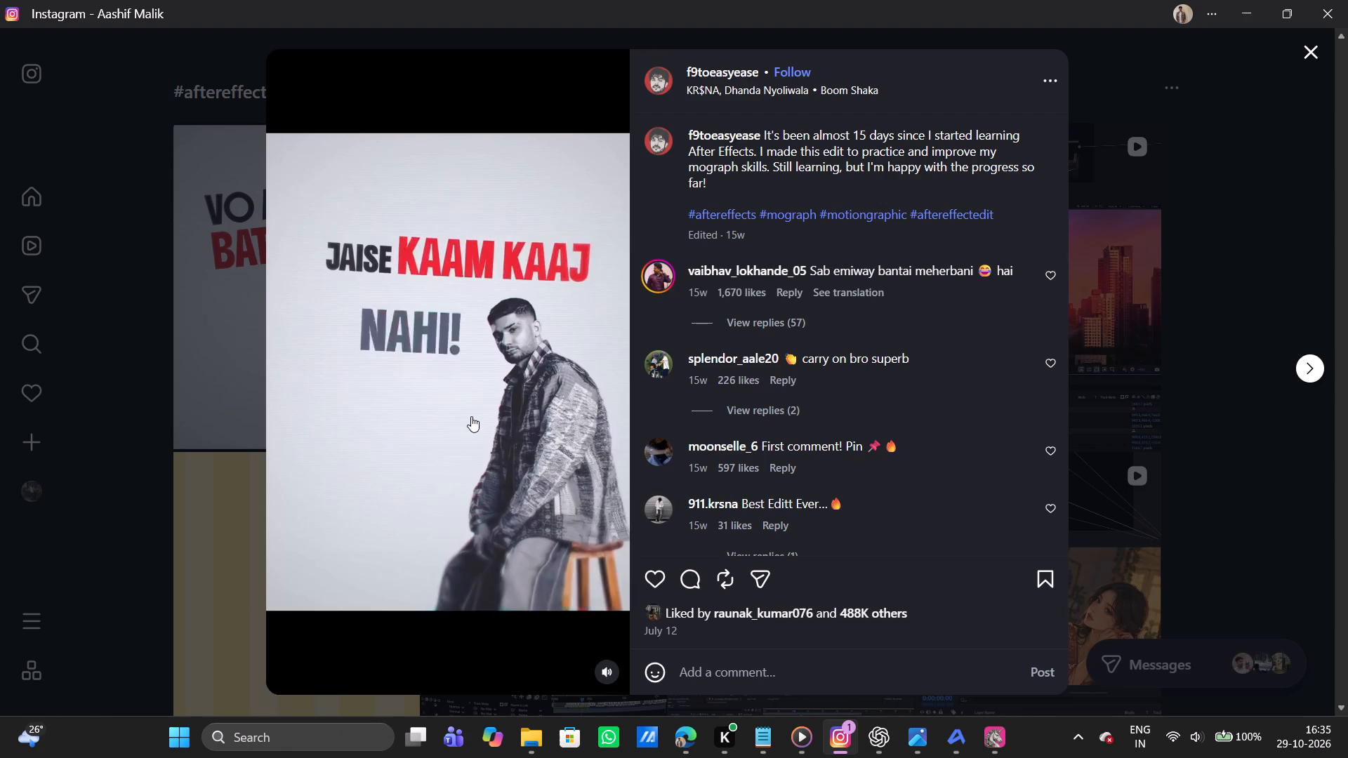
left_click(471, 416)
left_click(471, 416)
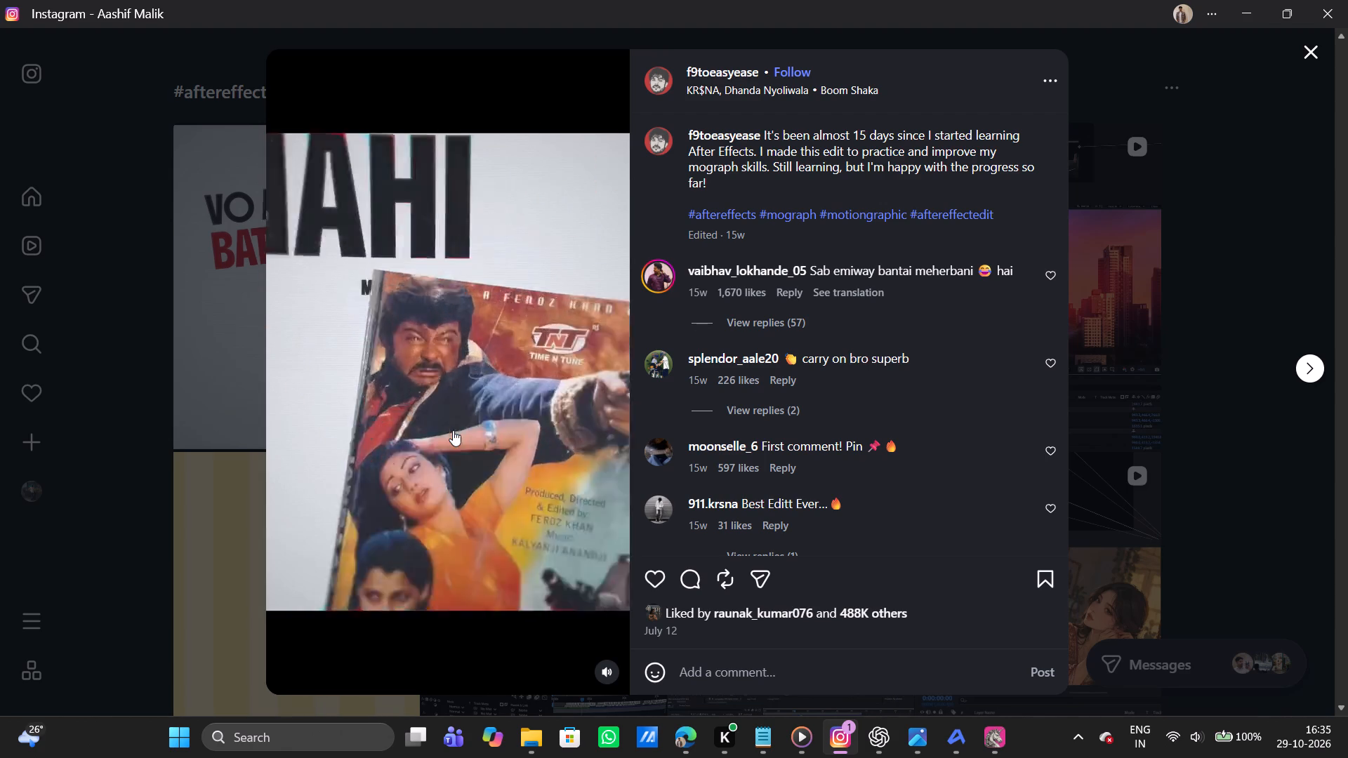
left_click(453, 430)
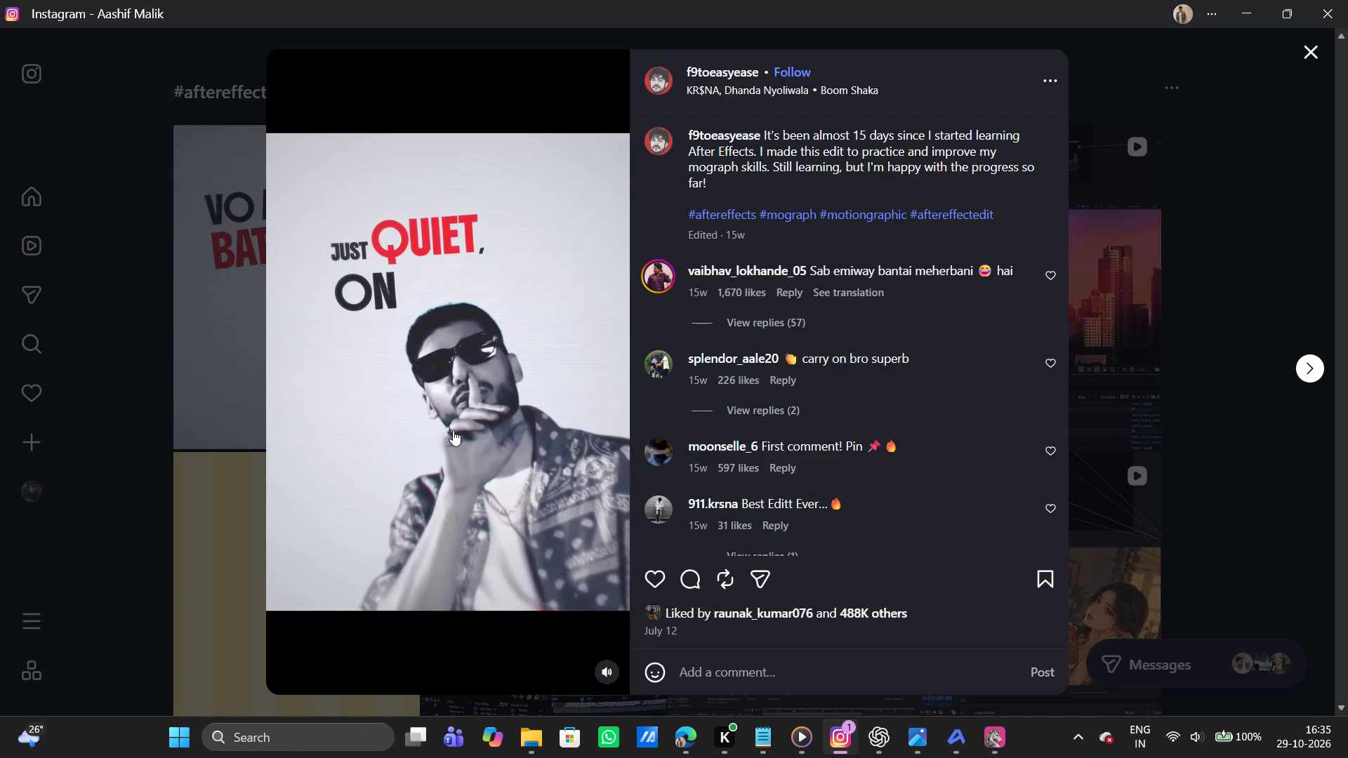
left_click(453, 430)
left_click(453, 430)
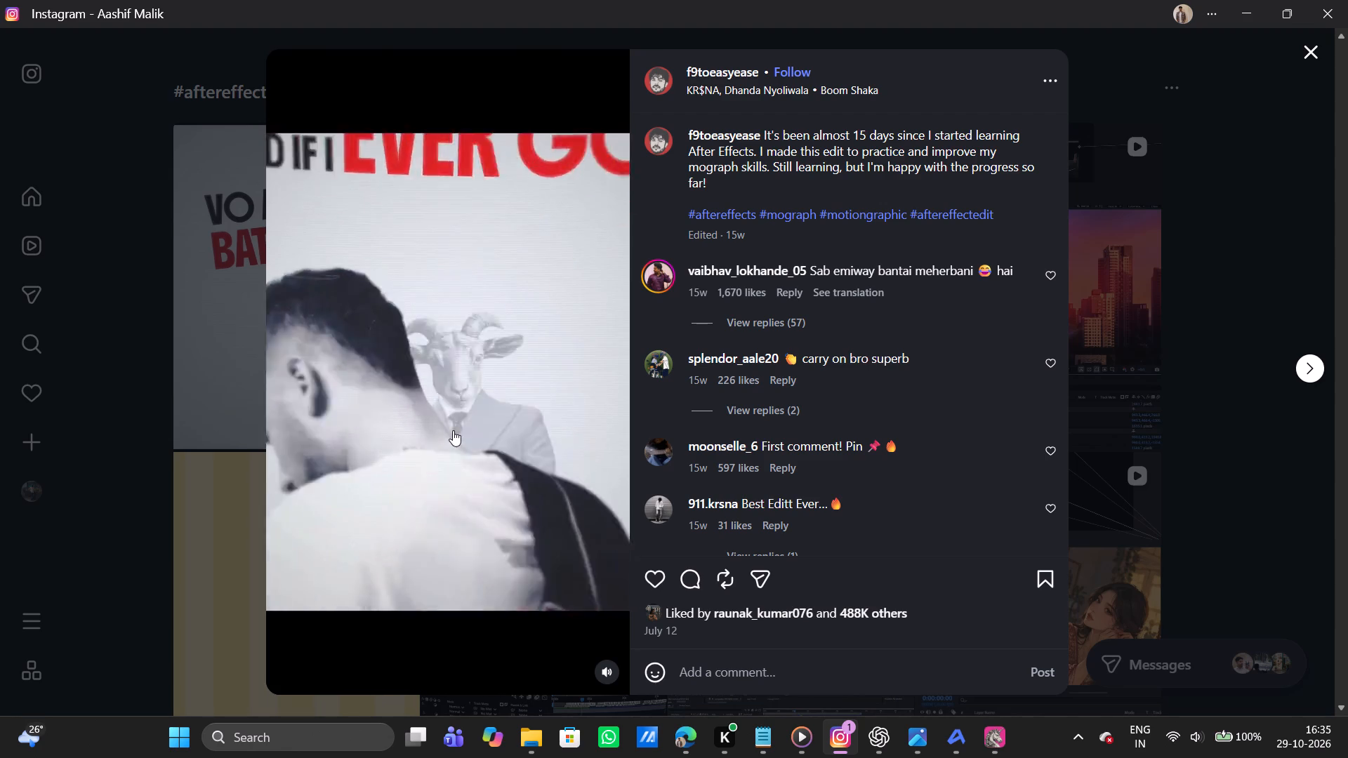
left_click(1245, 16)
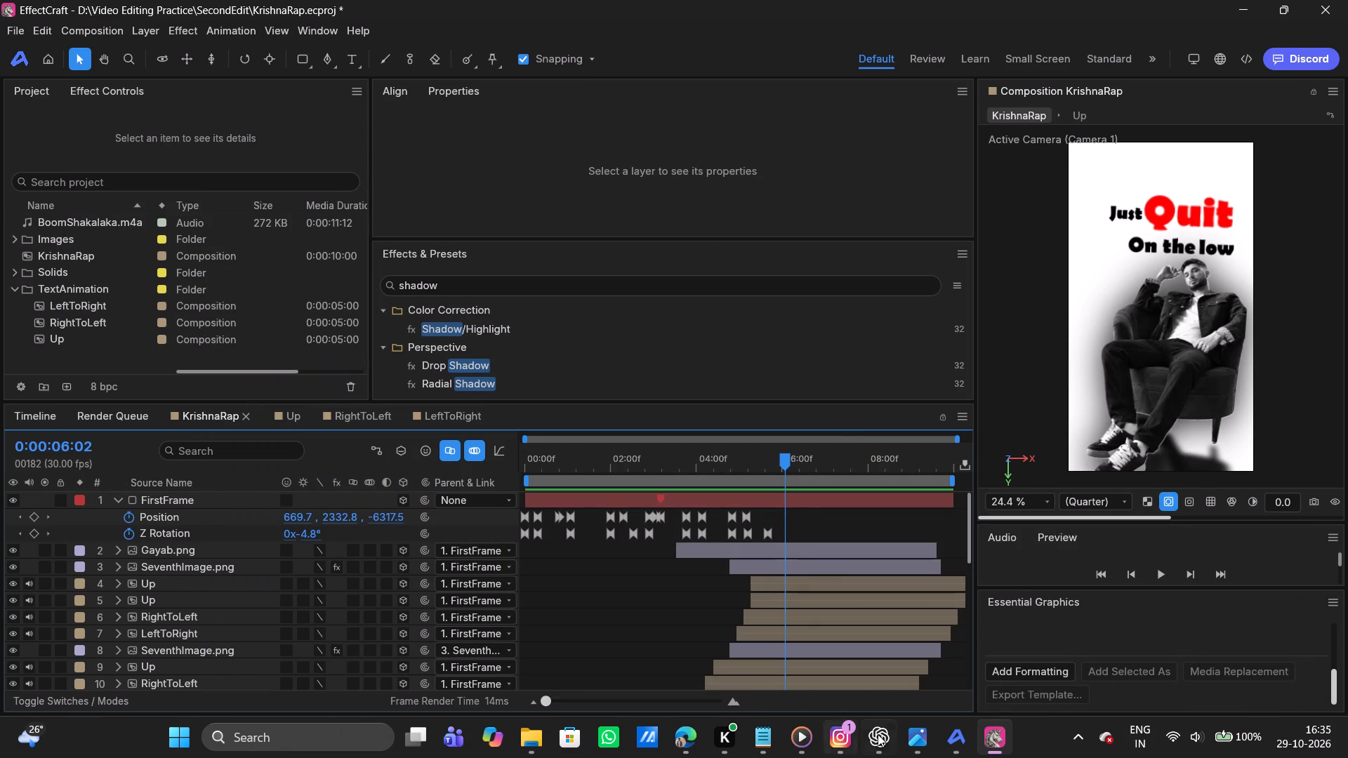
Open the text note with the rap lyrics to check the wording of the next line.
left_click(756, 731)
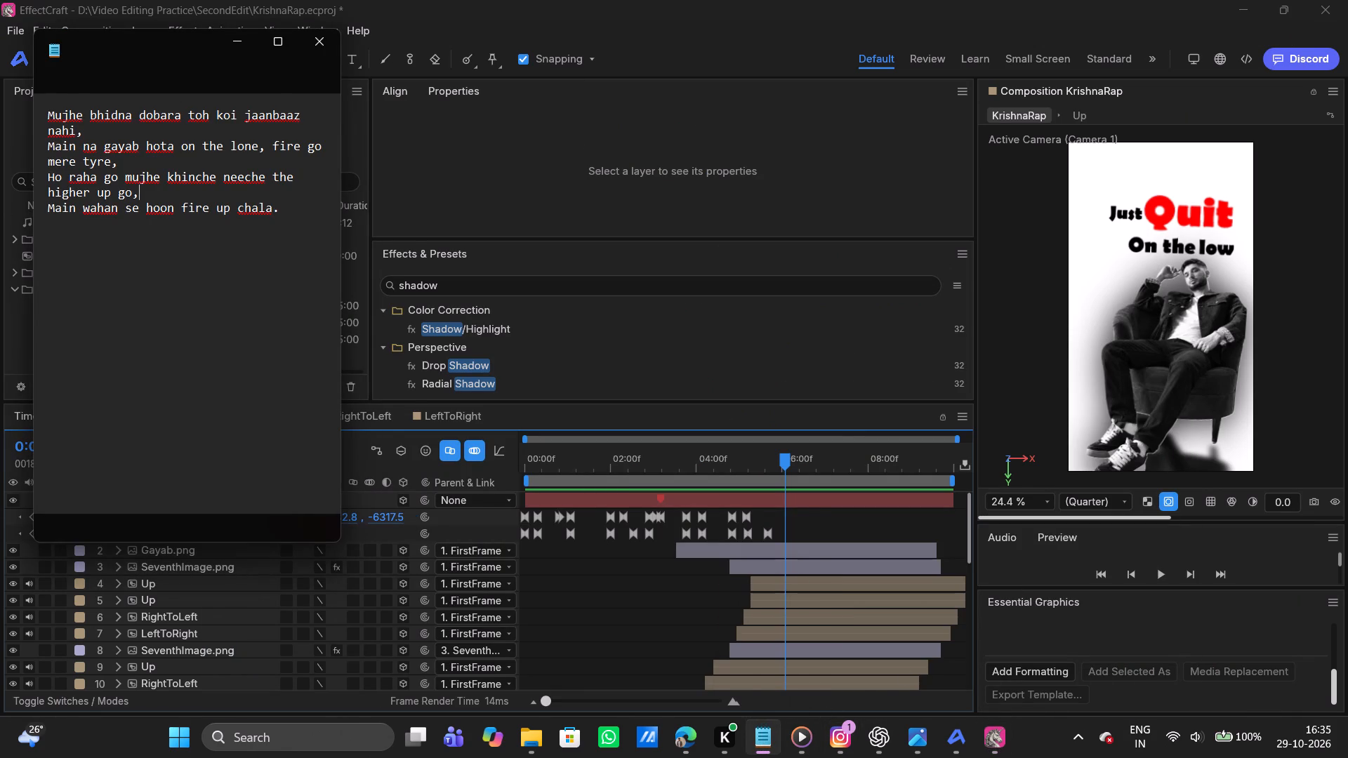
In Notepad, add the line "and if i ever go" below the existing lyrics, separated by a blank line.
left_click(185, 191)
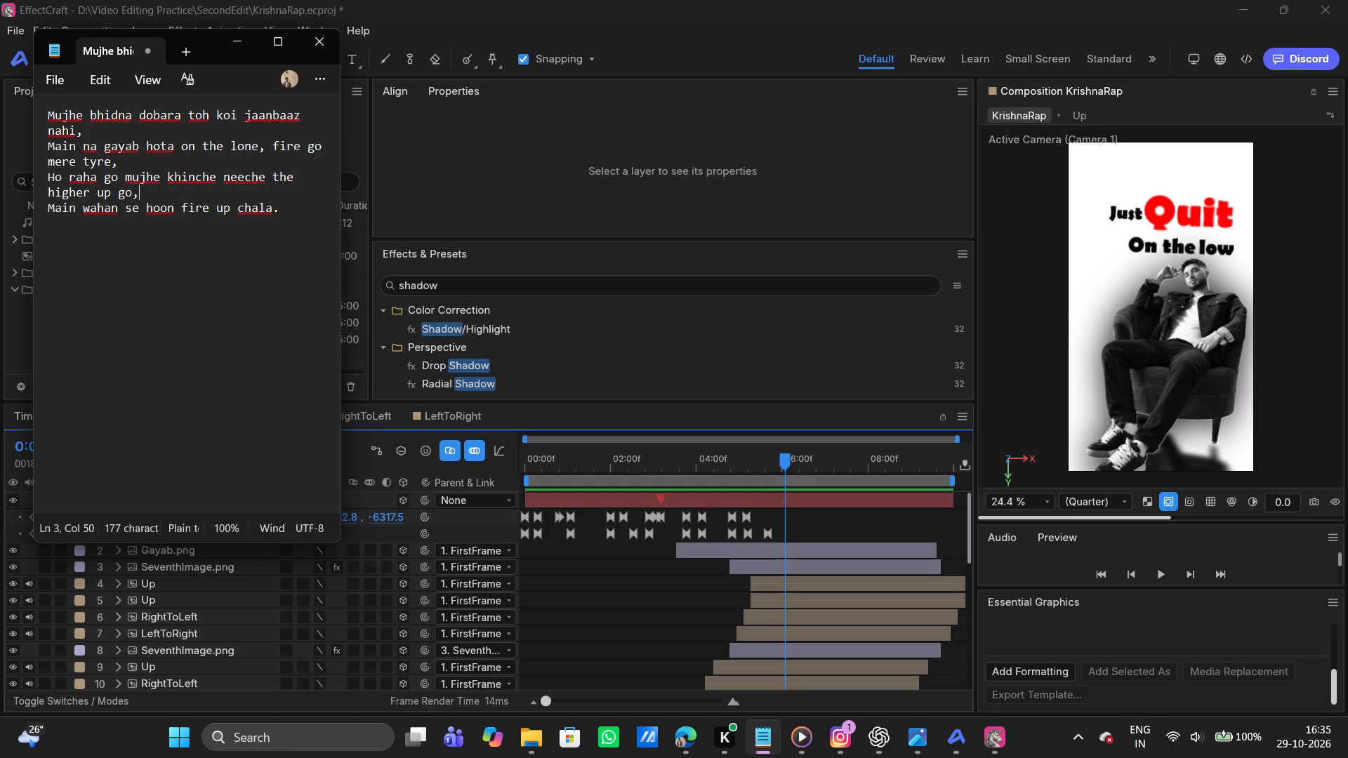
left_click(136, 161)
left_click(145, 187)
left_click(283, 209)
key("Return")
key("Return")
type("anf if i")
key("space")
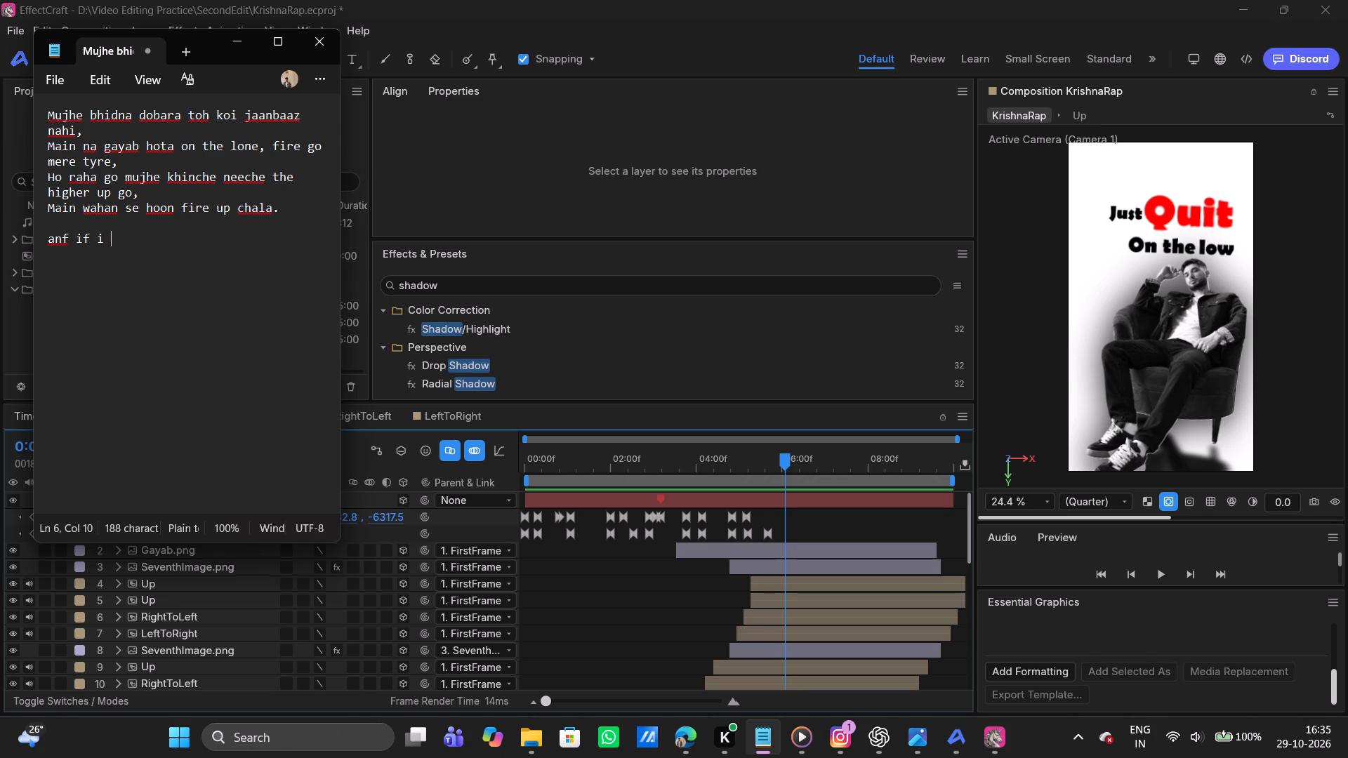
type("ever go")
left_click(67, 244)
key("BackSpace")
key("d")
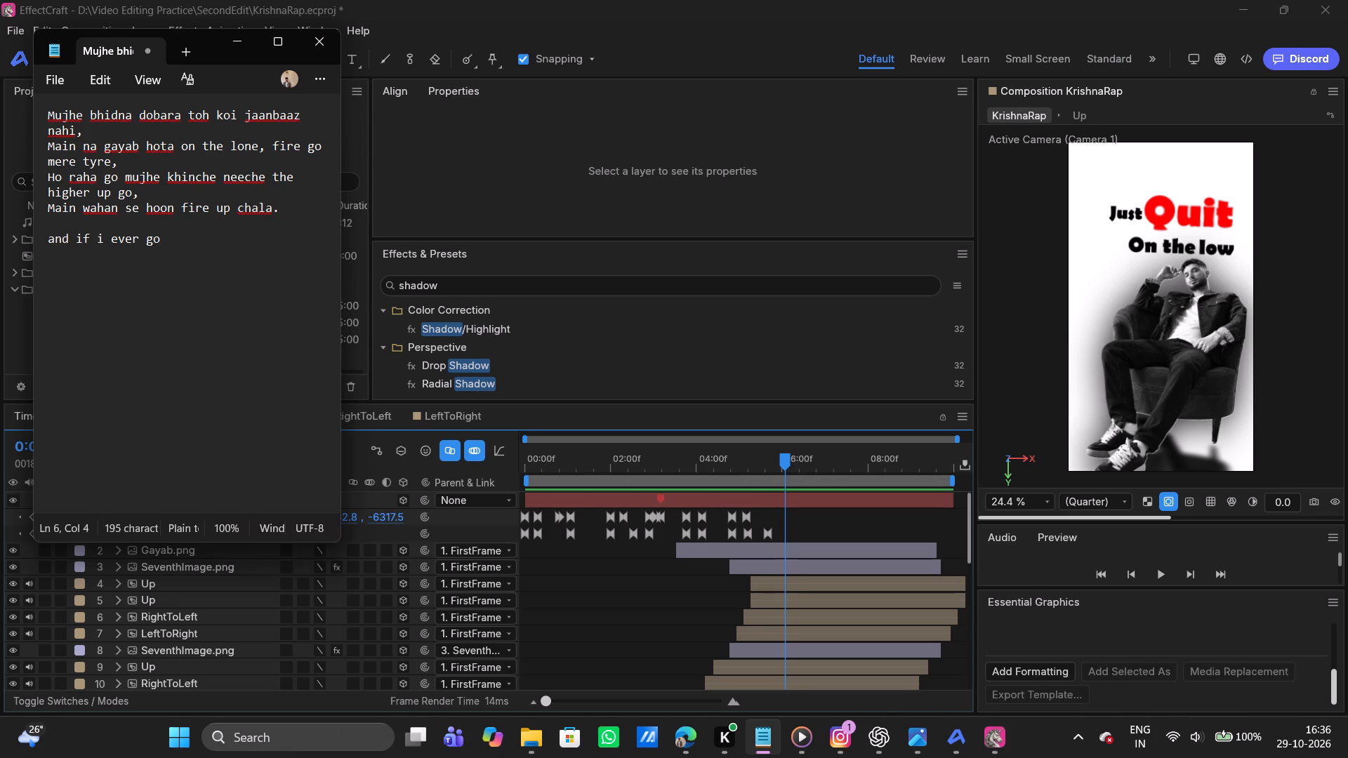
left_click(169, 239)
left_click(237, 39)
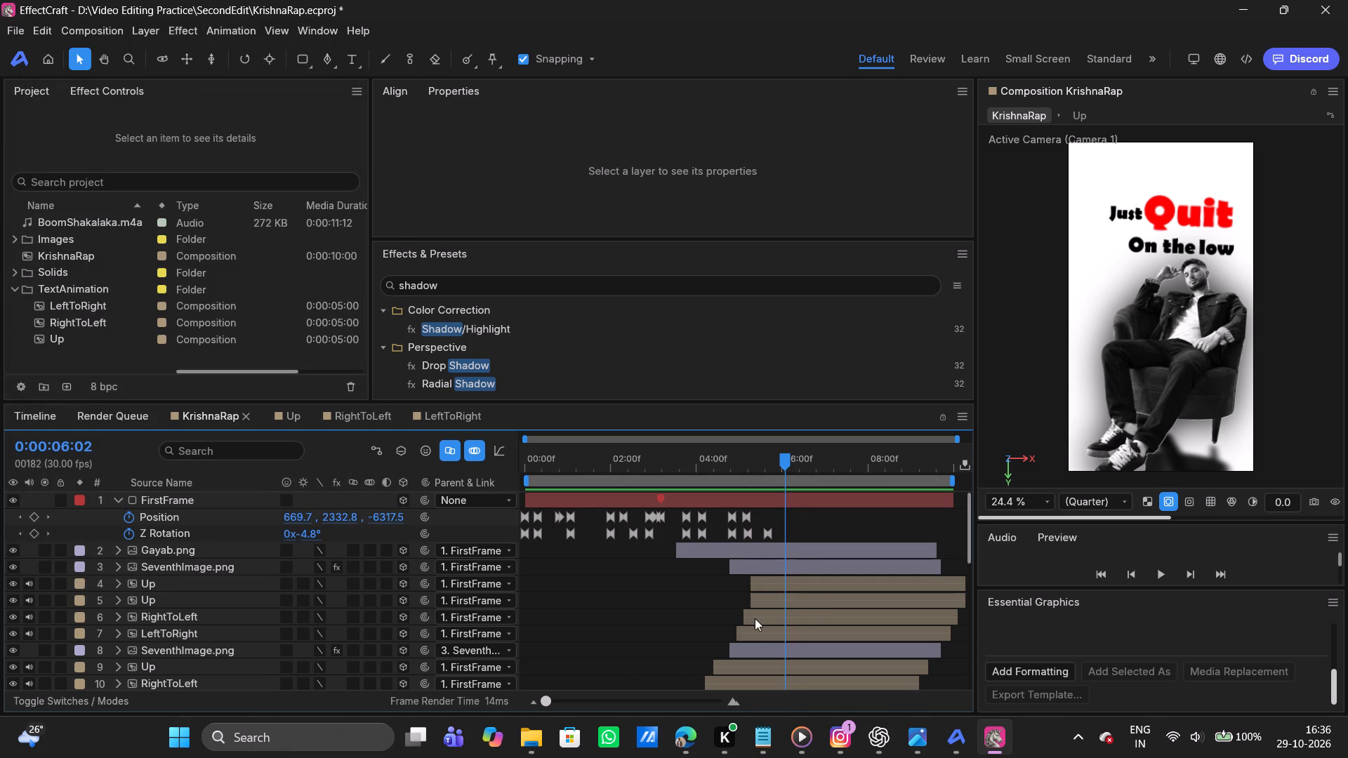
Back in EffectCraft, scrub between about 0:00:05:03 and 0:00:05:28 to examine how the "Just Quit On the low" scene ends.
left_click(785, 464)
left_click_drag(785, 464, 754, 464)
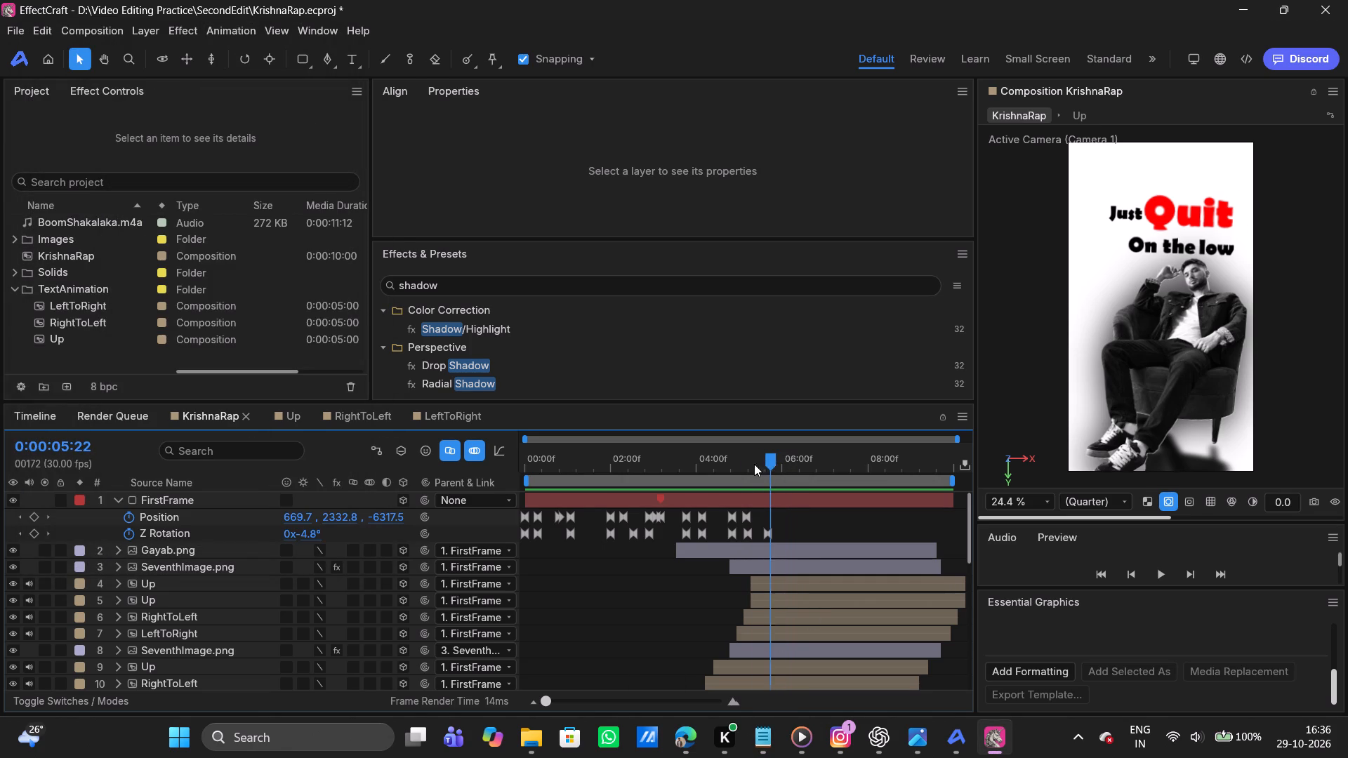
left_click_drag(754, 464, 770, 463)
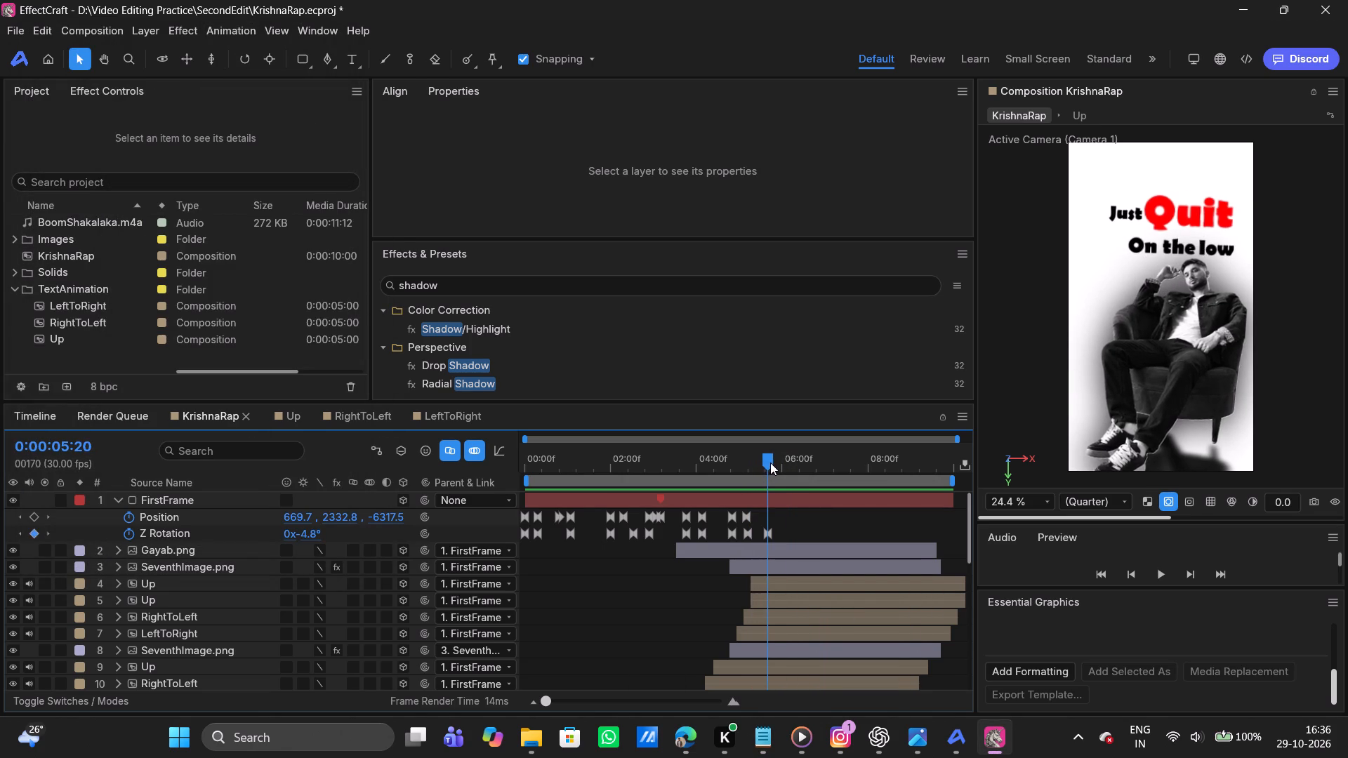
left_click_drag(770, 463, 775, 463)
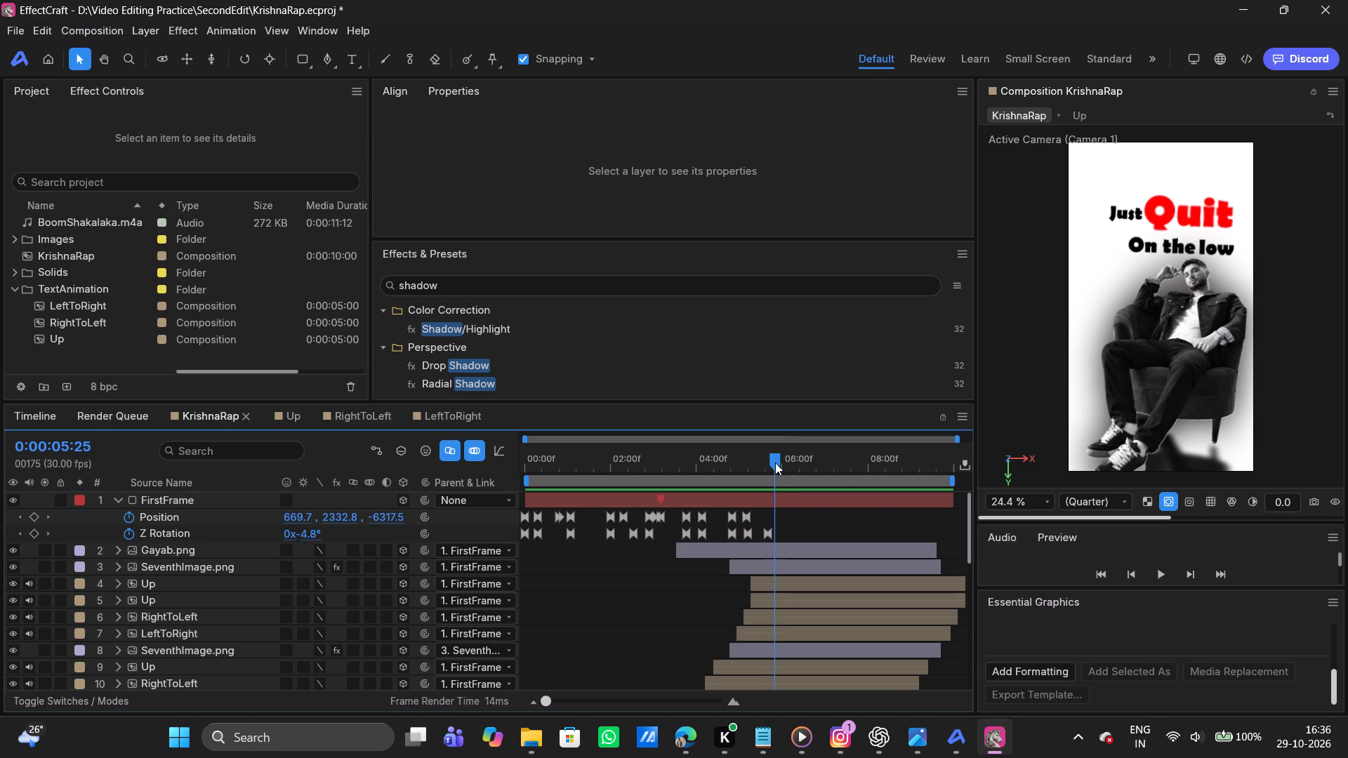
left_click_drag(775, 463, 744, 465)
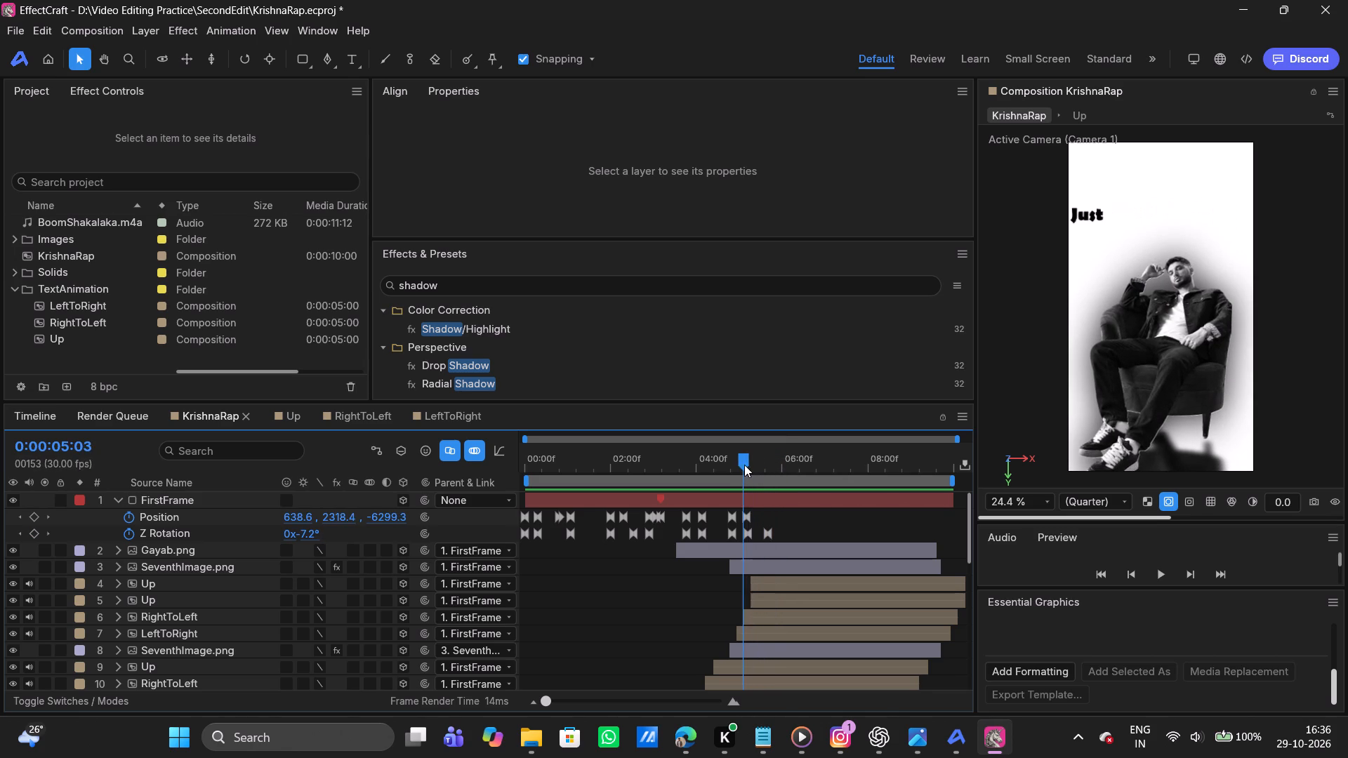
left_click_drag(744, 465, 769, 462)
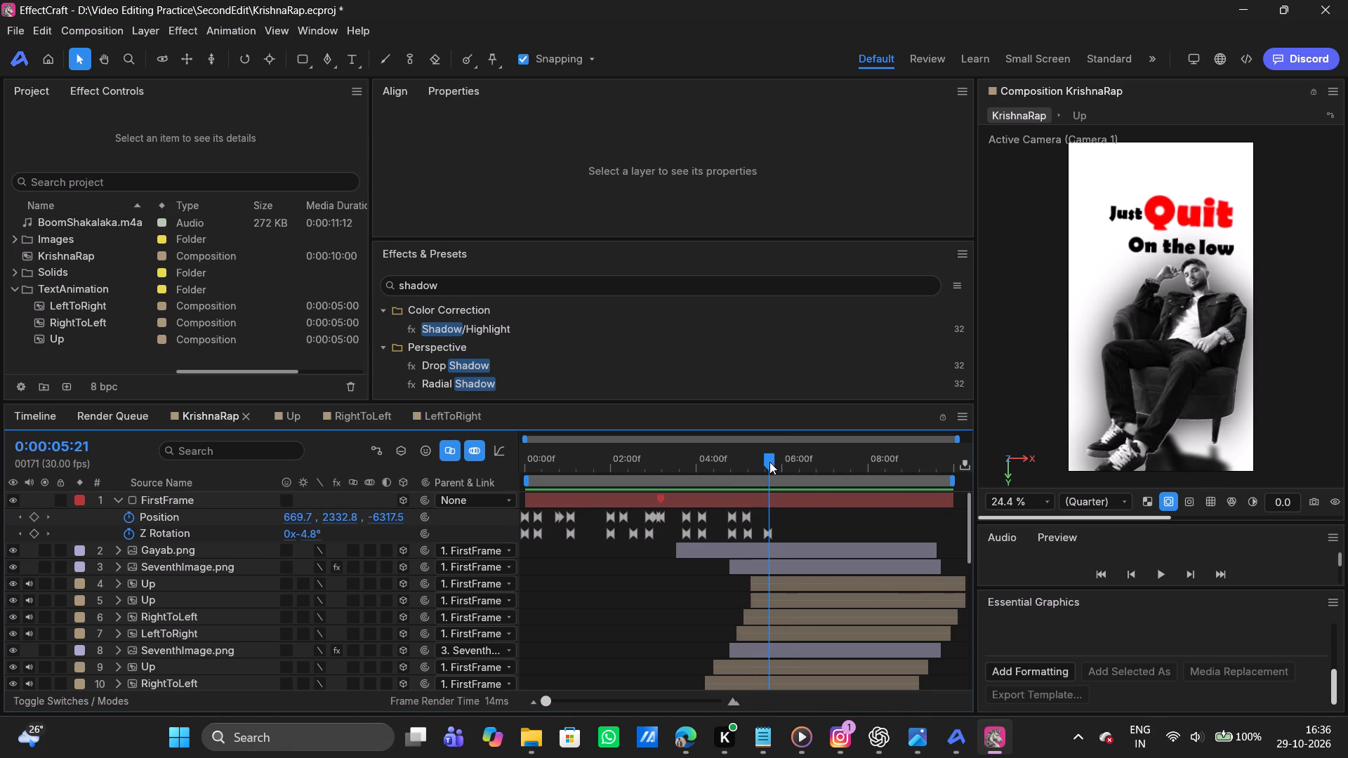
left_click_drag(769, 462, 774, 460)
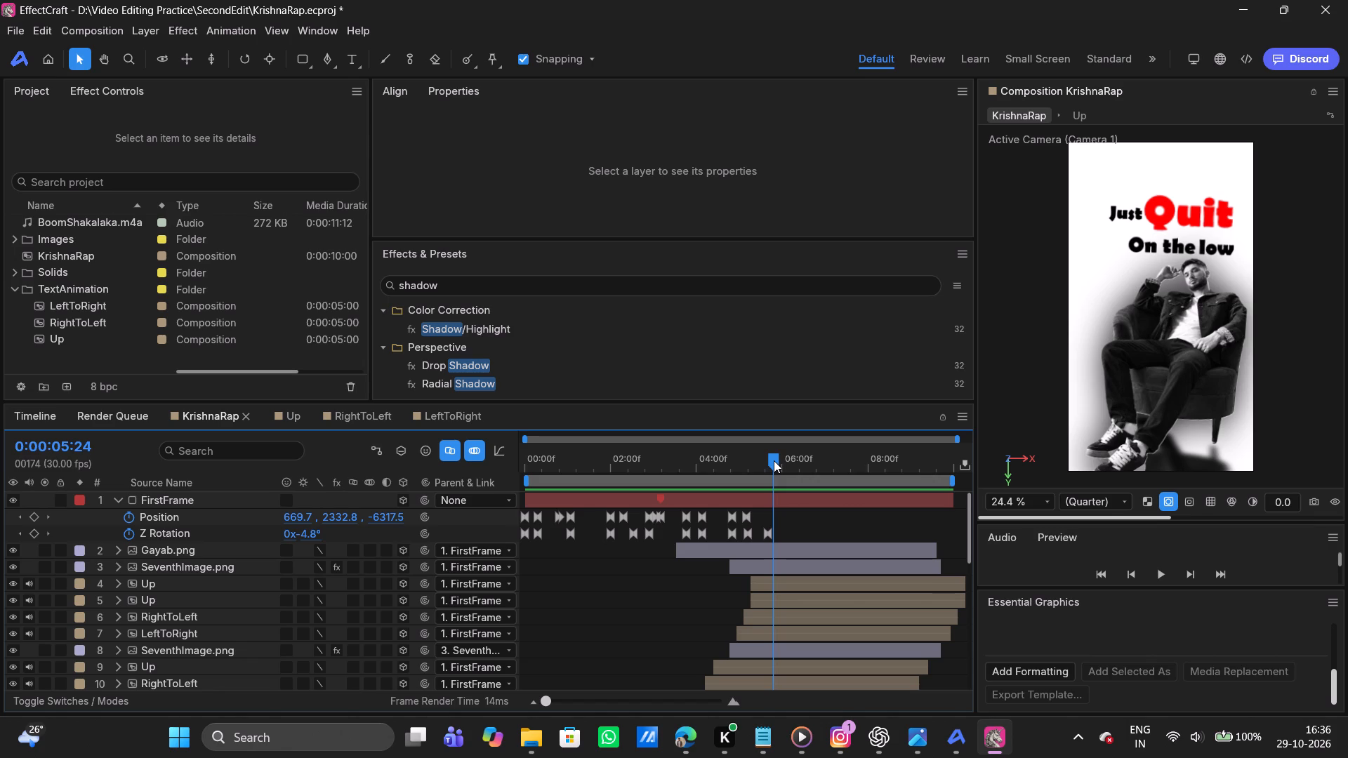
left_click_drag(774, 460, 781, 460)
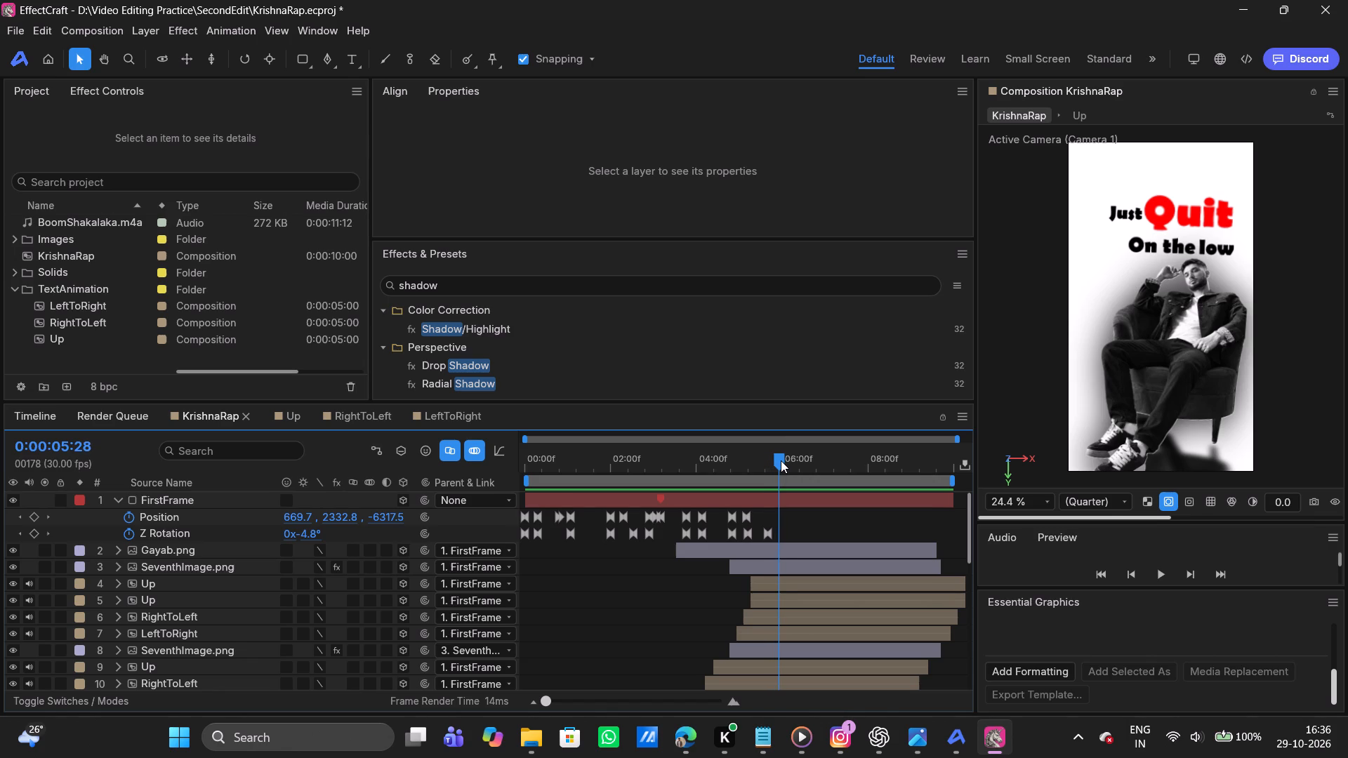
Scrub between about 0:00:05:09 and 0:00:05:29 to find where the "Just Quit On the low" scene should hand over to the next lyric.
left_click_drag(781, 460, 759, 462)
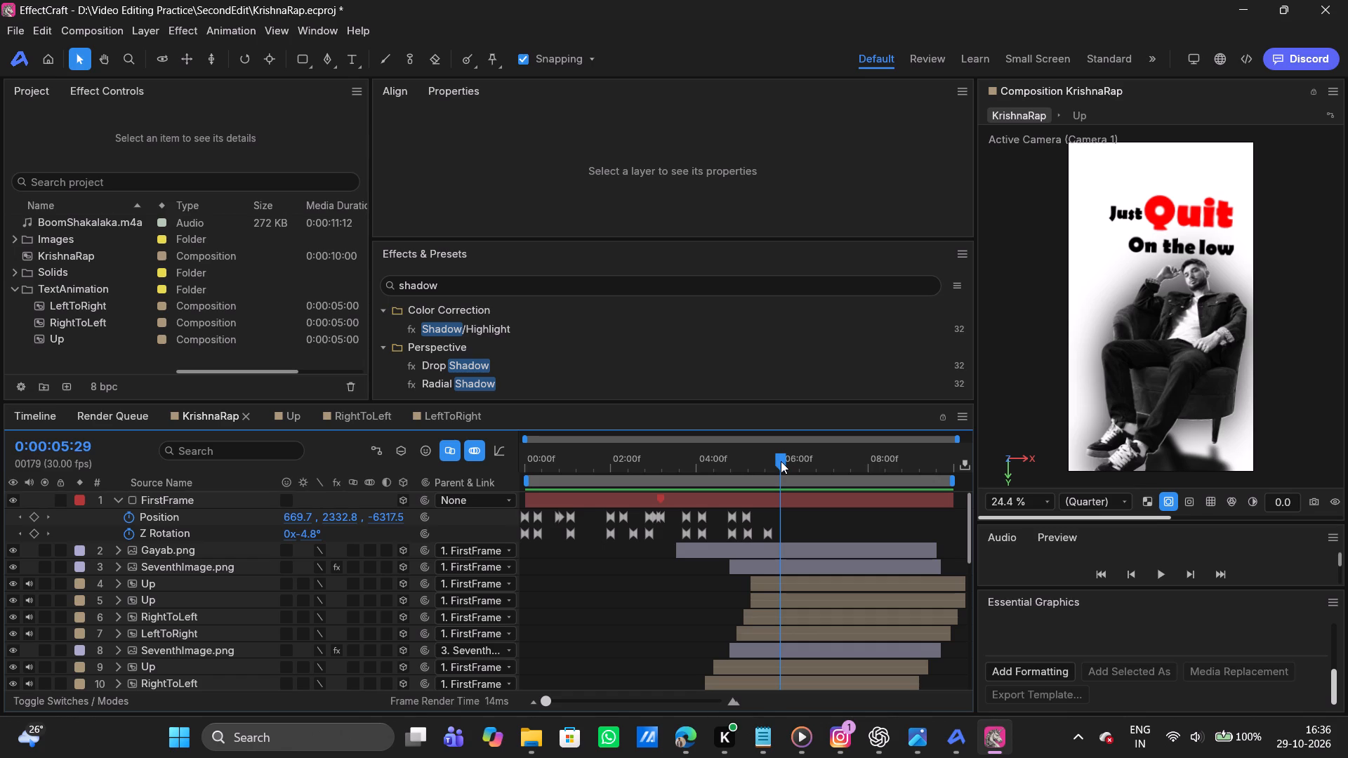
left_click_drag(781, 461, 775, 464)
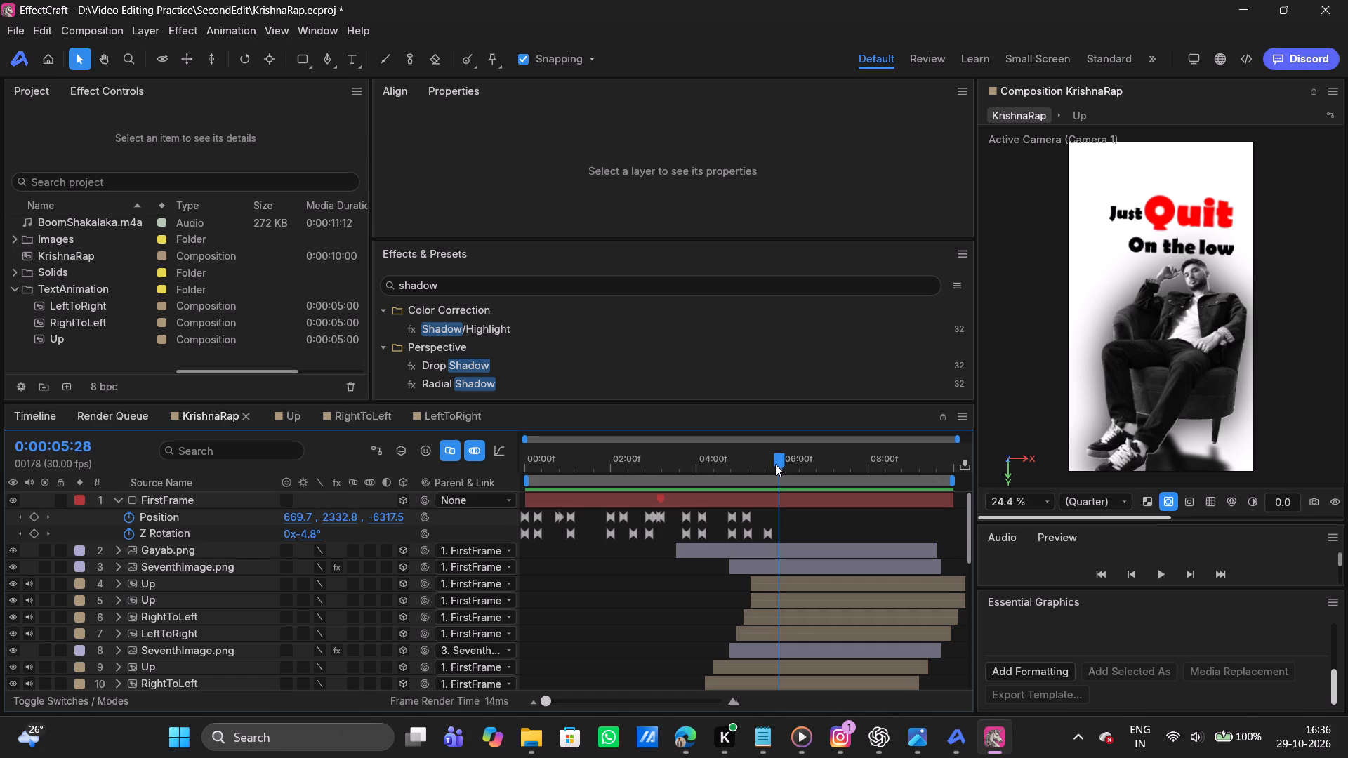
left_click_drag(775, 464, 775, 463)
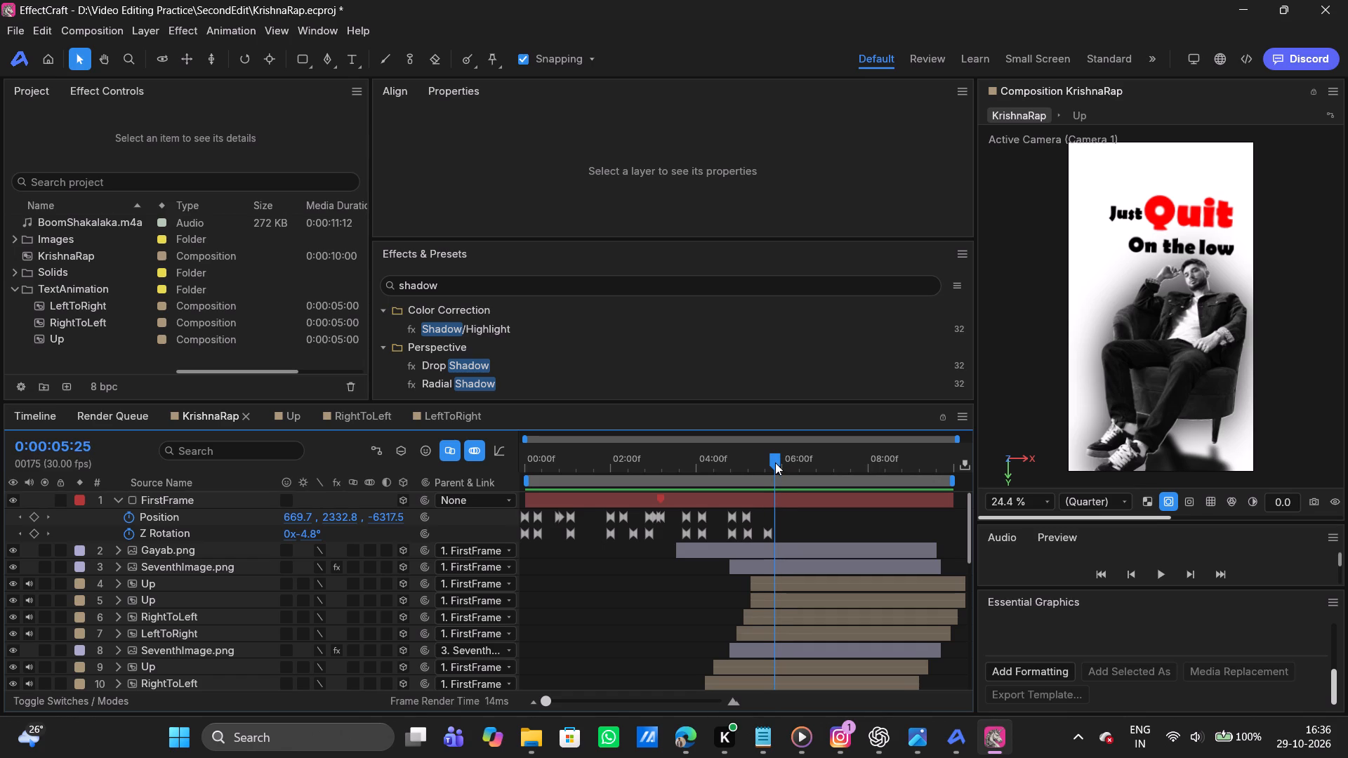
left_click_drag(775, 463, 774, 462)
left_click_drag(774, 462, 775, 461)
left_click_drag(775, 461, 770, 460)
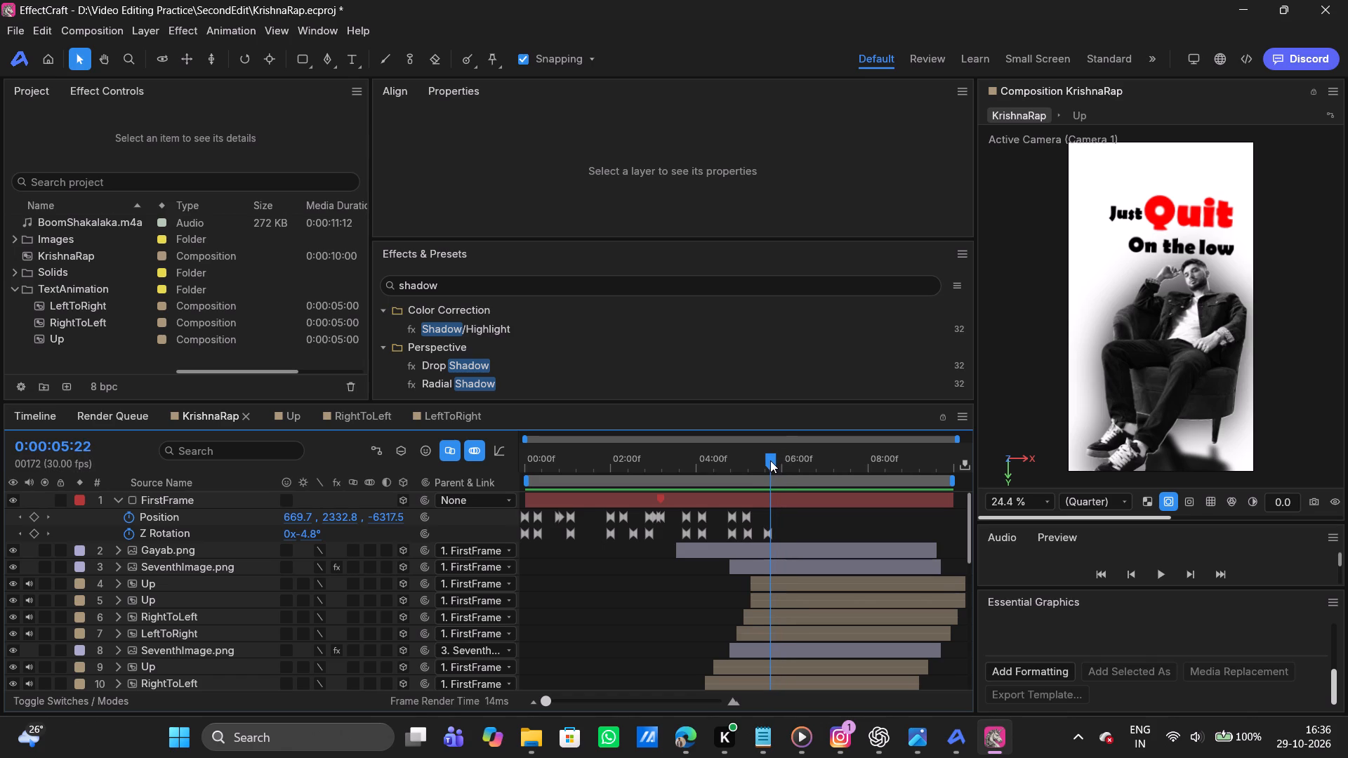
left_click_drag(770, 460, 766, 459)
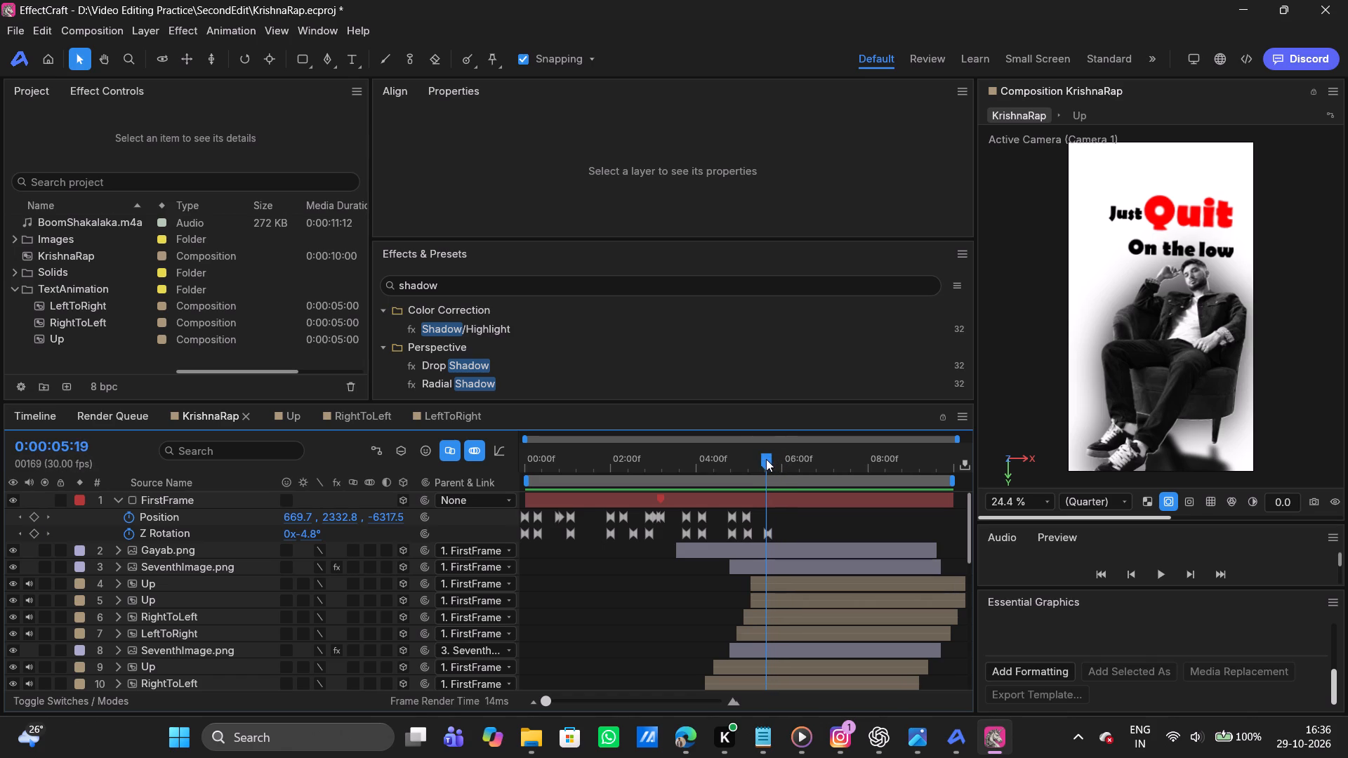
left_click_drag(766, 459, 772, 457)
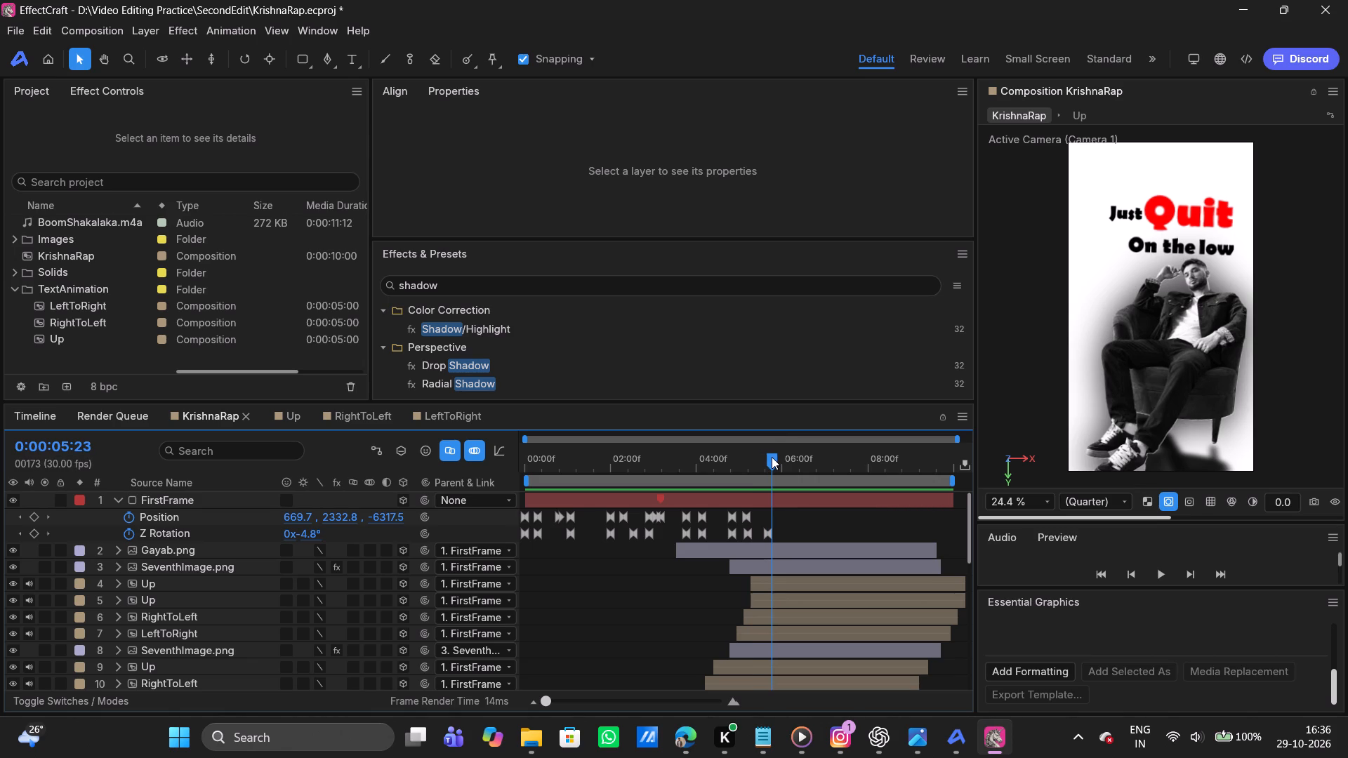
left_click_drag(772, 457, 769, 456)
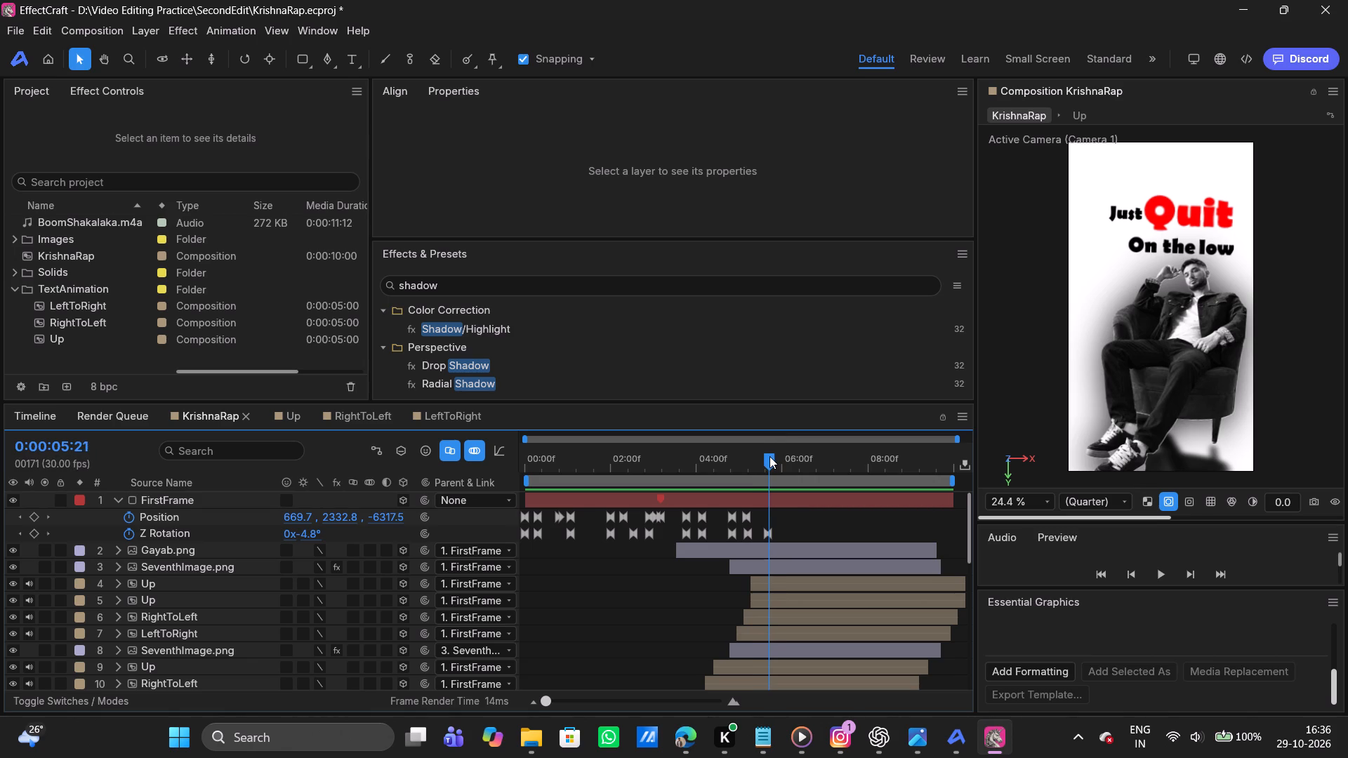
left_click_drag(769, 456, 769, 457)
left_click_drag(769, 457, 769, 457)
left_click_drag(769, 457, 752, 458)
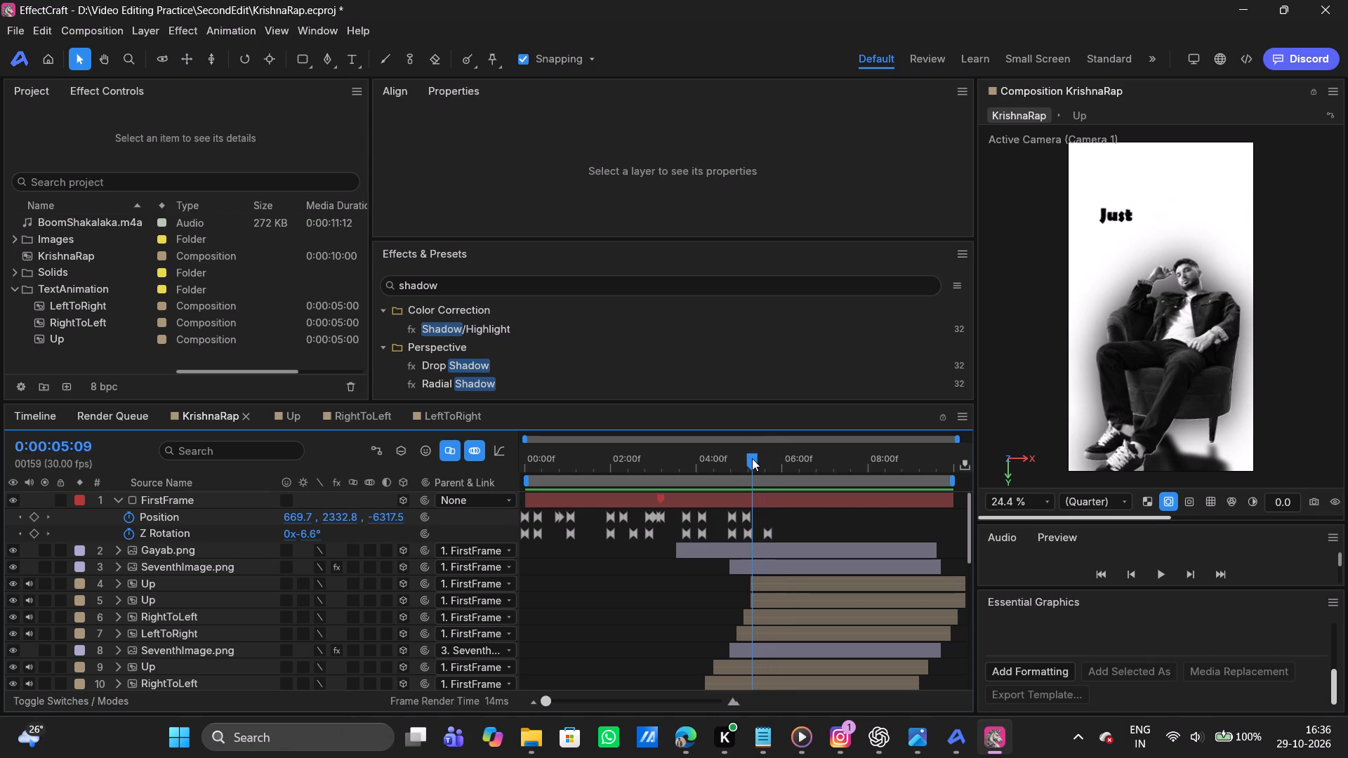
left_click_drag(752, 458, 773, 456)
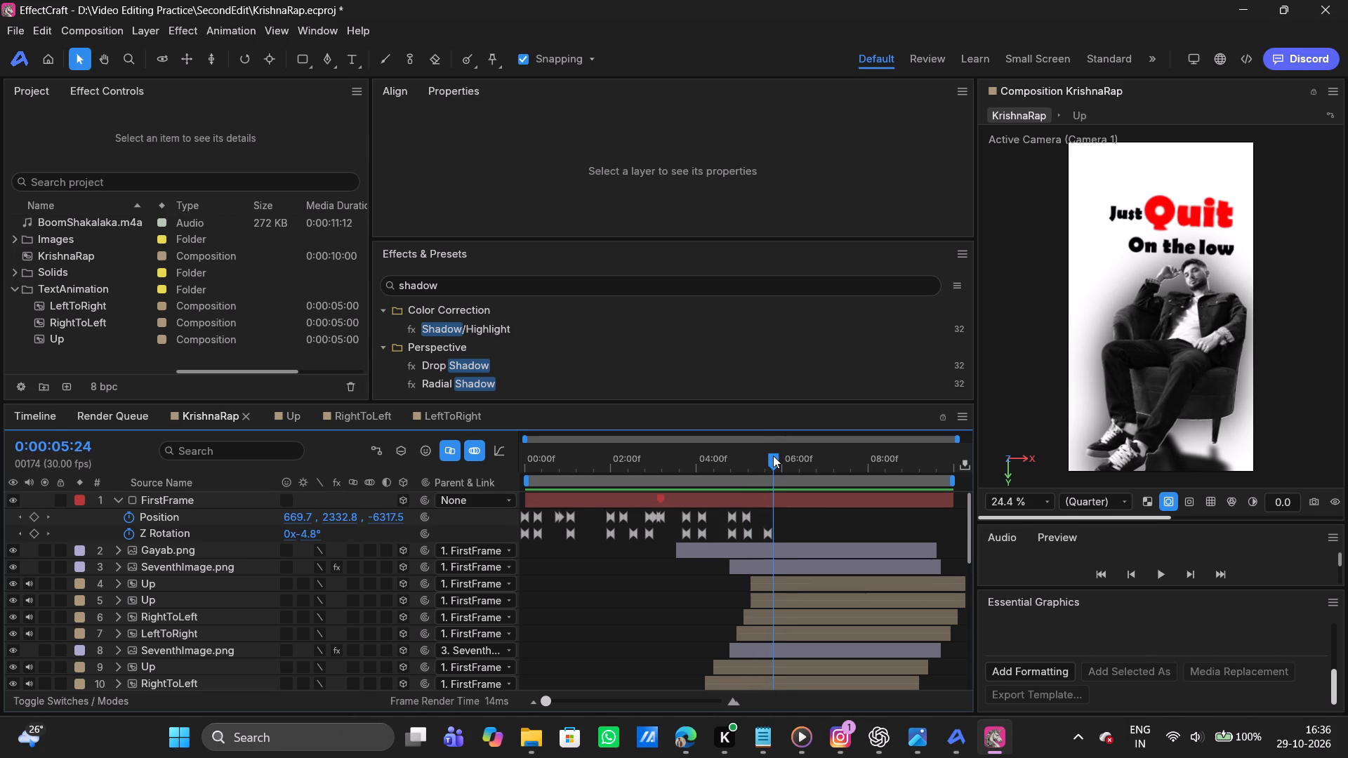
left_click_drag(773, 456, 760, 456)
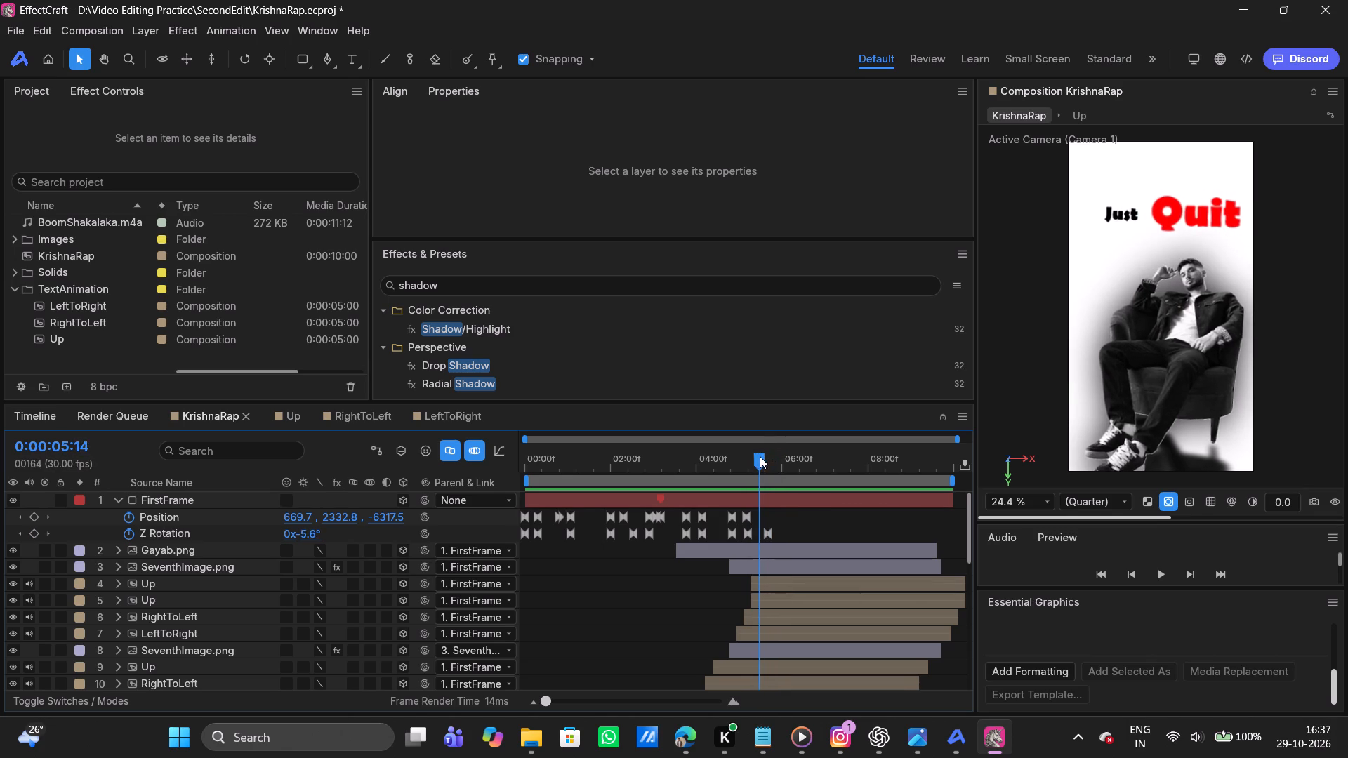
left_click_drag(760, 456, 774, 452)
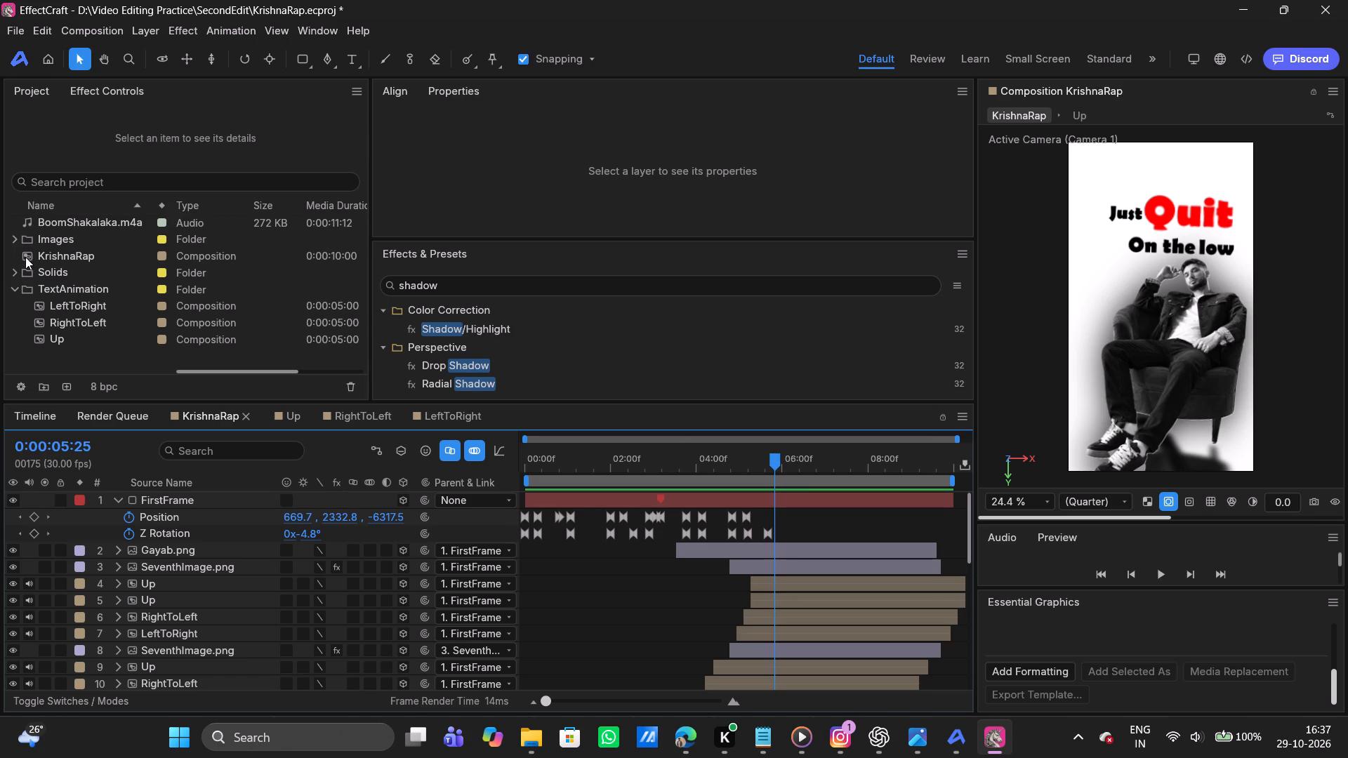
Preview the pictures in the Images folder and add SecondImage.png to the KrishnaRap timeline directly below FirstFrame, starting at 0:00:05:20.
left_click(11, 237)
scroll(127, 319, "down", 1)
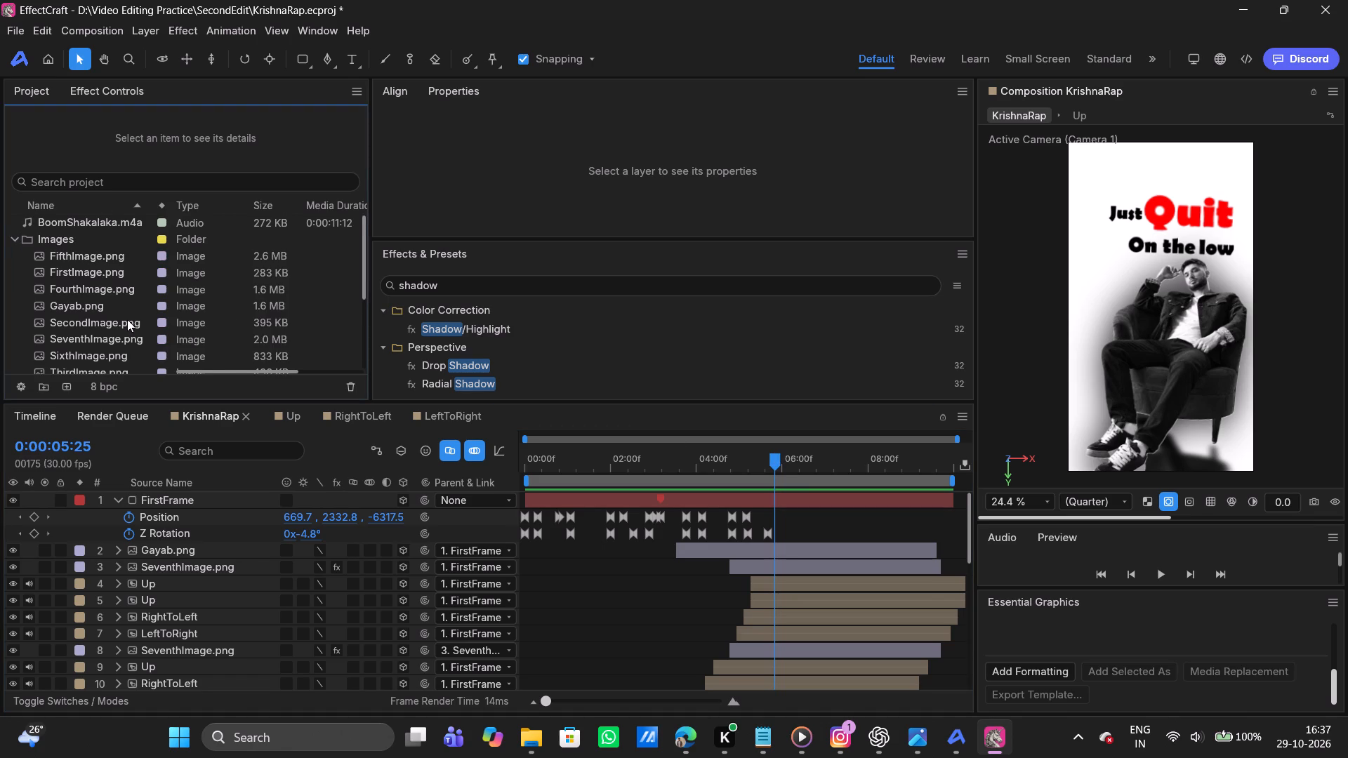
scroll(127, 319, "down", 1)
right_click(127, 319)
left_click(66, 236)
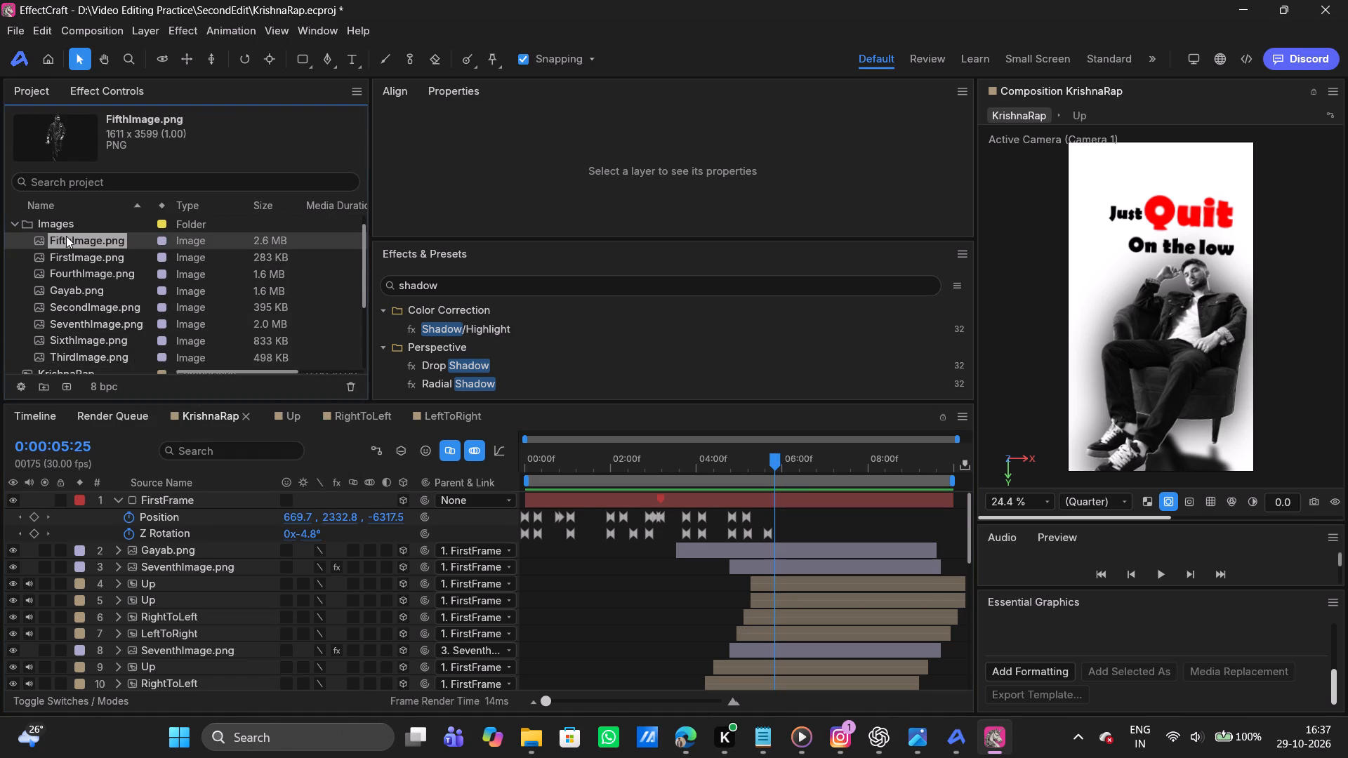
left_click(66, 253)
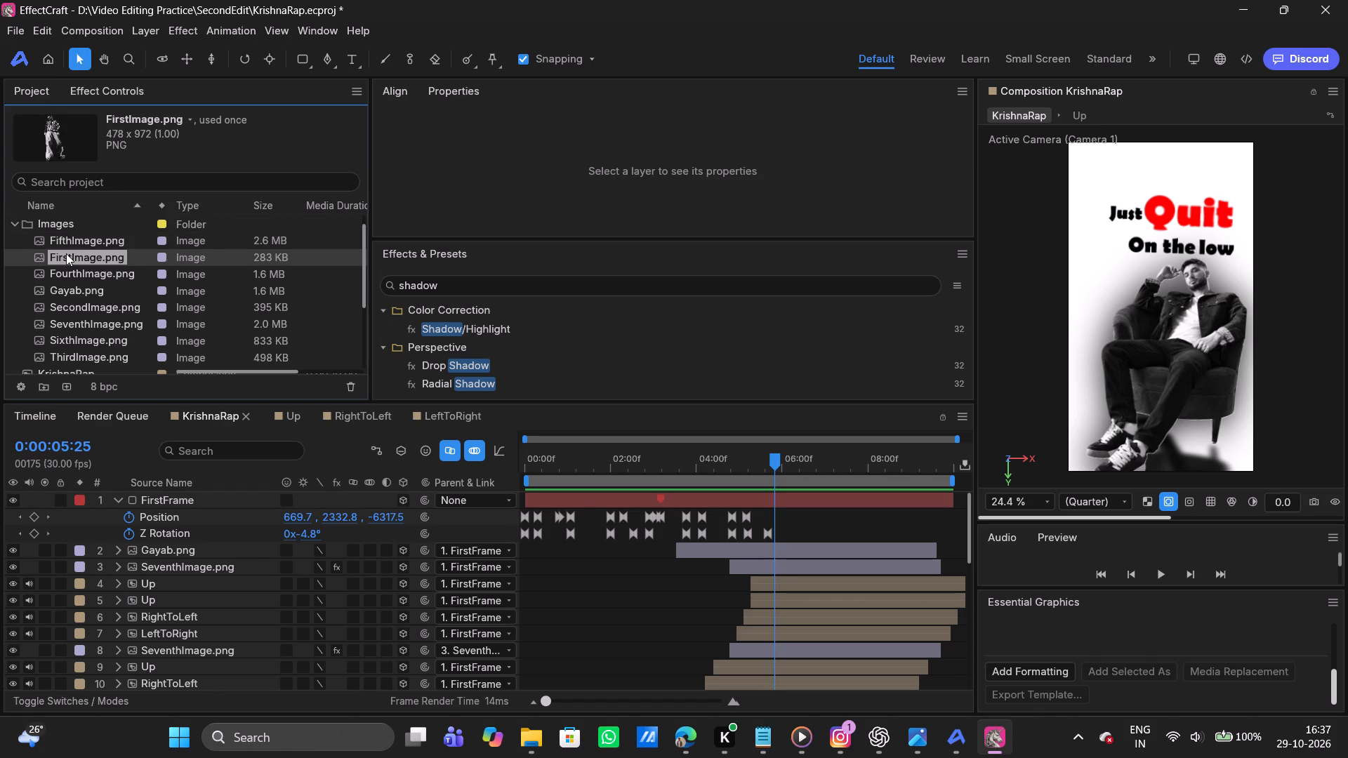
left_click(72, 270)
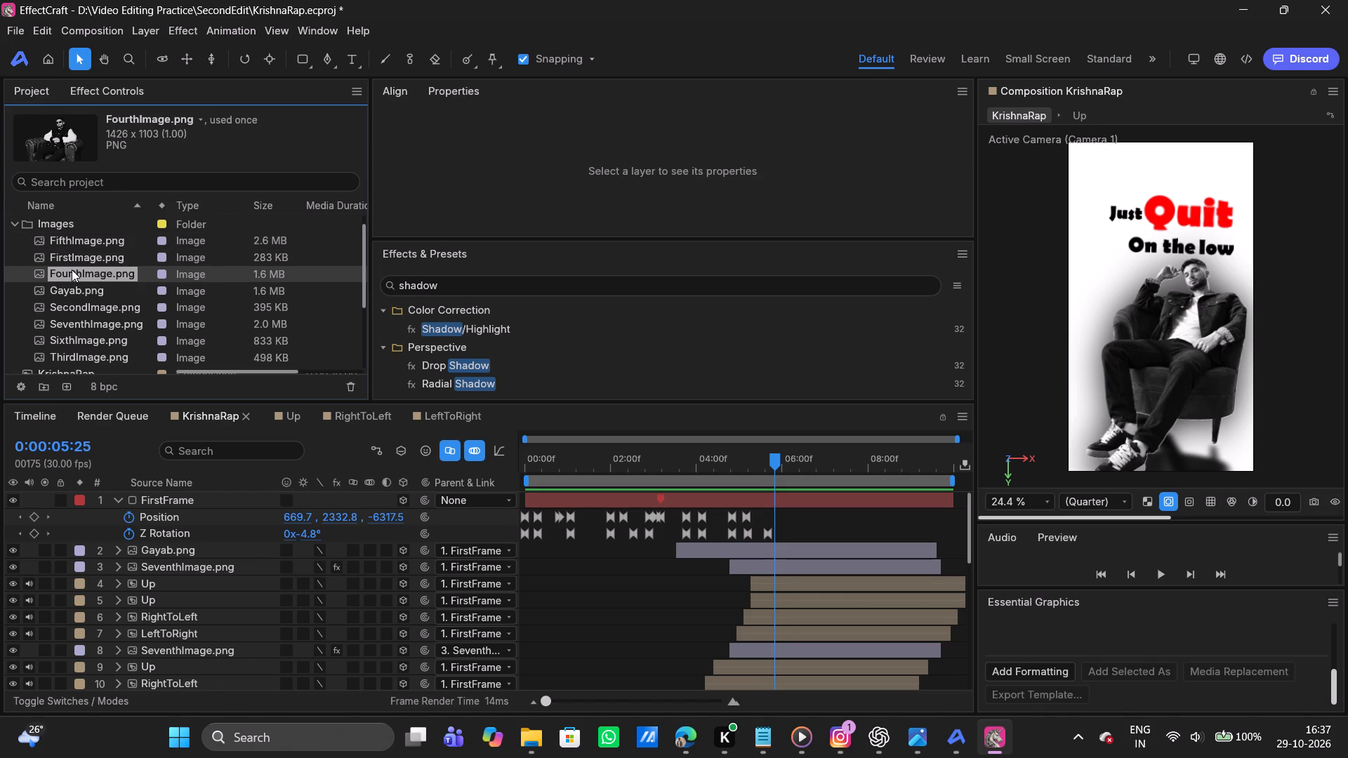
left_click(63, 293)
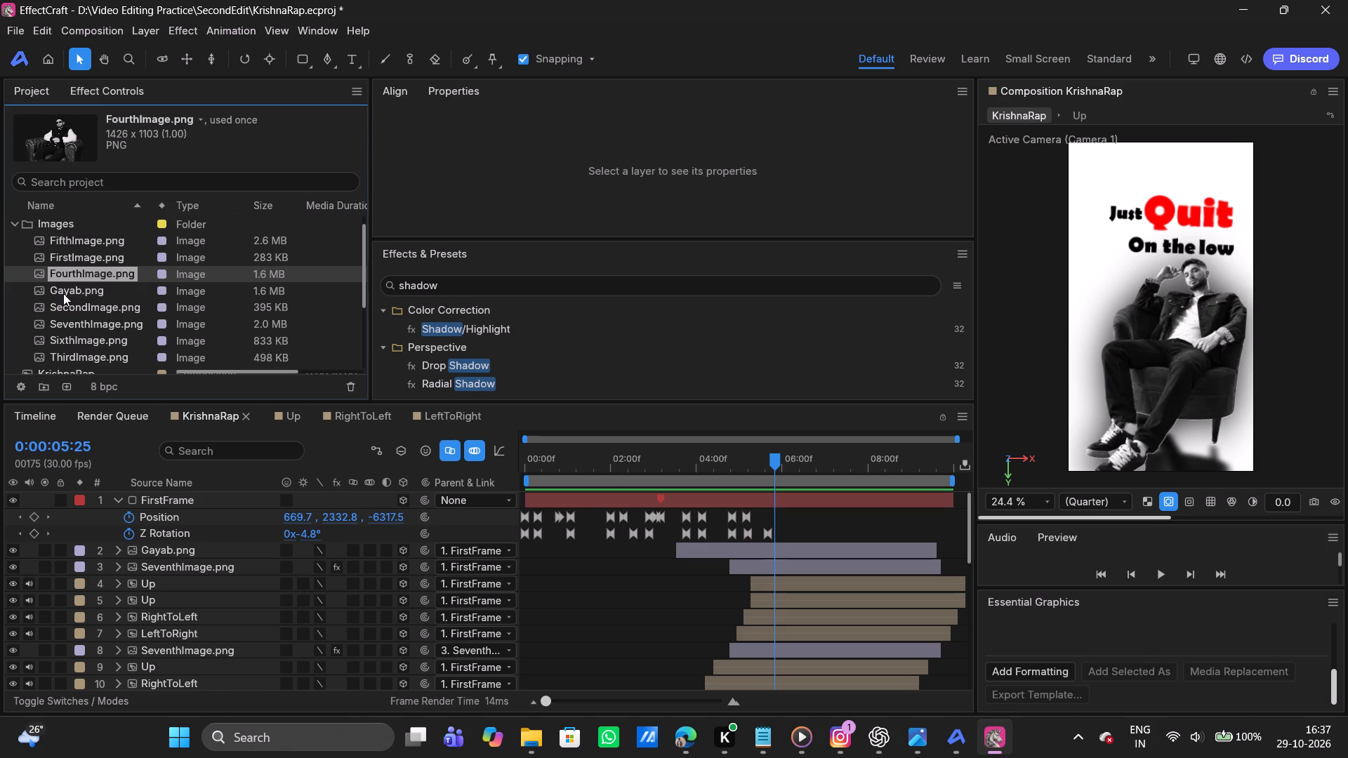
left_click(58, 307)
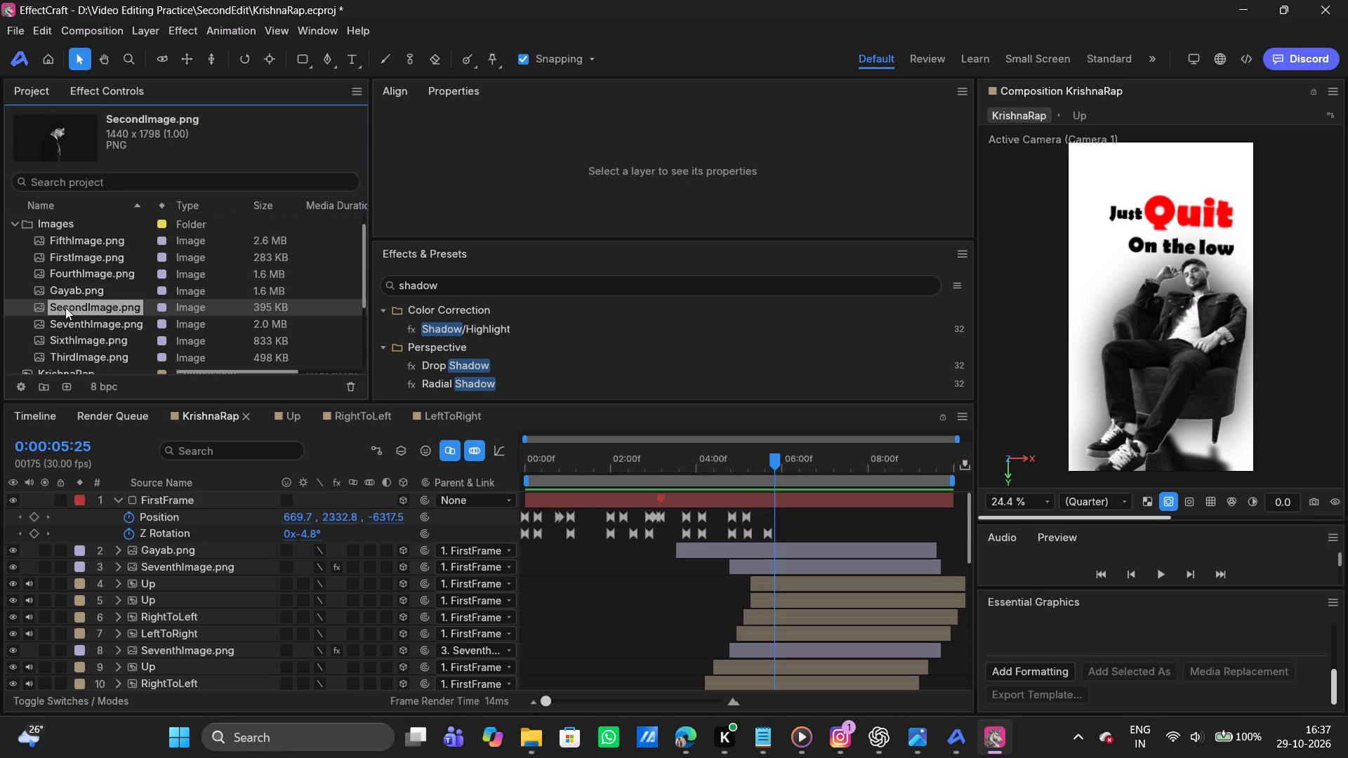
left_click_drag(65, 307, 767, 559)
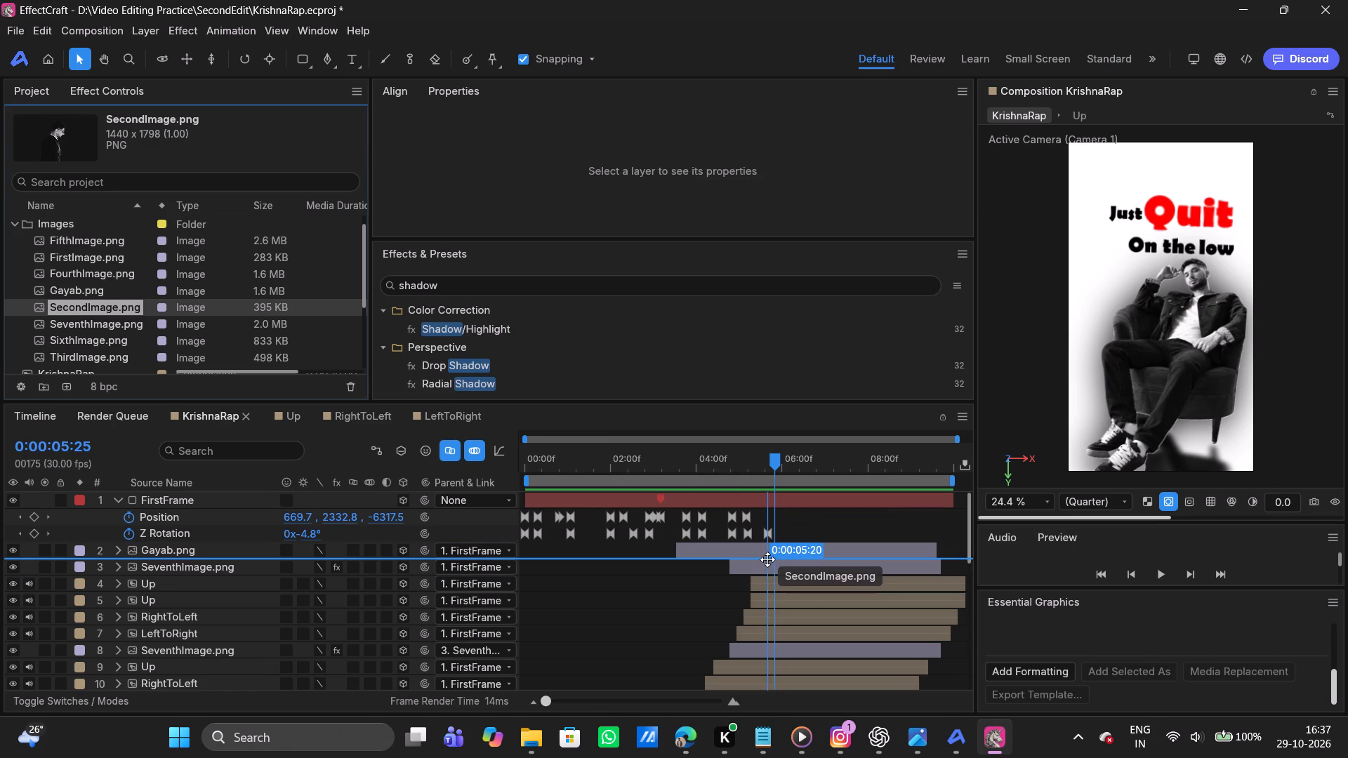
left_click_drag(767, 559, 777, 535)
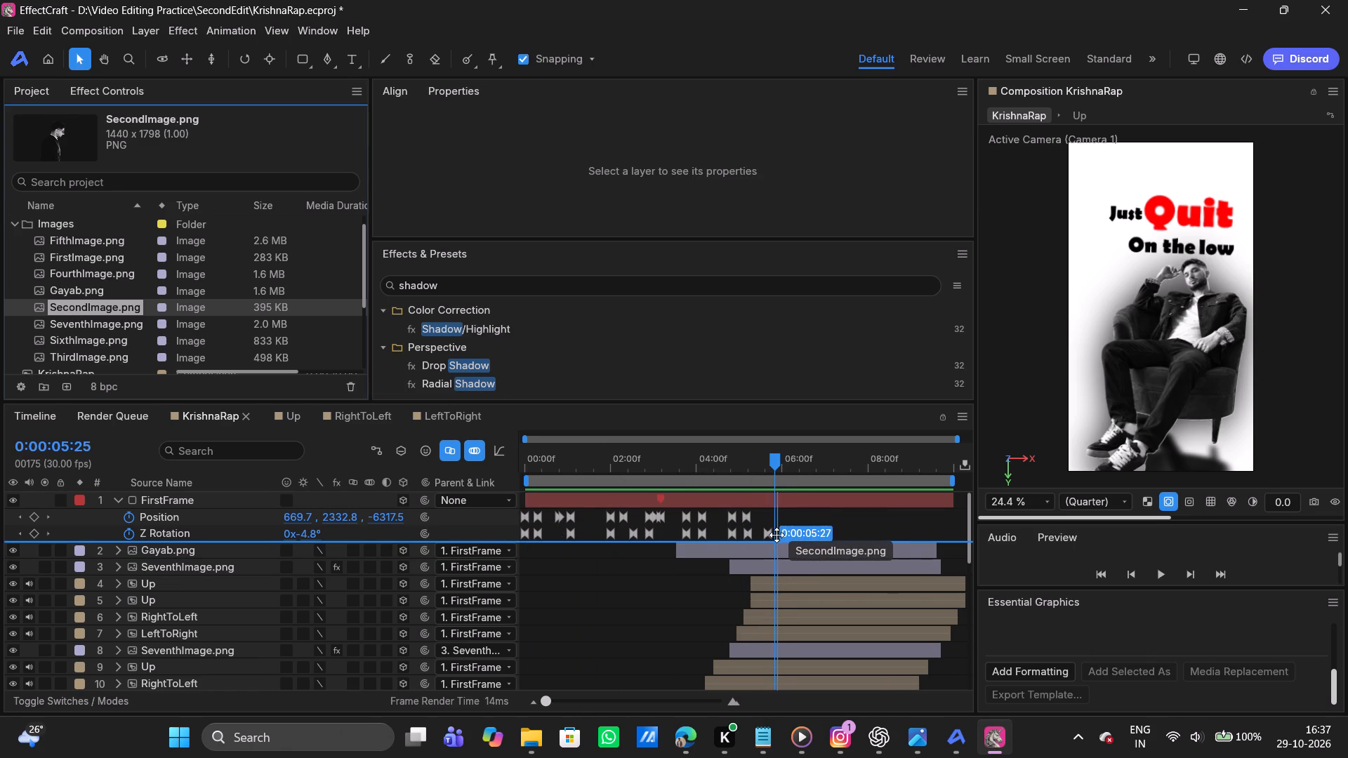
left_click_drag(777, 535, 768, 536)
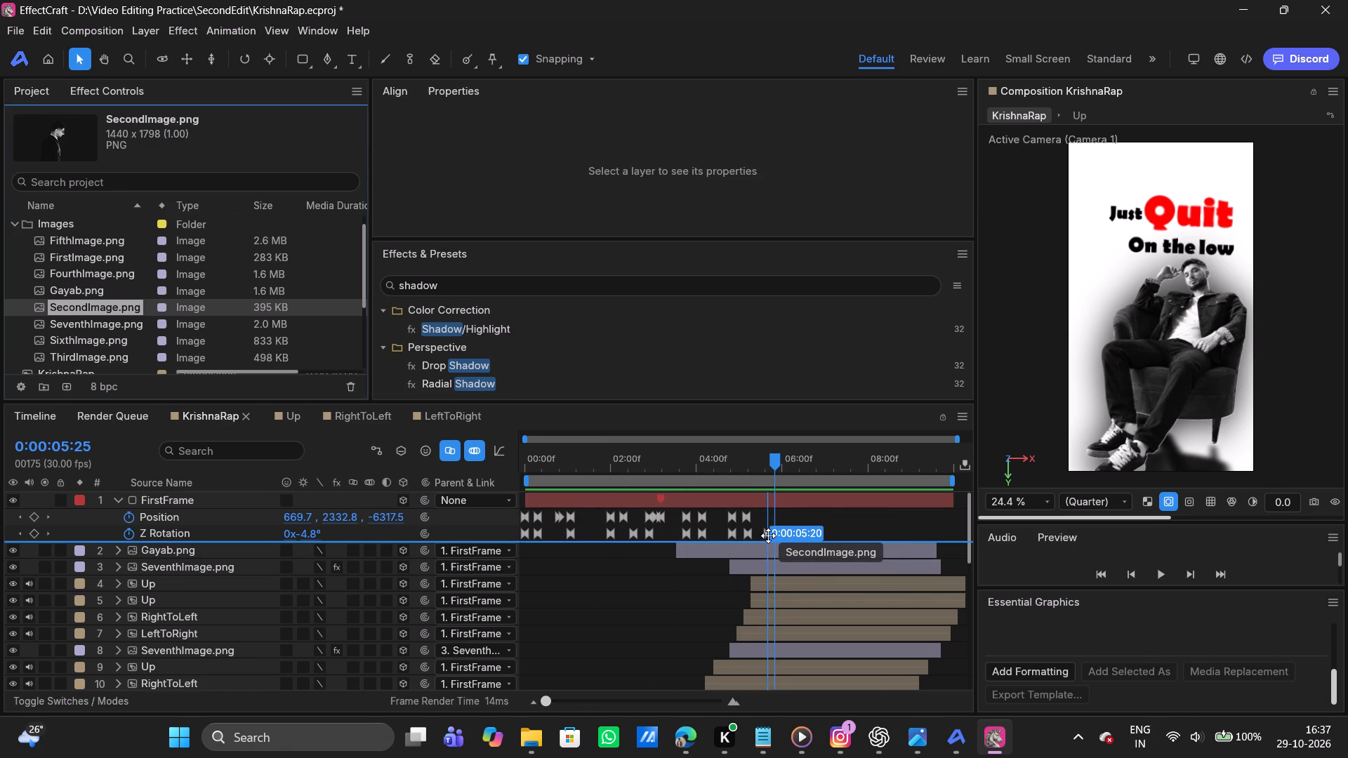
left_click_drag(768, 536, 769, 535)
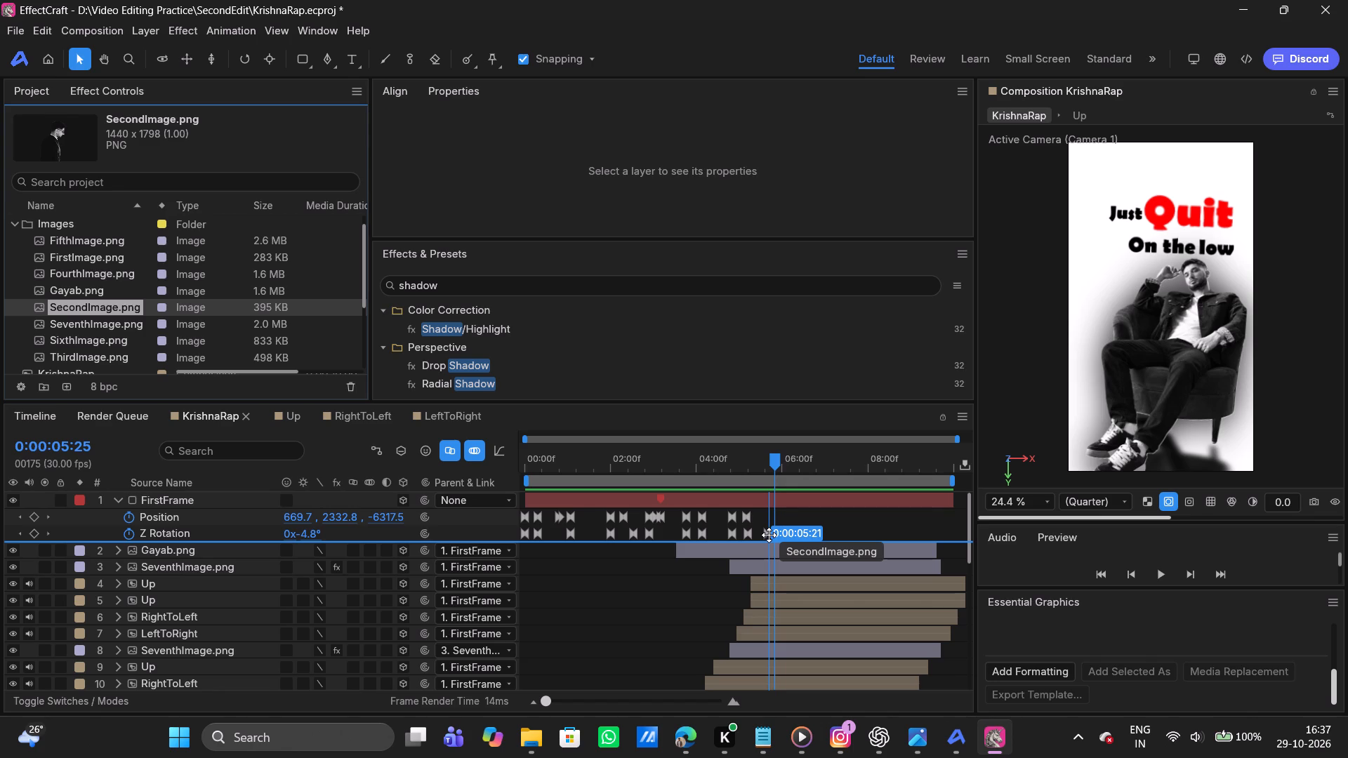
left_click_drag(769, 535, 767, 536)
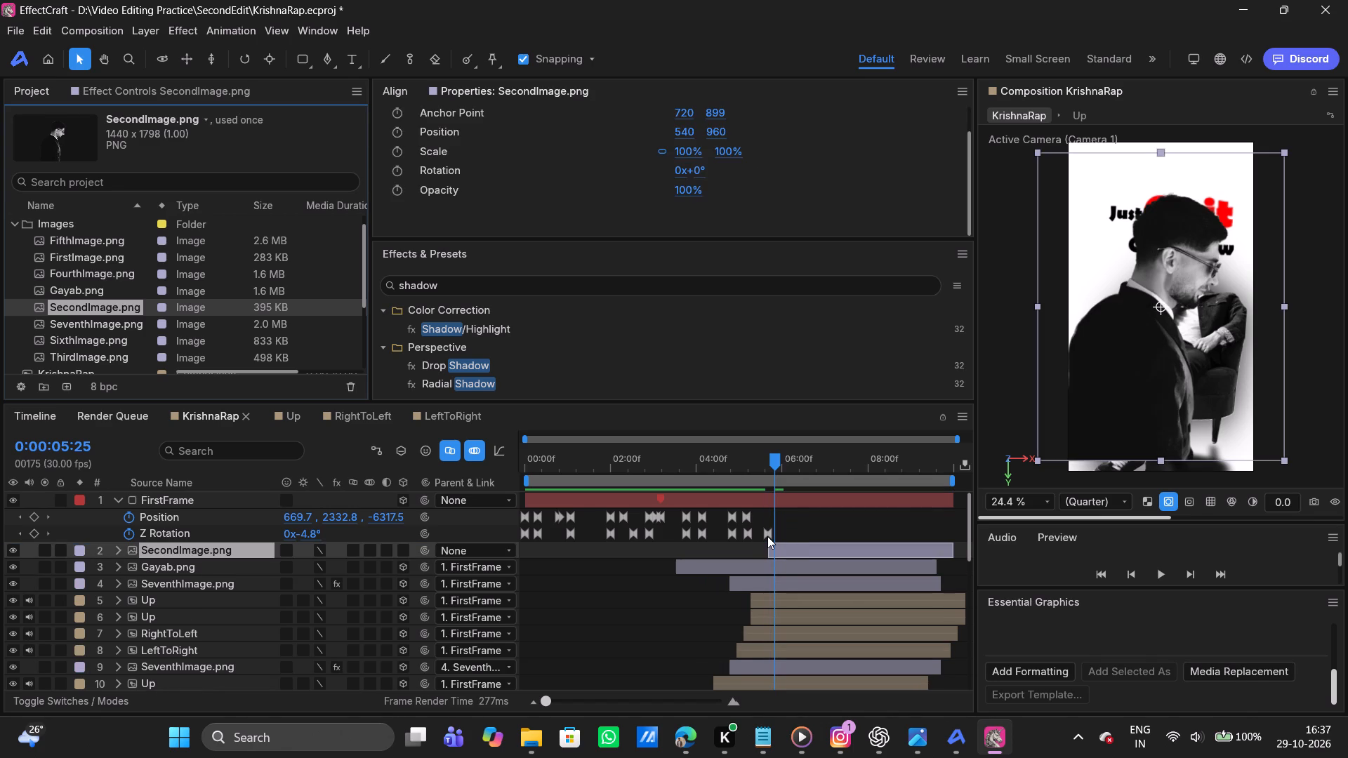
Make the SecondImage.png layer 3D and parent it to FirstFrame.
left_click(404, 550)
left_click(478, 547)
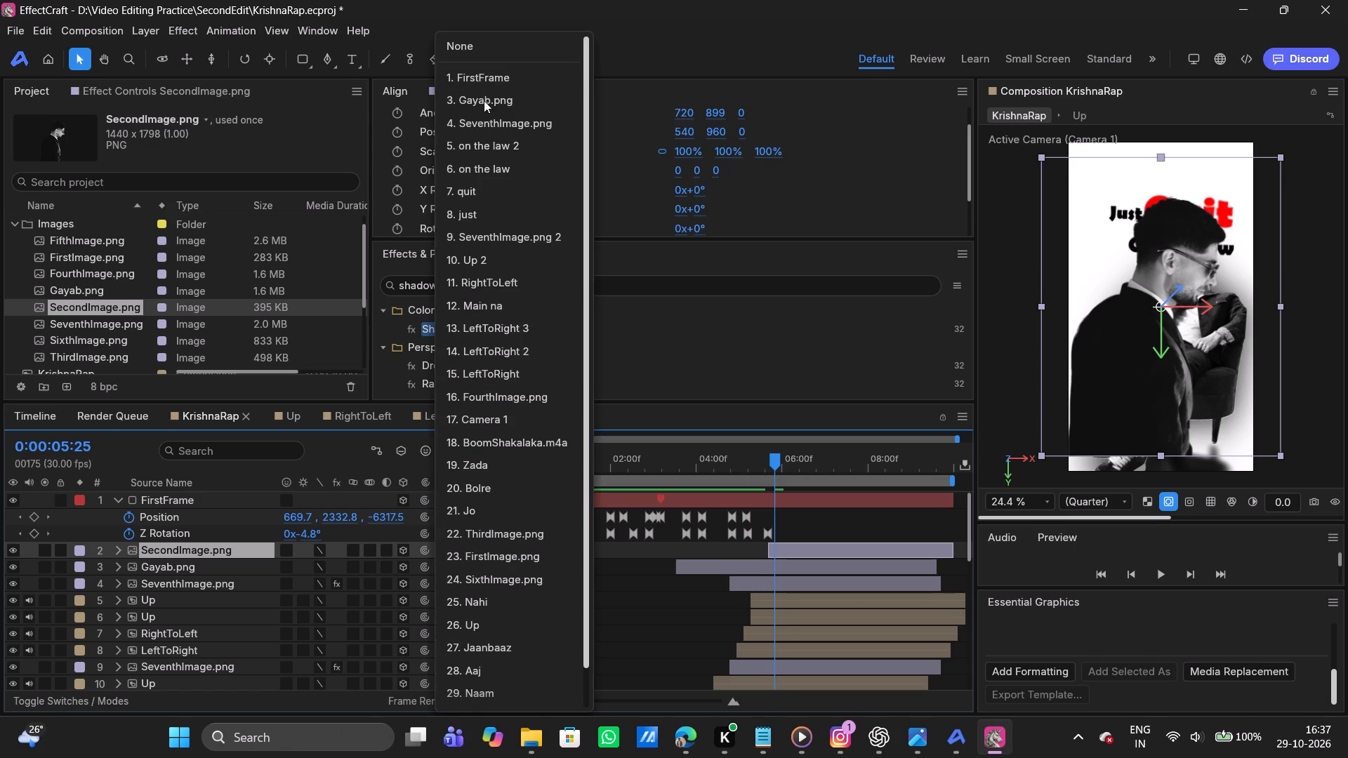
left_click(491, 84)
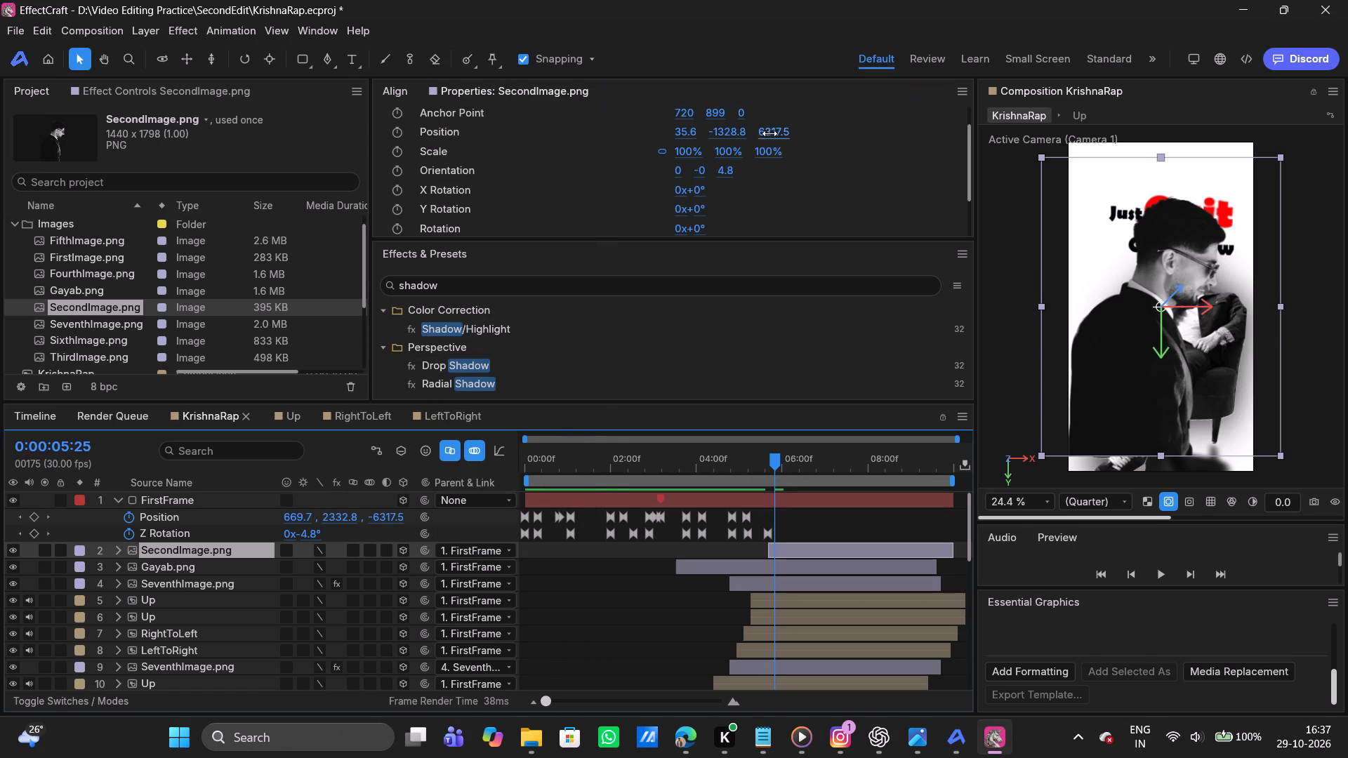
Push the SecondImage.png layer back in depth to a Z position of about 7619.1, behind the seated-man scene.
left_click_drag(767, 135, 979, 140)
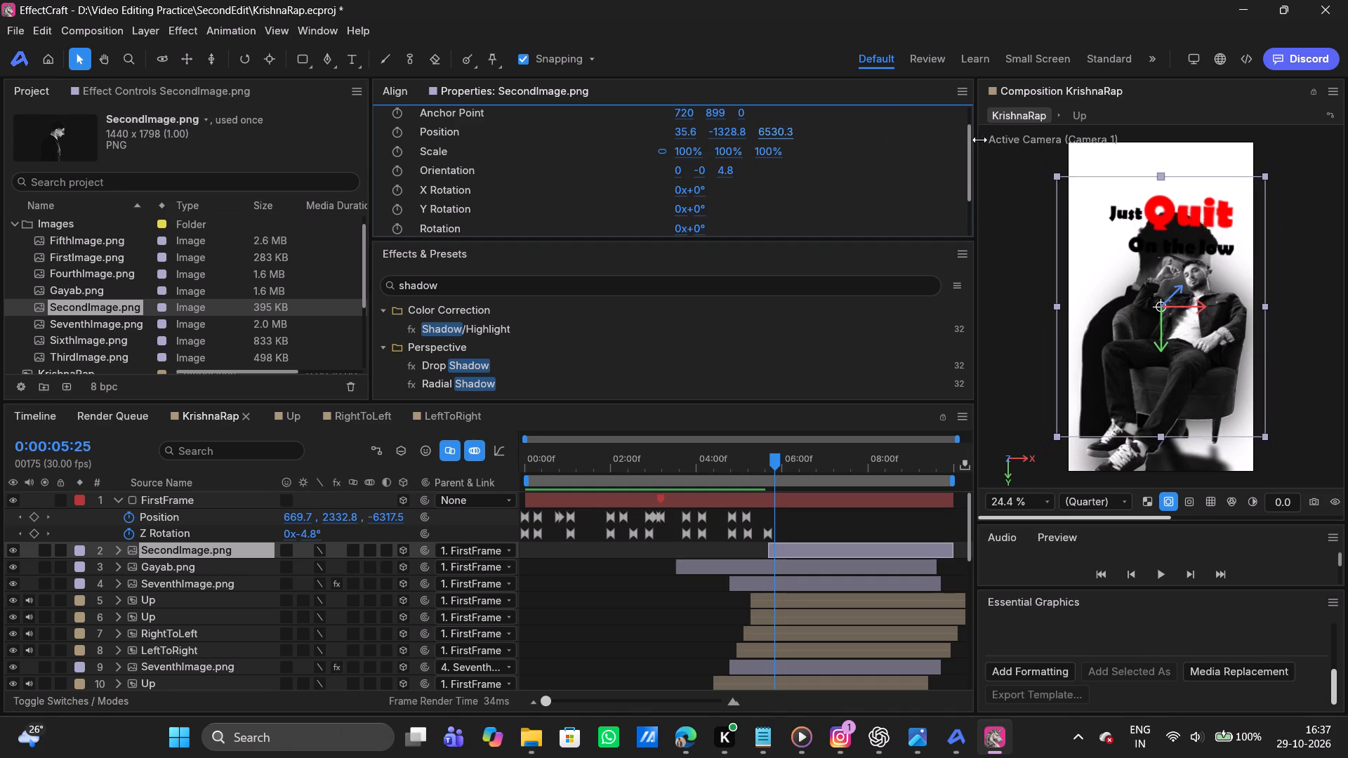
left_click_drag(979, 140, 1316, 168)
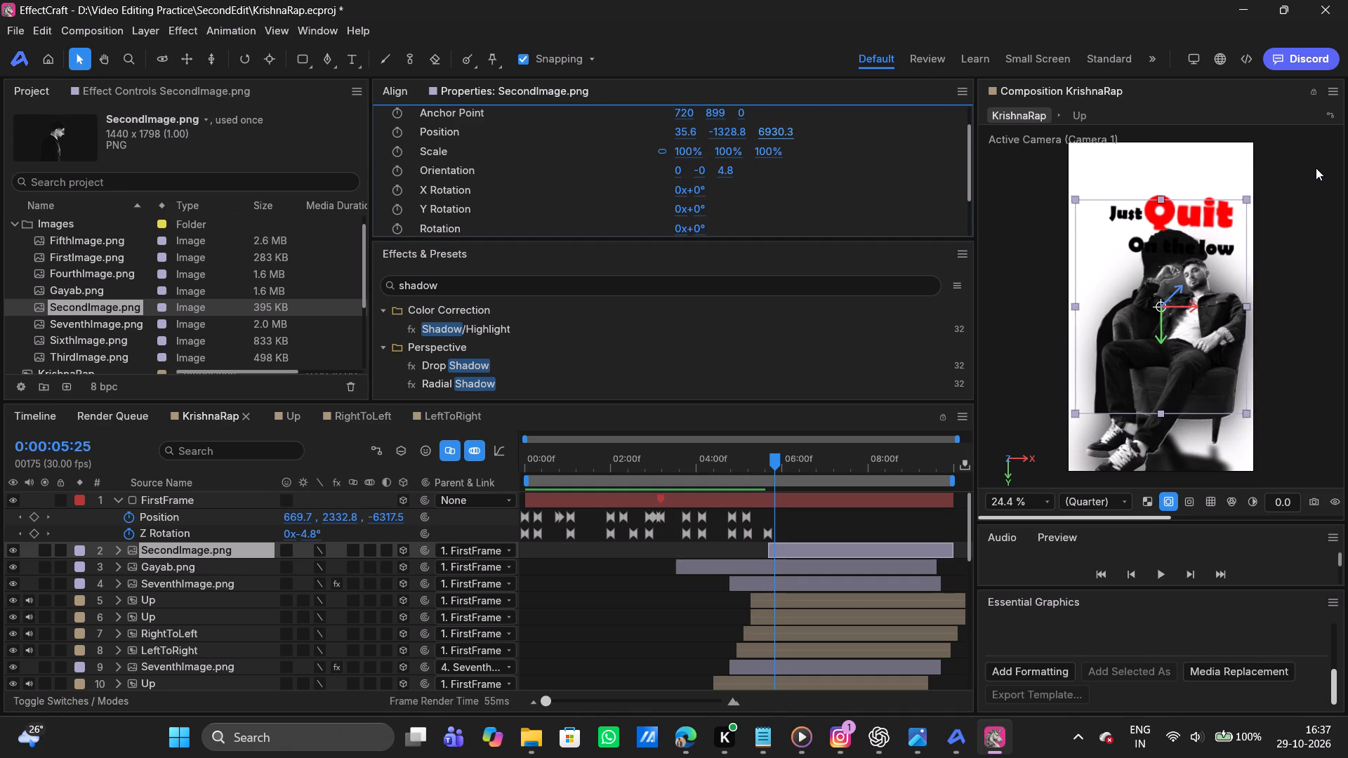
left_click_drag(1316, 168, 1323, 170)
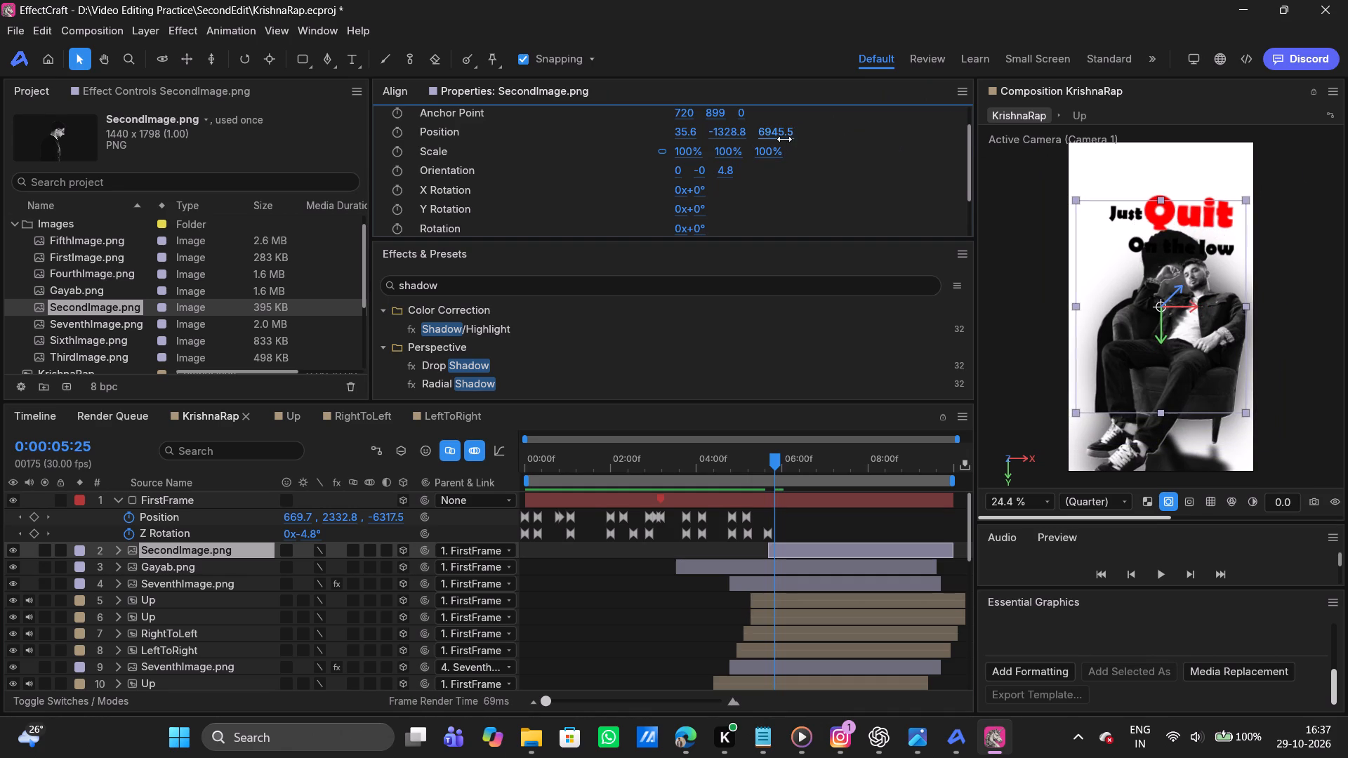
left_click_drag(779, 133, 885, 129)
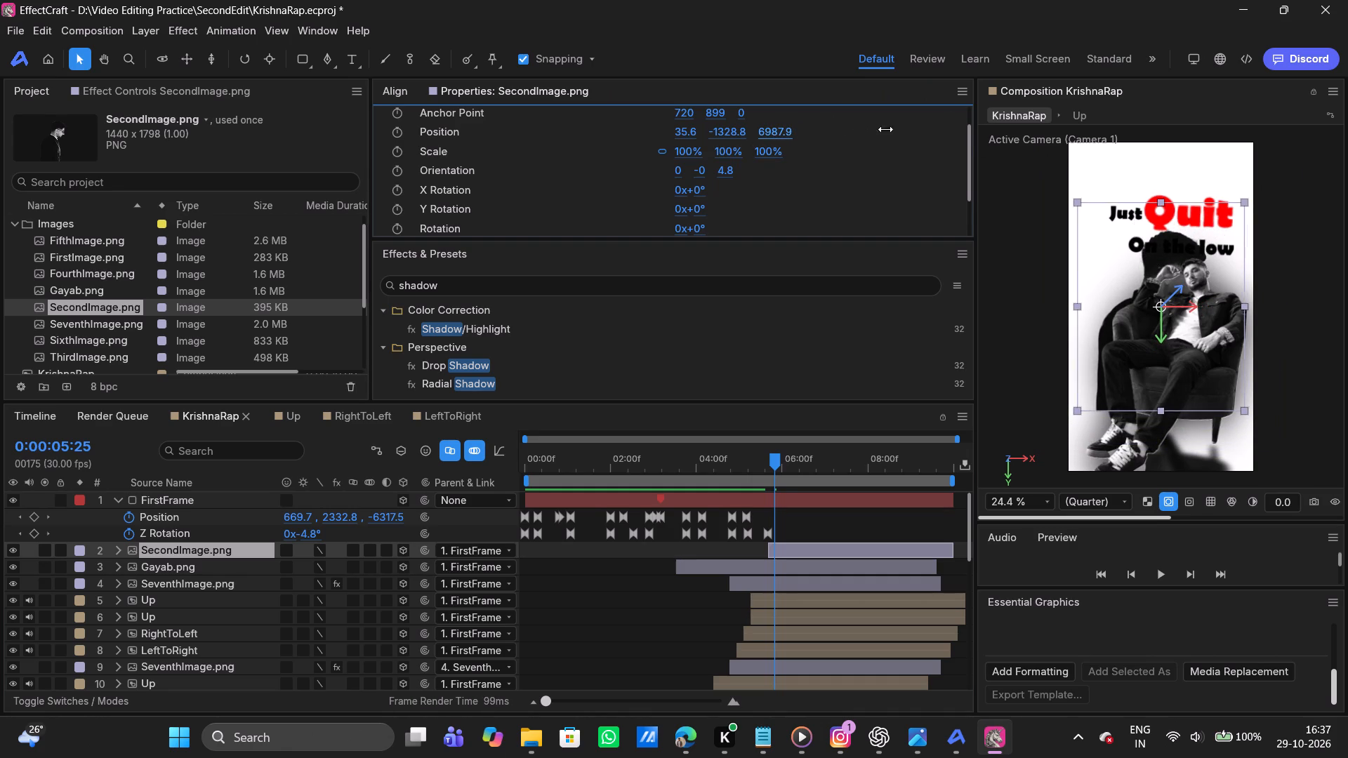
left_click_drag(885, 129, 1231, 159)
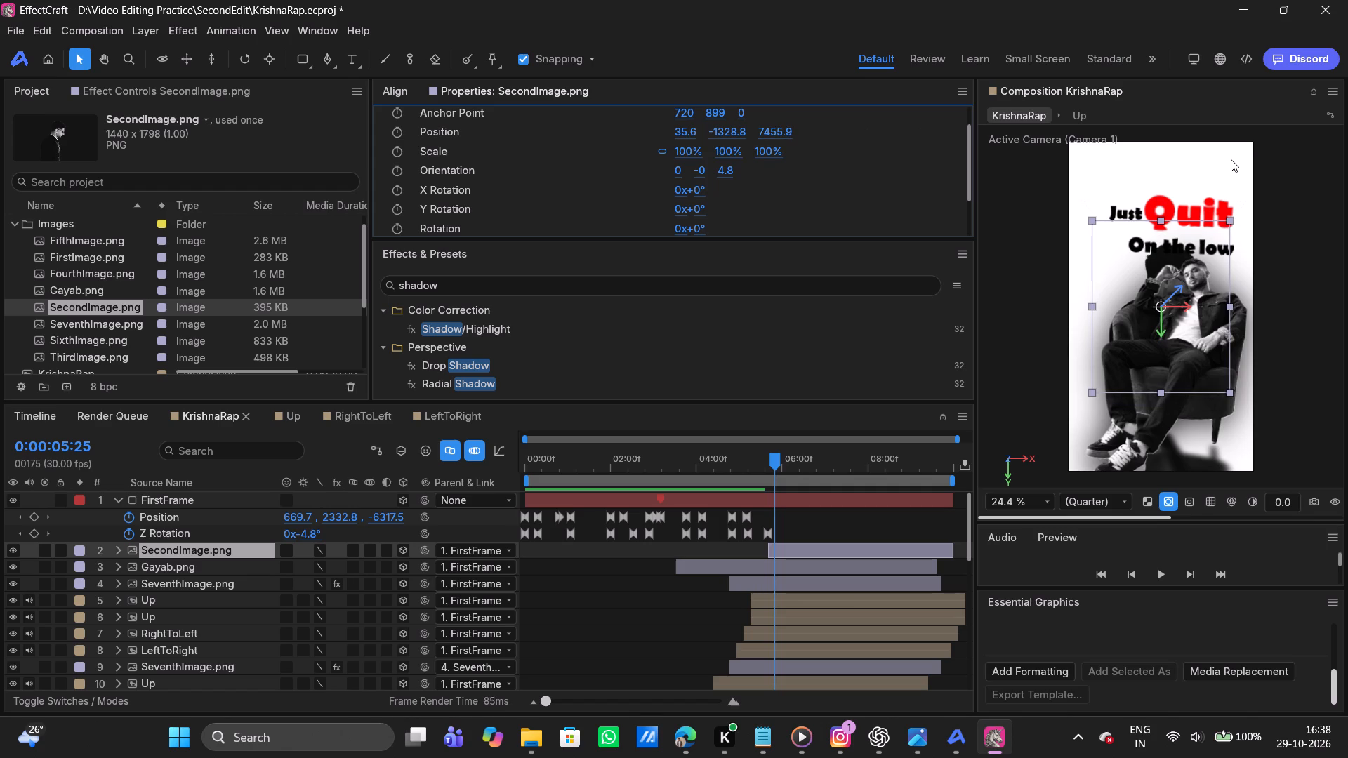
left_click_drag(774, 131, 1055, 143)
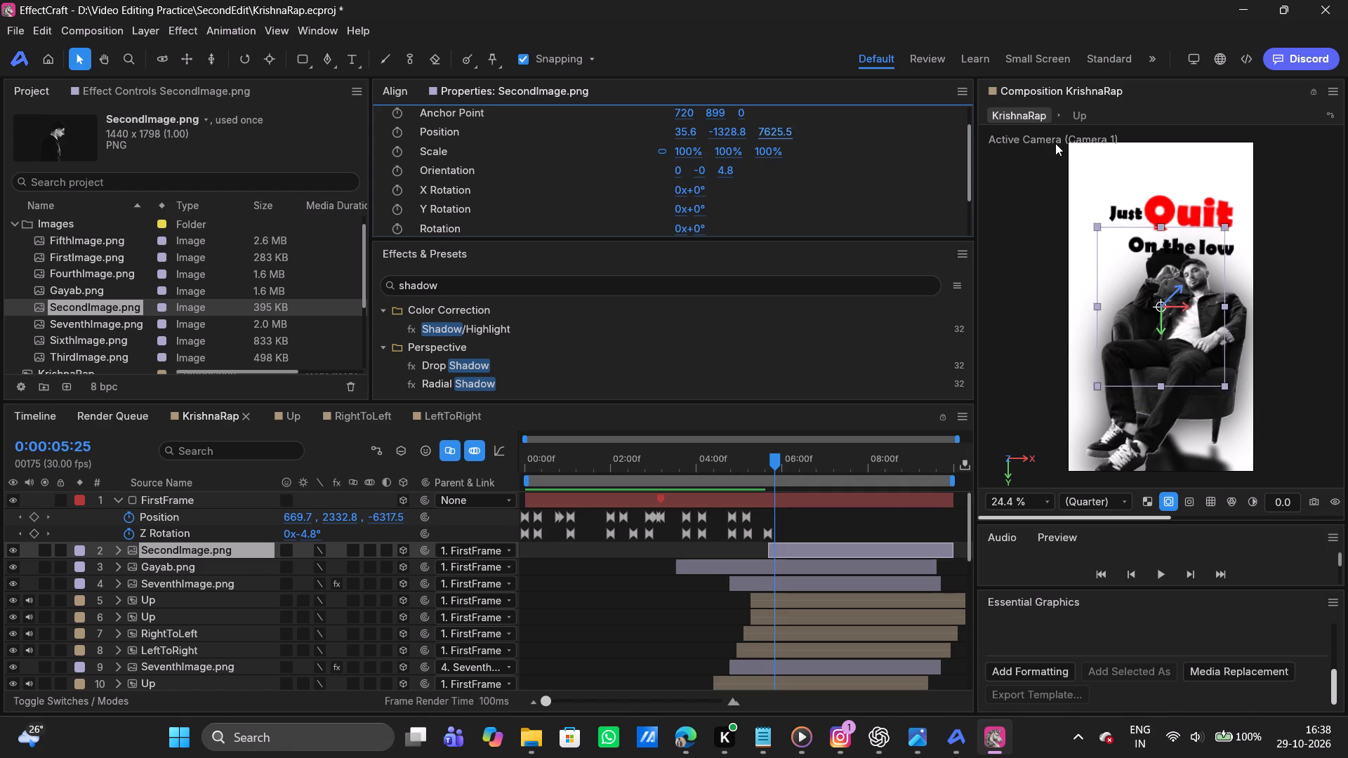
left_click_drag(1055, 143, 897, 133)
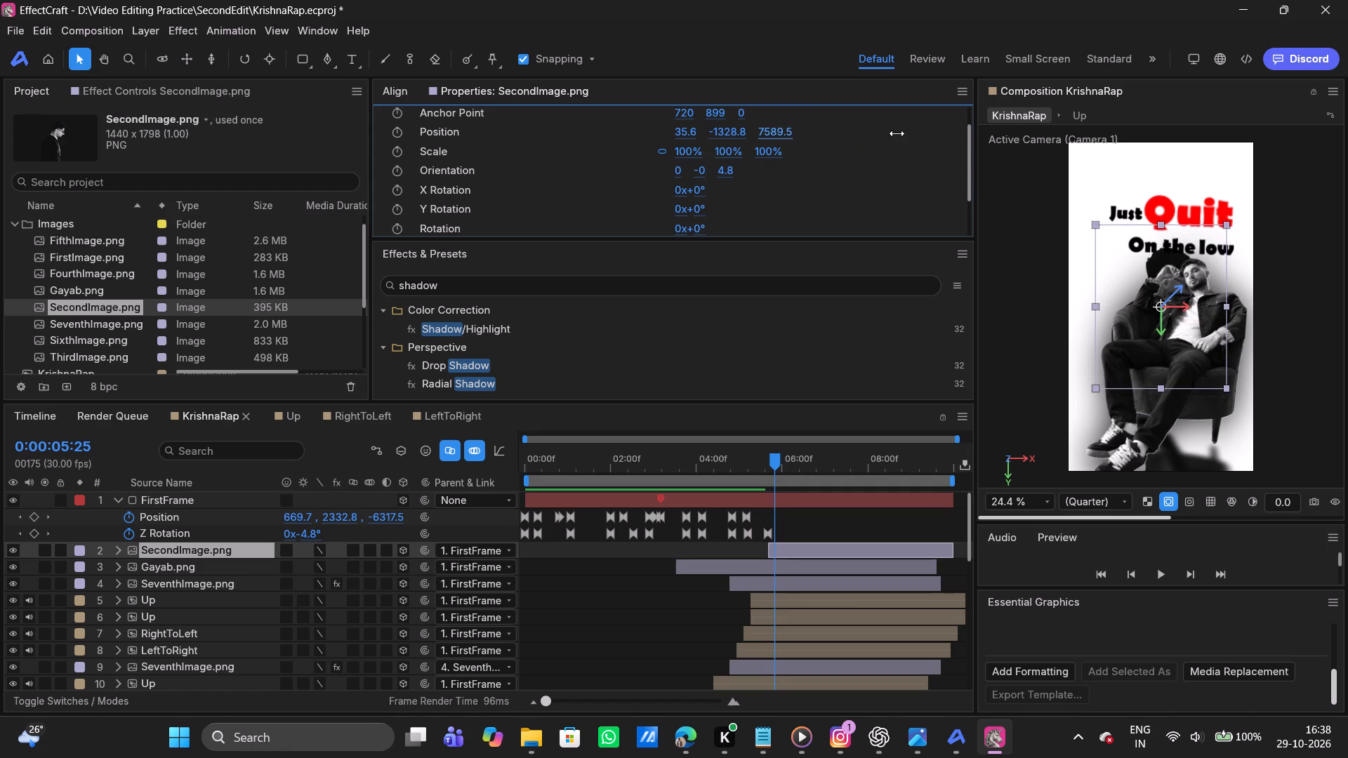
left_click_drag(897, 133, 932, 153)
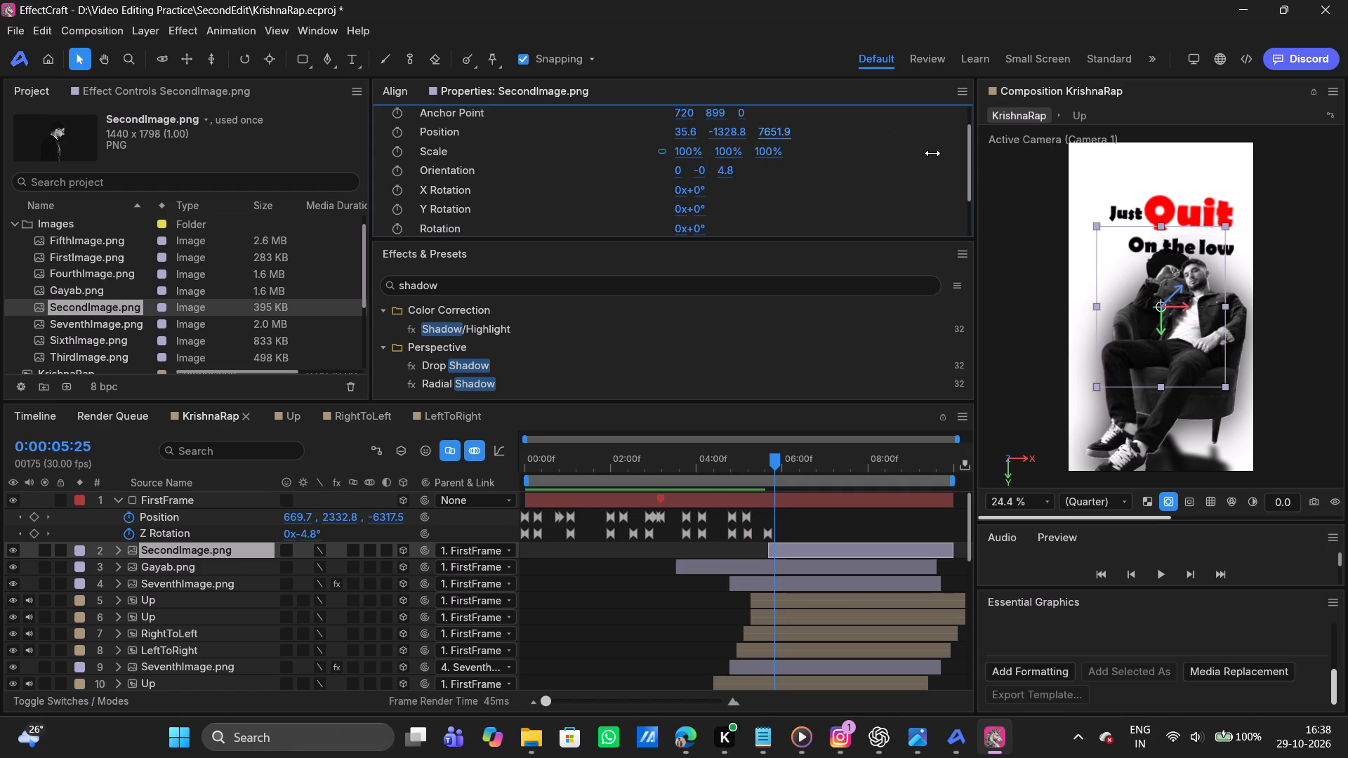
left_click_drag(932, 153, 922, 153)
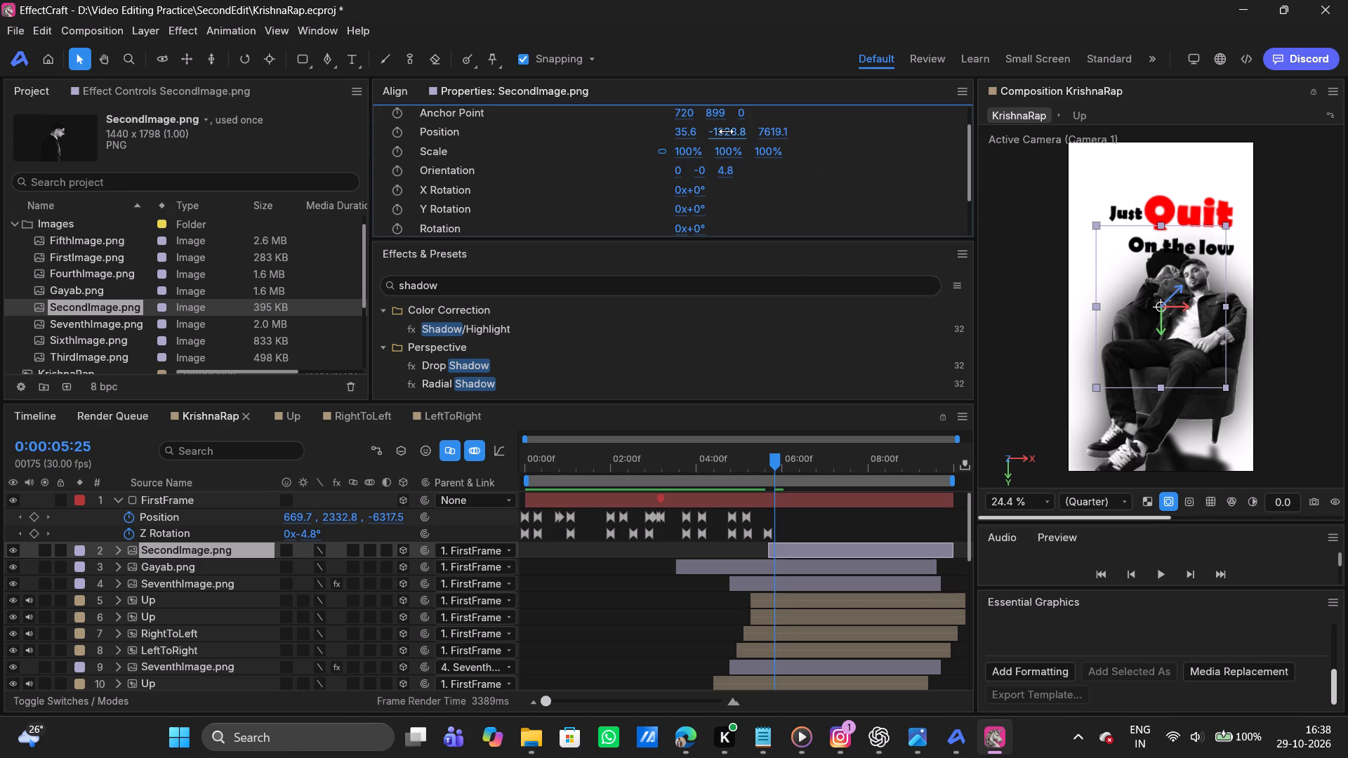
Add a Position keyframe to FirstFrame at 0:00:05:20, in line with its last Z Rotation keyframe.
left_click(774, 458)
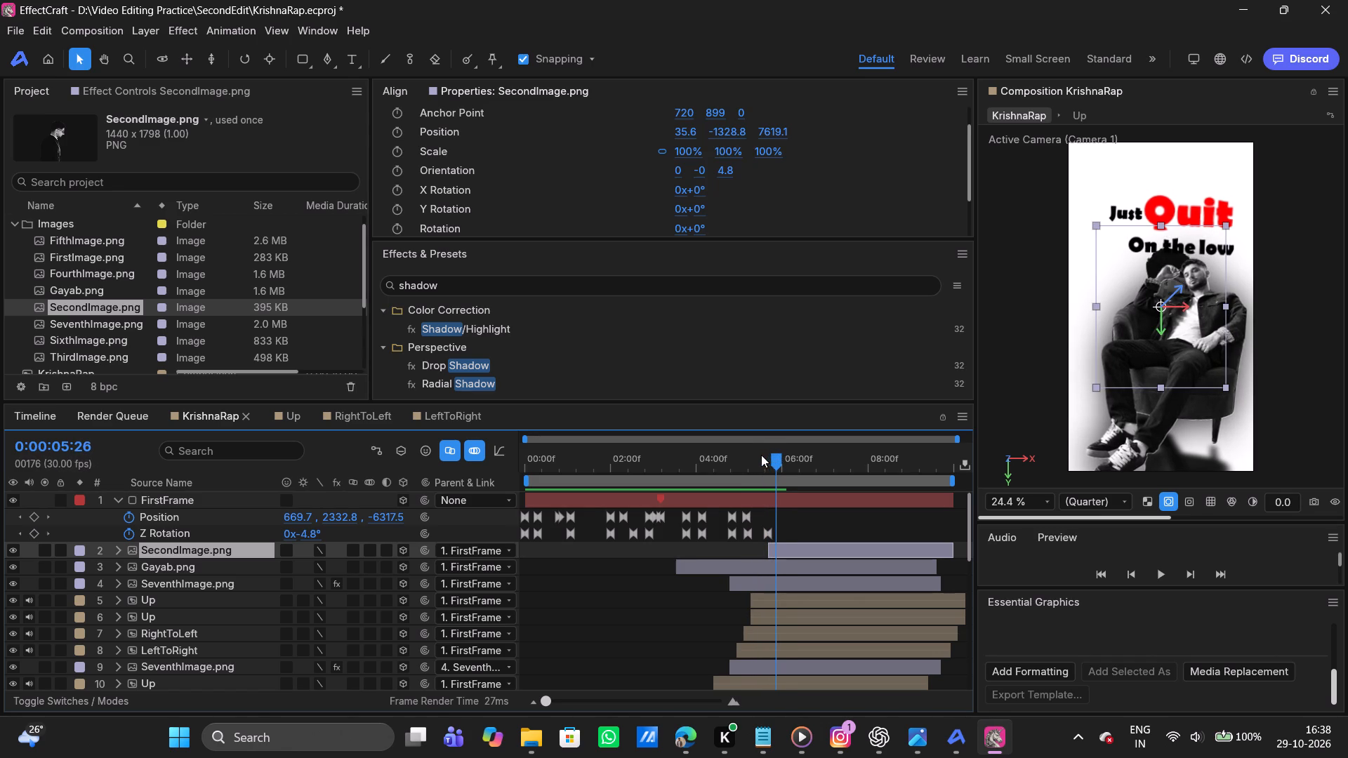
left_click(766, 536)
left_click(389, 227)
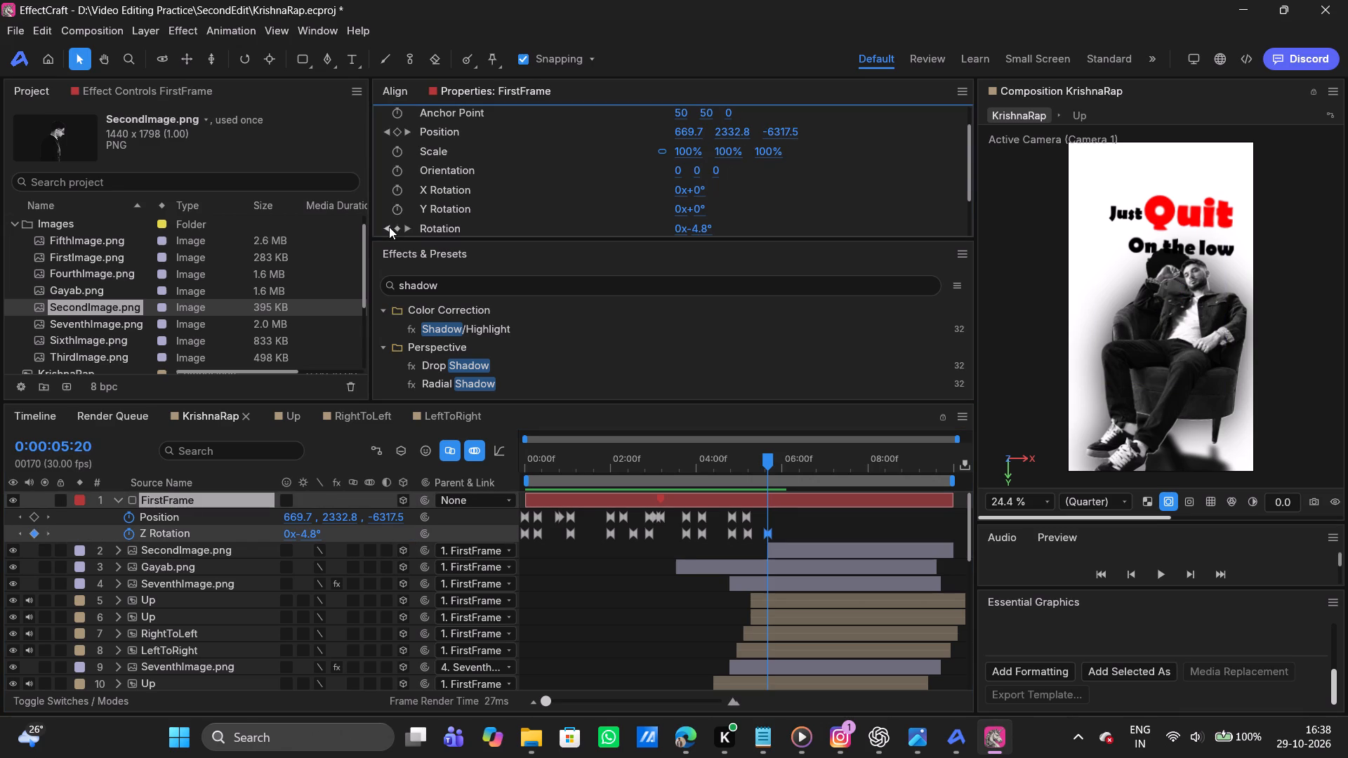
left_click(395, 133)
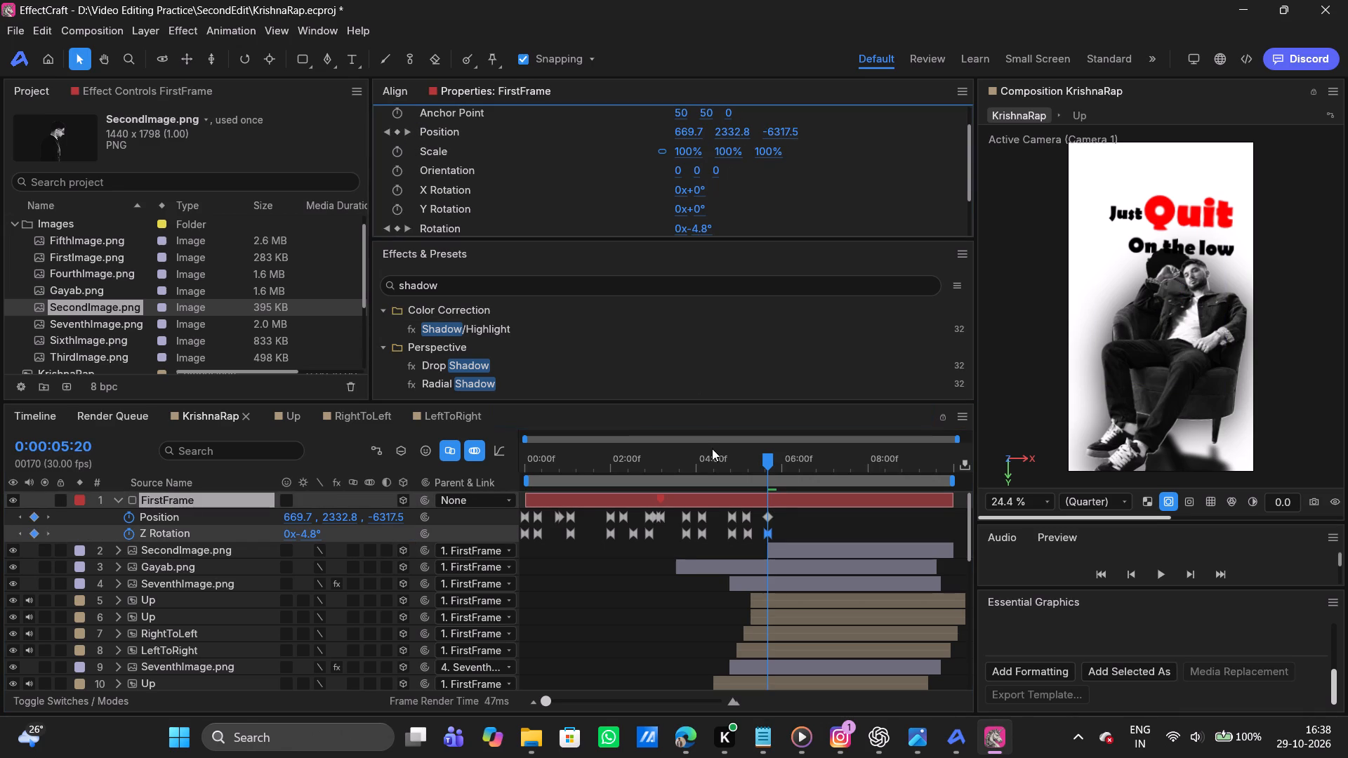
At 0:00:05:26, keyframe FirstFrame's Z position at about -7930.3 to travel through the seated-man scene to SecondImage.png.
left_click(771, 460)
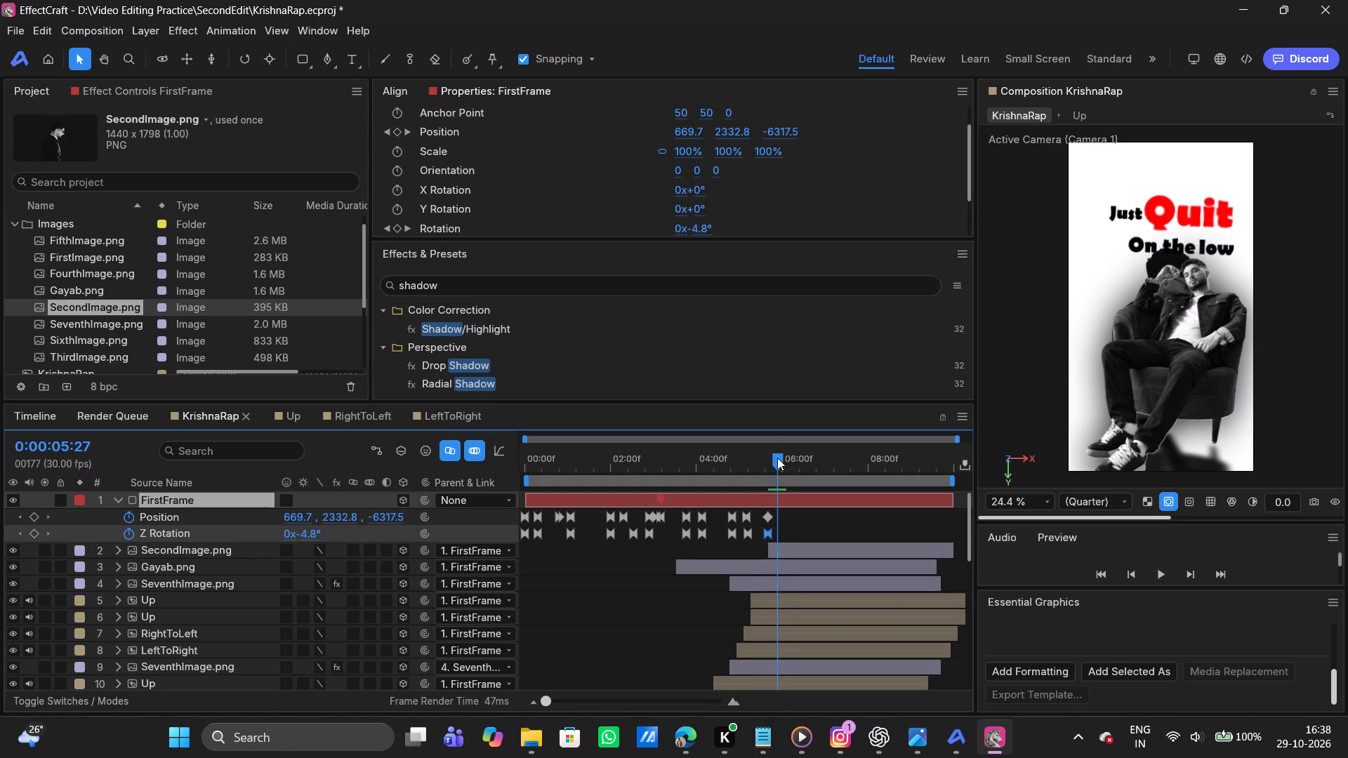
left_click(775, 458)
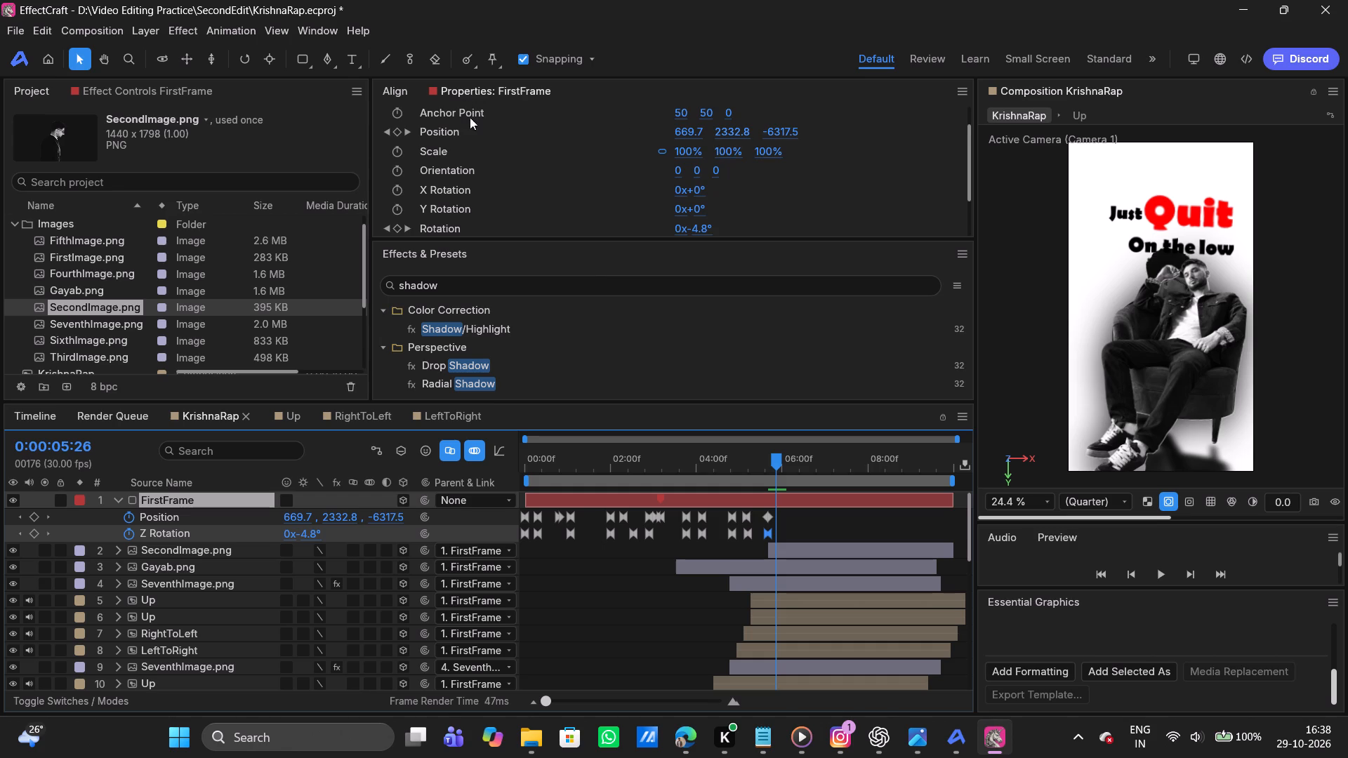
left_click_drag(787, 131, 861, 133)
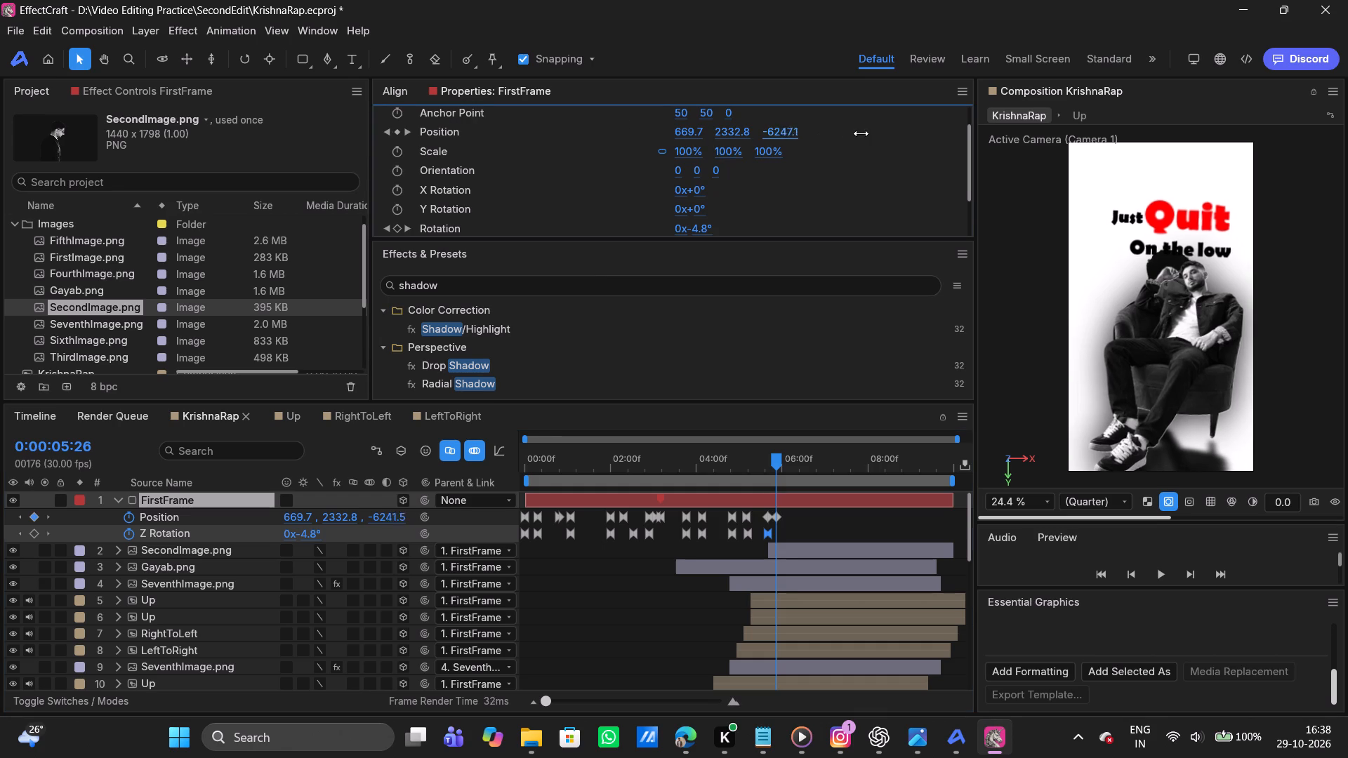
left_click_drag(861, 133, 206, 170)
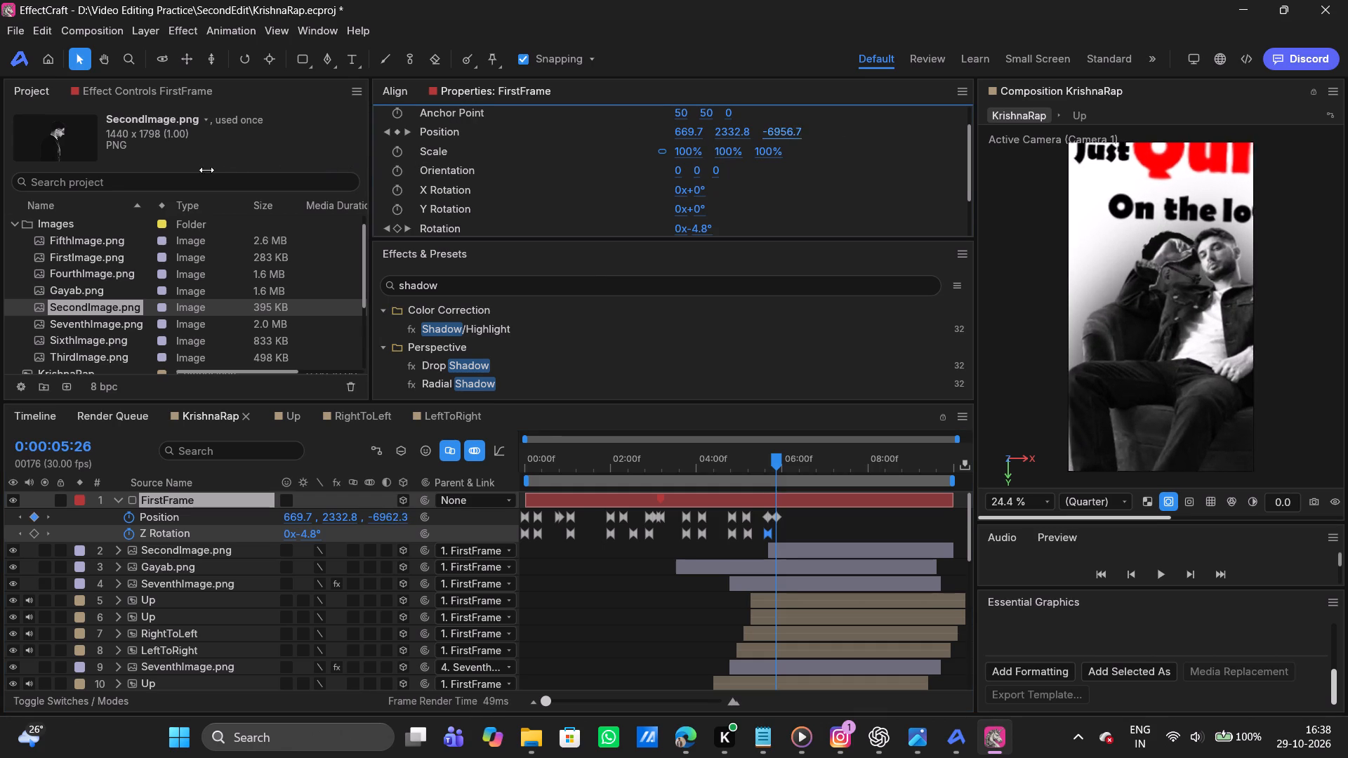
left_click_drag(206, 170, 1232, 166)
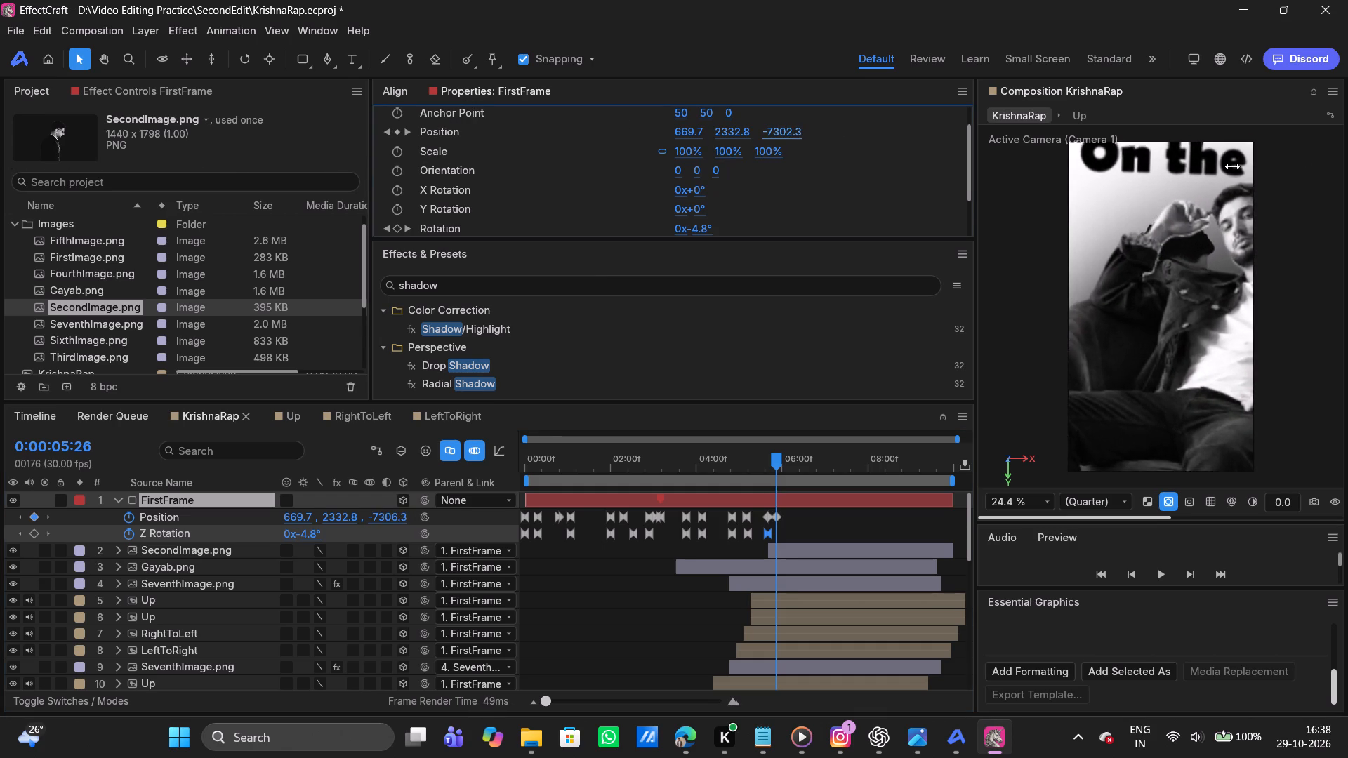
left_click_drag(1232, 166, 957, 166)
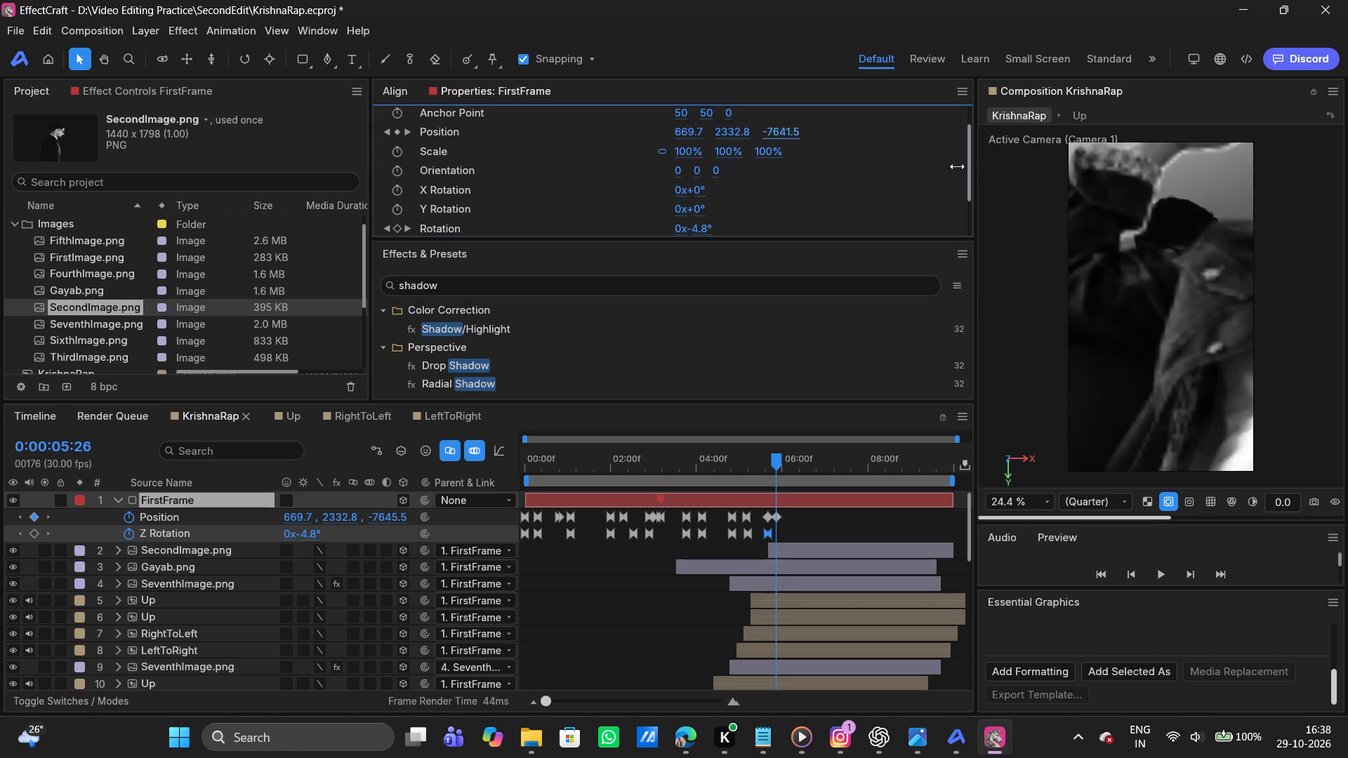
left_click_drag(957, 166, 732, 166)
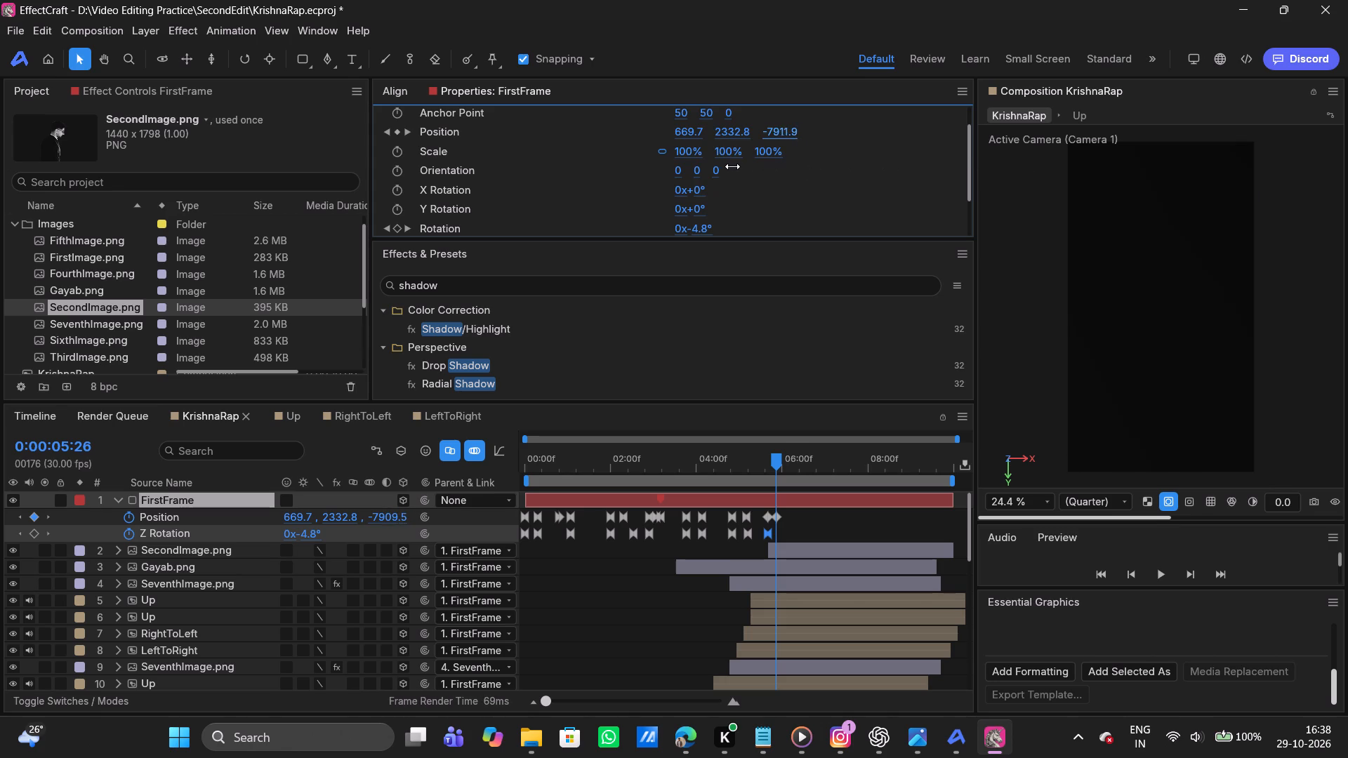
left_click_drag(732, 166, 745, 175)
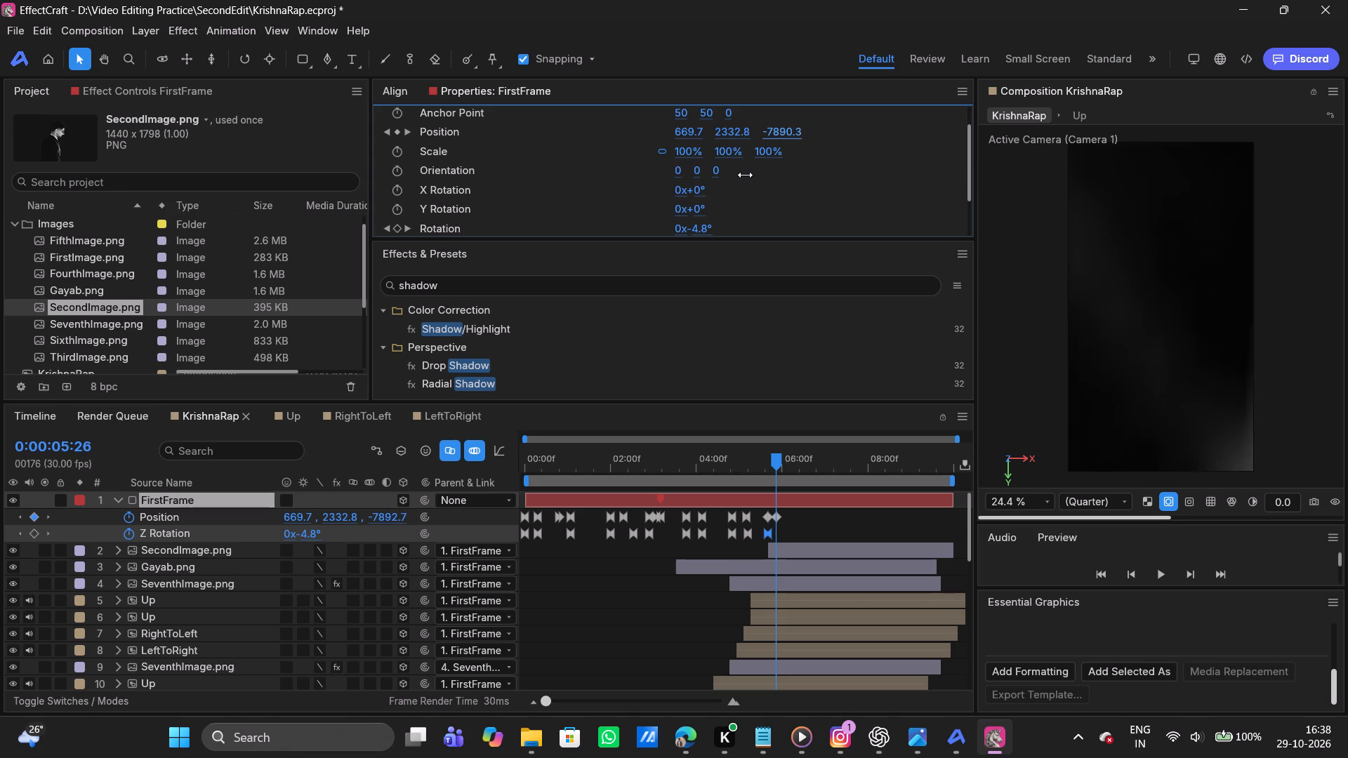
left_click_drag(745, 175, 680, 176)
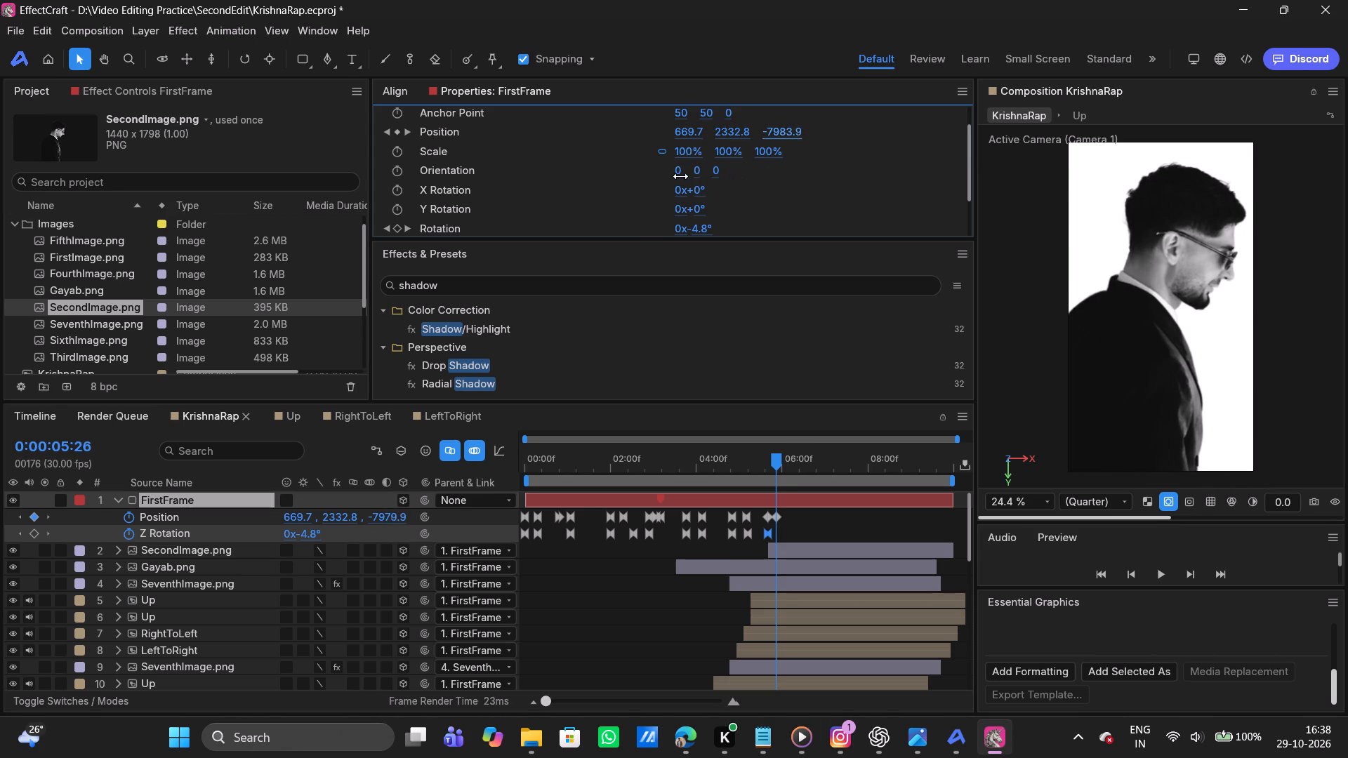
left_click_drag(680, 176, 739, 175)
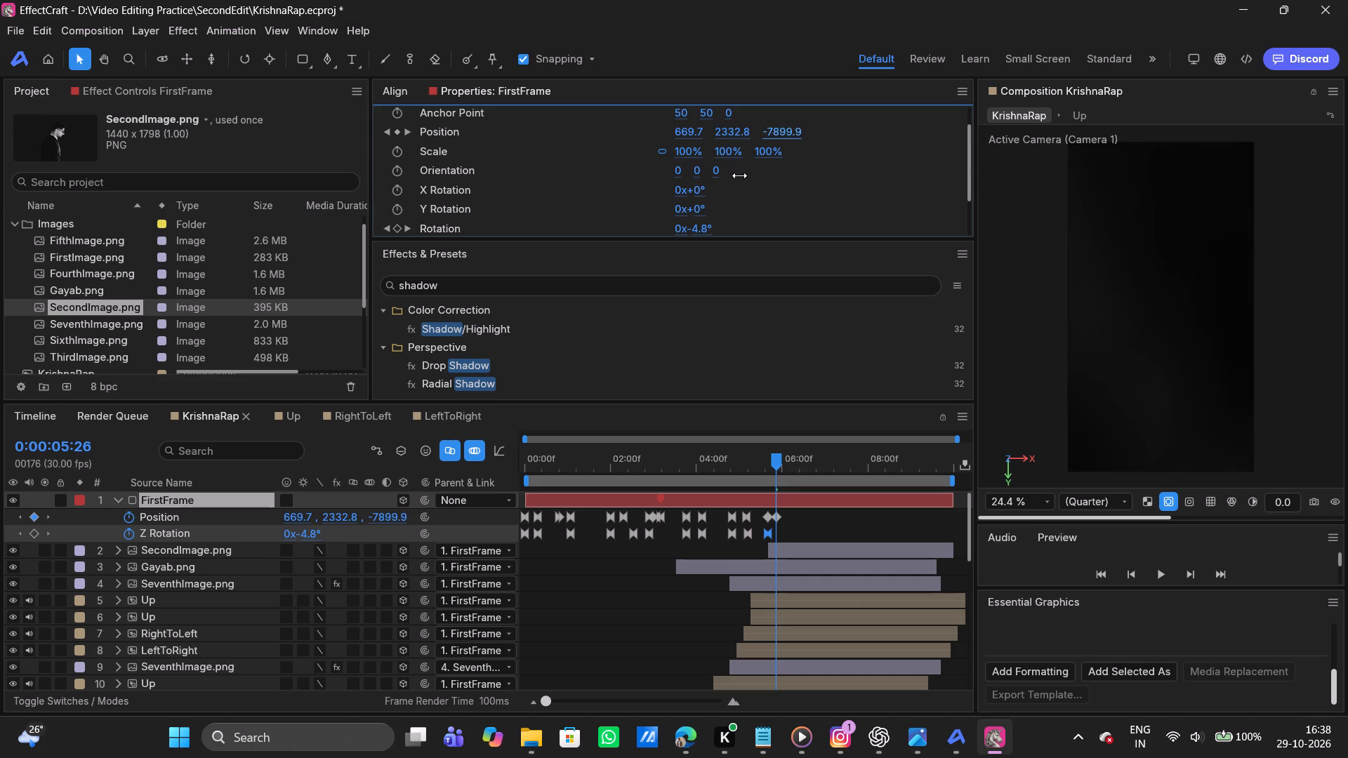
left_click_drag(739, 175, 714, 172)
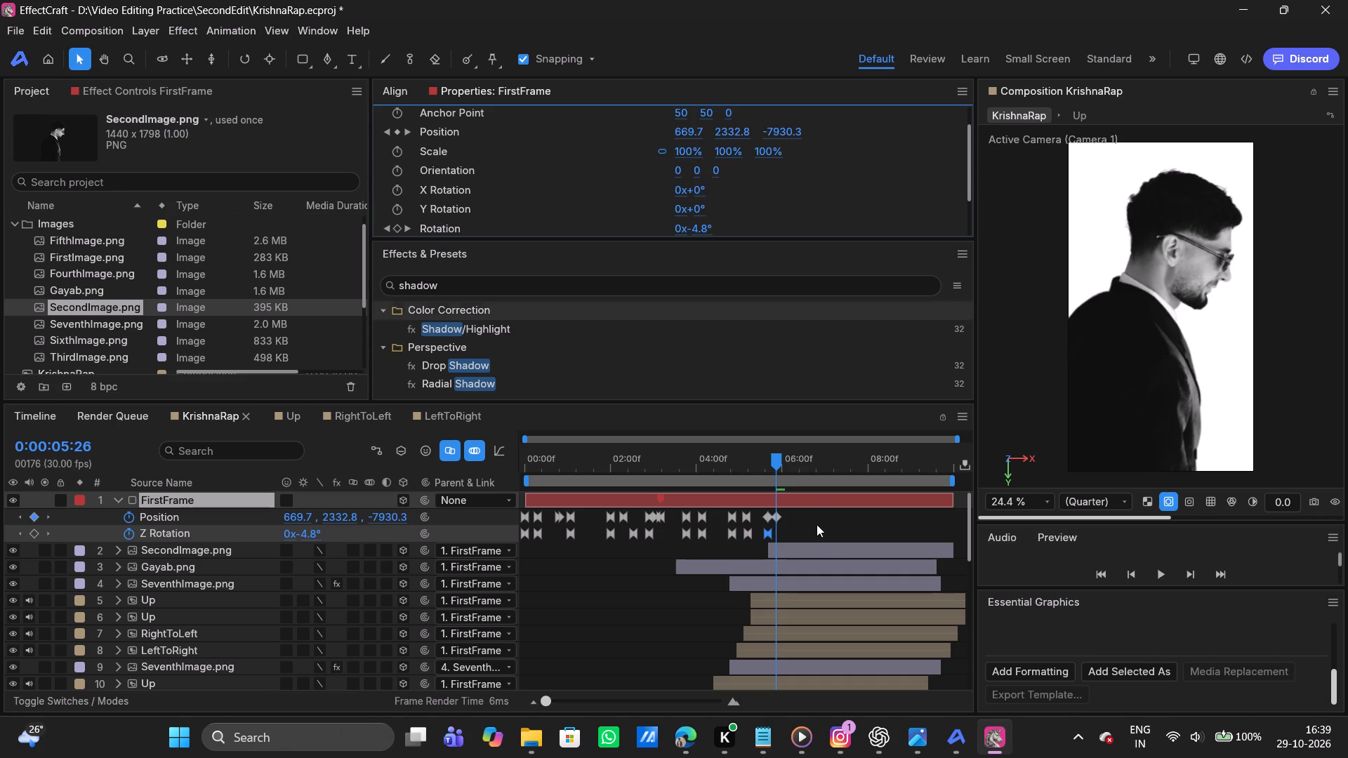
Scale the SecondImage.png layer down uniformly to 78.4%.
left_click(812, 549)
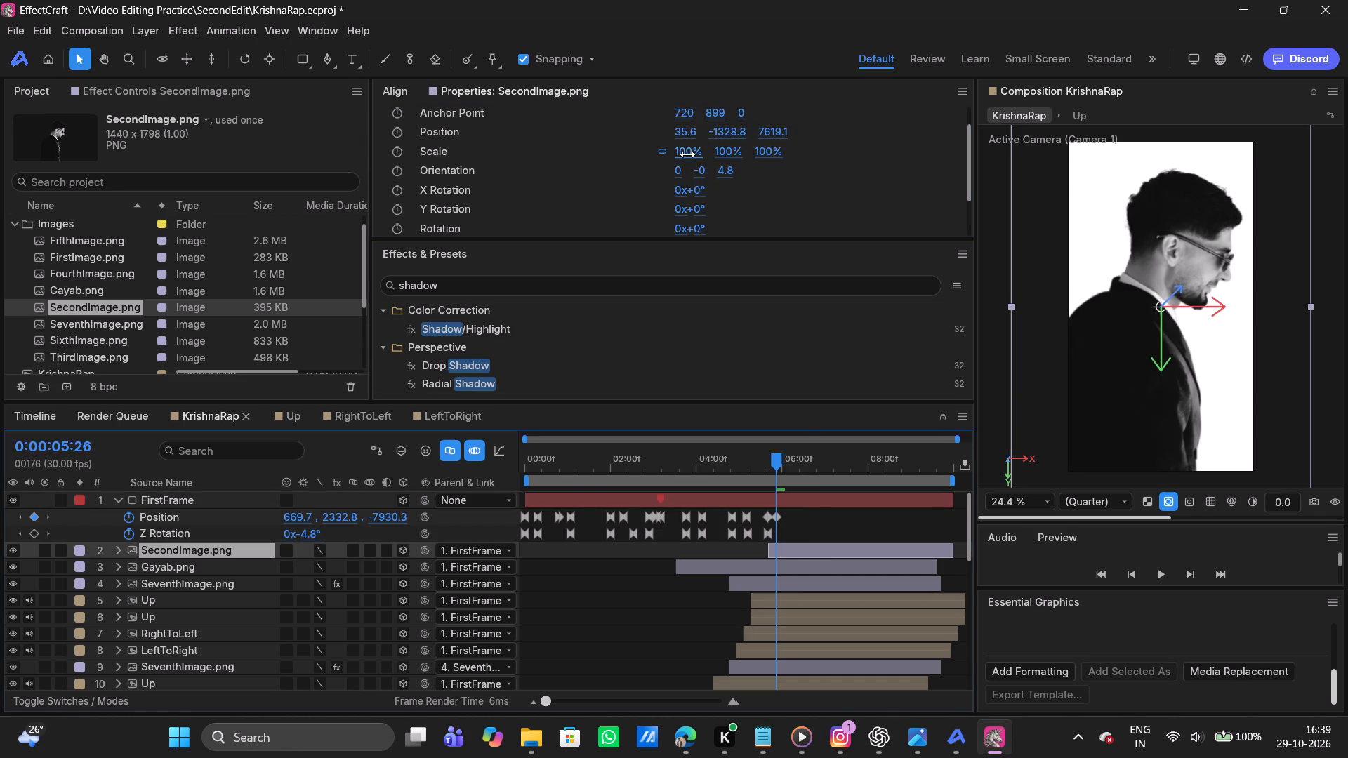
left_click_drag(687, 154, 670, 155)
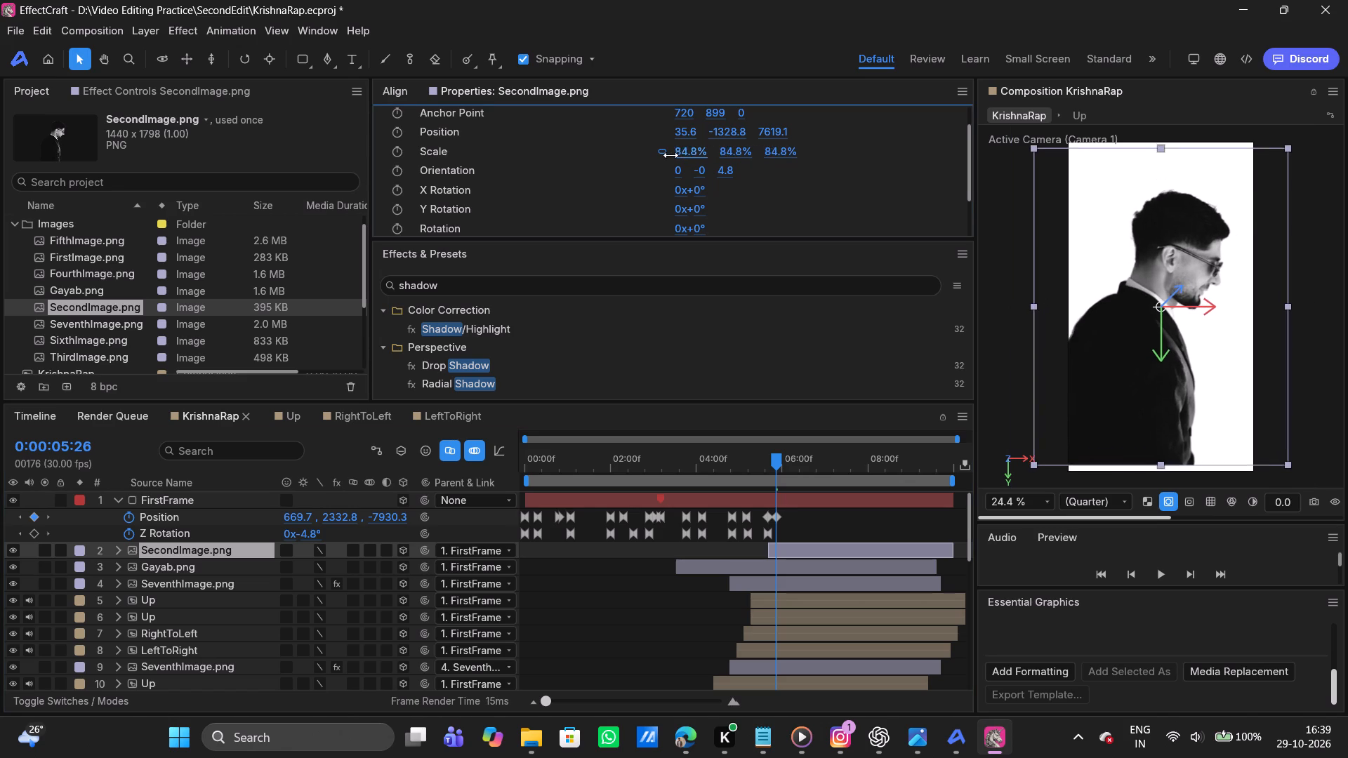
left_click_drag(670, 155, 665, 155)
Reposition SecondImage.png in the frame to about X -32.4 and Y -1244.0.
left_click_drag(736, 134, 848, 145)
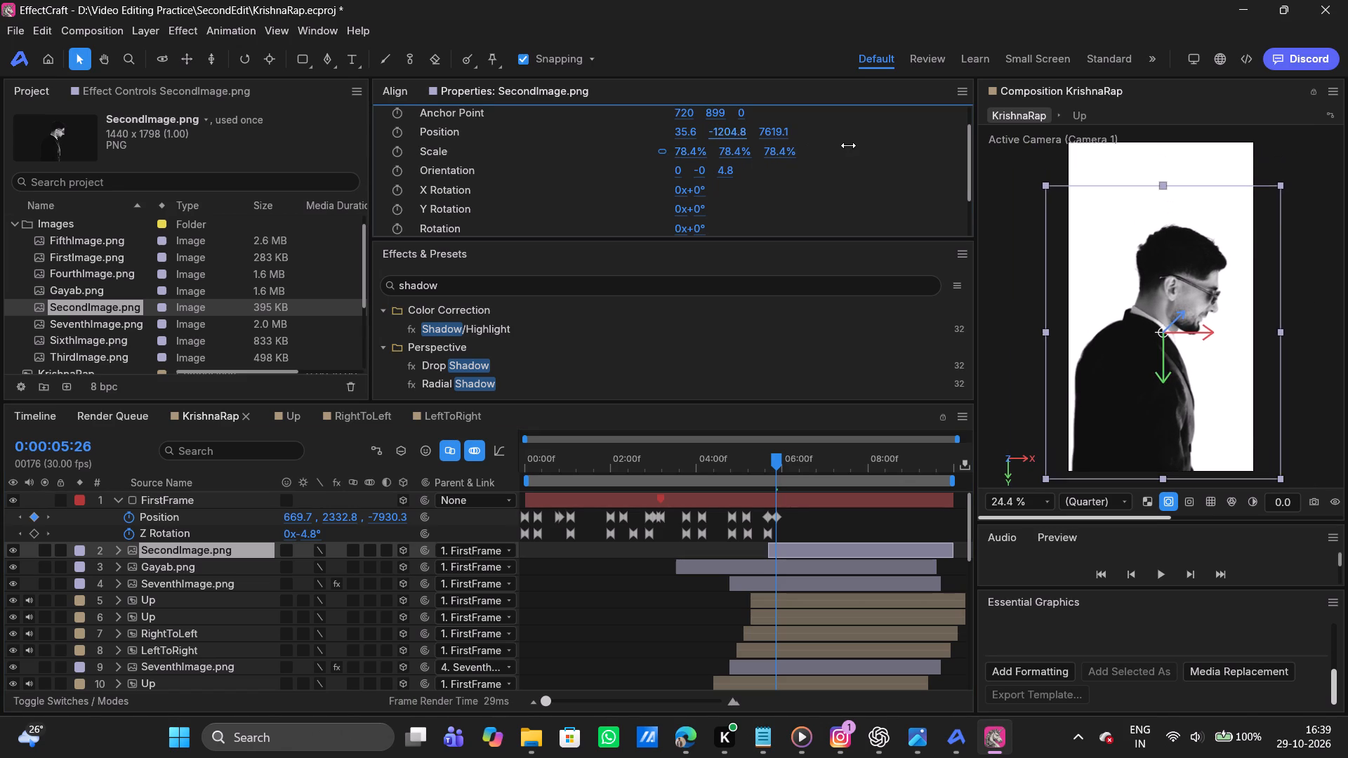
left_click_drag(848, 145, 881, 144)
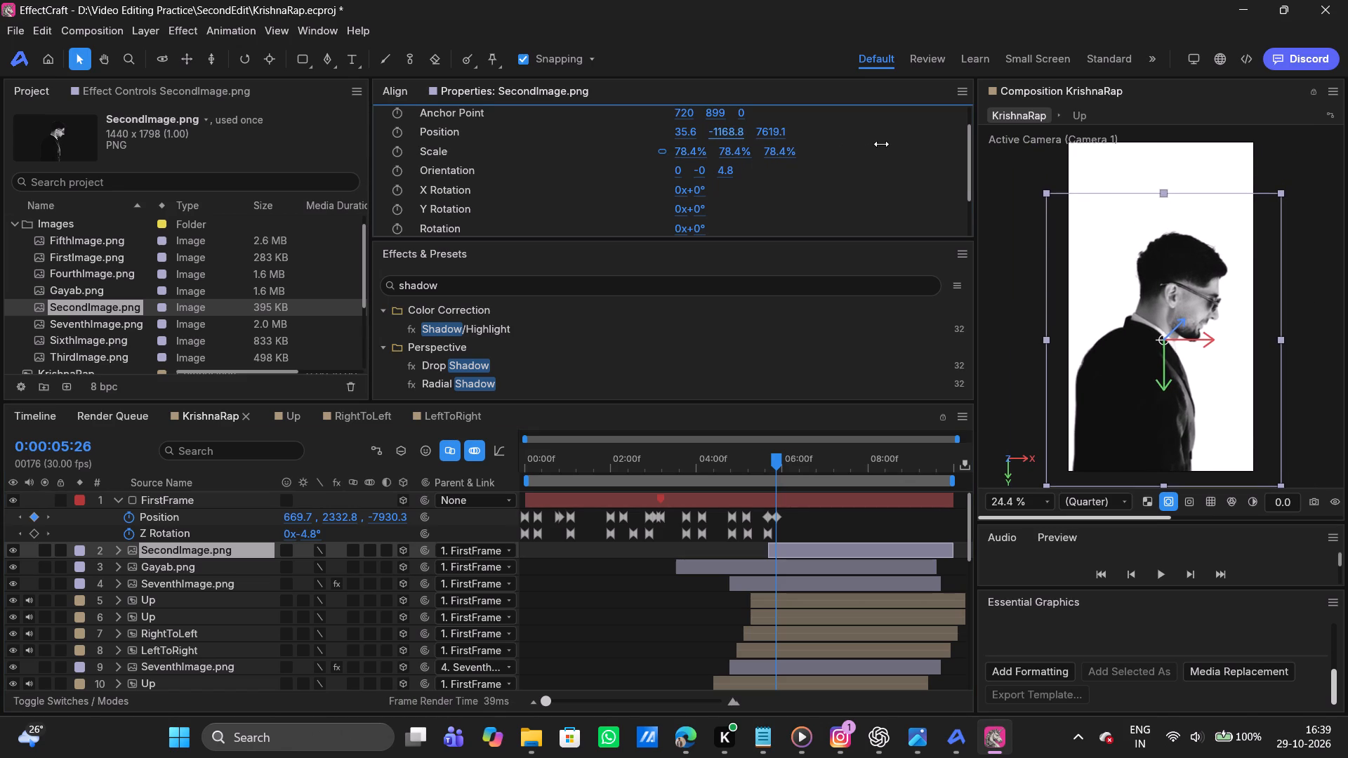
left_click_drag(881, 144, 836, 138)
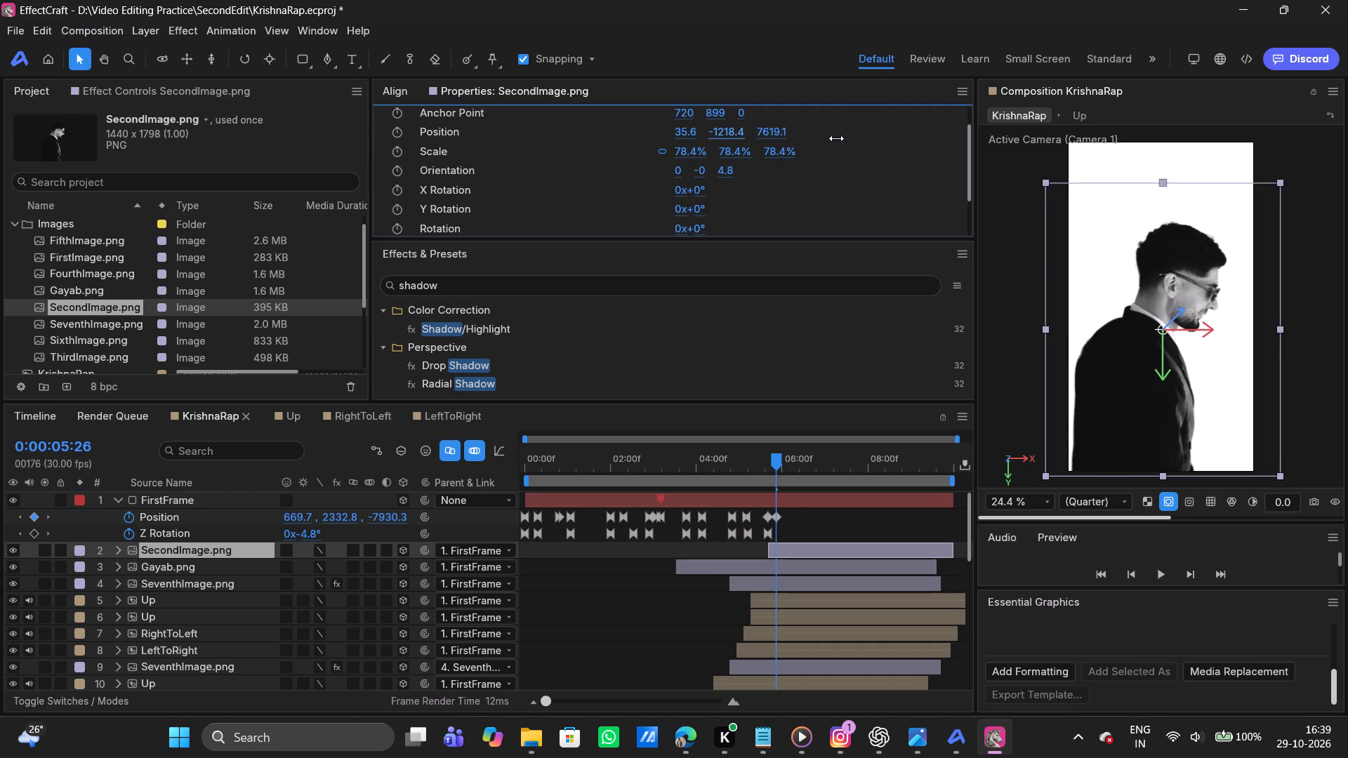
left_click_drag(836, 138, 814, 138)
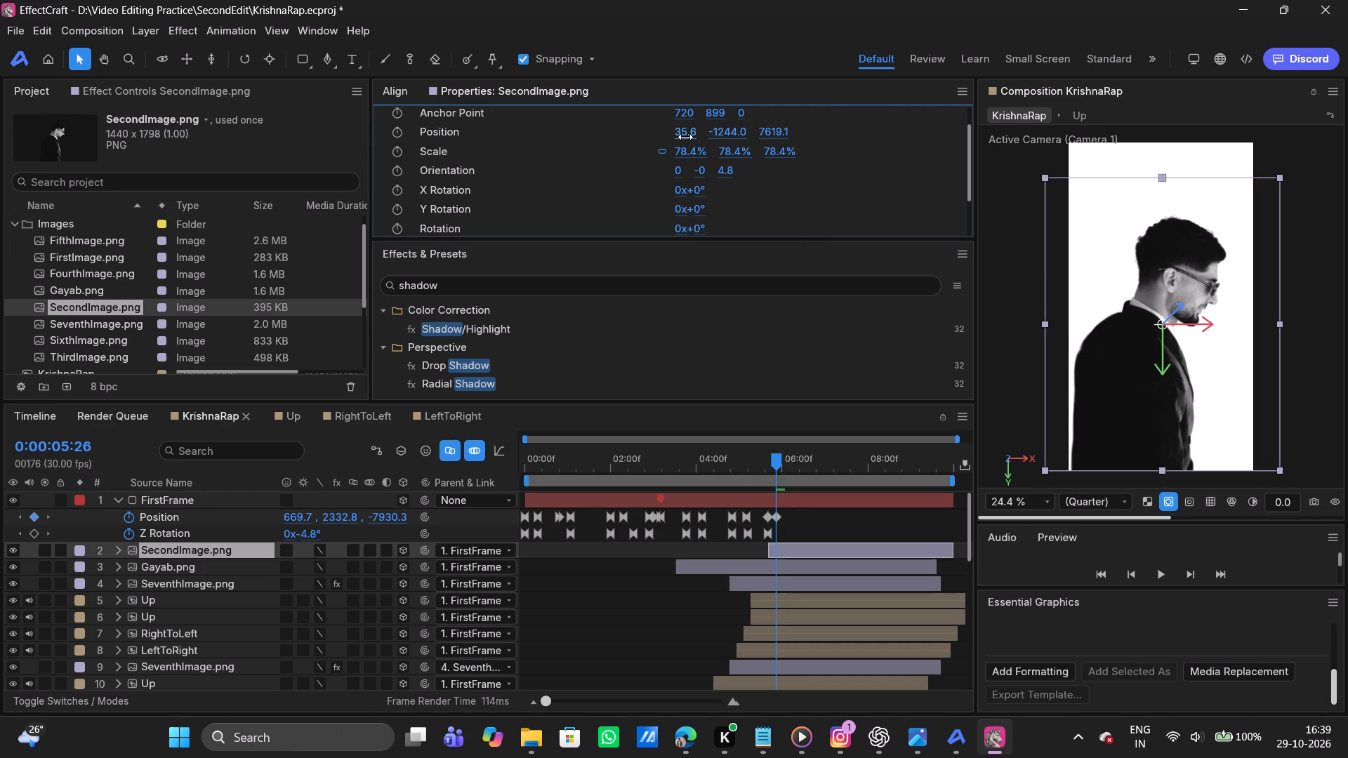
left_click_drag(685, 137, 670, 138)
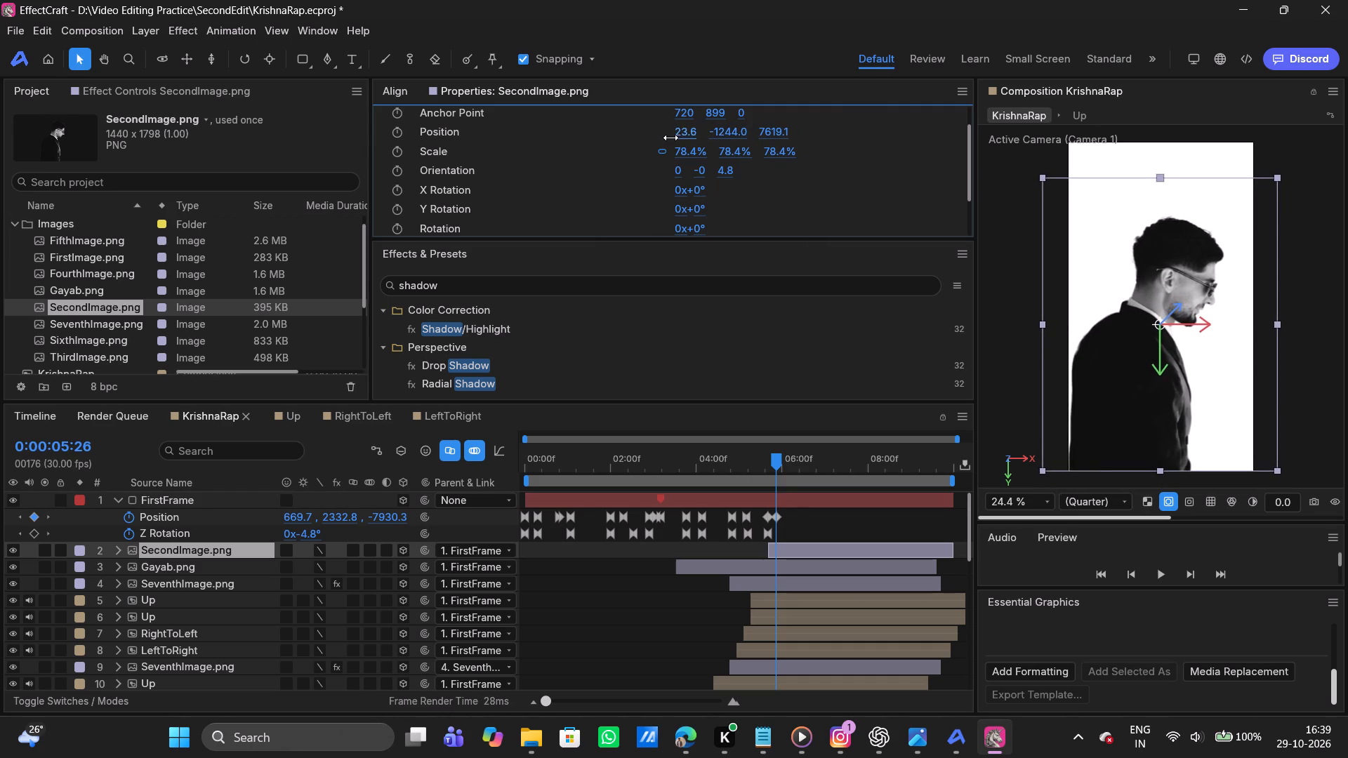
left_click_drag(670, 138, 597, 142)
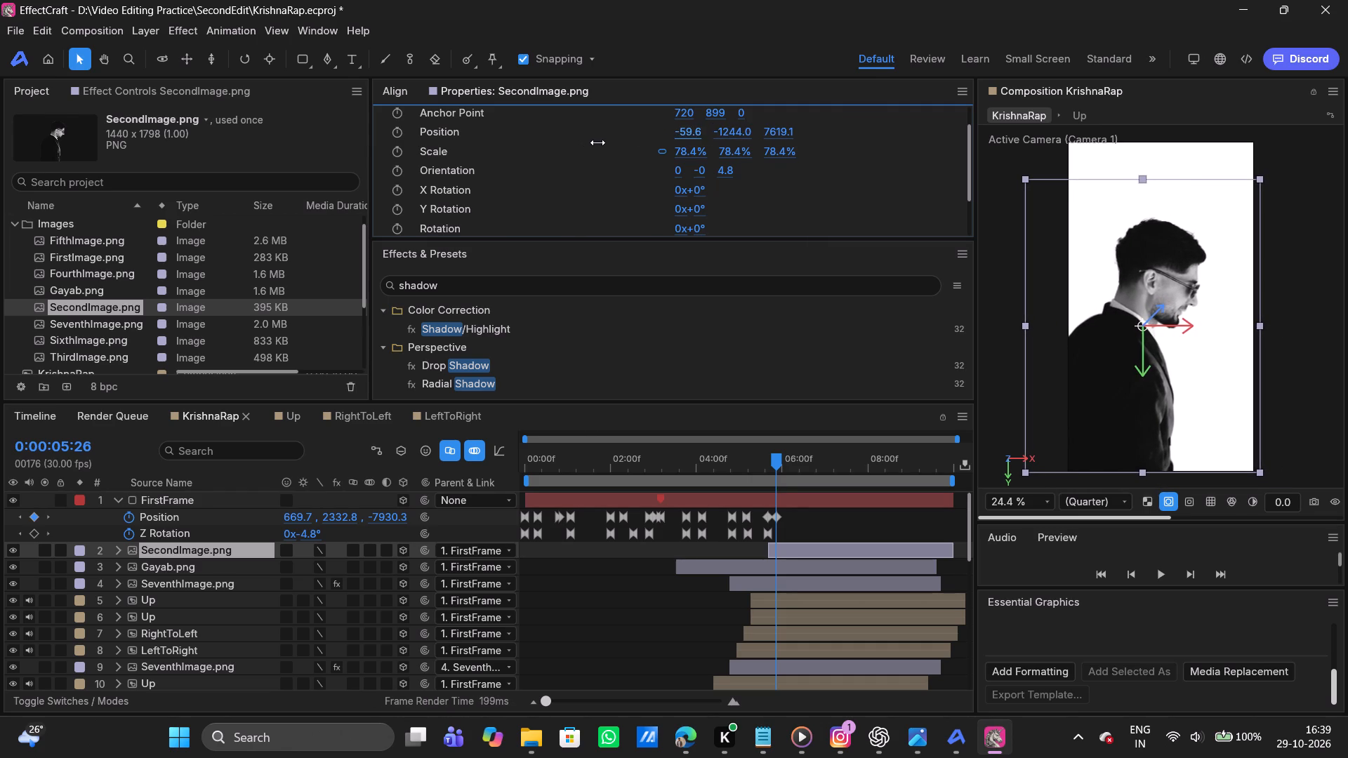
left_click_drag(597, 142, 628, 132)
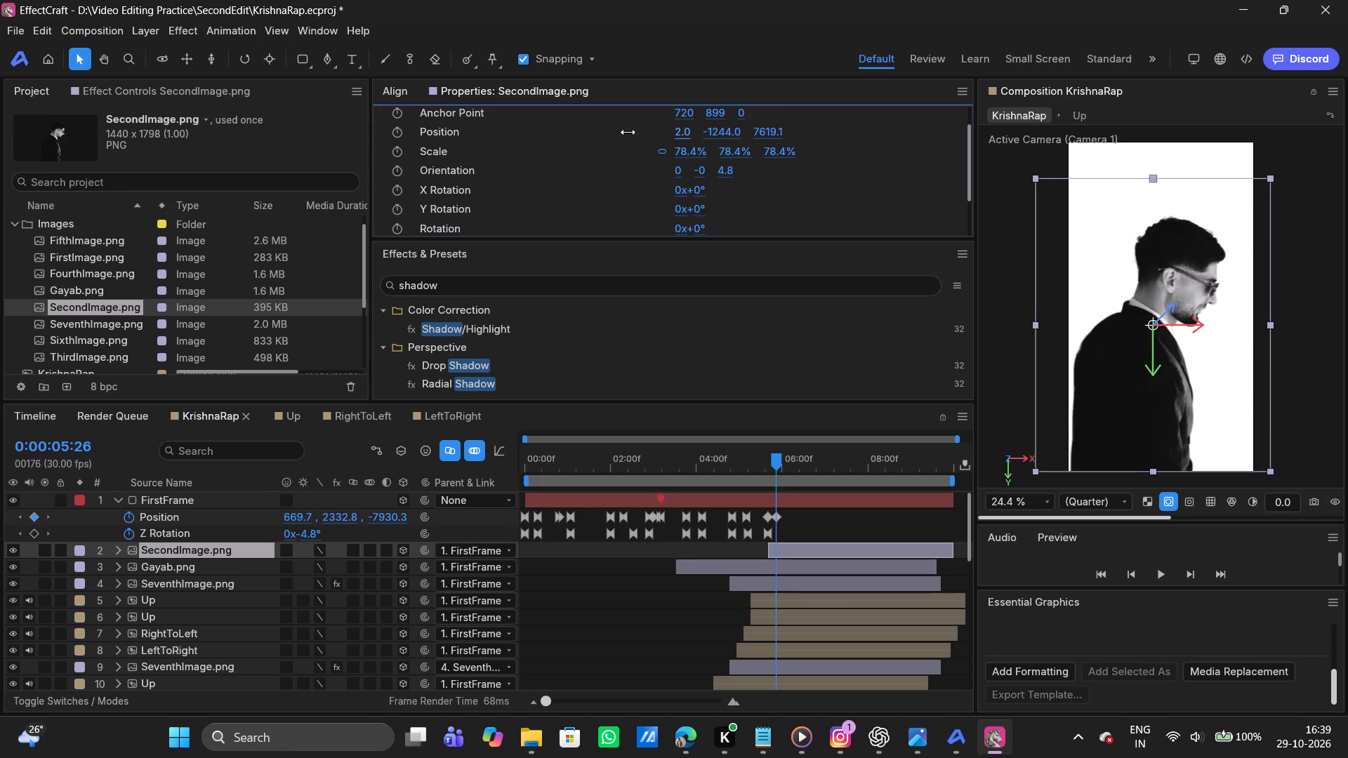
left_click_drag(628, 132, 621, 133)
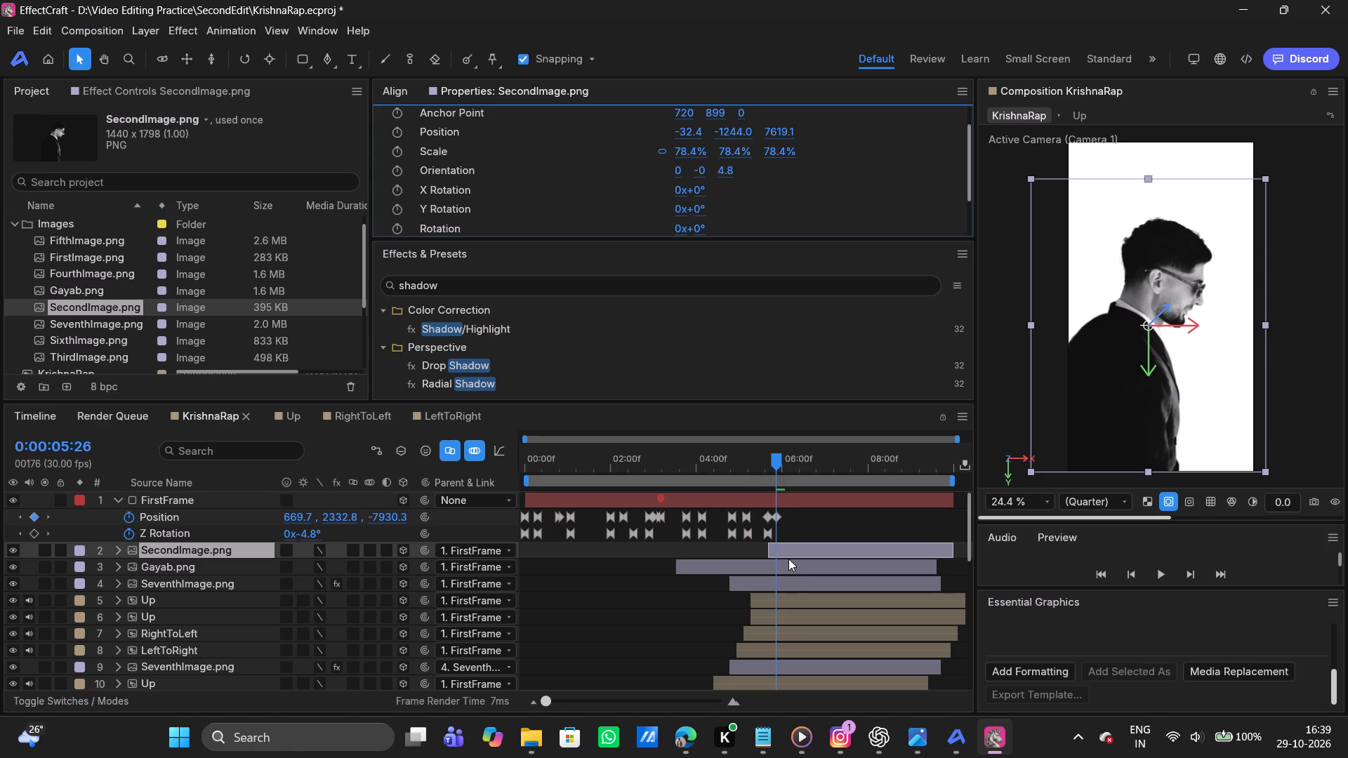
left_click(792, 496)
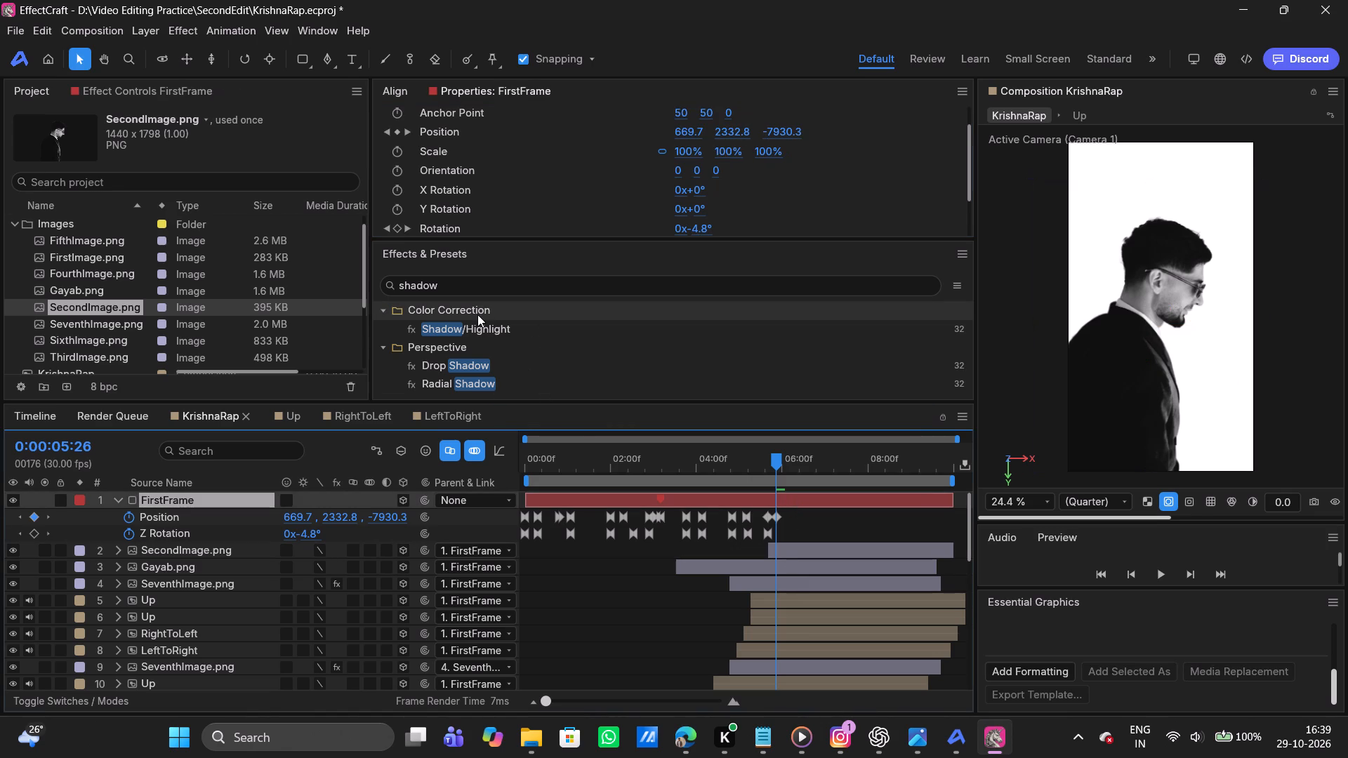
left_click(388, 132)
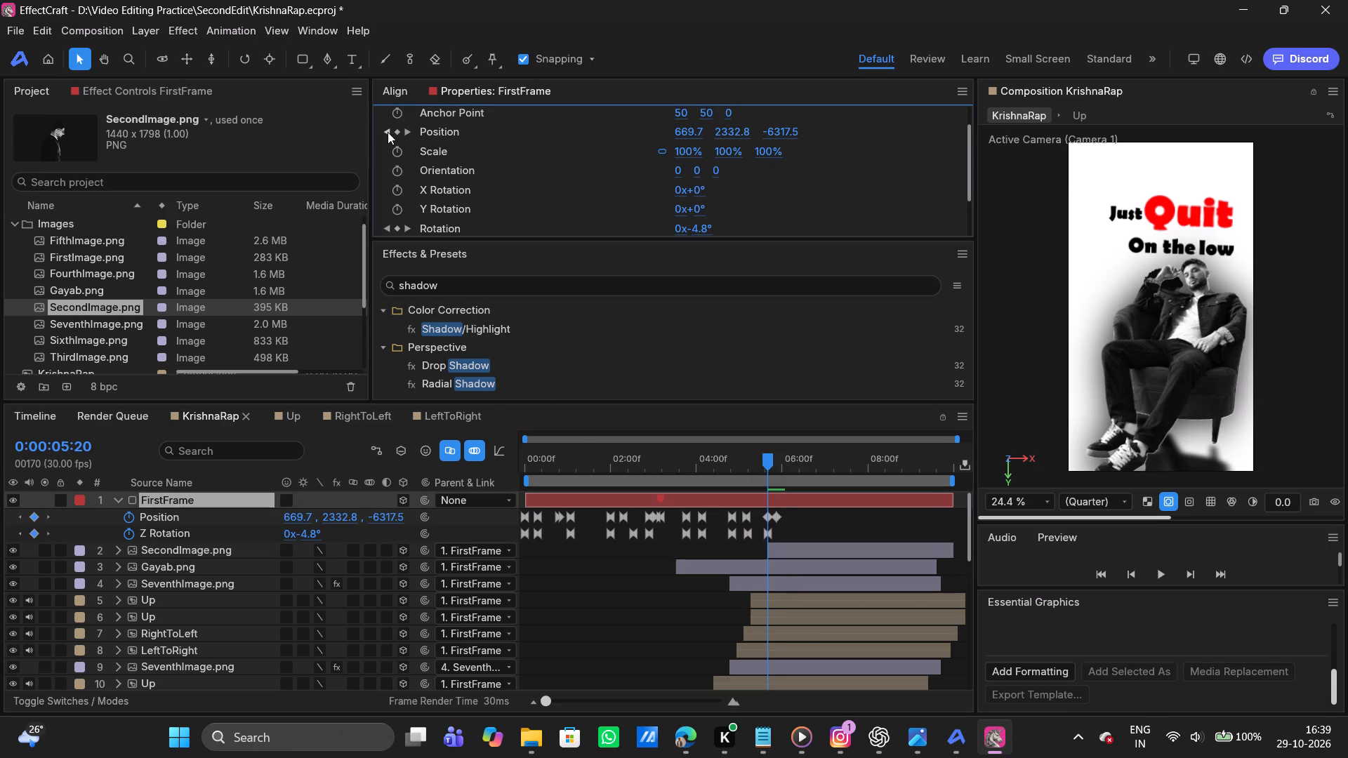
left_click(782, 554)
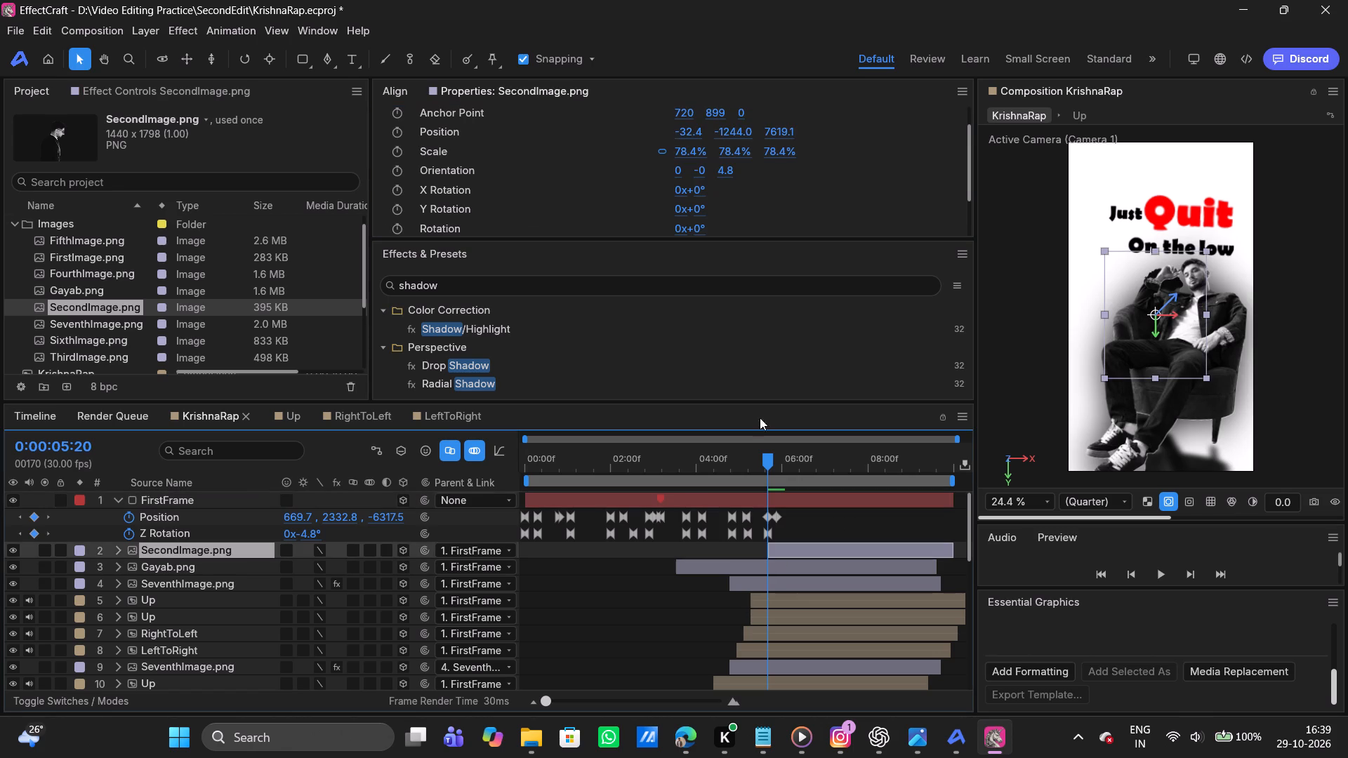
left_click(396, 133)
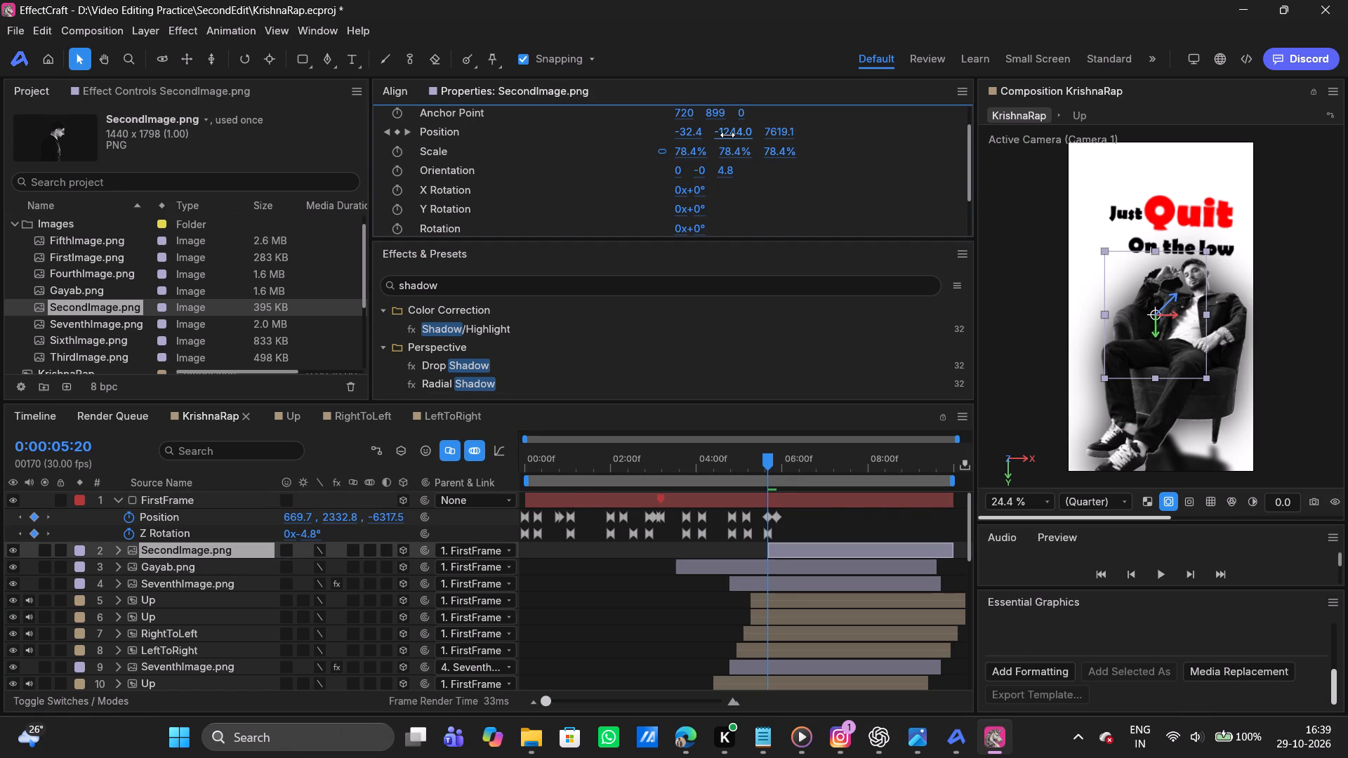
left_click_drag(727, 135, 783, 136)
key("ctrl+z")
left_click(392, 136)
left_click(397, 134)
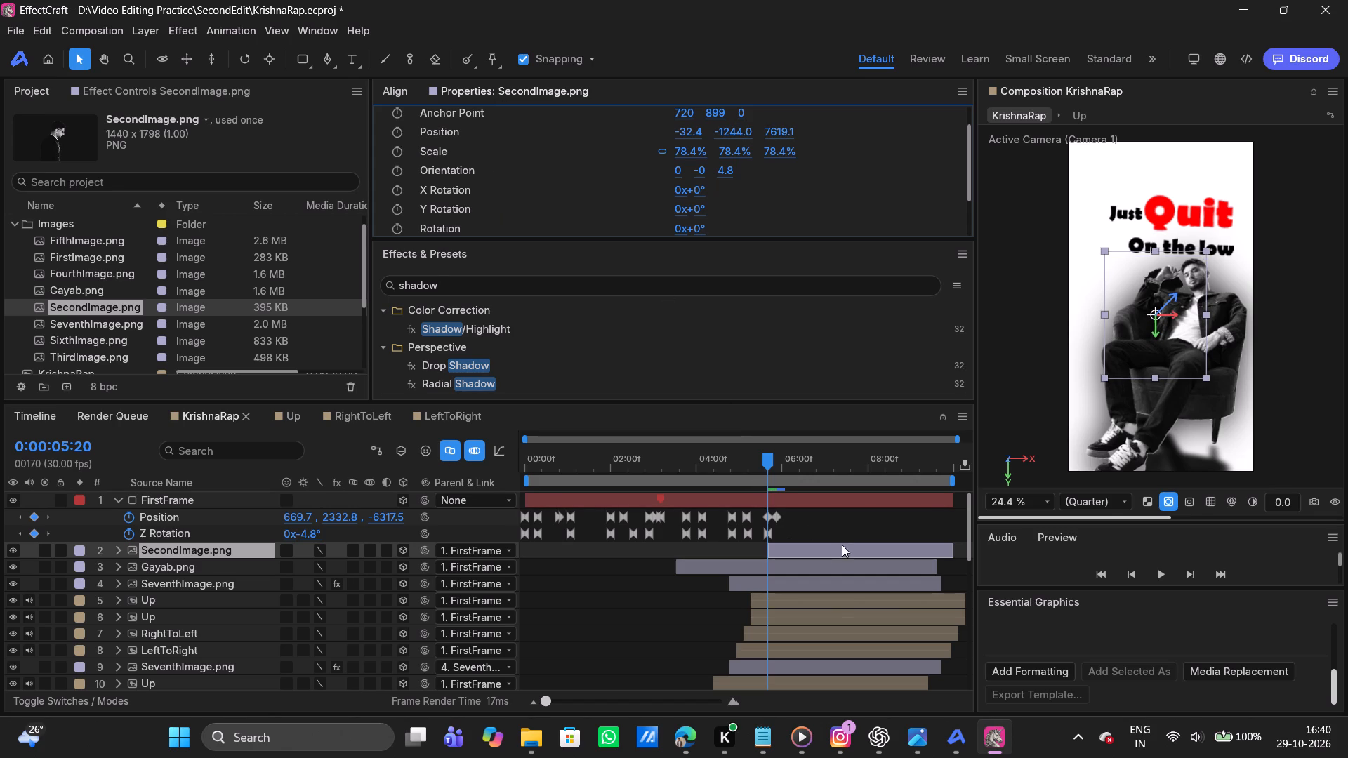
Add a Position keyframe to SecondImage.png at 0:00:05:26, in line with FirstFrame's last Position keyframe.
left_click(807, 500)
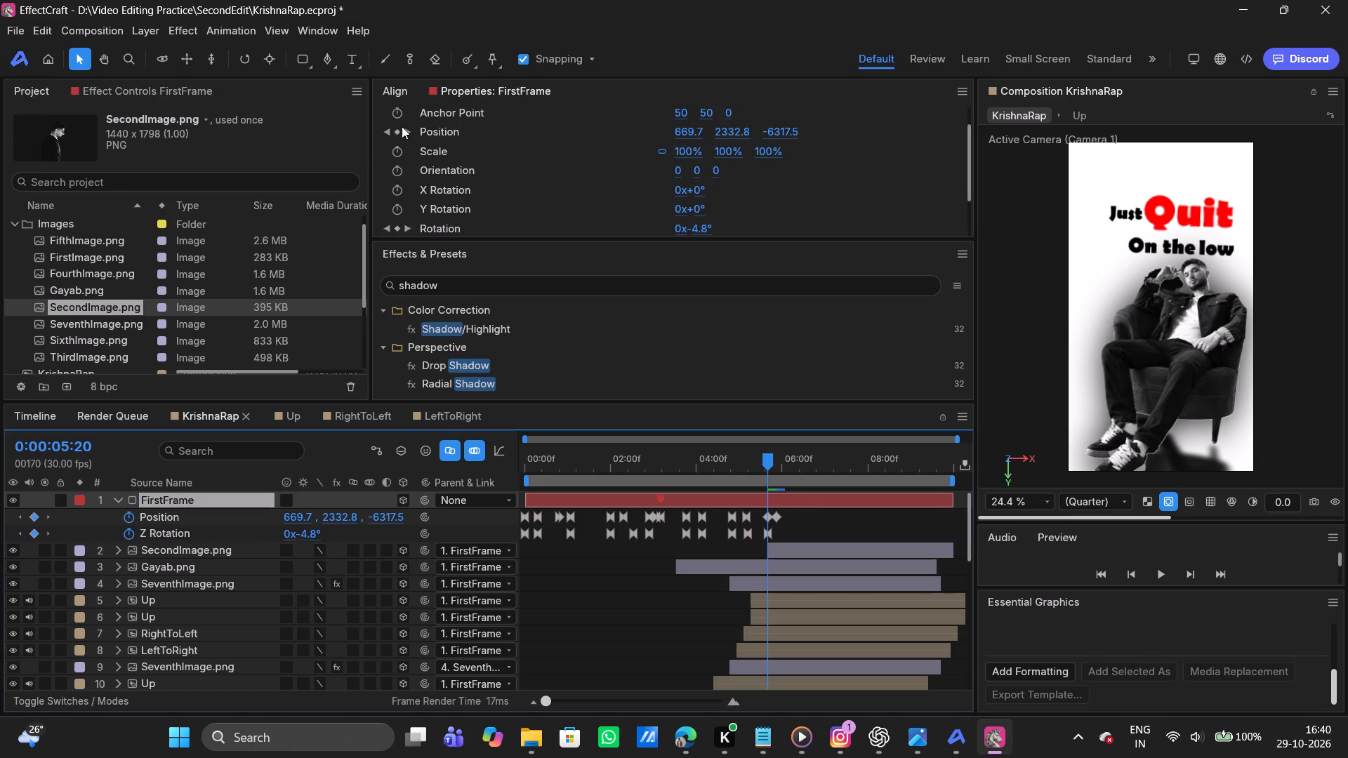
left_click(403, 129)
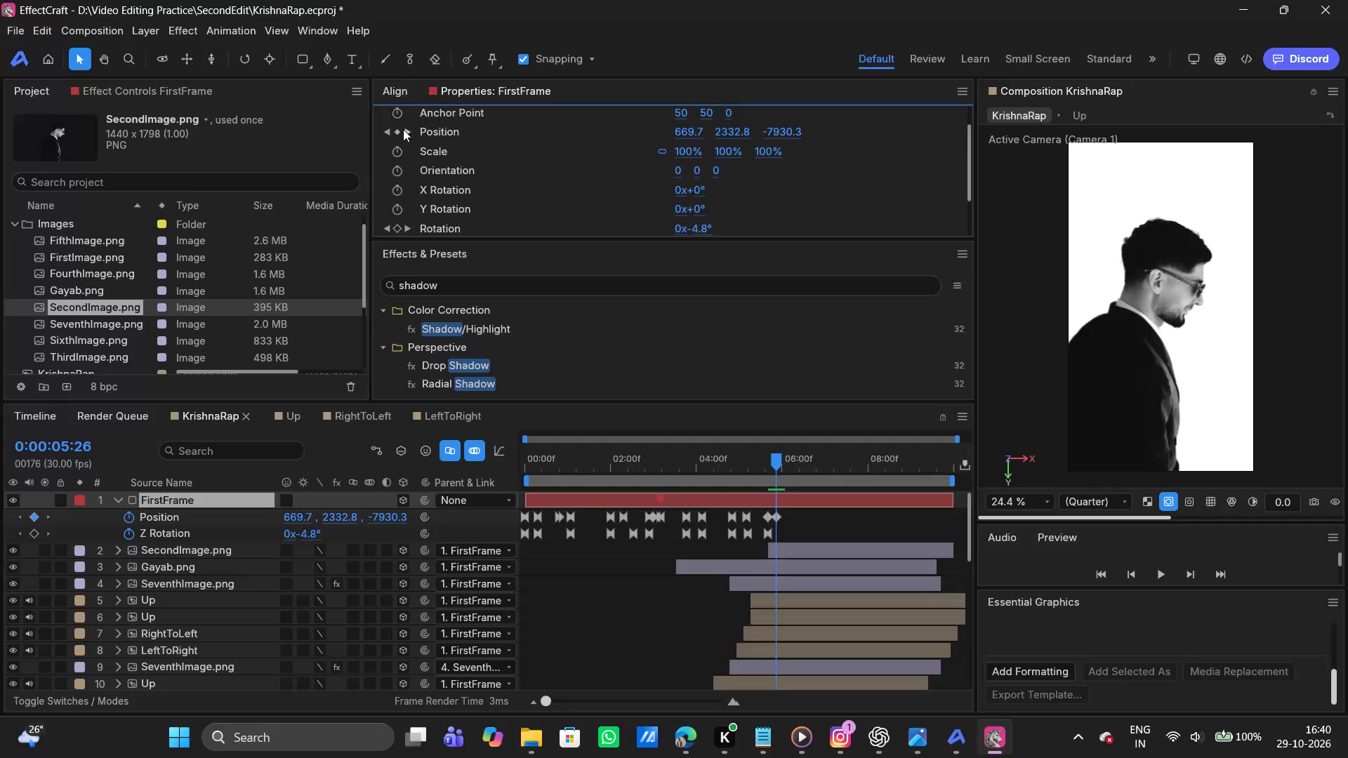
left_click(814, 550)
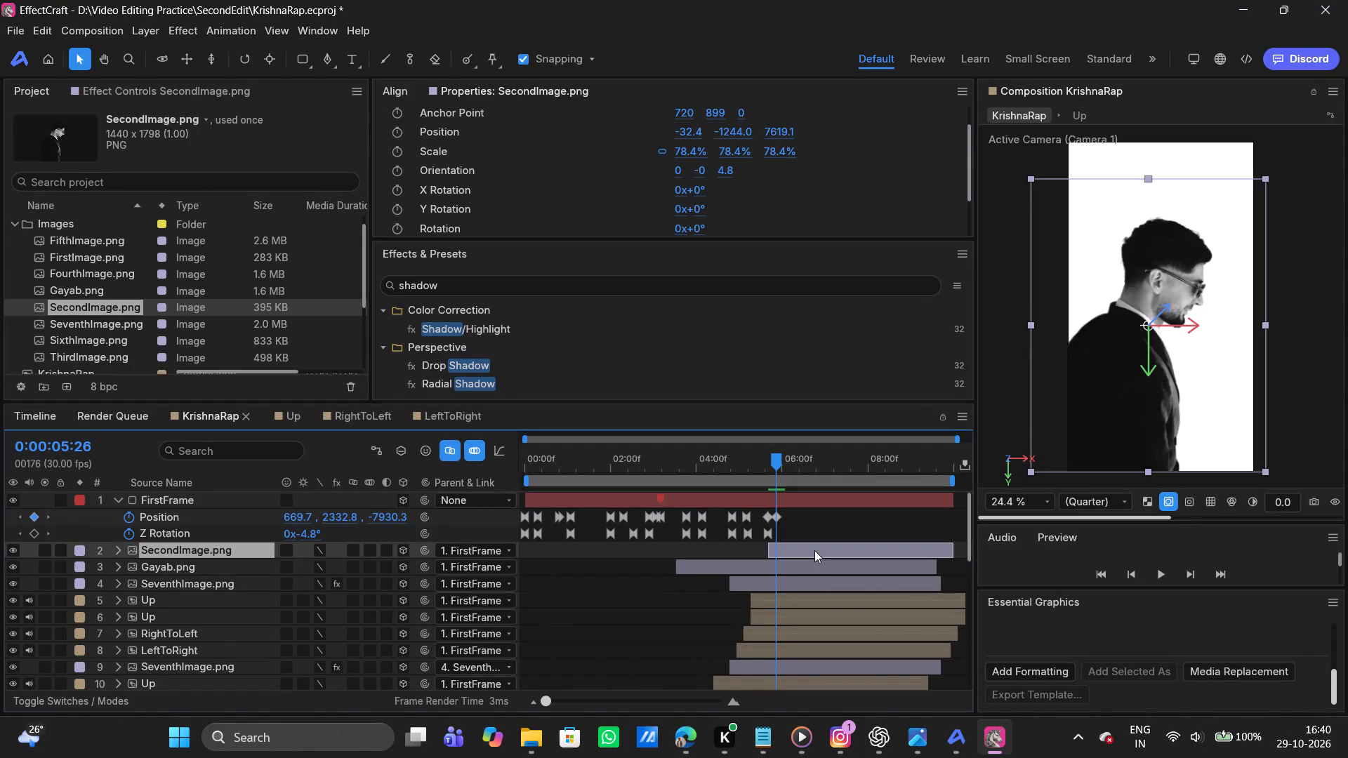
left_click(399, 133)
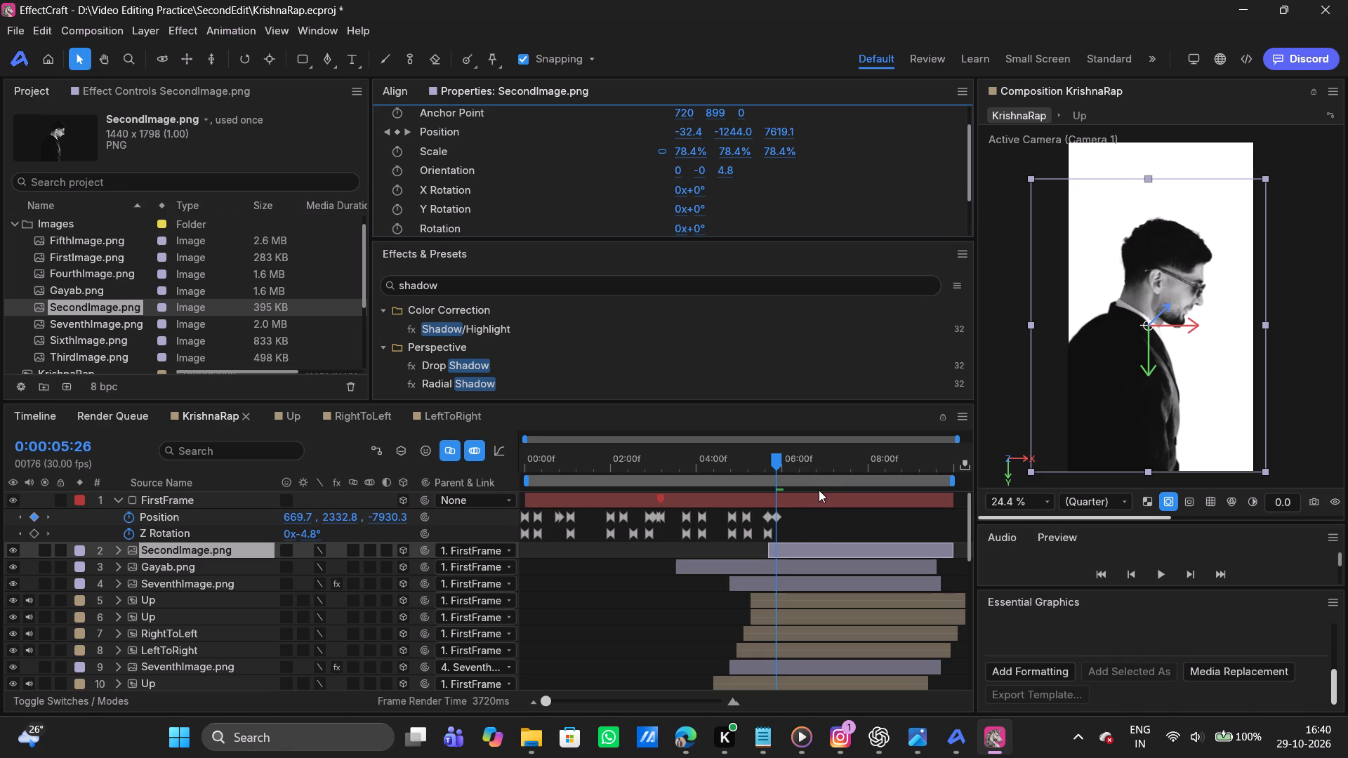
At SecondImage.png's start, 0:00:05:20, keyframe its Y position at about -832.8 so it slides vertically into place.
left_click(795, 547)
key("i")
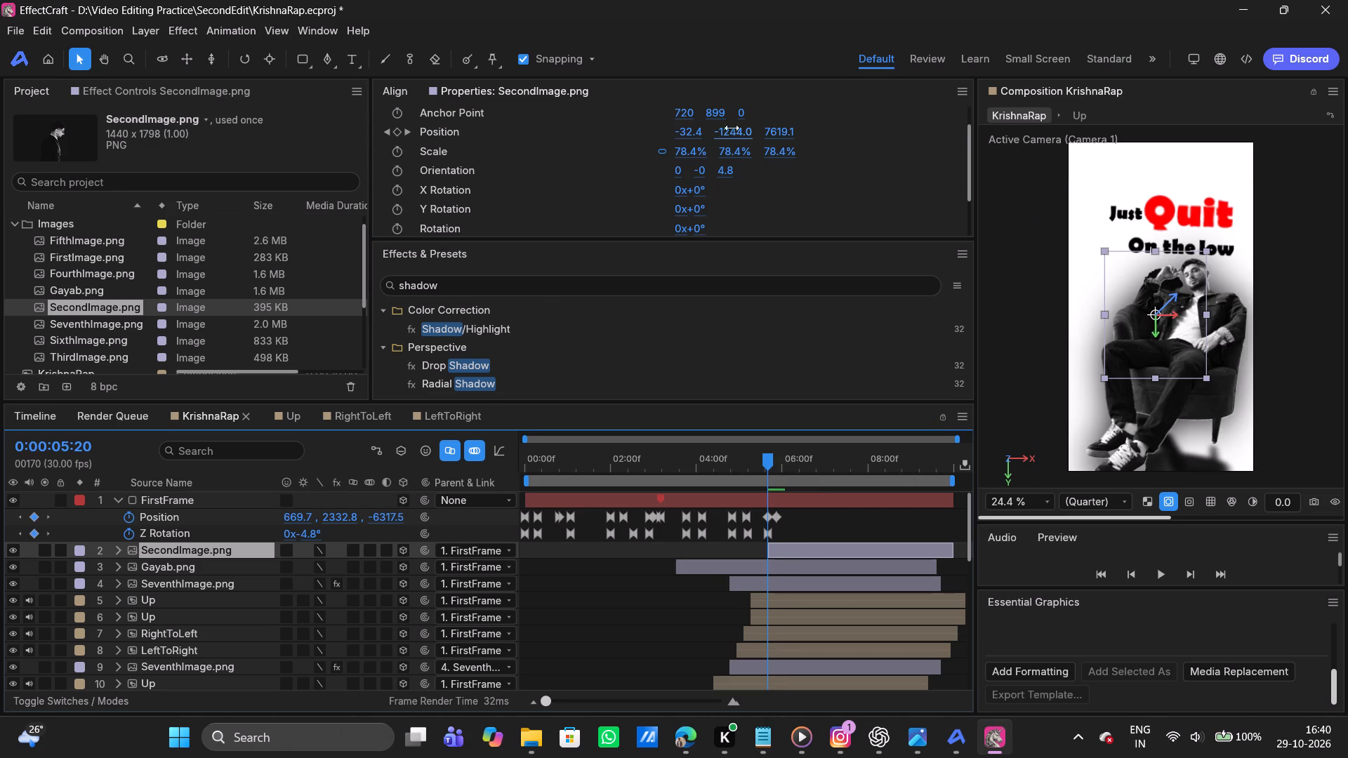
left_click_drag(729, 134, 1034, 178)
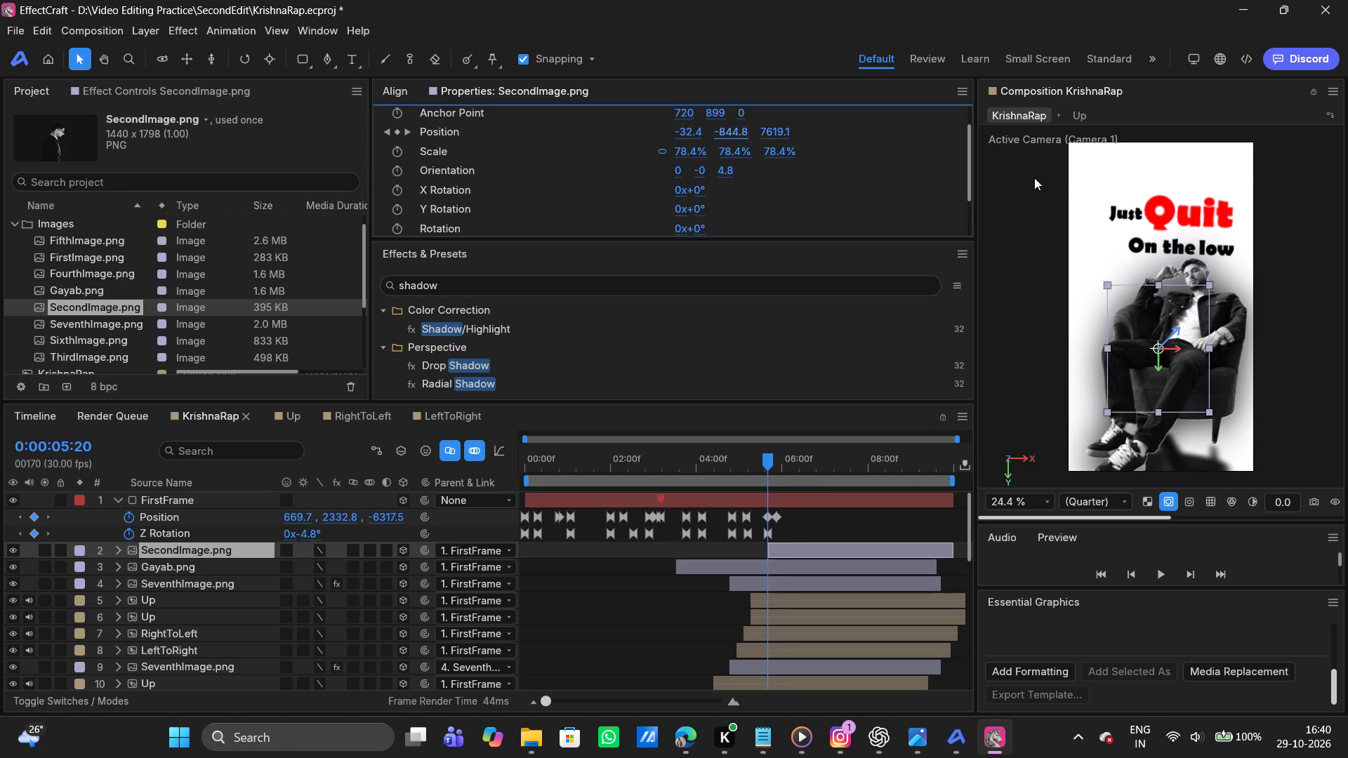
left_click_drag(1034, 178, 1070, 174)
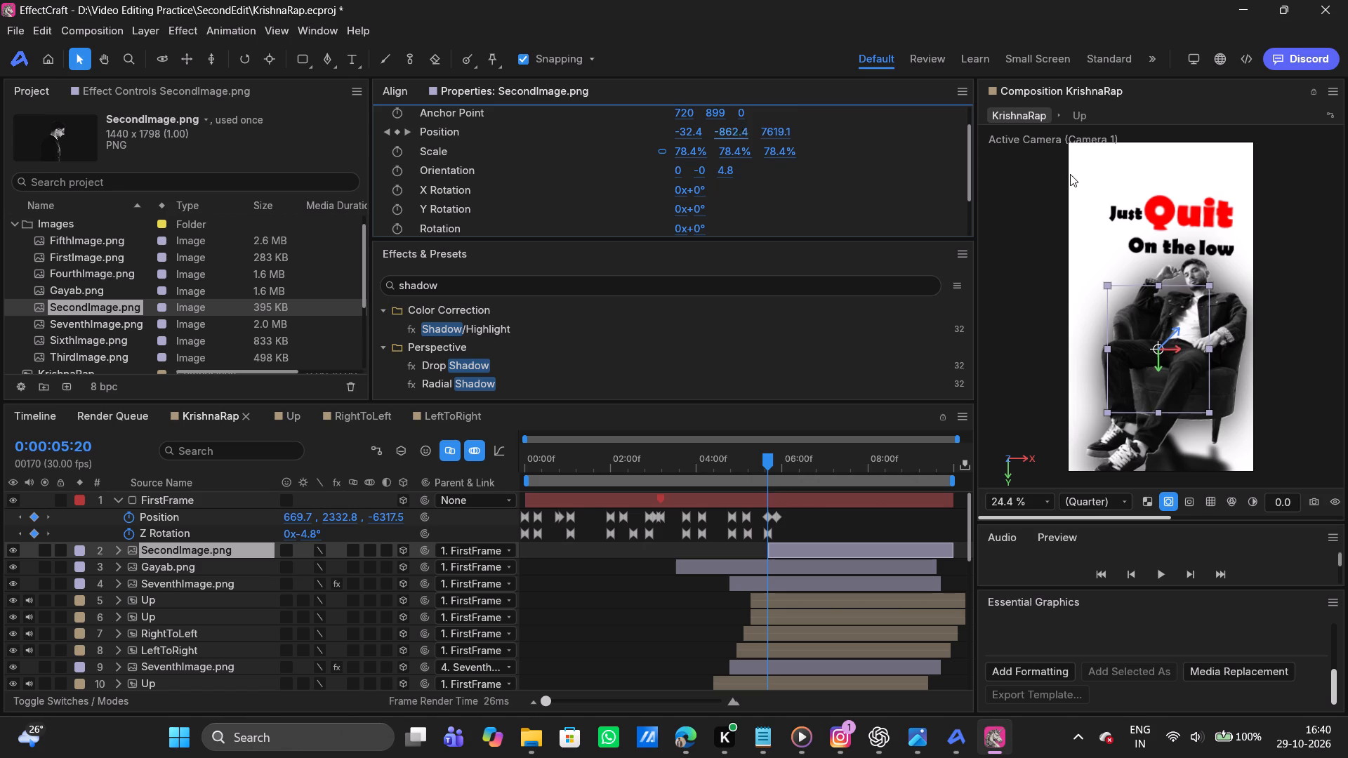
left_click_drag(1070, 174, 1095, 172)
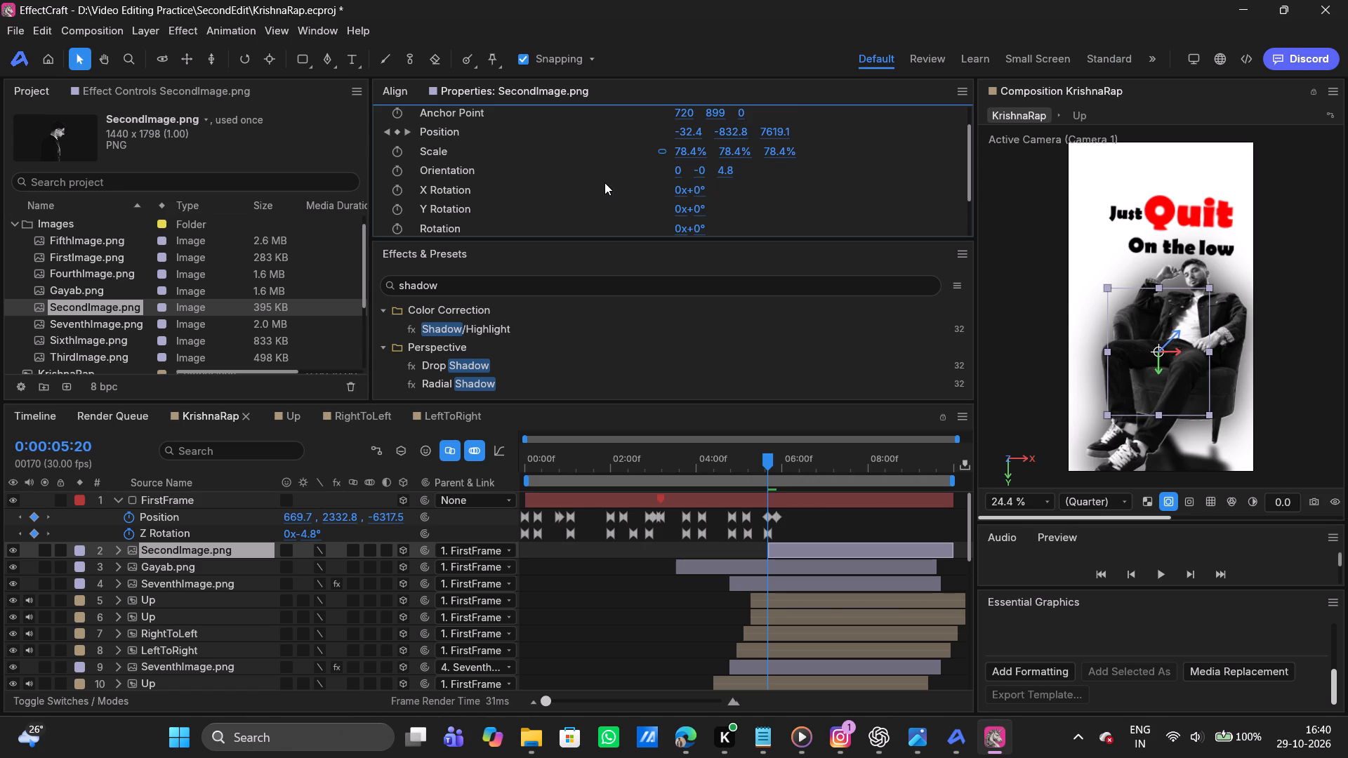
Reveal SecondImage.png's animated properties and apply Easy Ease to both of its Position keyframes.
left_click(802, 552)
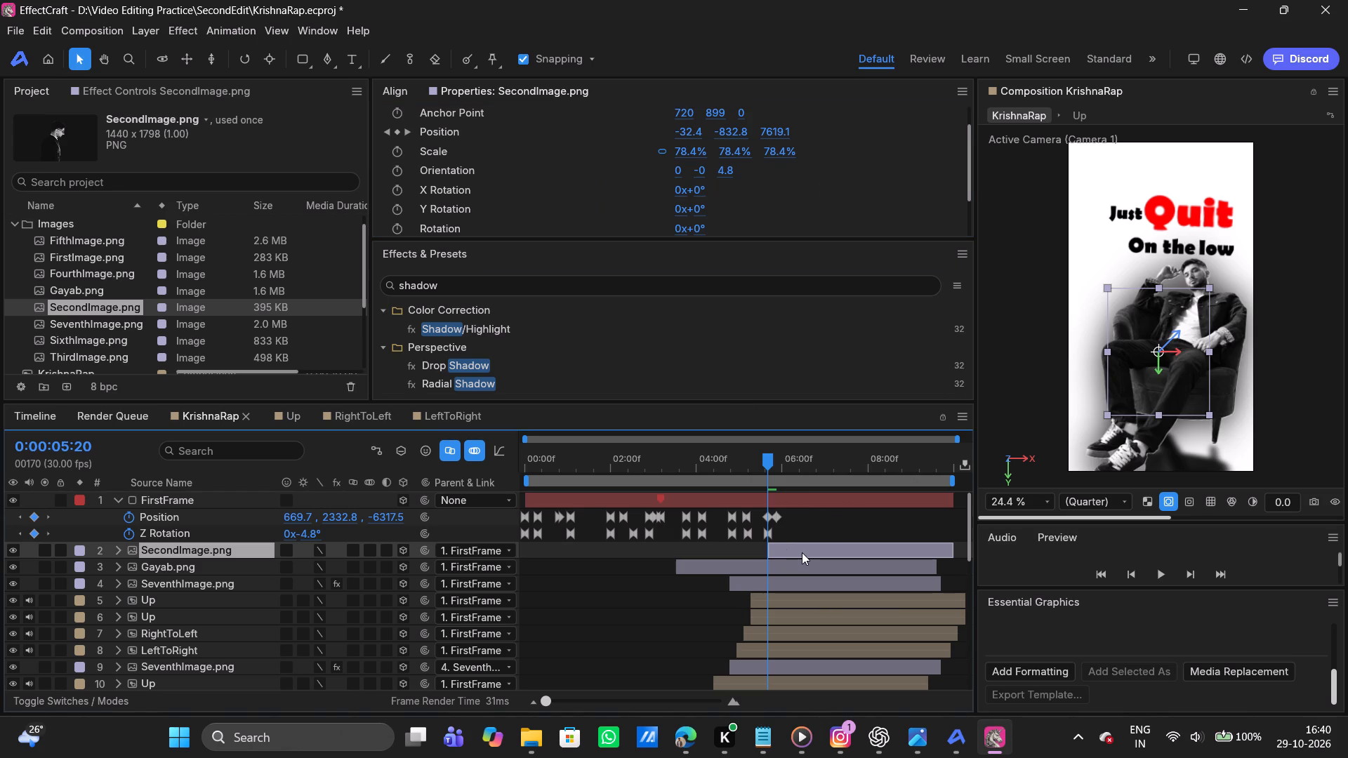
type("uu")
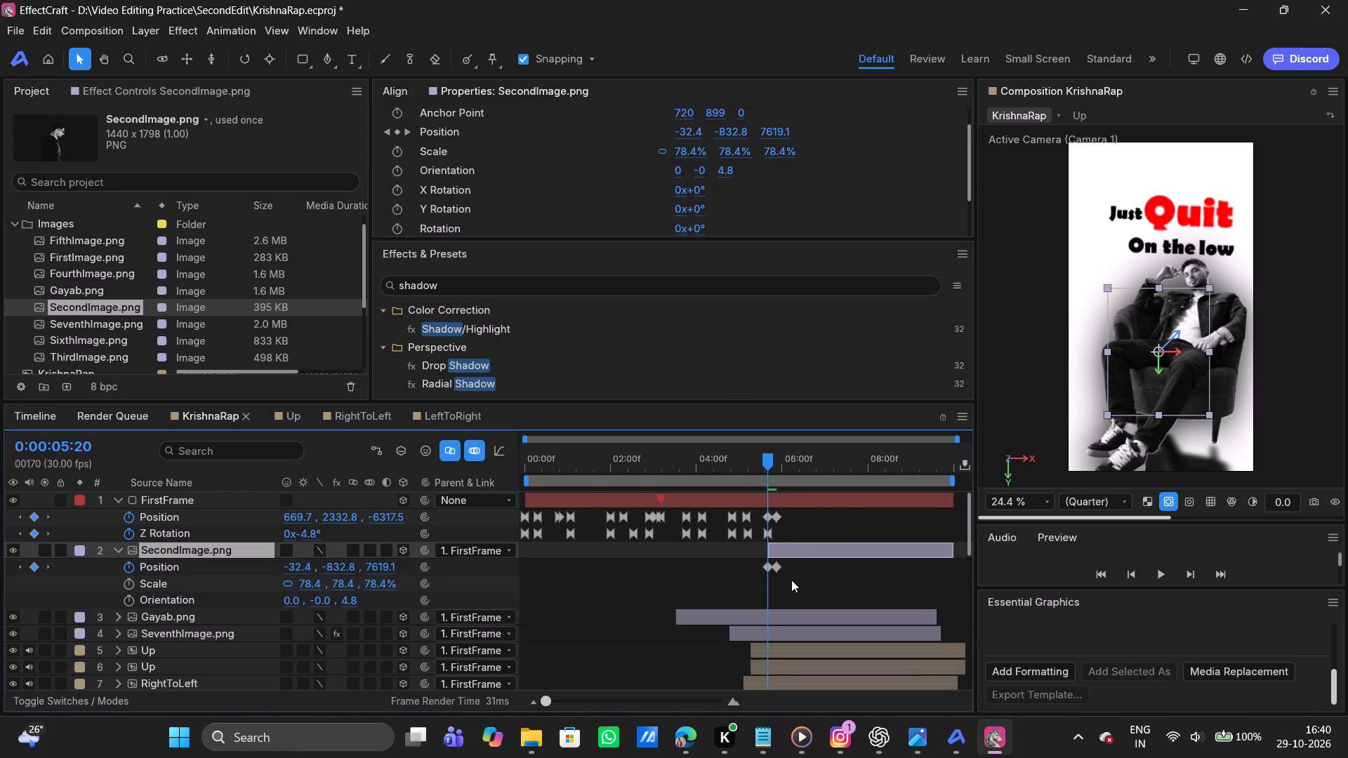
left_click_drag(791, 580, 757, 559)
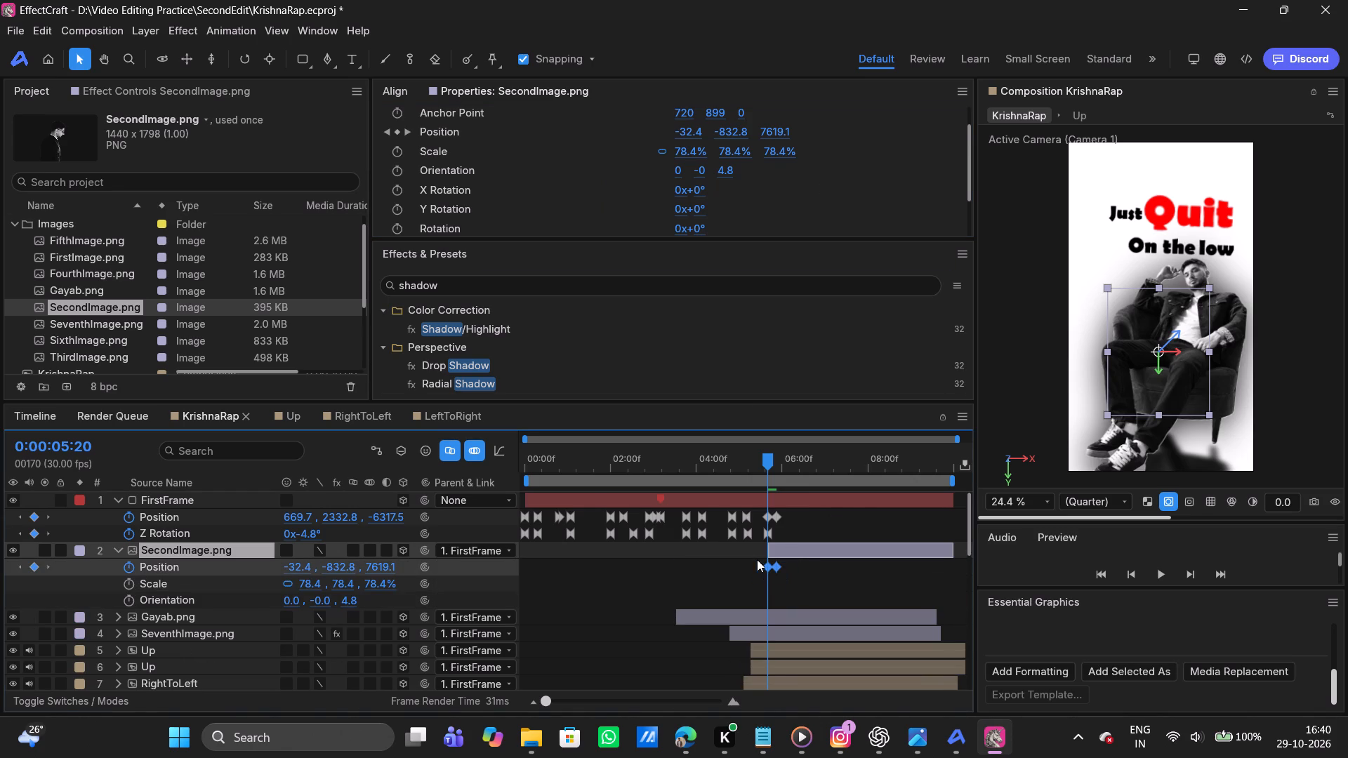
key("F9")
Reshape SecondImage.png's Position speed graph by lengthening both keyframes' easing influence, giving the move a sharper speed peak.
left_click(495, 455)
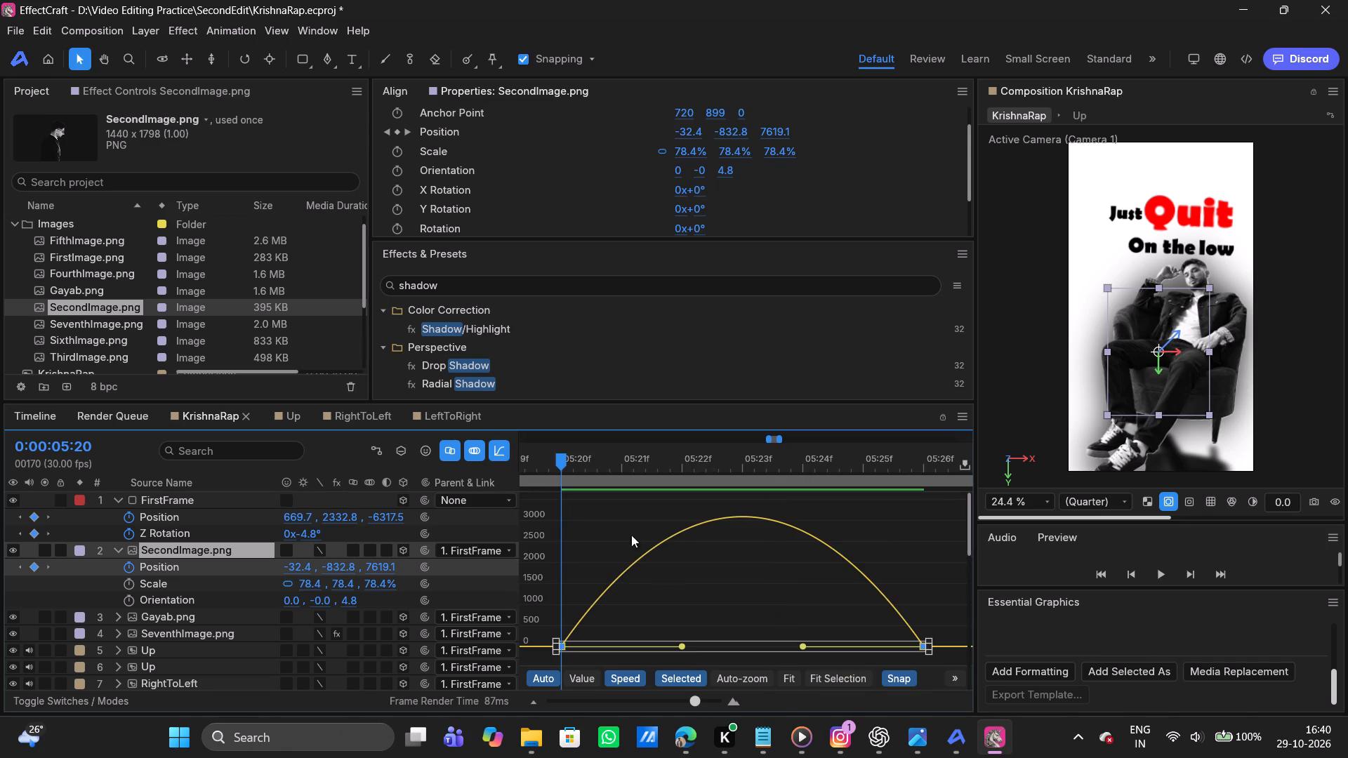
left_click_drag(680, 646, 857, 648)
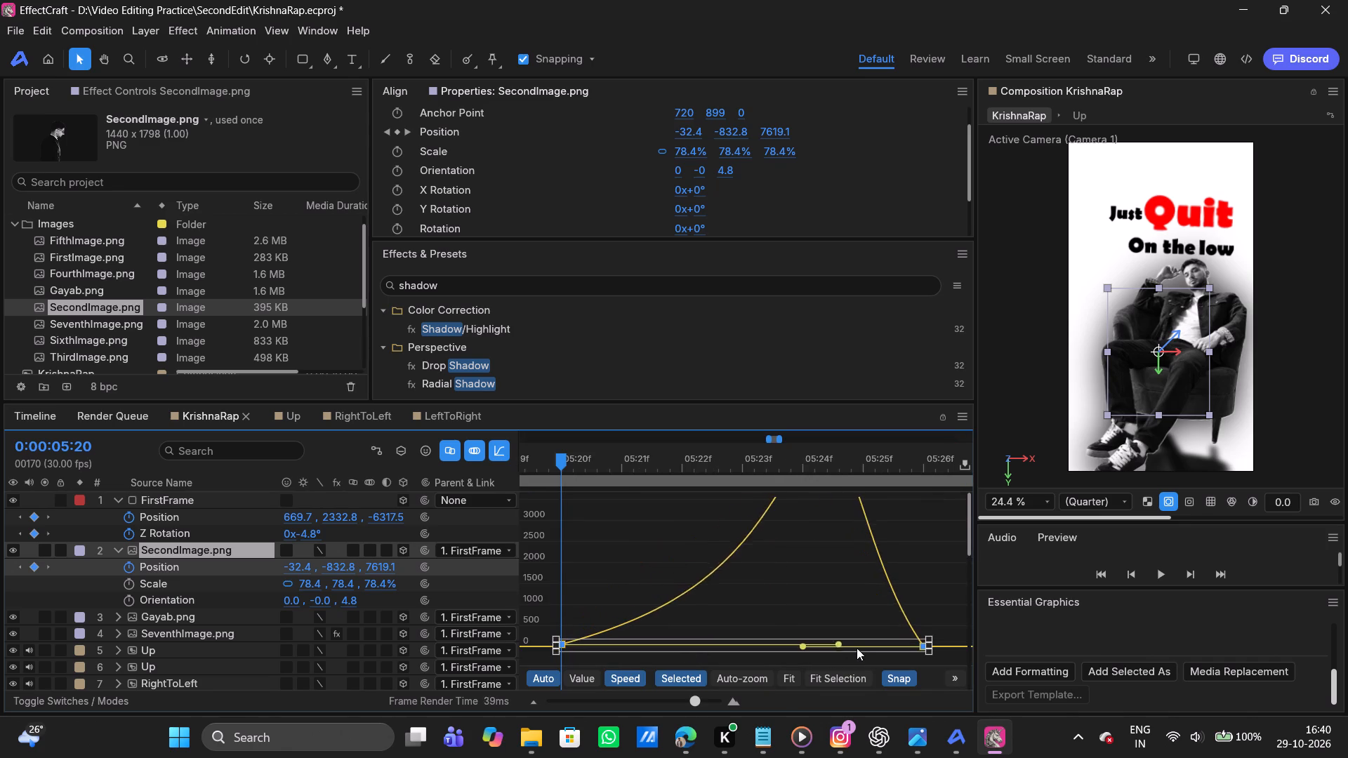
left_click_drag(857, 648, 861, 649)
left_click_drag(798, 646, 653, 658)
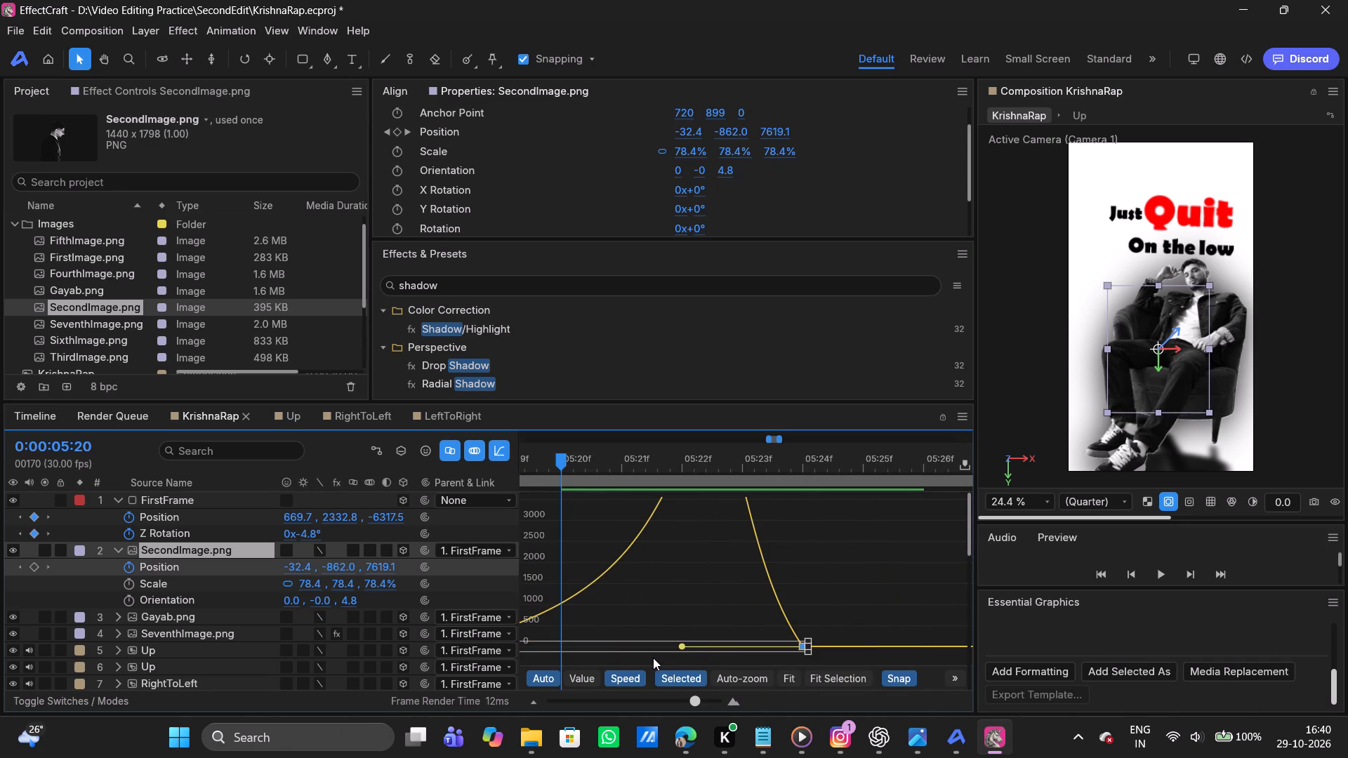
key("ctrl+z")
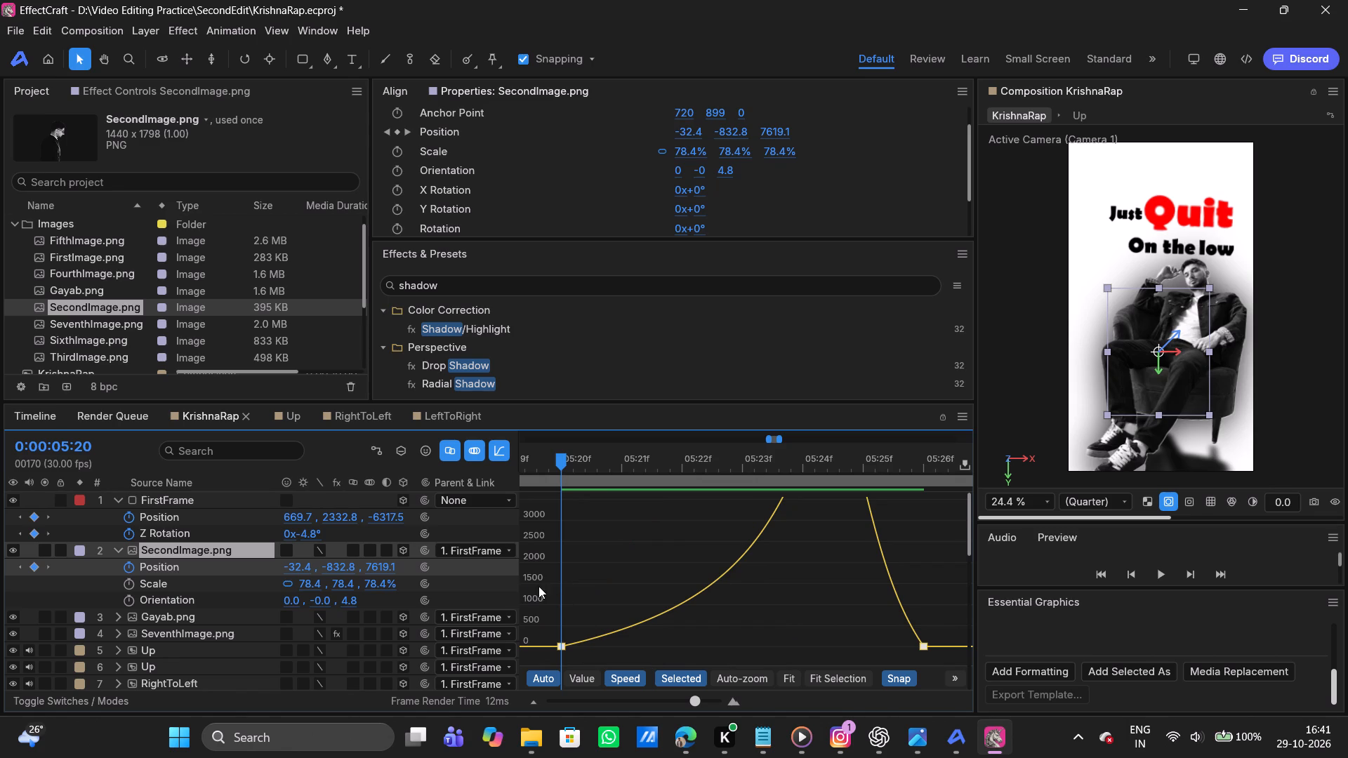
left_click_drag(538, 568, 968, 666)
left_click_drag(864, 646, 755, 648)
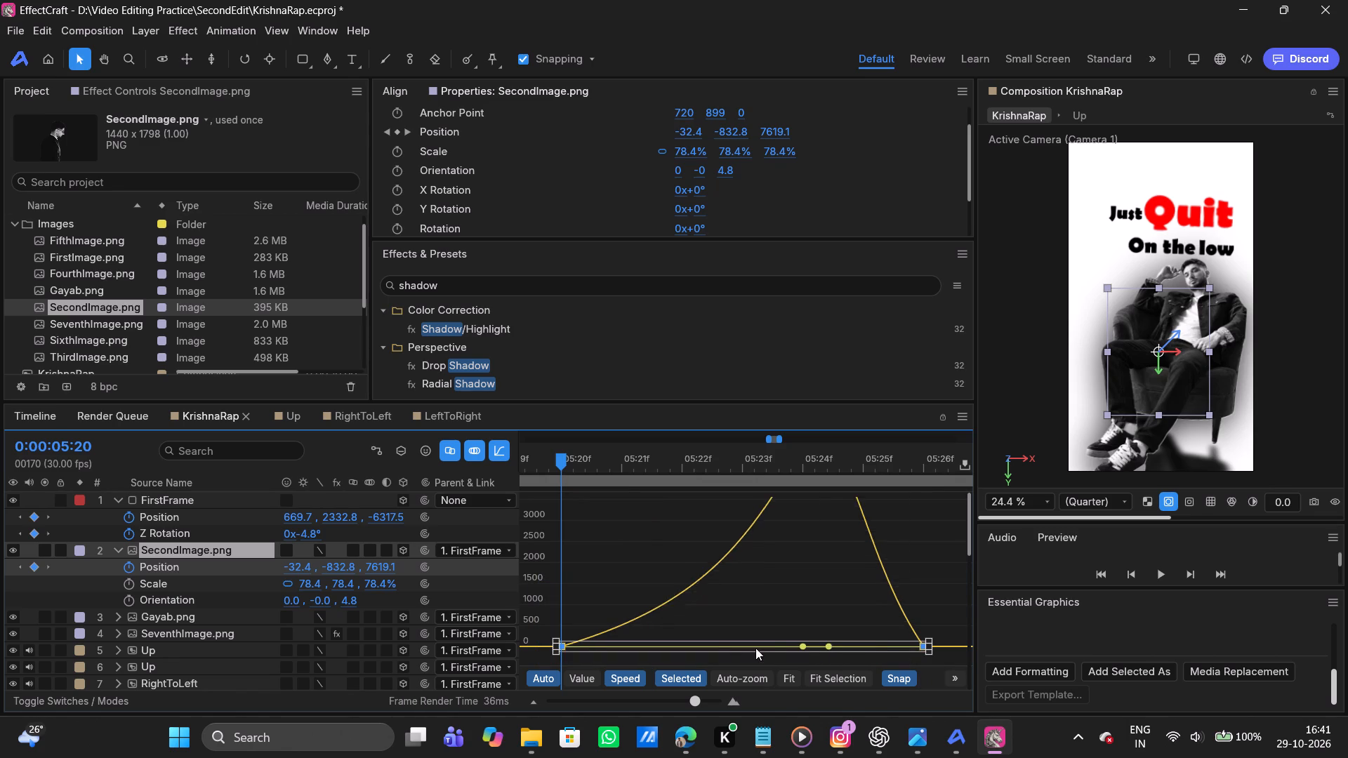
left_click_drag(755, 648, 845, 659)
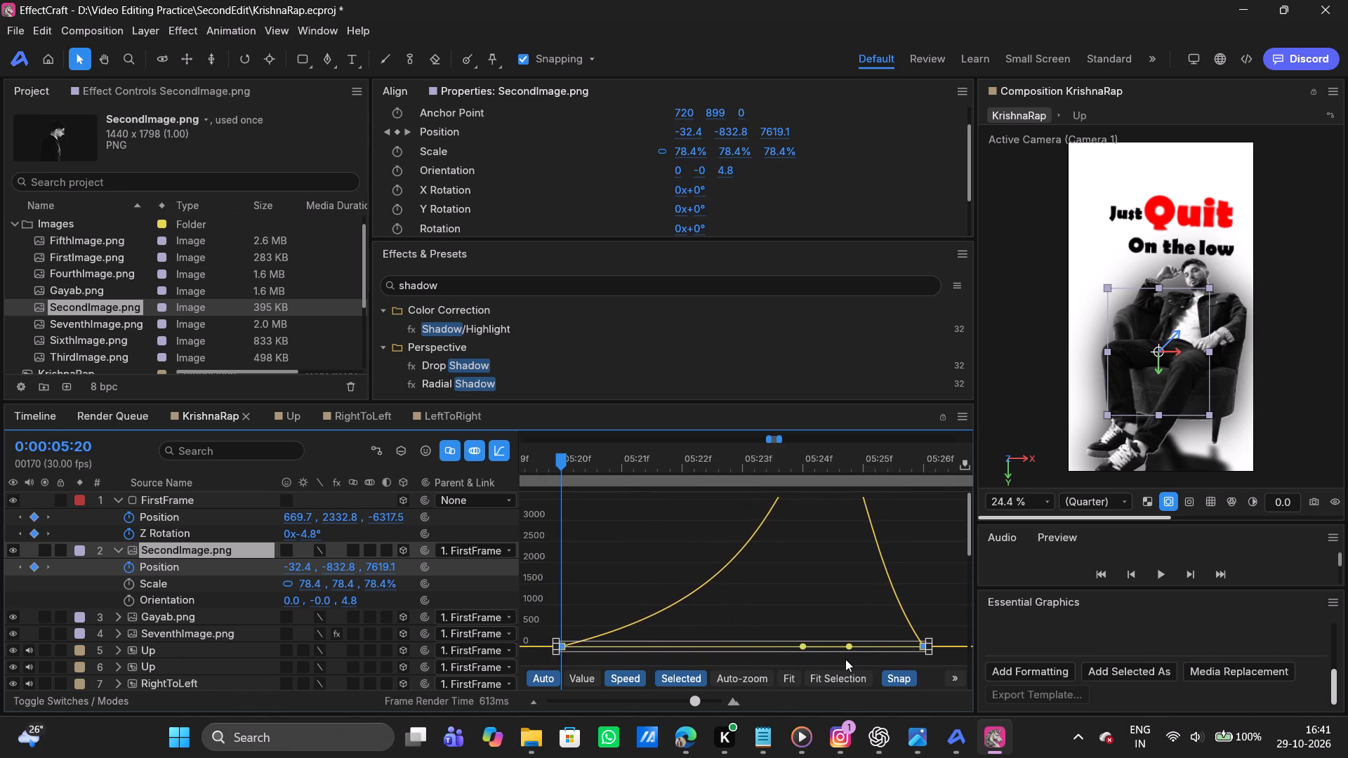
left_click_drag(845, 659, 854, 659)
left_click_drag(802, 647, 761, 648)
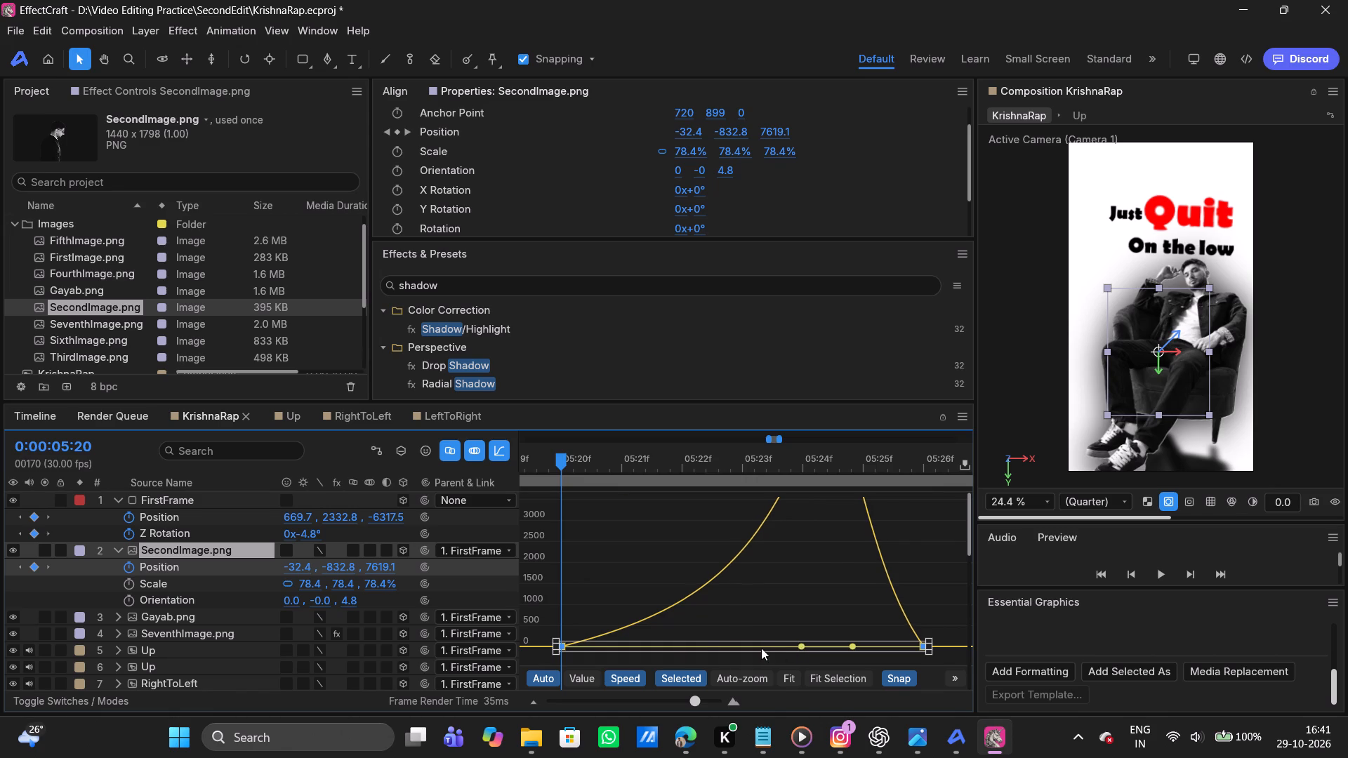
left_click_drag(761, 648, 635, 661)
left_click(498, 460)
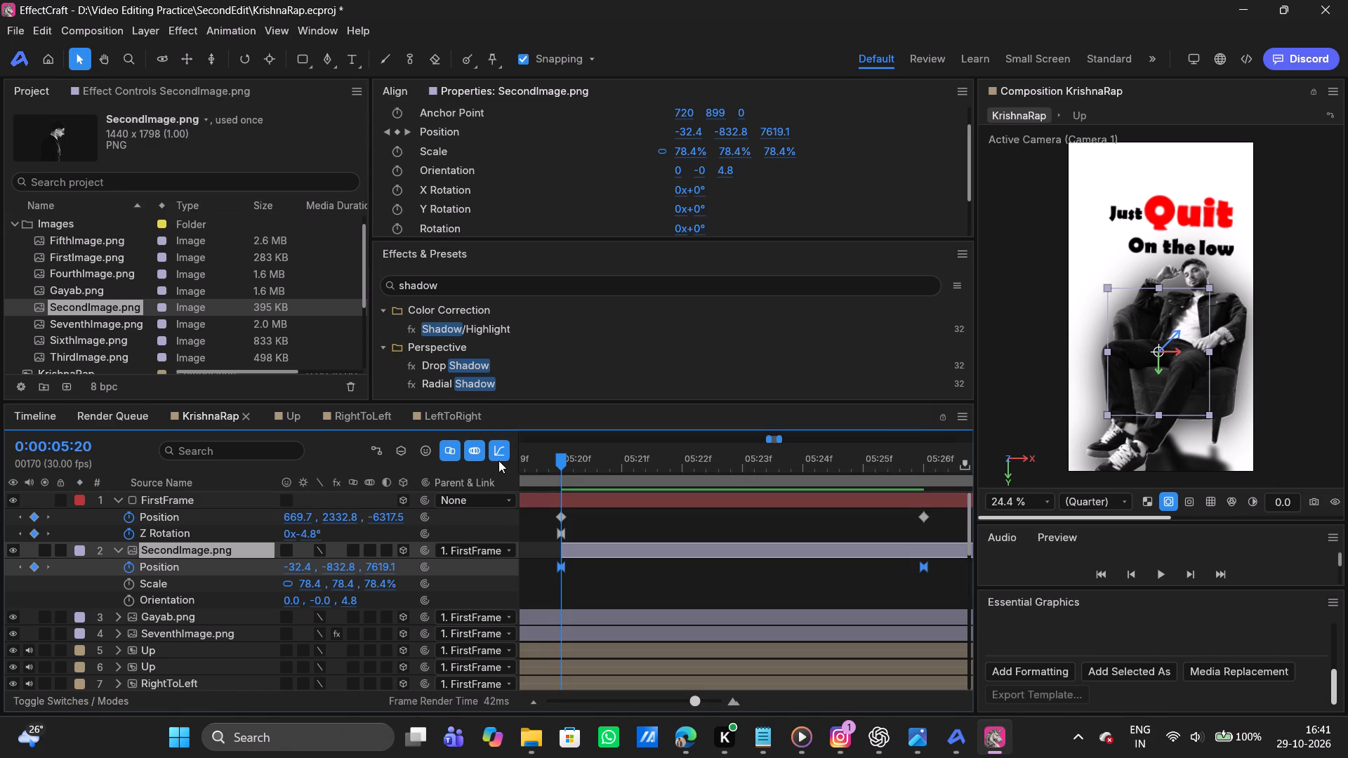
Move SecondImage.png's second Position keyframe to 0:00:06:04 so its slide lasts longer.
left_click_drag(692, 700, 567, 700)
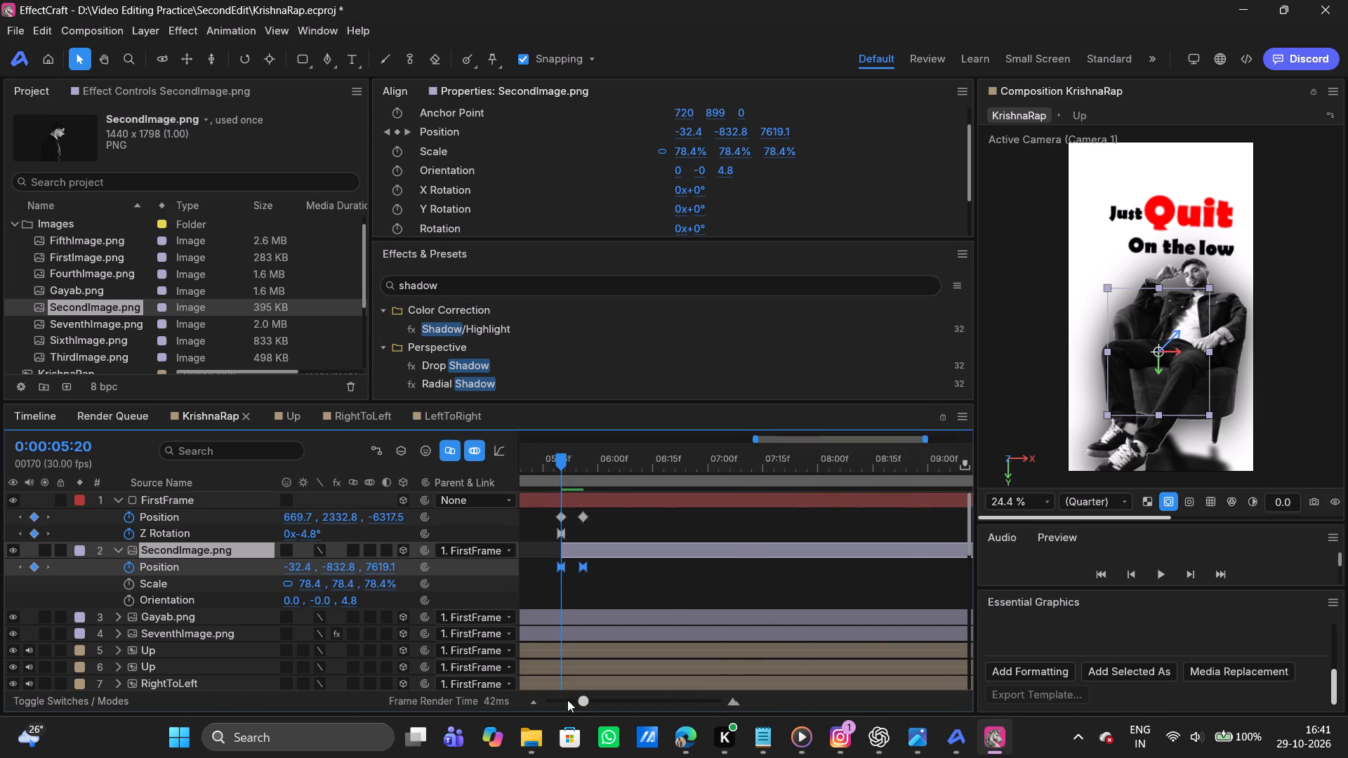
left_click_drag(567, 700, 502, 701)
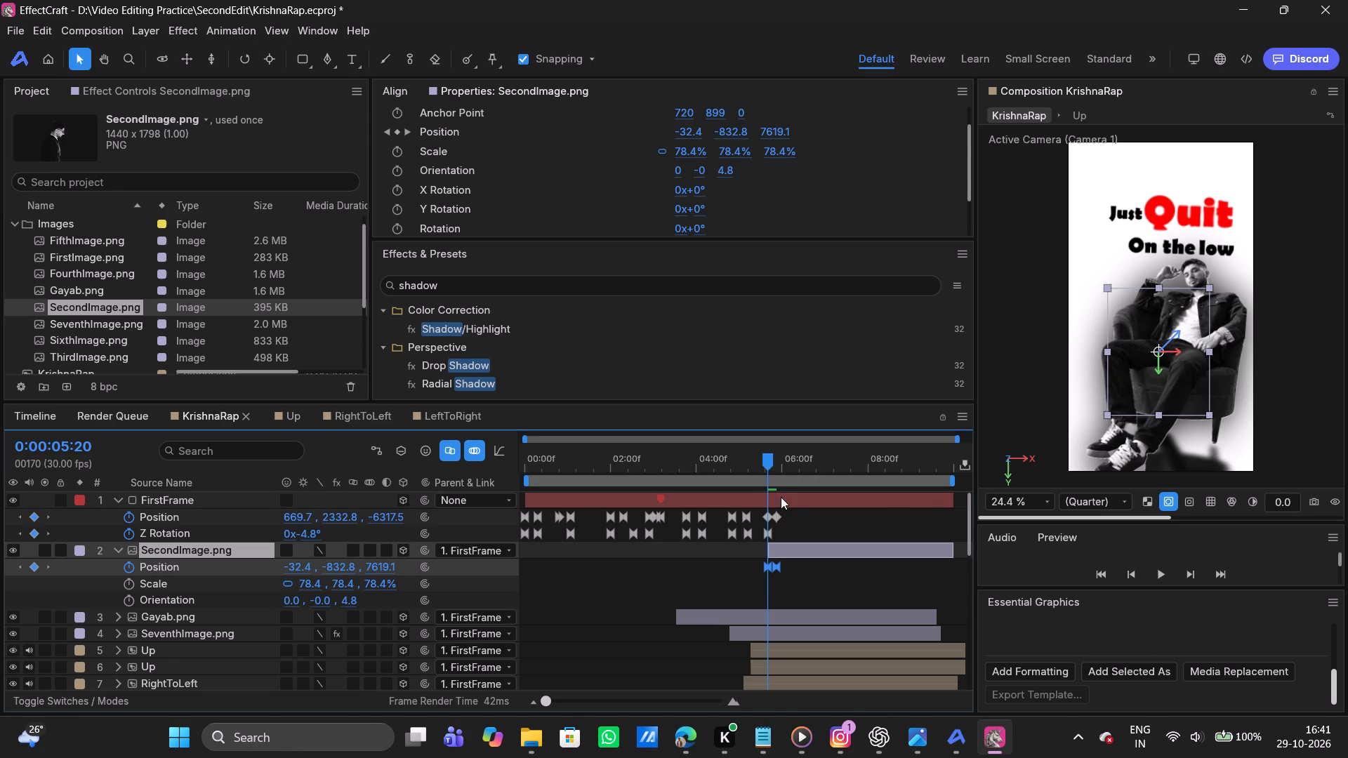
left_click(766, 461)
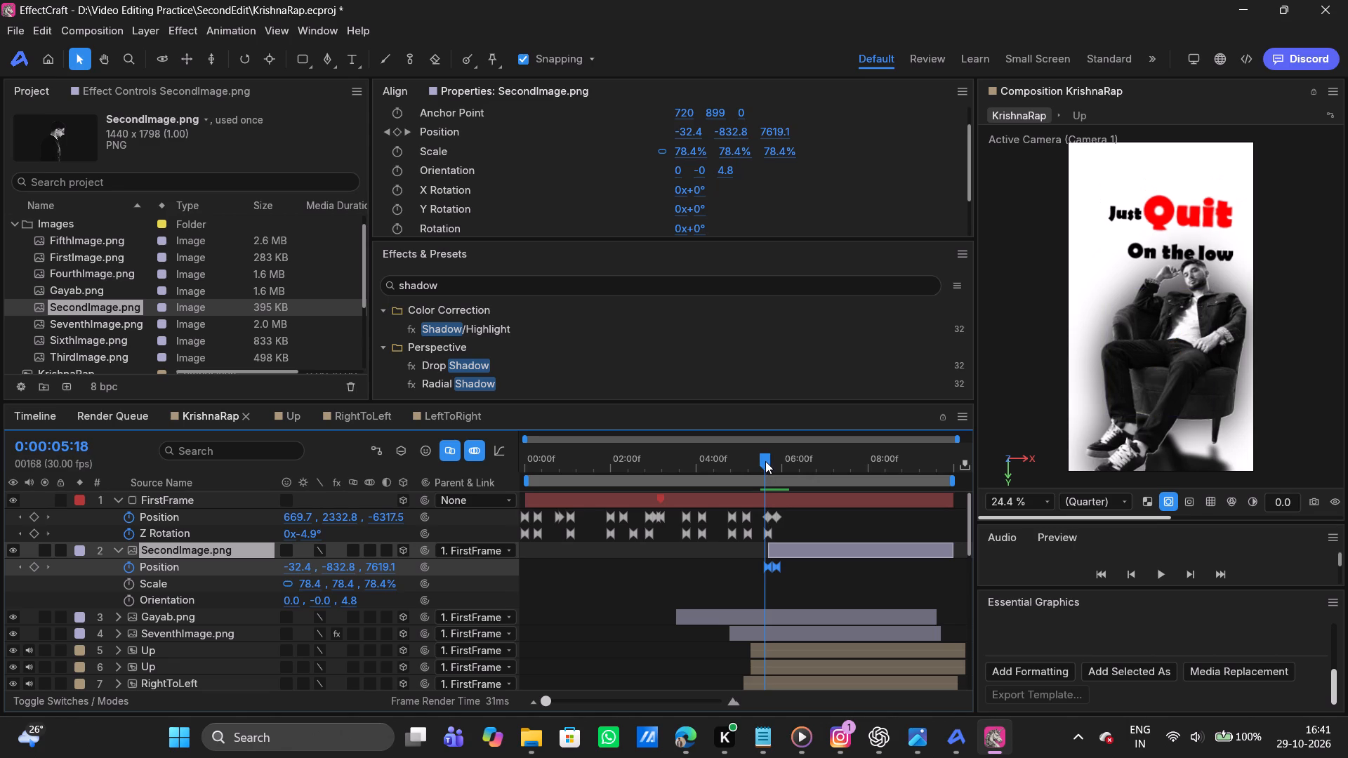
left_click_drag(779, 566, 787, 565)
key("ctrl+z")
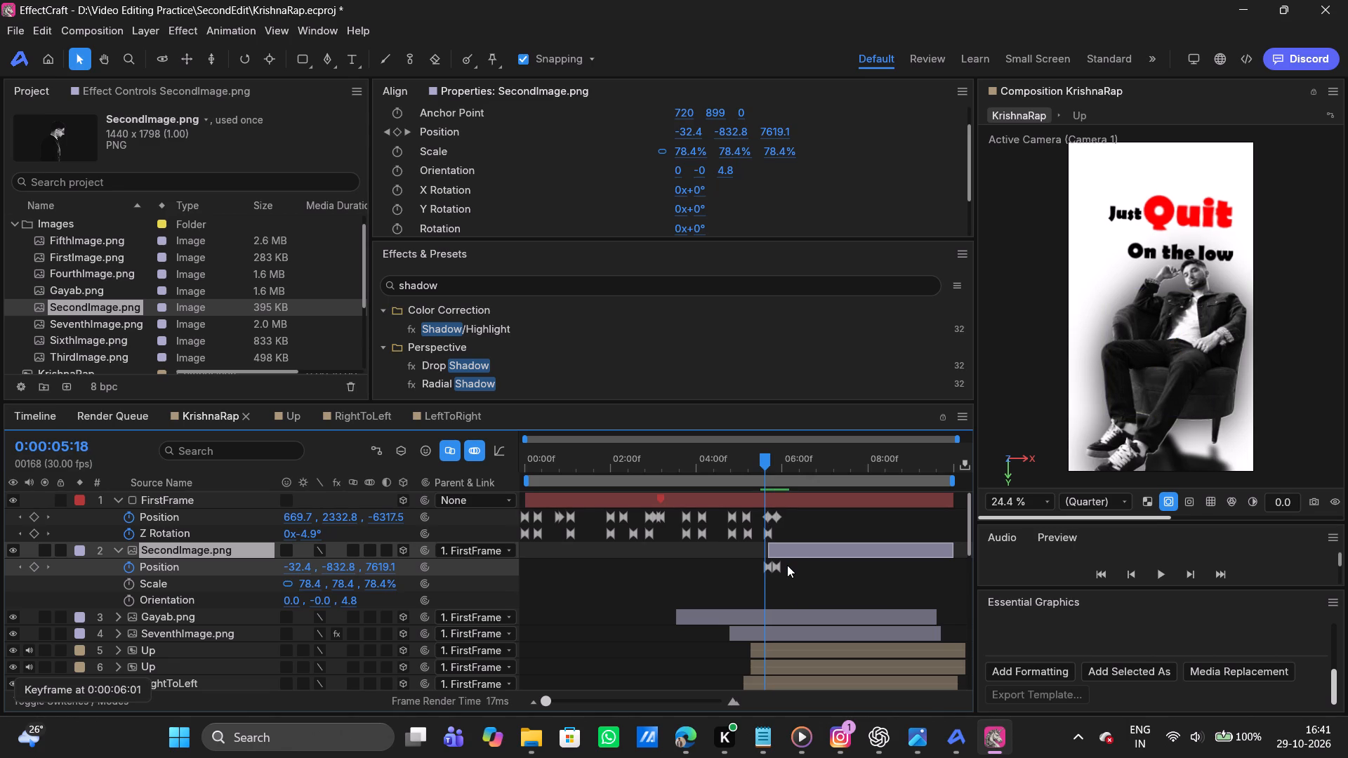
left_click(779, 567)
left_click_drag(779, 567, 786, 566)
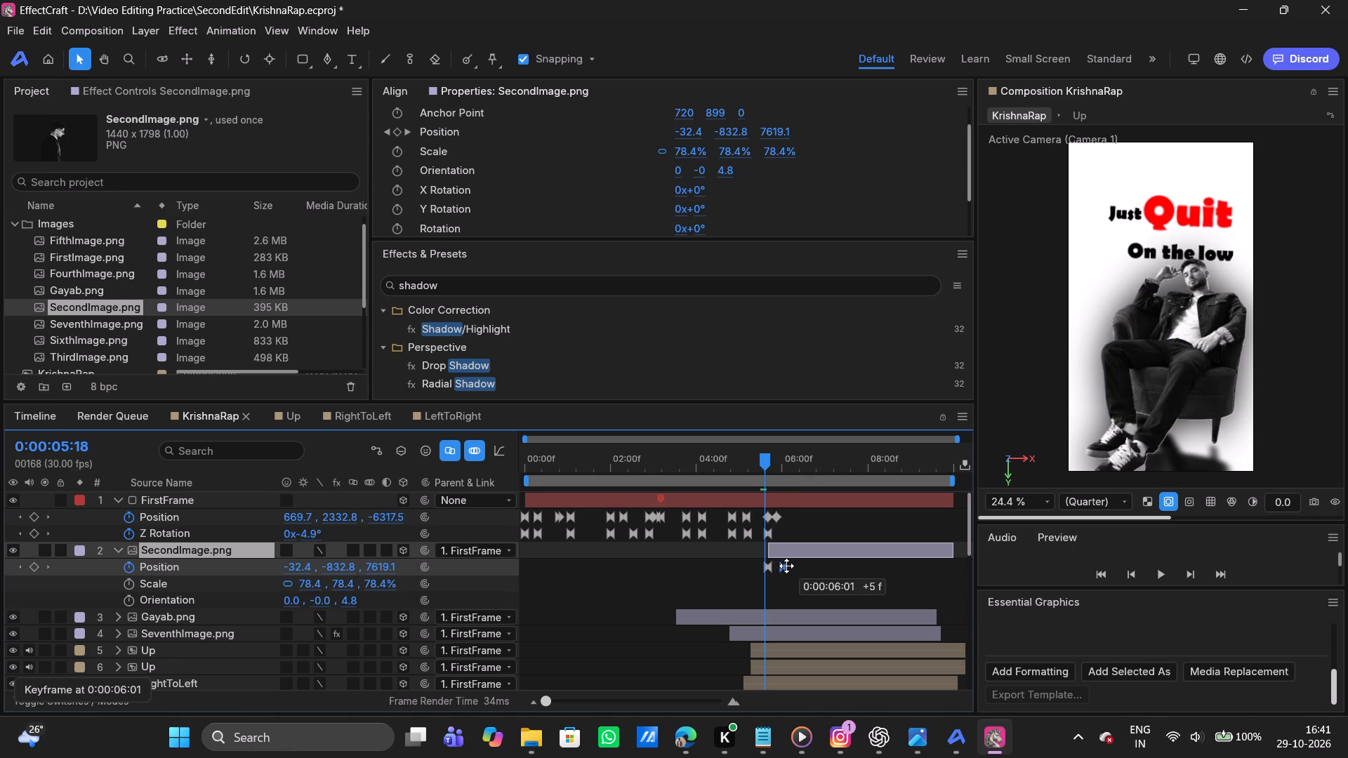
left_click_drag(786, 566, 790, 566)
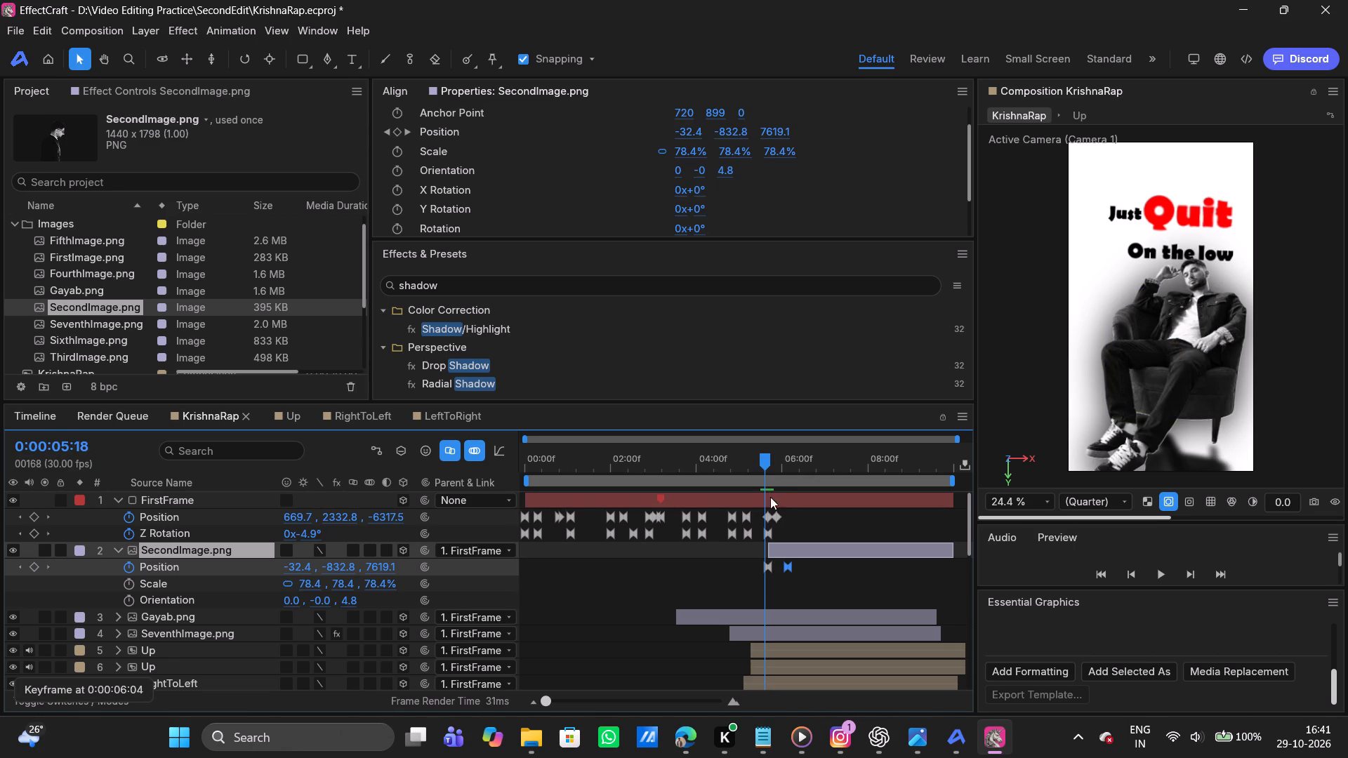
Scrub between about 0:00:05:03 and 0:00:06:05 to review the transition into SecondImage.png and its vertical slide.
left_click_drag(766, 460, 780, 458)
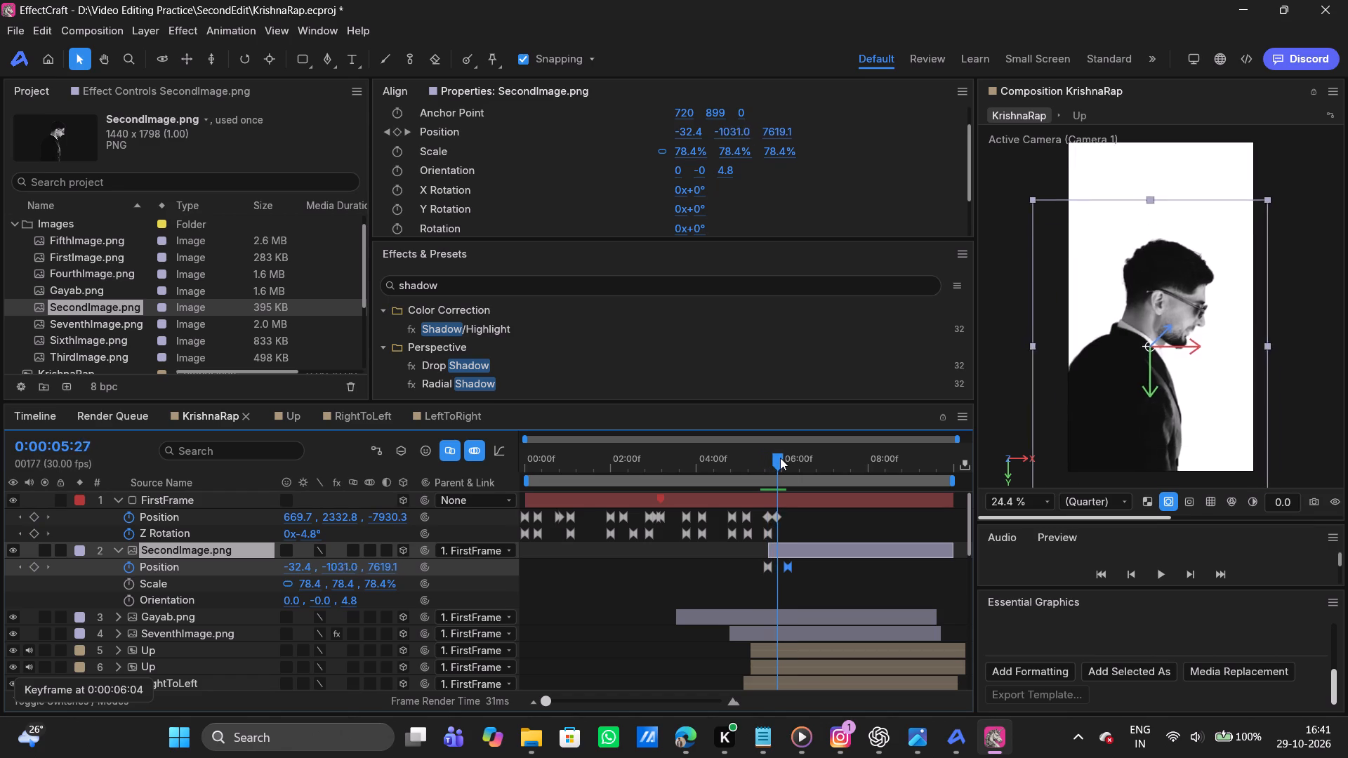
left_click_drag(780, 458, 744, 460)
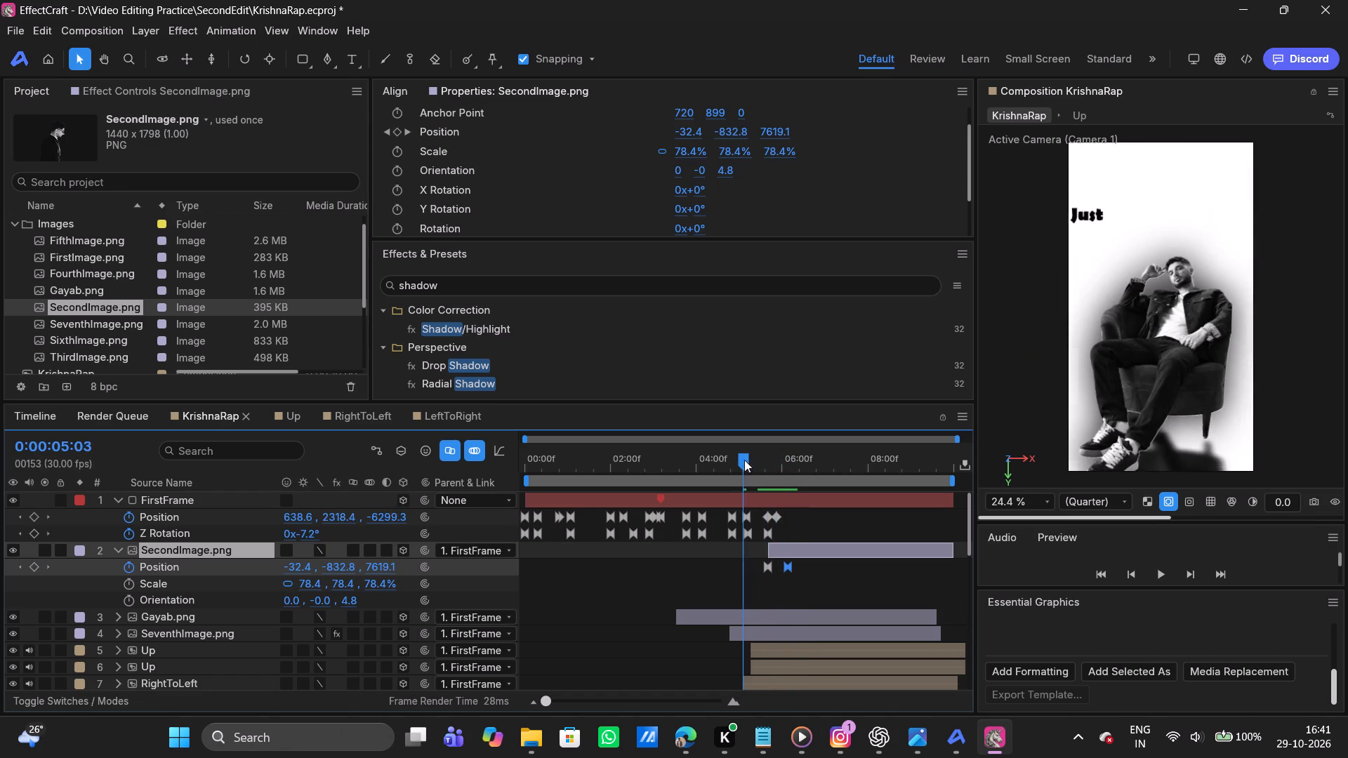
left_click_drag(744, 460, 761, 454)
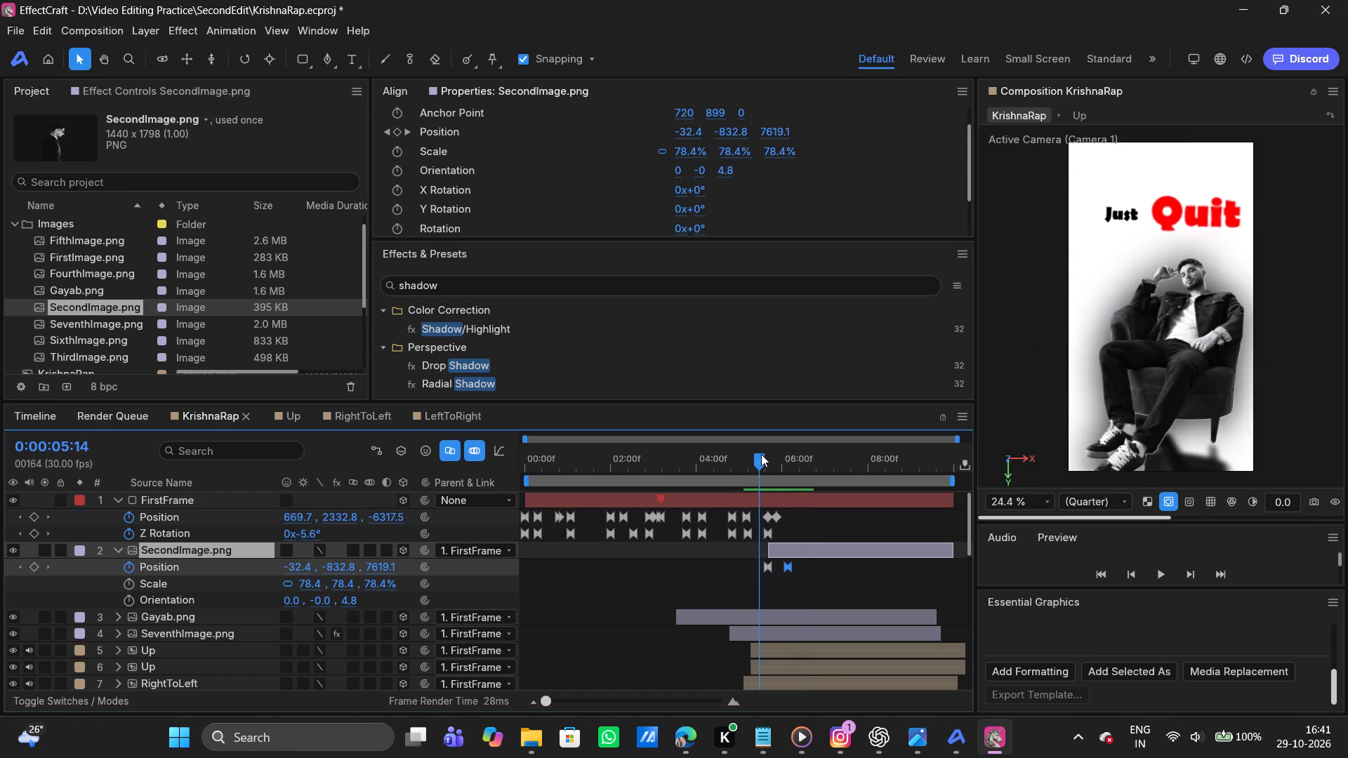
left_click_drag(761, 454, 777, 453)
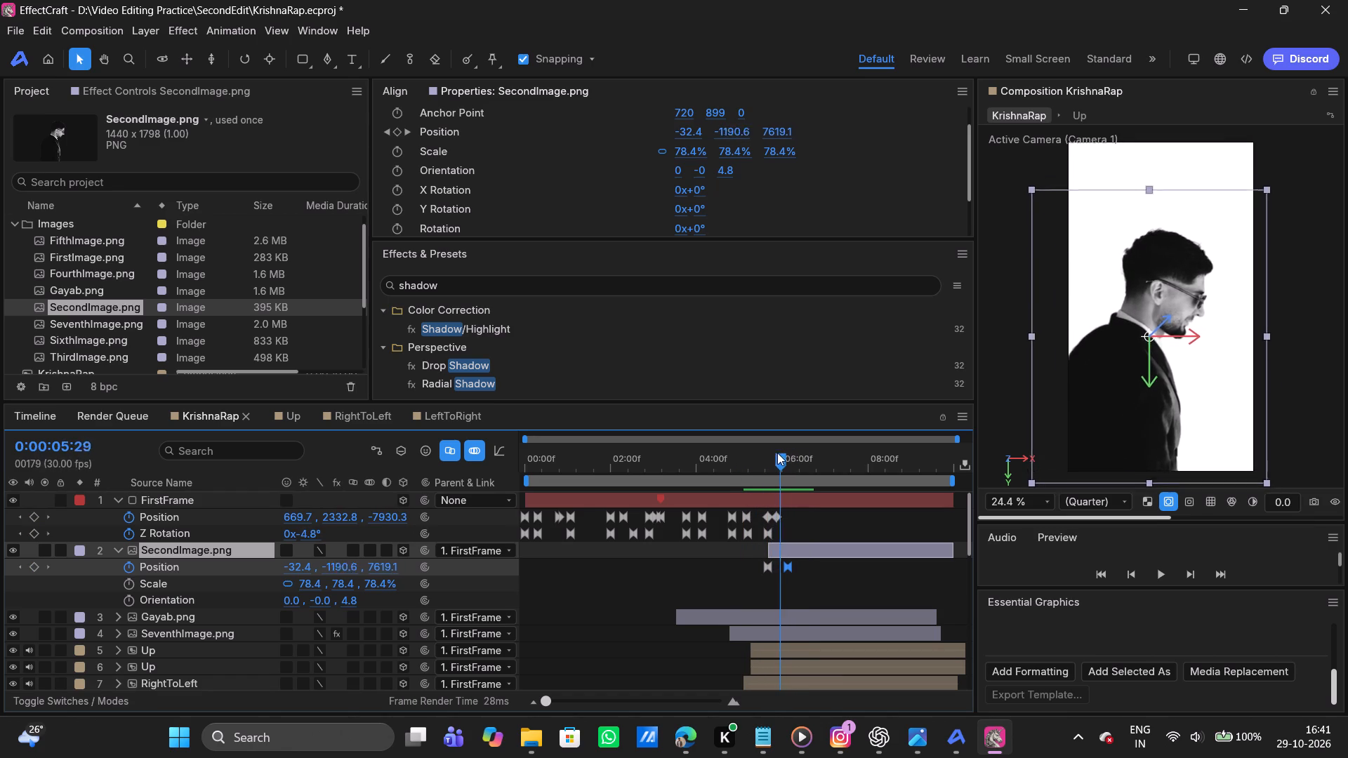
left_click_drag(777, 453, 788, 448)
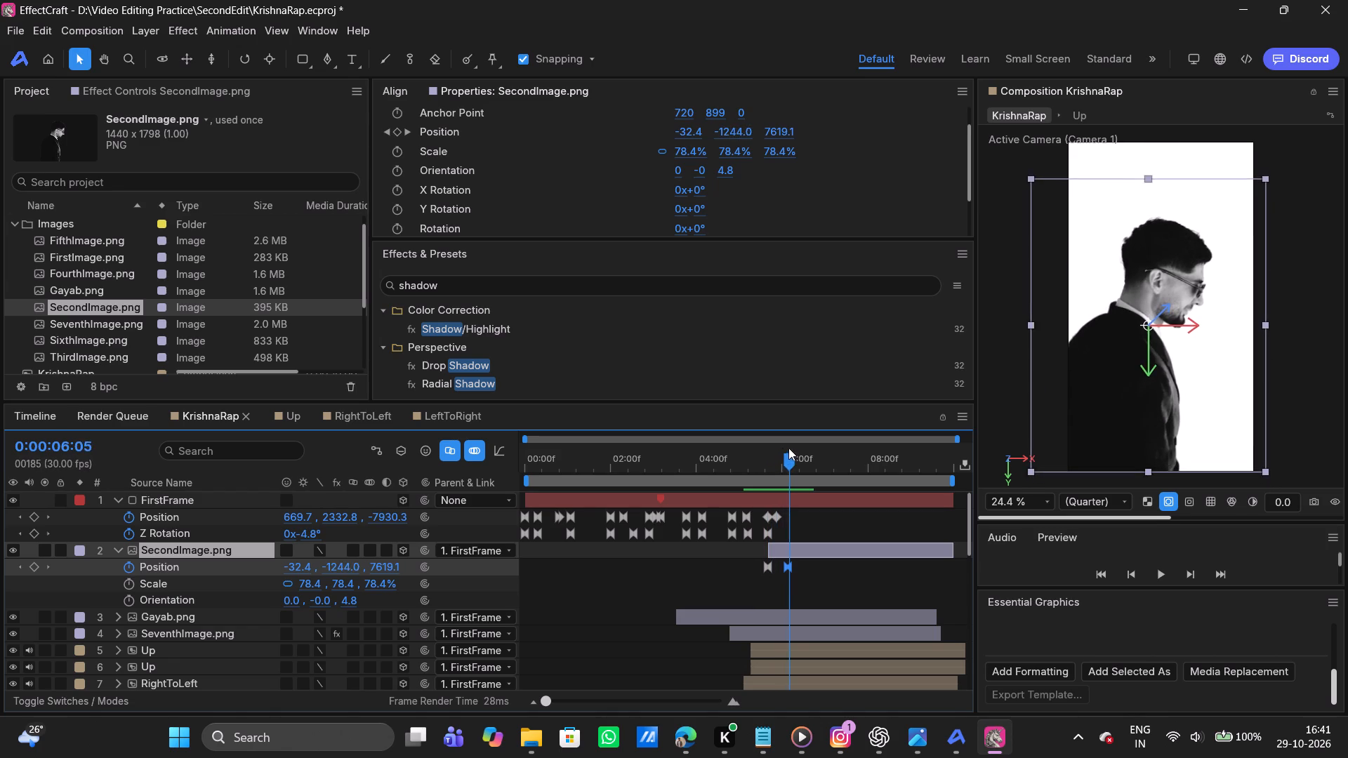
left_click_drag(788, 448, 787, 445)
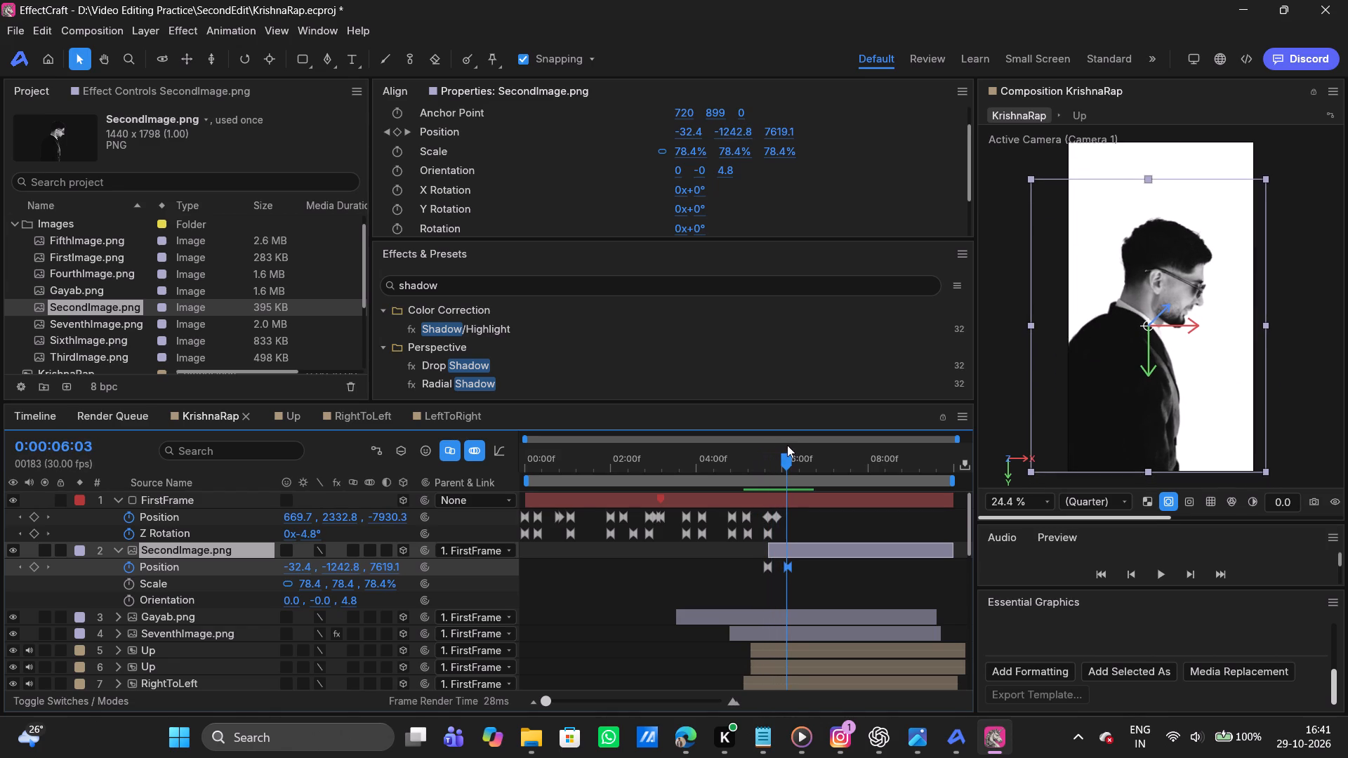
left_click_drag(787, 445, 780, 446)
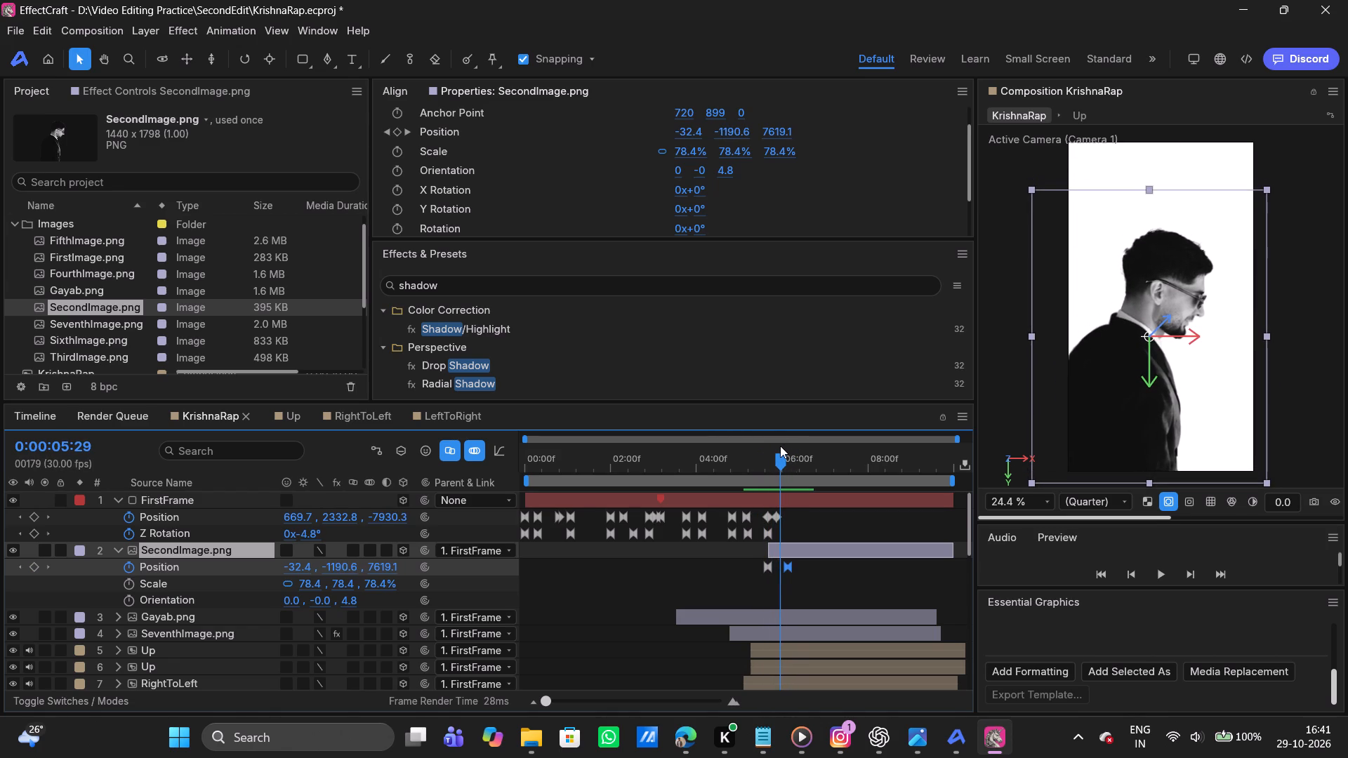
left_click_drag(780, 446, 779, 446)
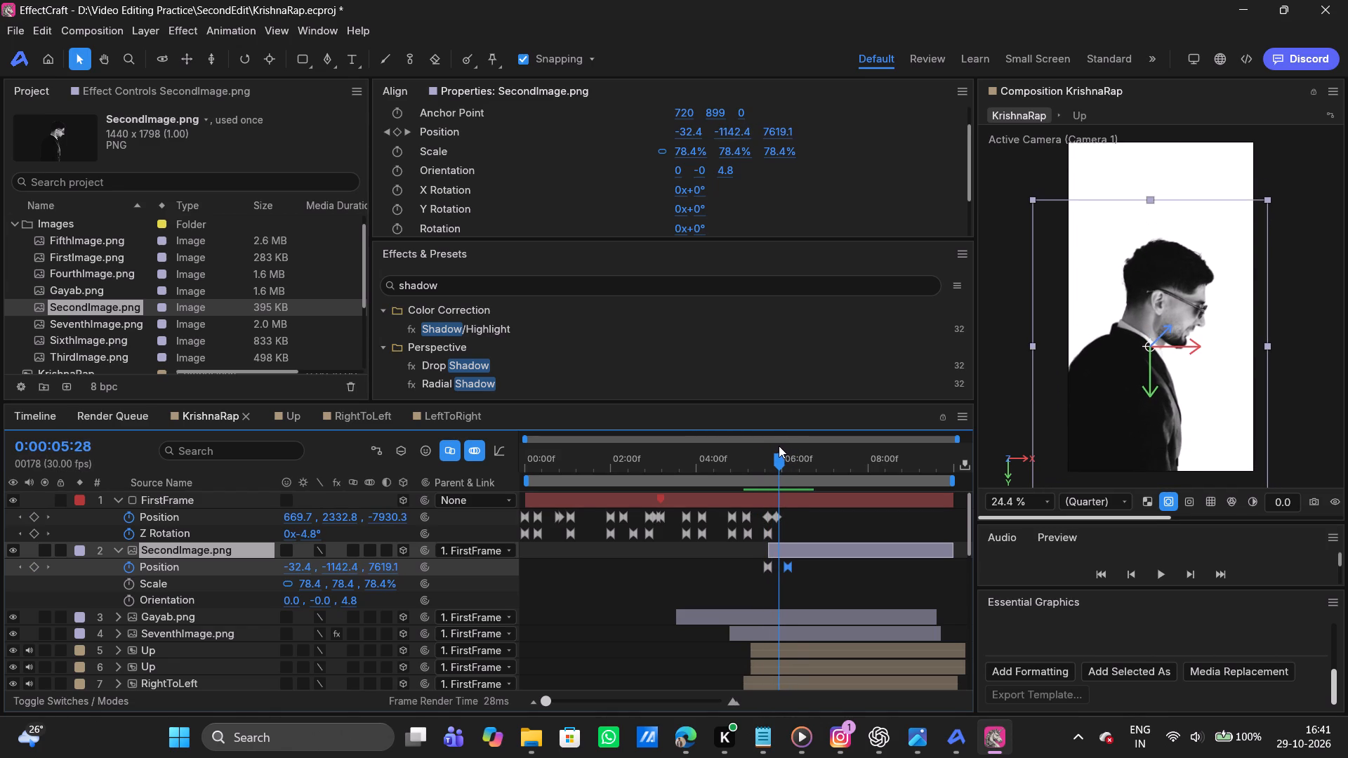
left_click_drag(779, 446, 779, 444)
Collapse SecondImage.png's layer properties in the KrishnaRap timeline.
left_click(795, 496)
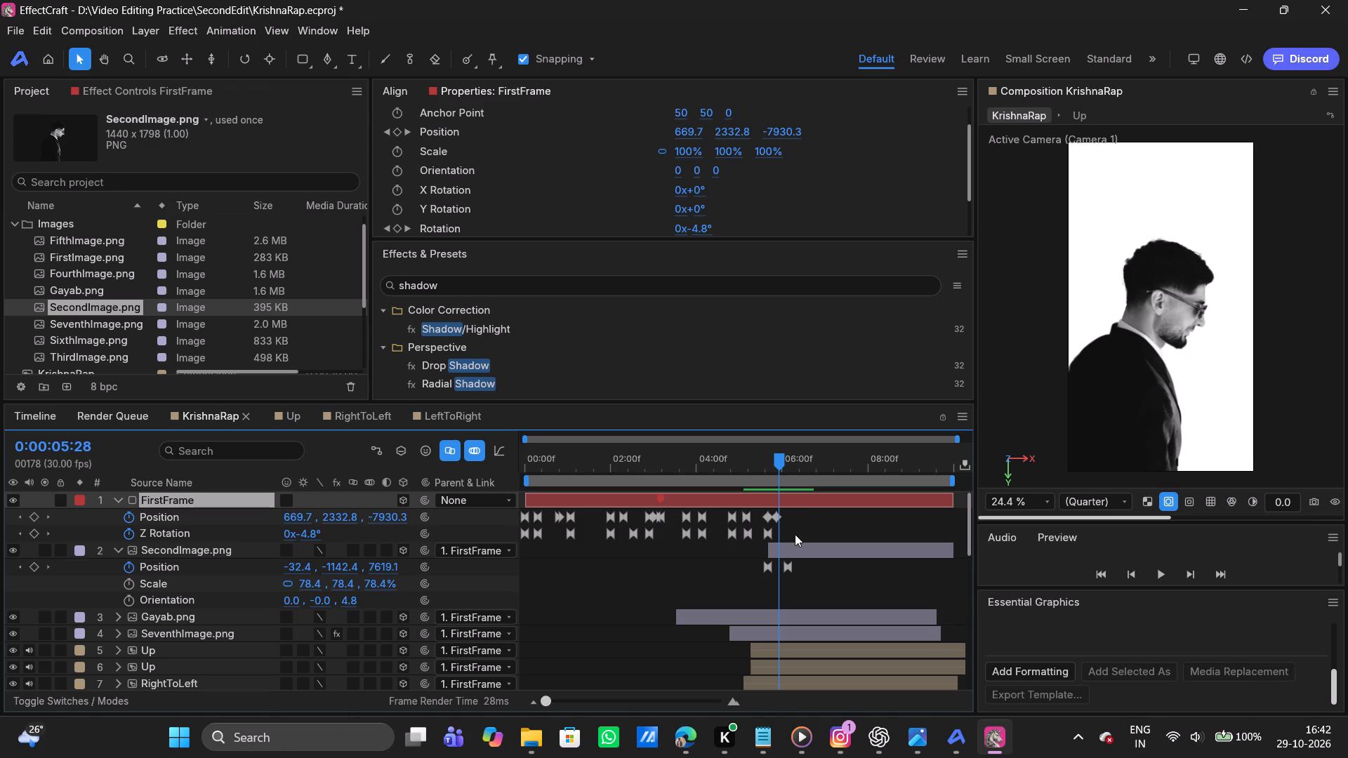
left_click(785, 557)
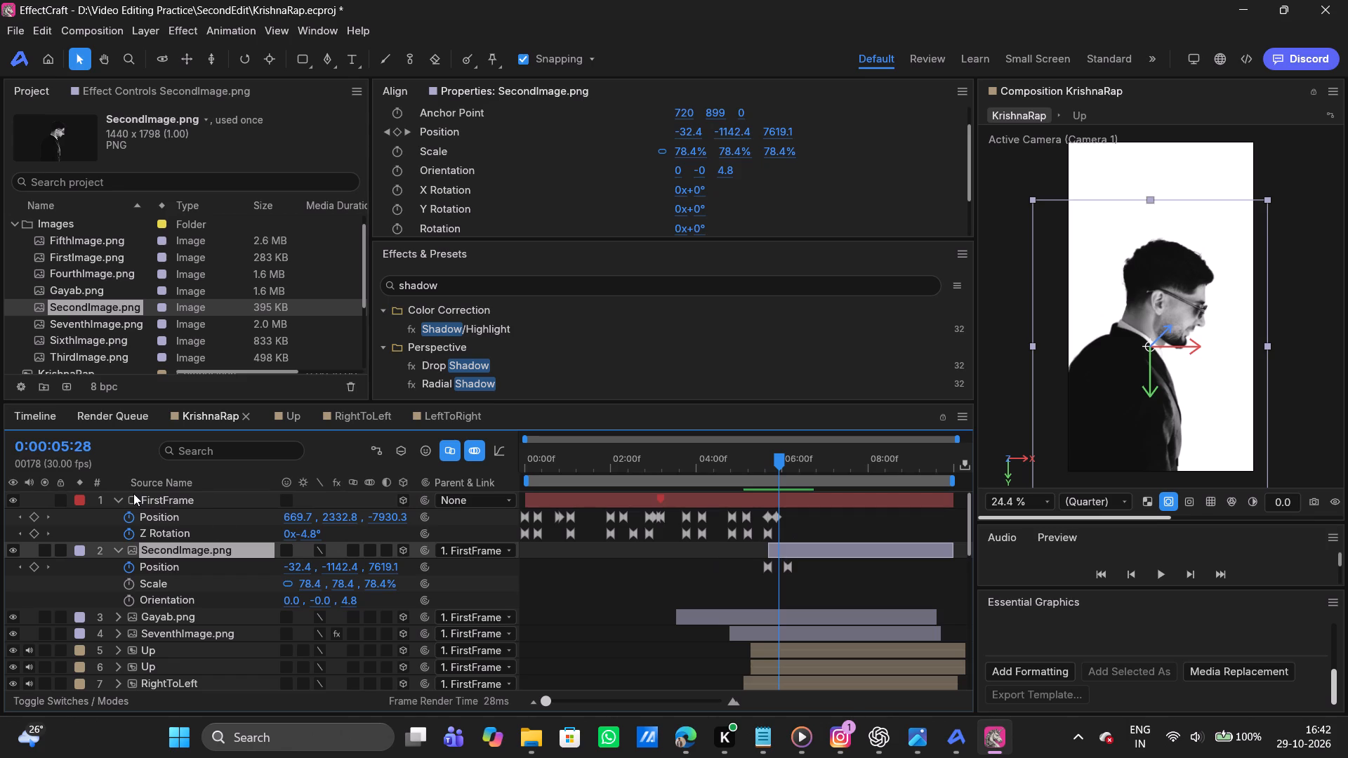
left_click(117, 551)
Check the wording of the next lyric line in the Notepad lyrics, and return to the composition.
left_click(762, 737)
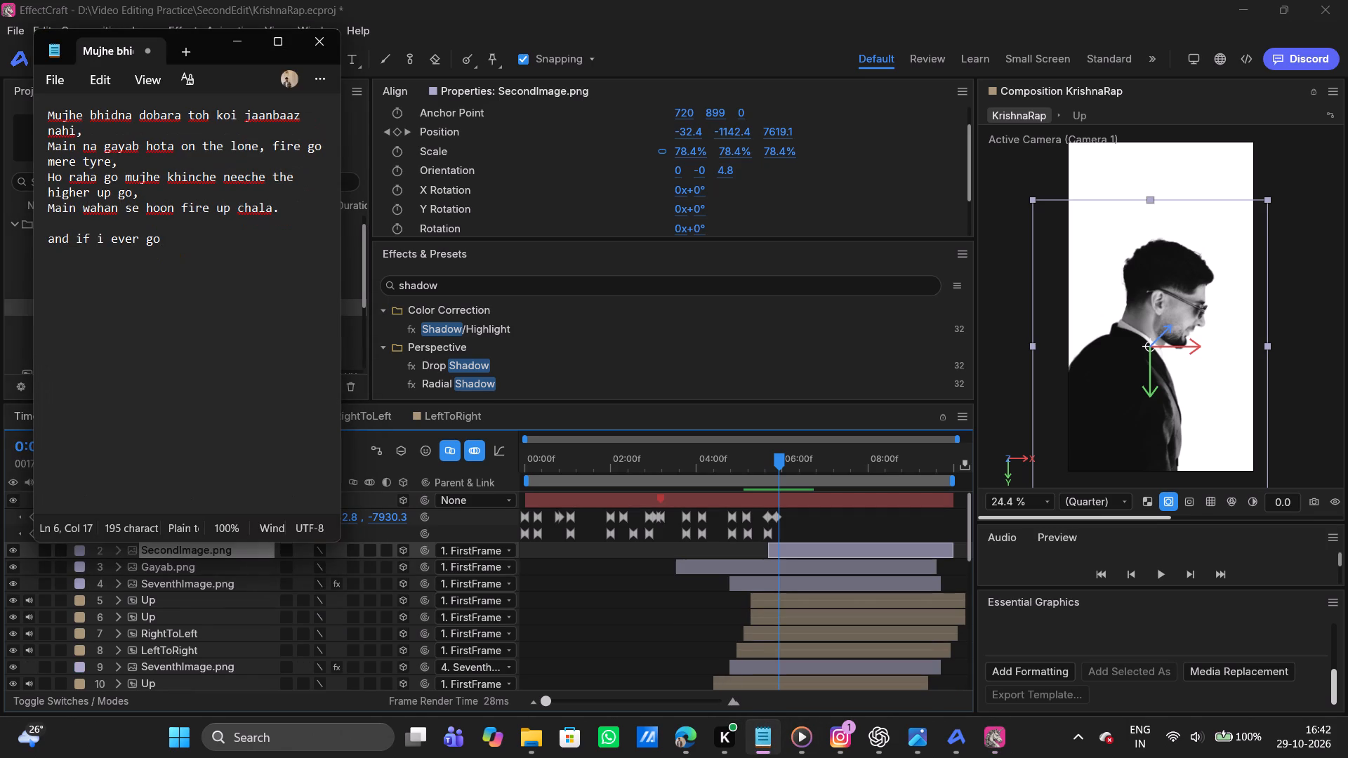
left_click(240, 43)
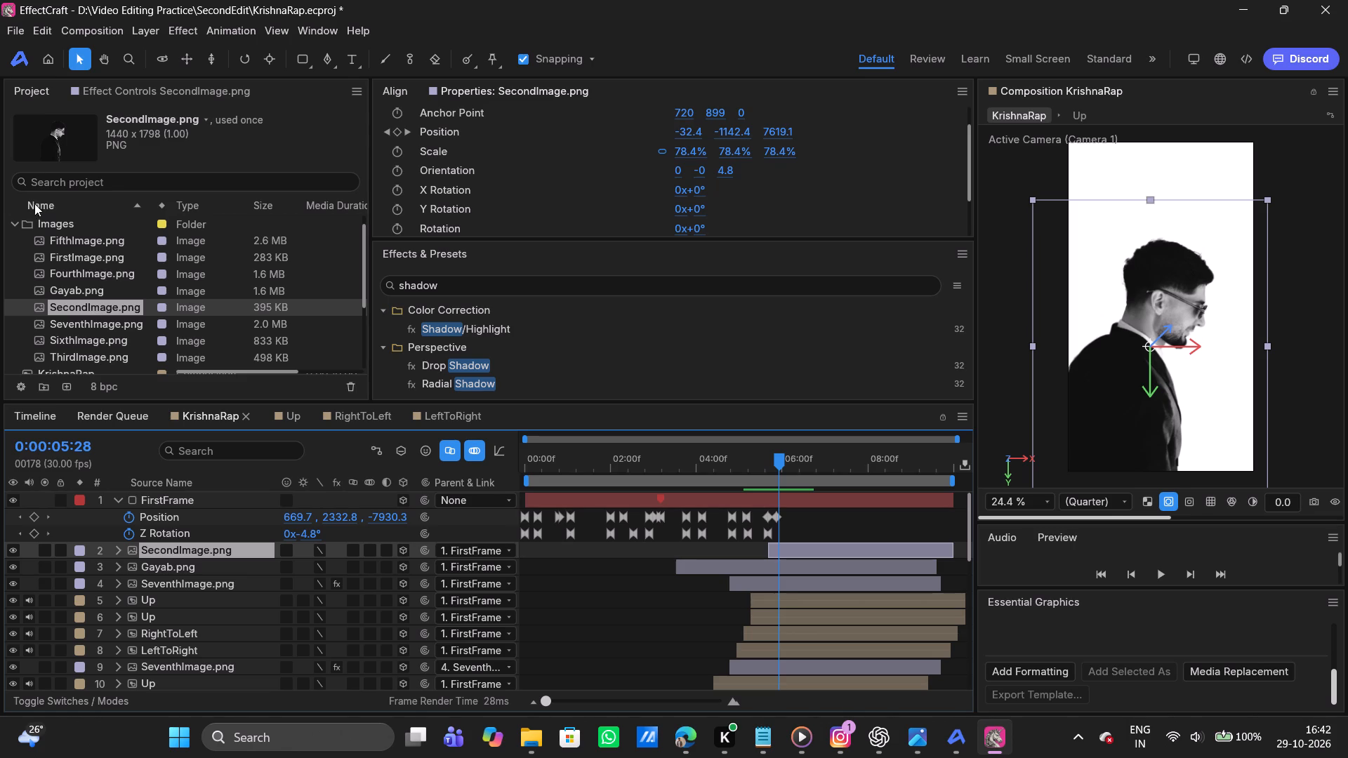
Add the LeftToRight text animation composition to KrishnaRap directly below SecondImage.png, starting at about 0:00:05:28.
left_click(17, 225)
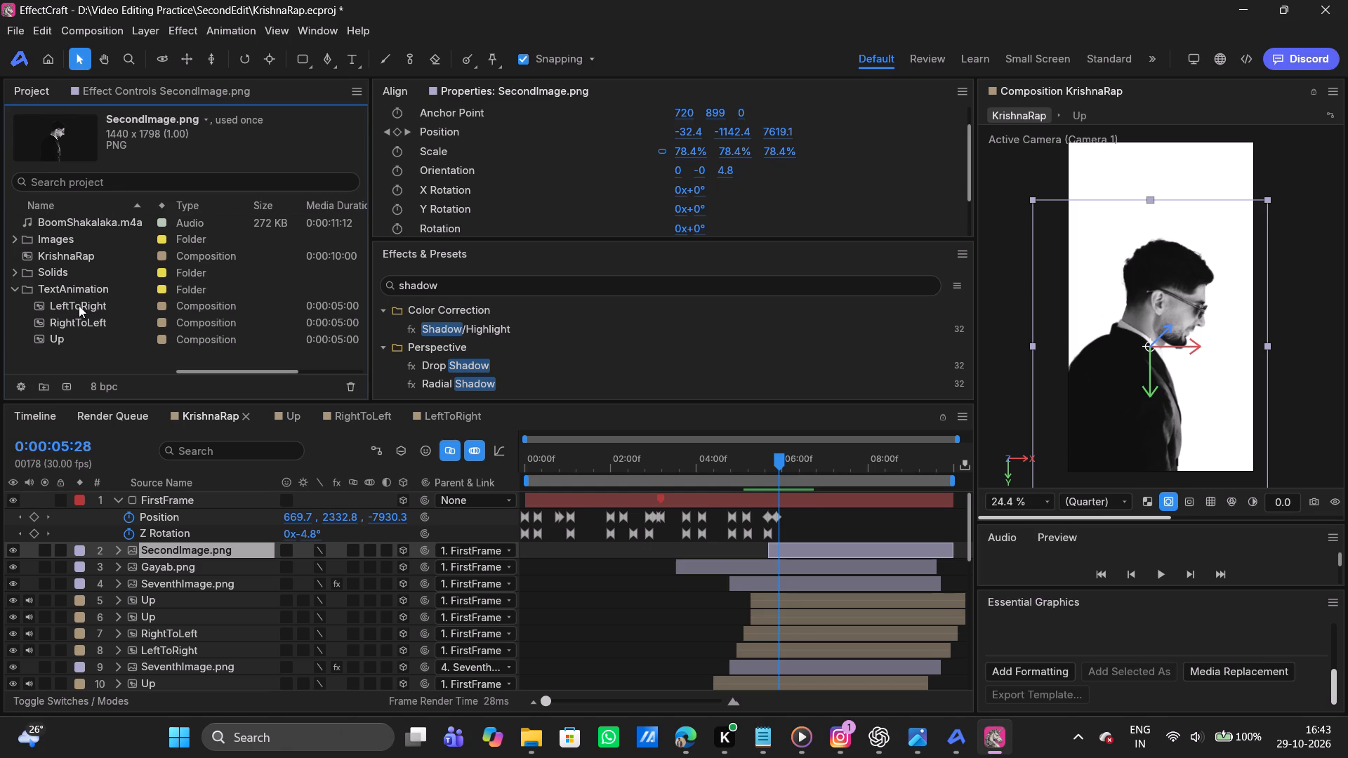
left_click(70, 305)
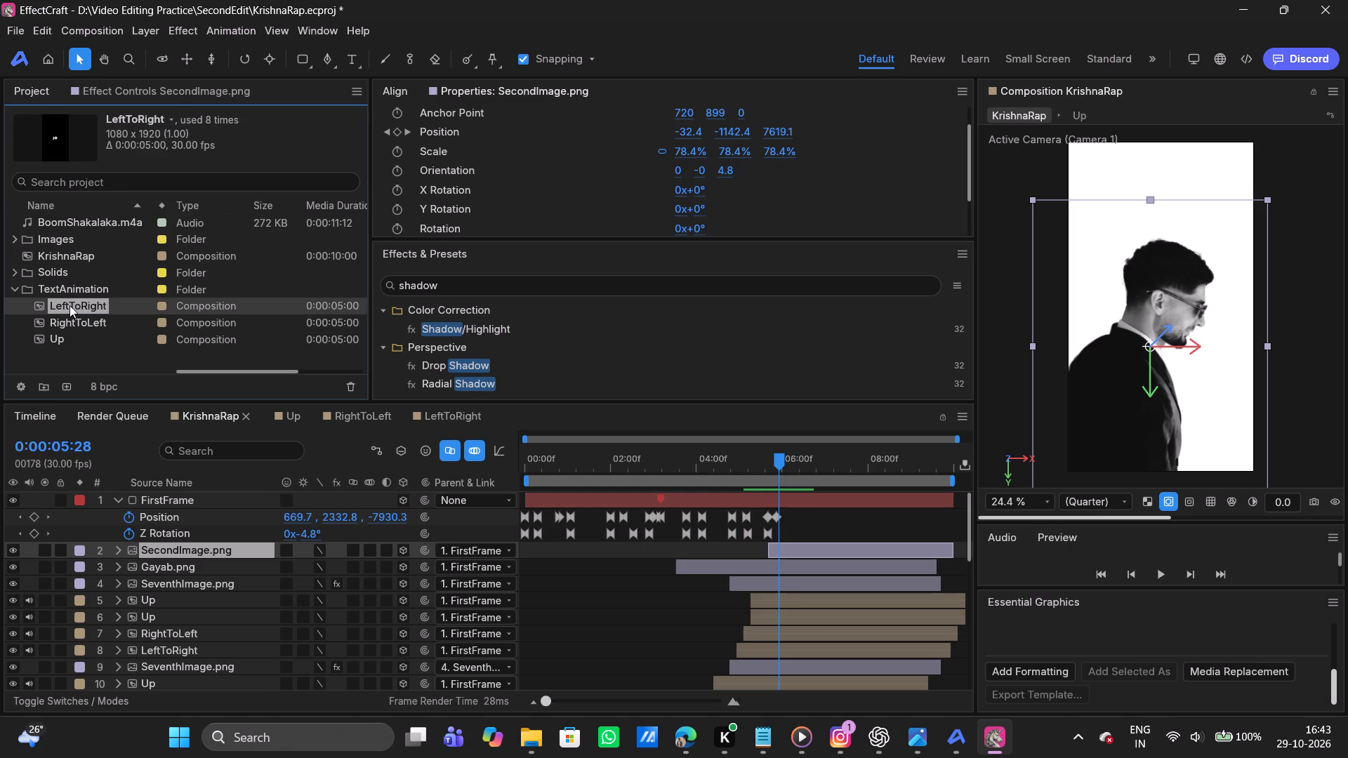
left_click(55, 257)
left_click(14, 241)
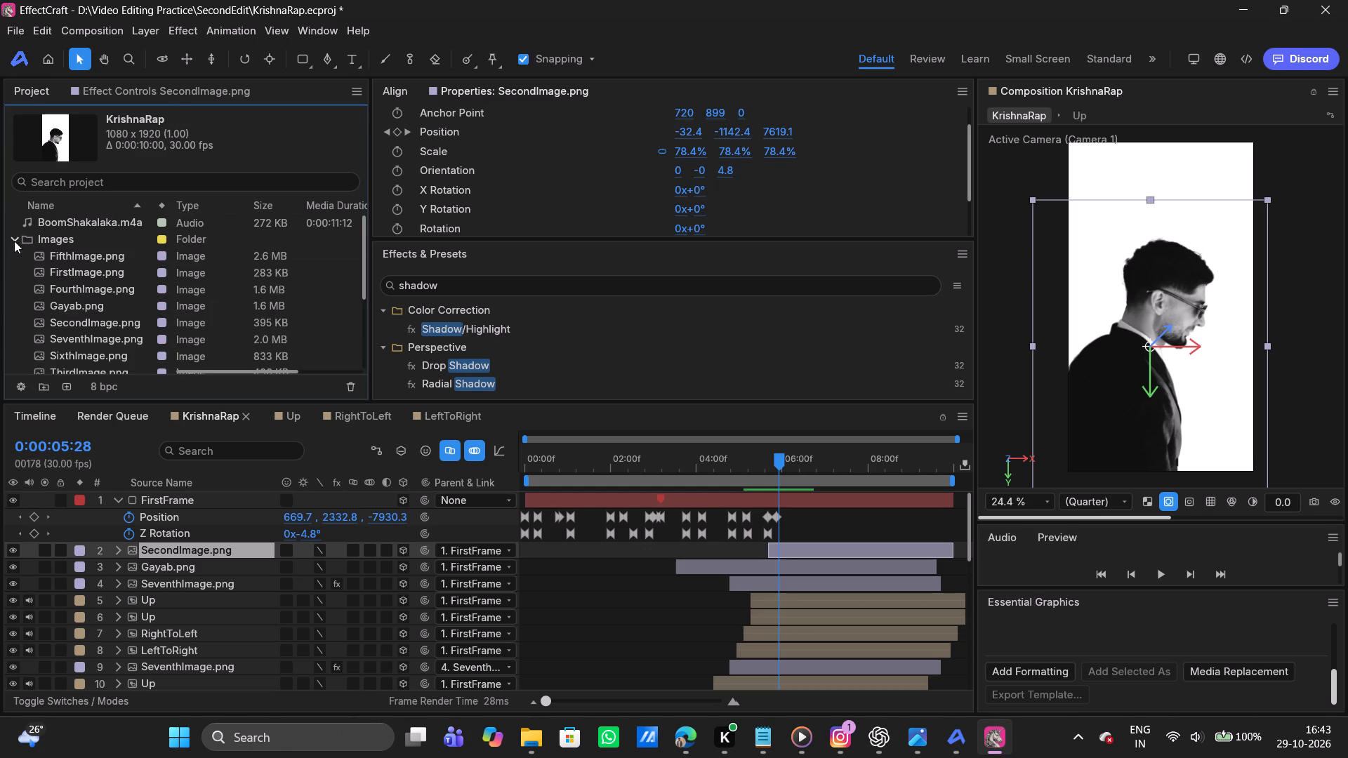
left_click(14, 241)
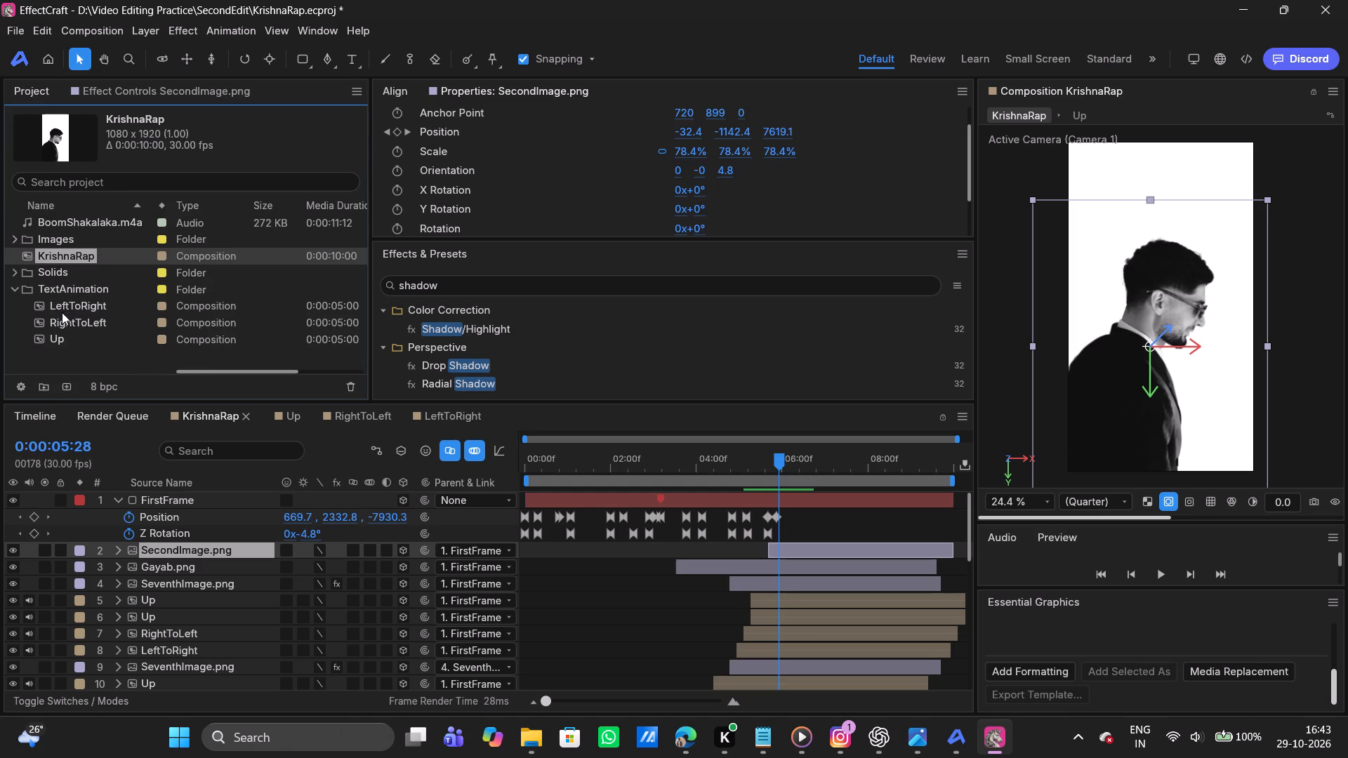
left_click(84, 308)
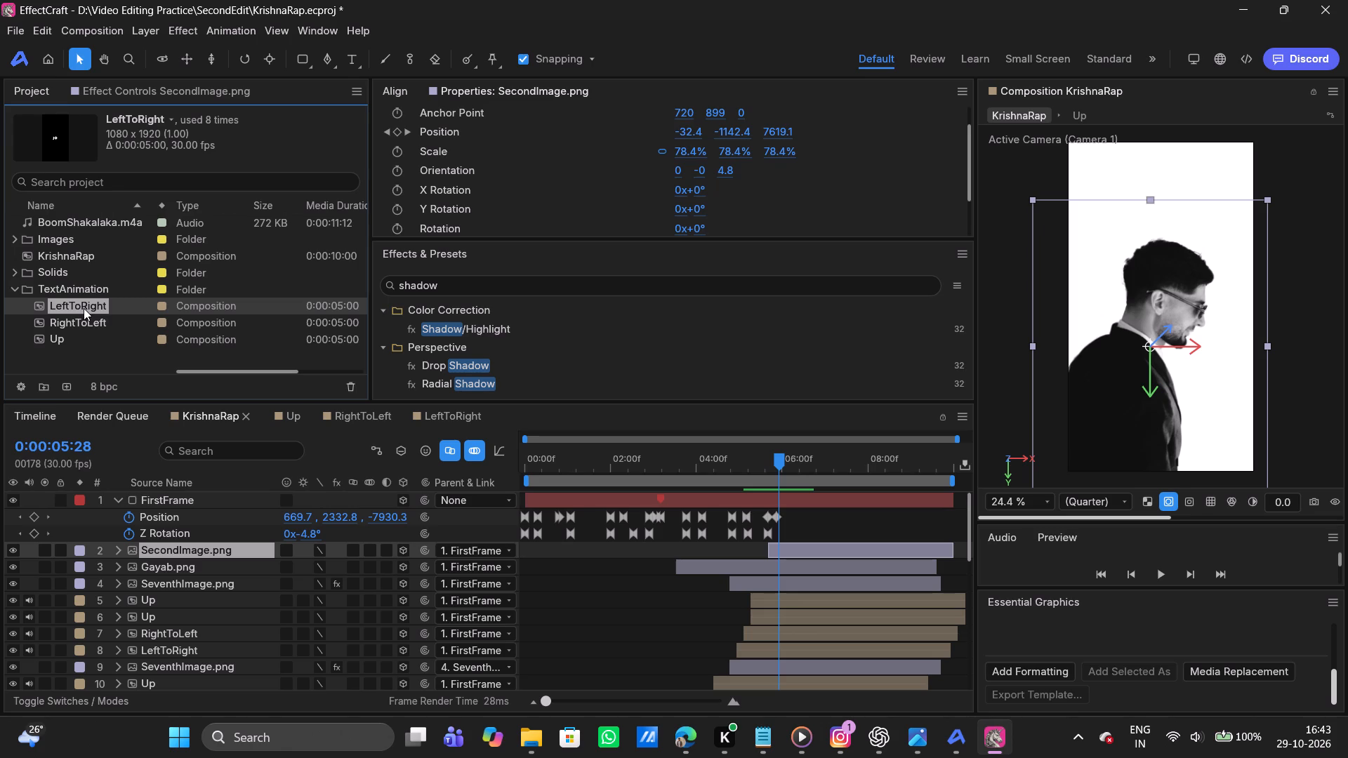
left_click(84, 308)
left_click_drag(65, 305, 785, 566)
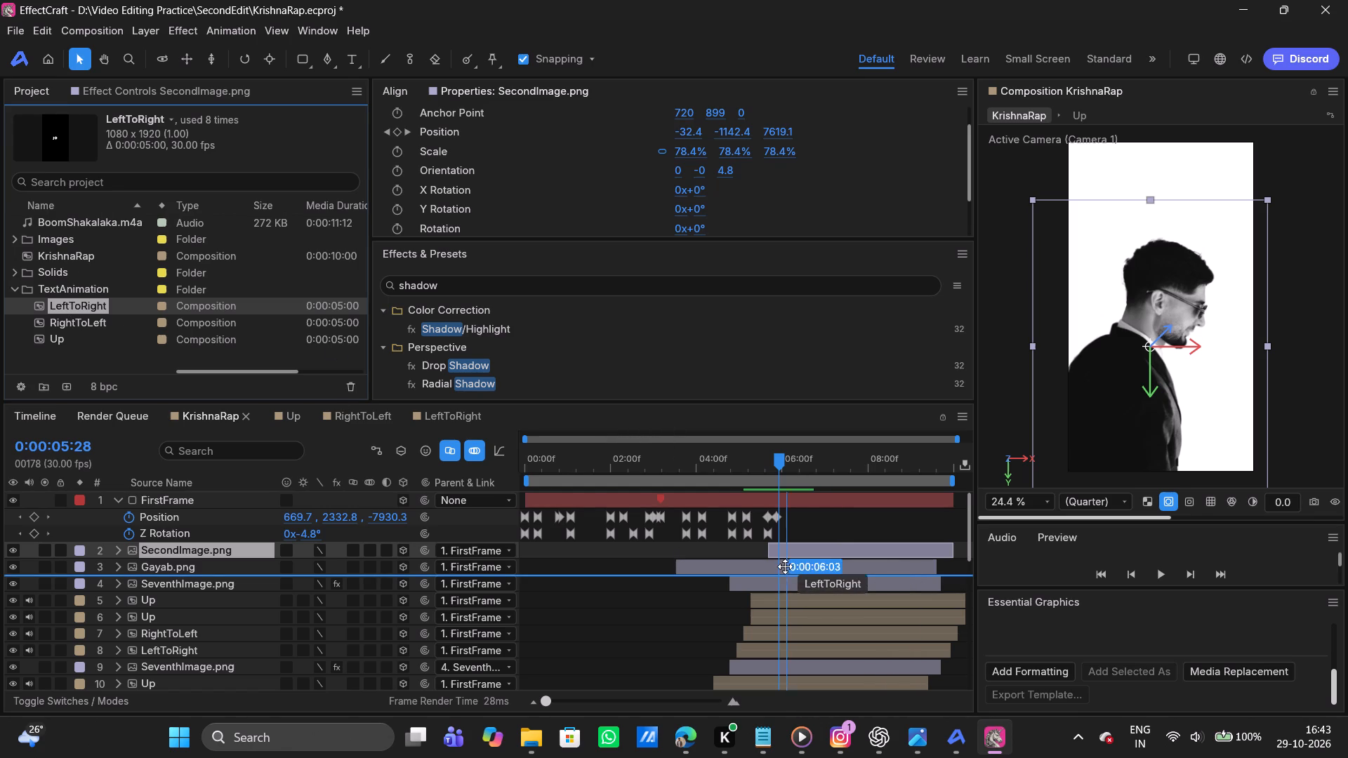
left_click_drag(785, 566, 775, 562)
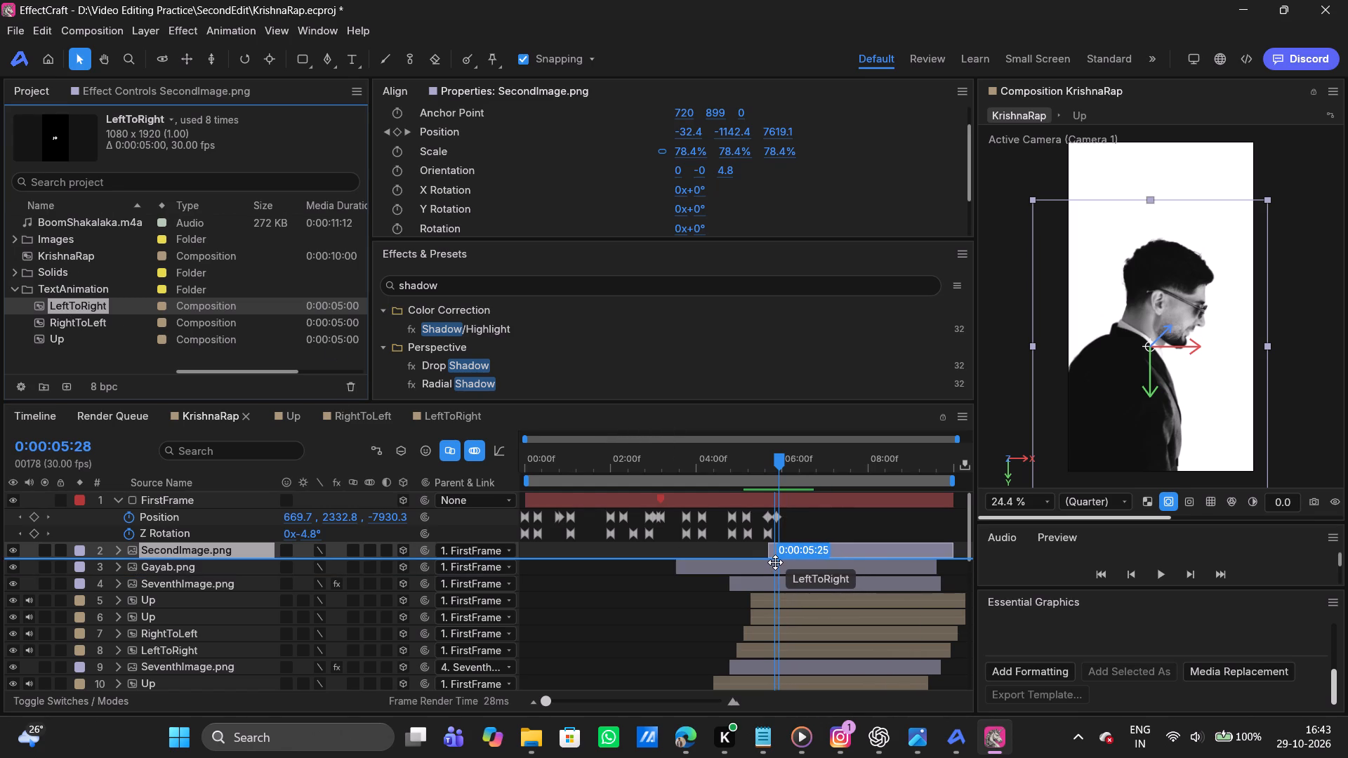
left_click_drag(775, 562, 777, 561)
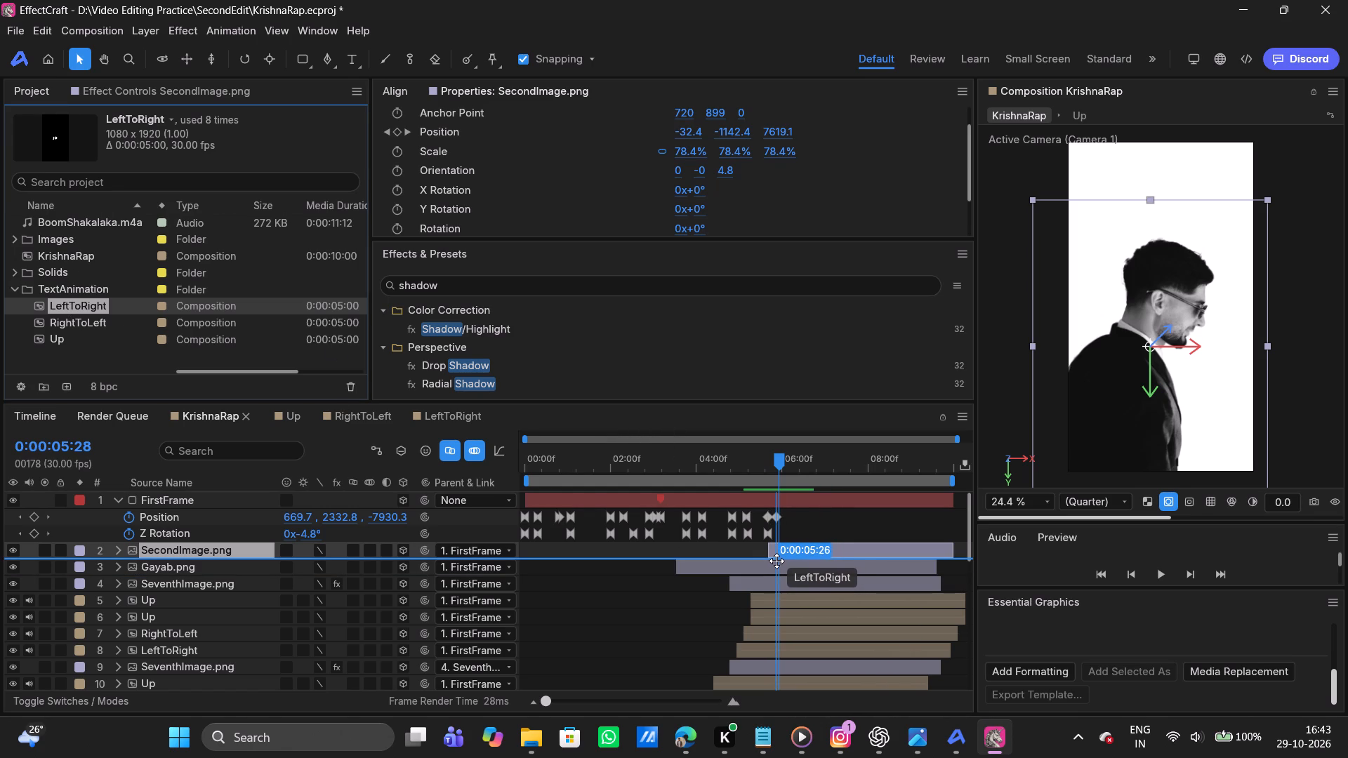
left_click_drag(777, 561, 777, 561)
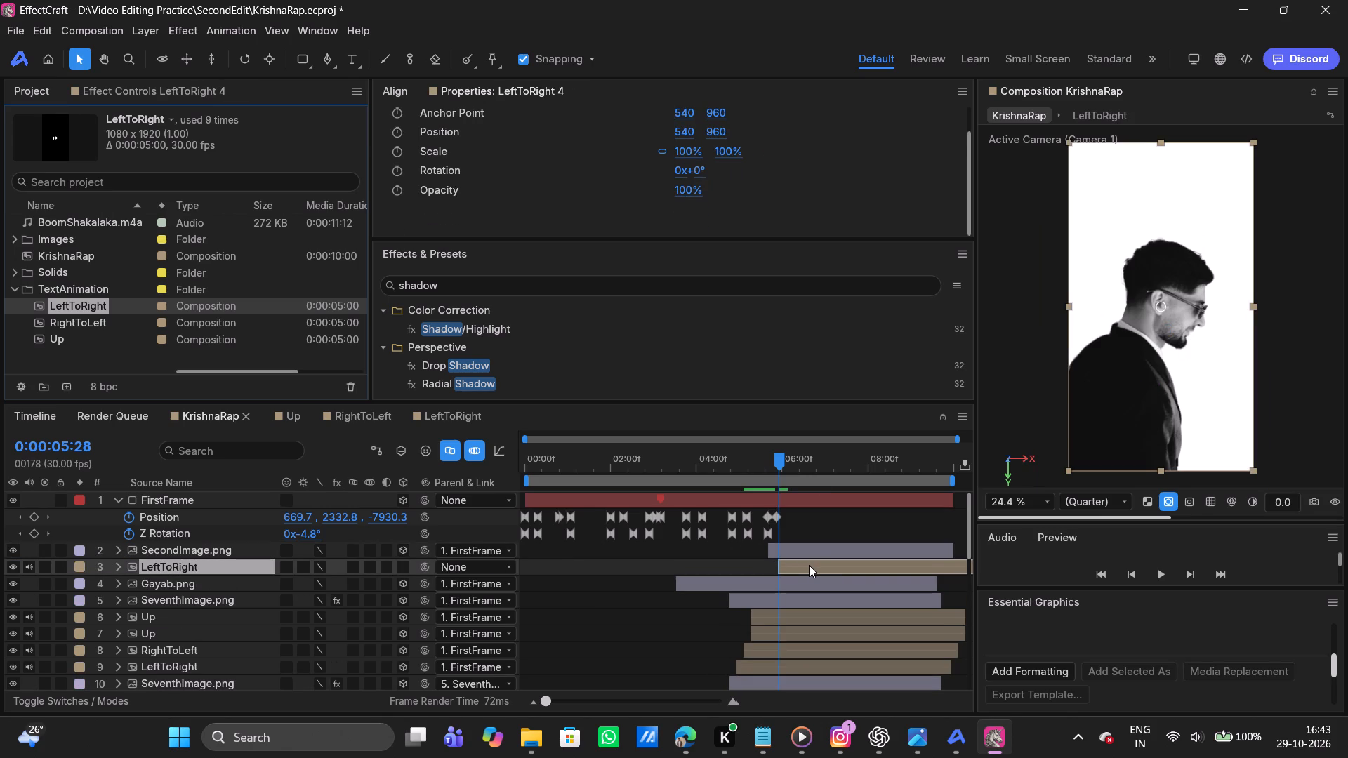
Set the new LeftToRight layer's Source Text to "and if".
scroll(1089, 674, "down", 4)
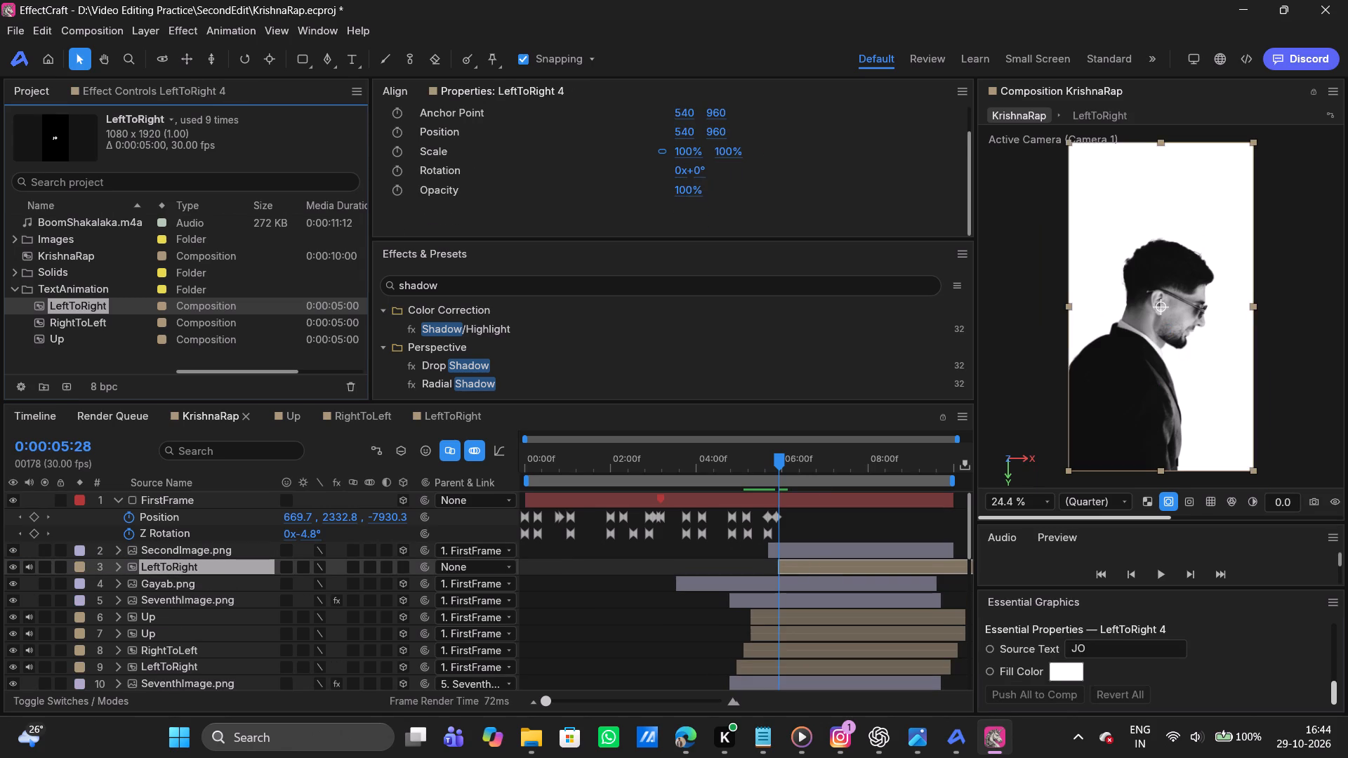
left_click(1099, 656)
key("BackSpace")
key("BackSpace")
key("BackSpace")
type("and if")
key("Return")
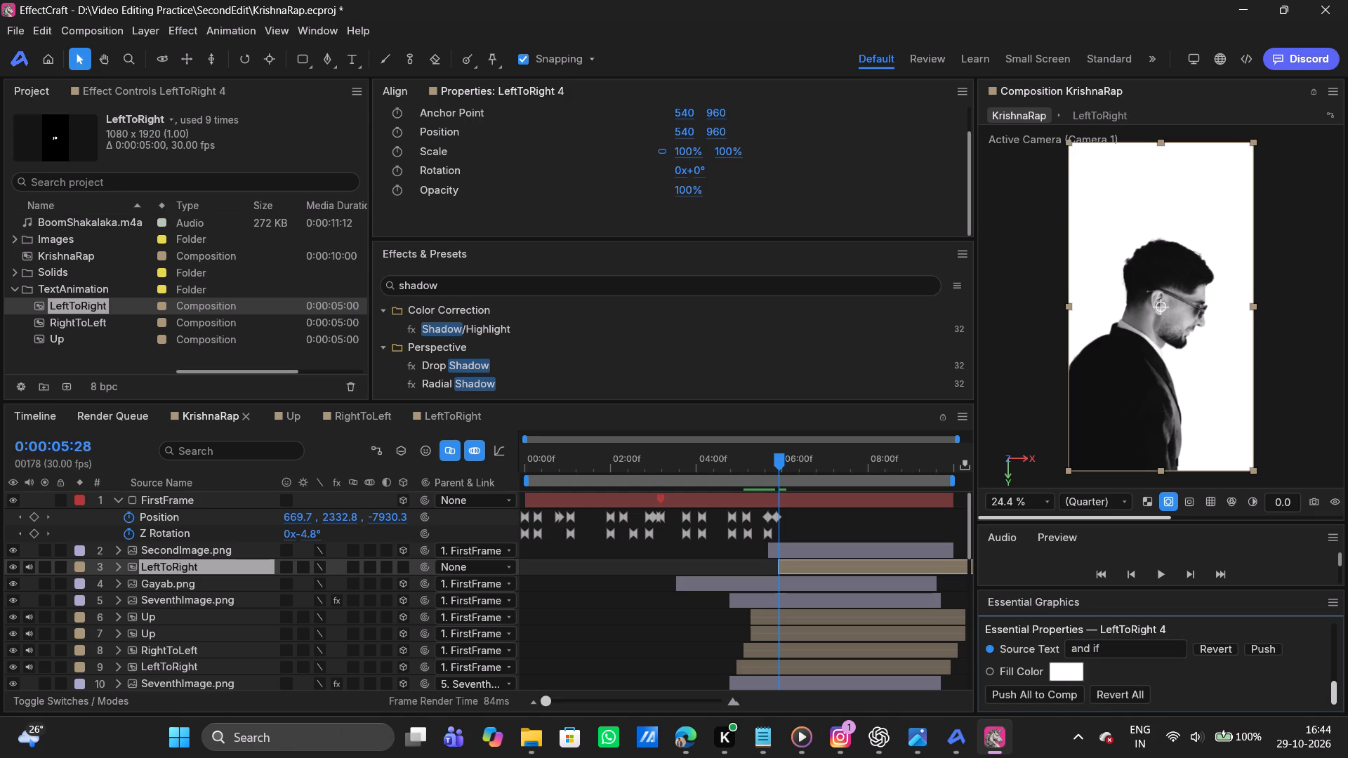
Set the "and if" text's Fill Color to black.
left_click(1061, 669)
left_click_drag(1085, 559, 1035, 623)
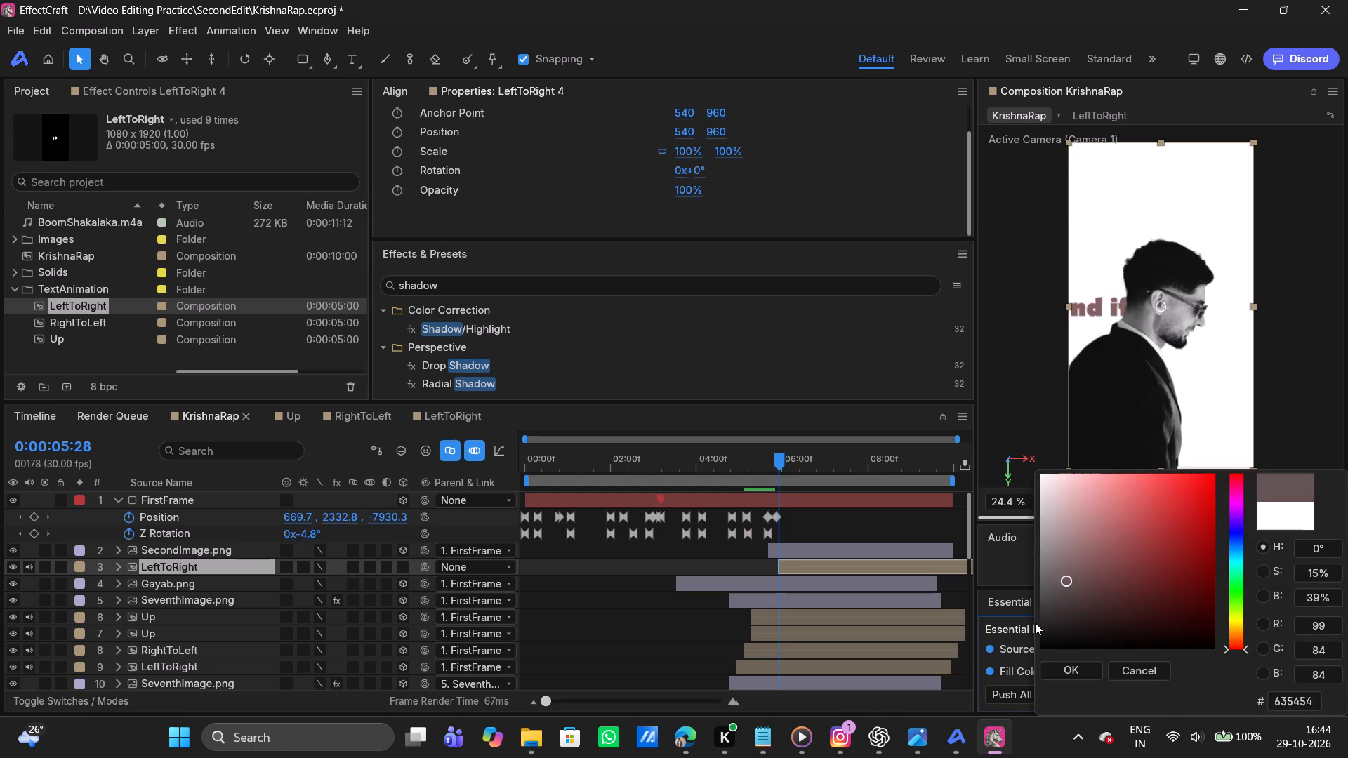
left_click_drag(1035, 623, 979, 705)
left_click(1056, 672)
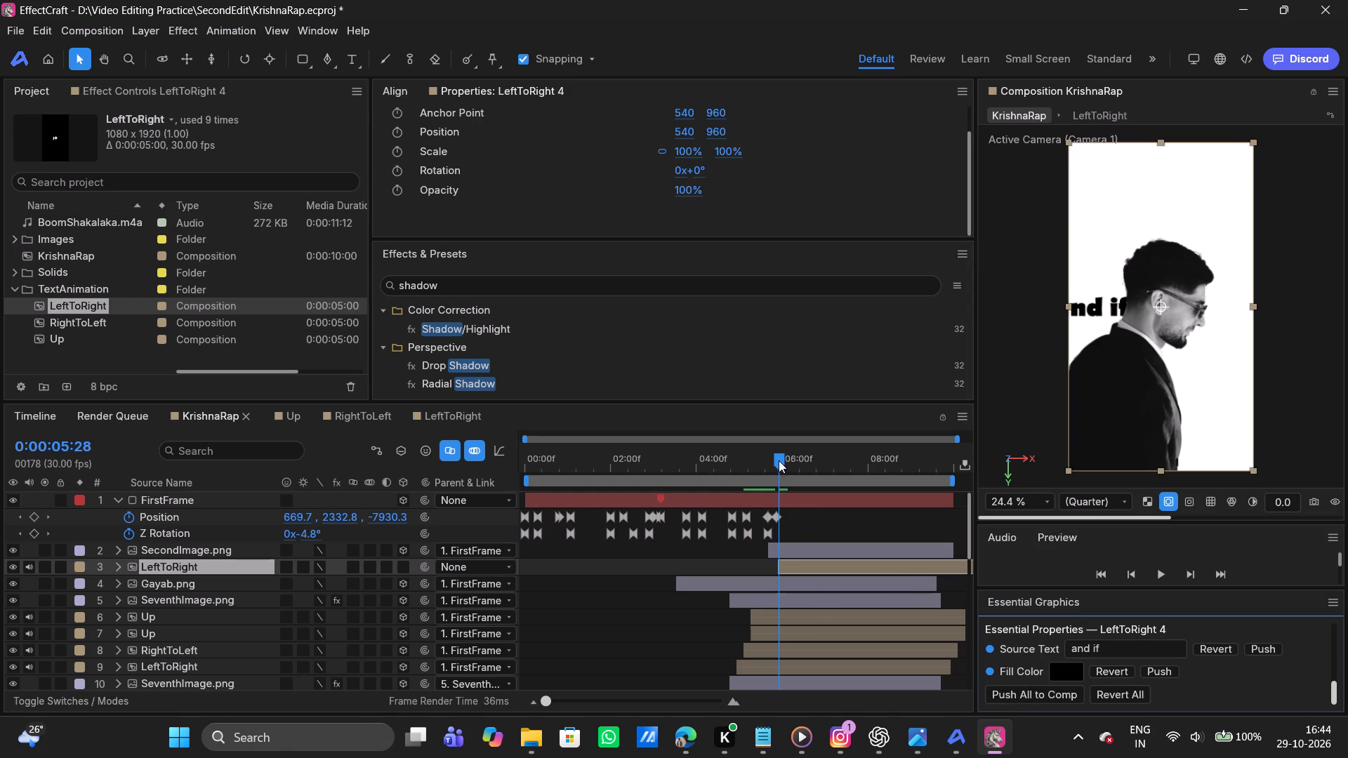
At 0:00:06:11, make the "and if" LeftToRight layer 3D and parent it to FirstFrame.
left_click_drag(779, 460, 792, 460)
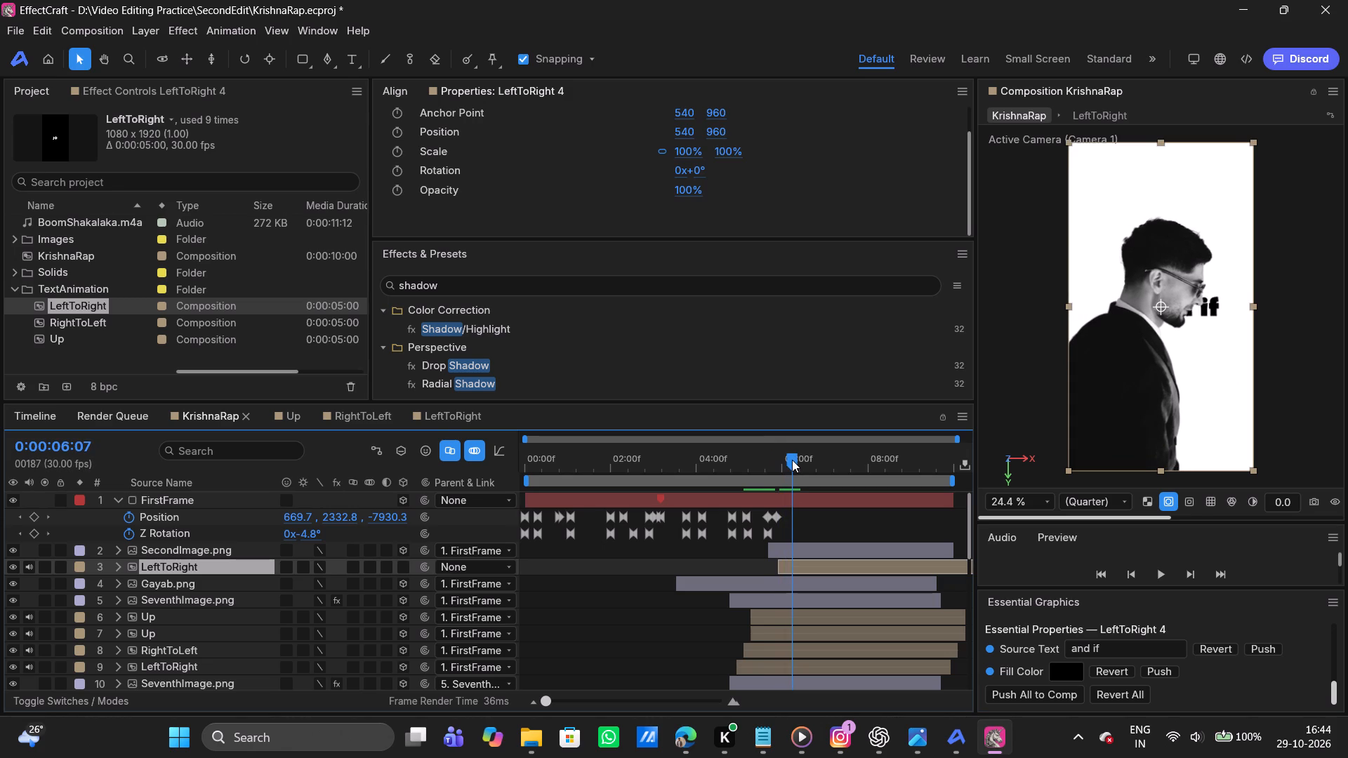
left_click_drag(792, 460, 800, 460)
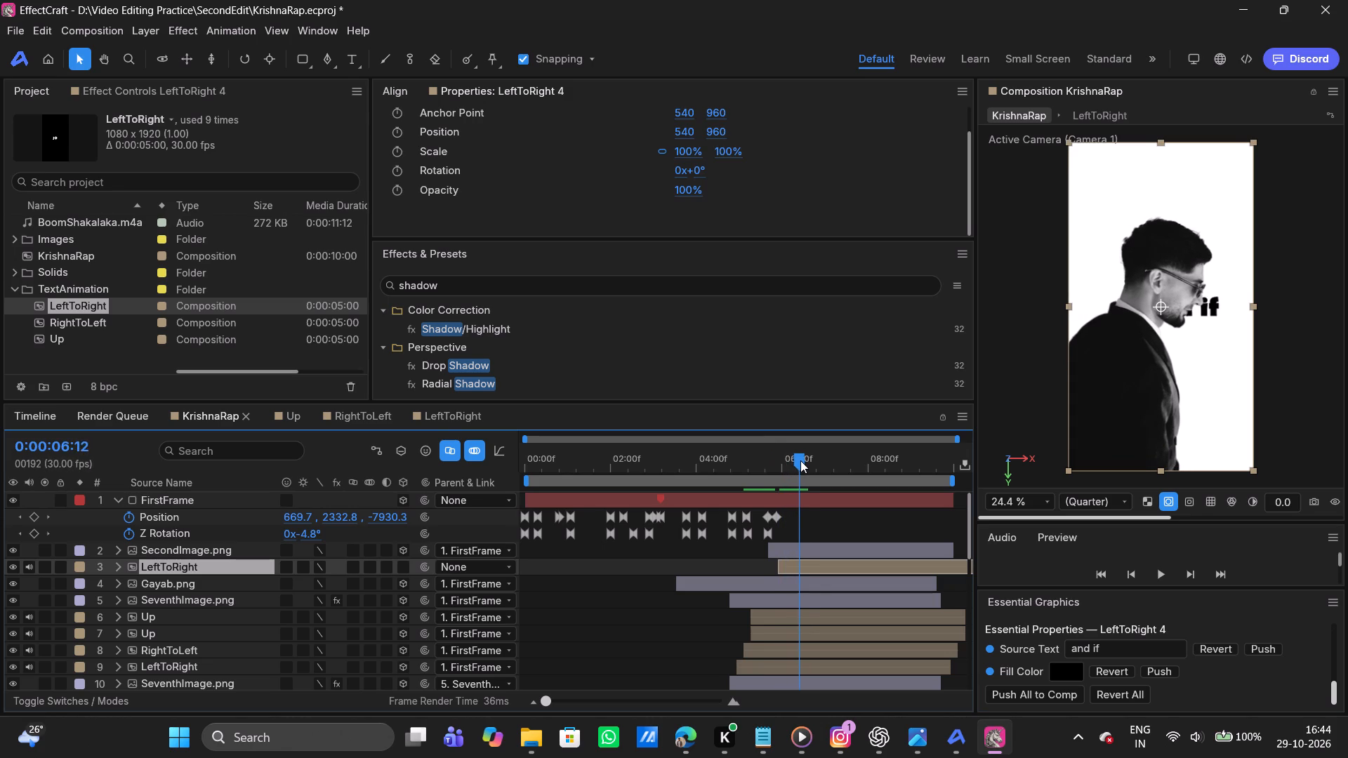
left_click_drag(800, 460, 798, 460)
left_click(404, 566)
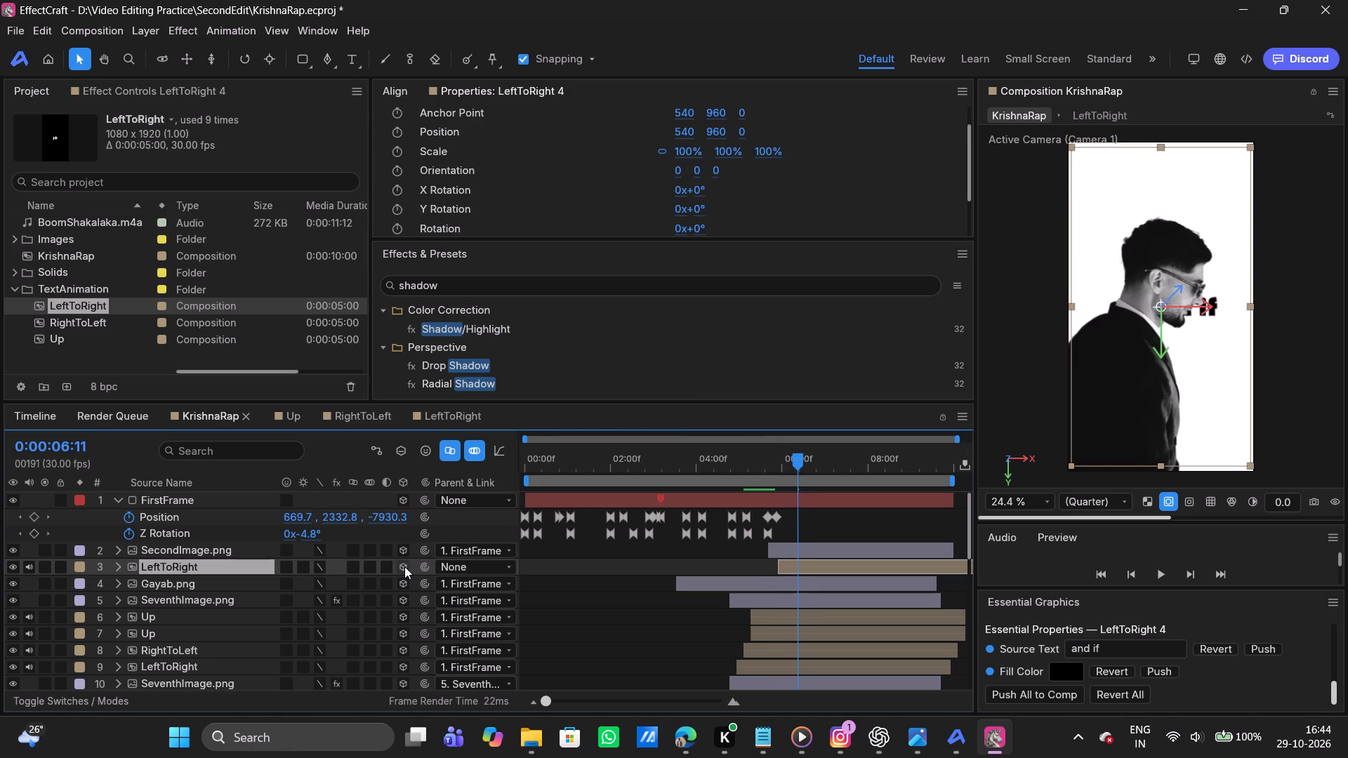
left_click(478, 567)
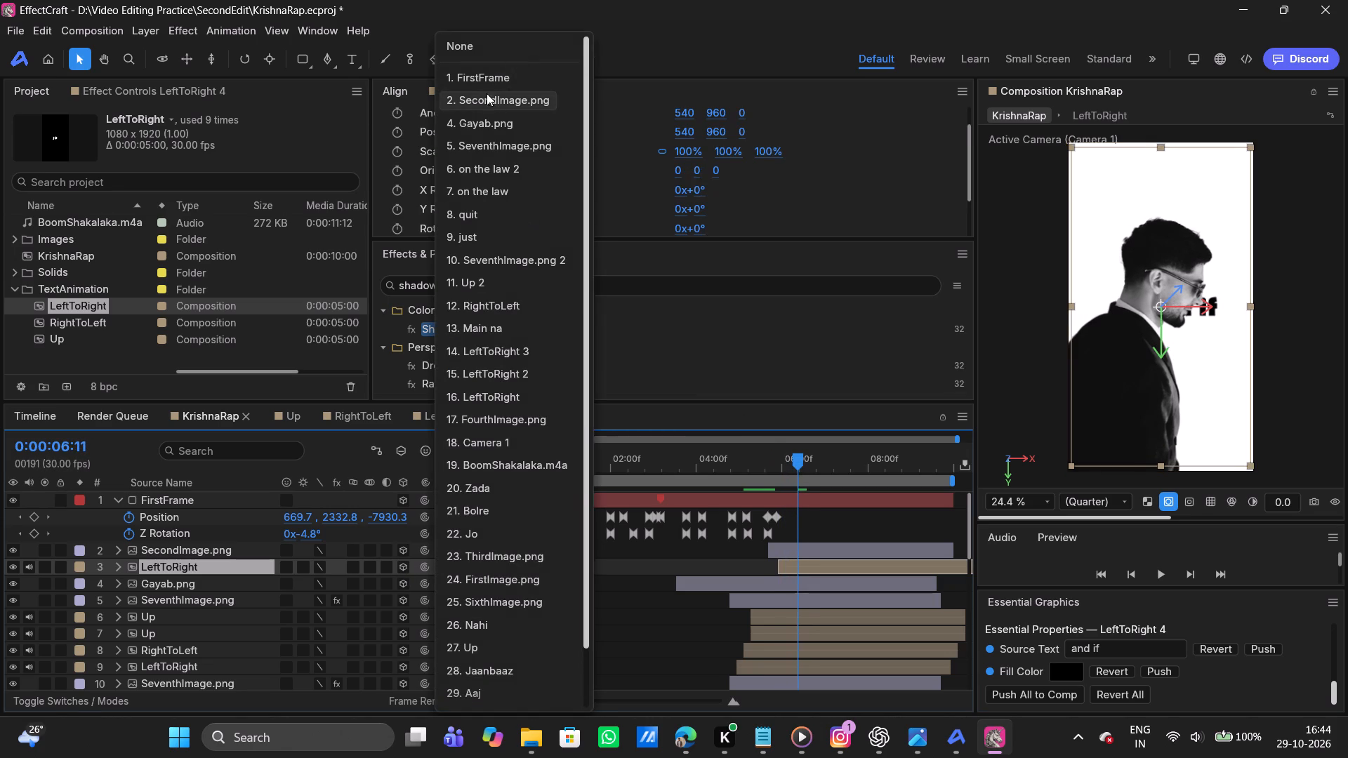
left_click(479, 88)
left_click(471, 75)
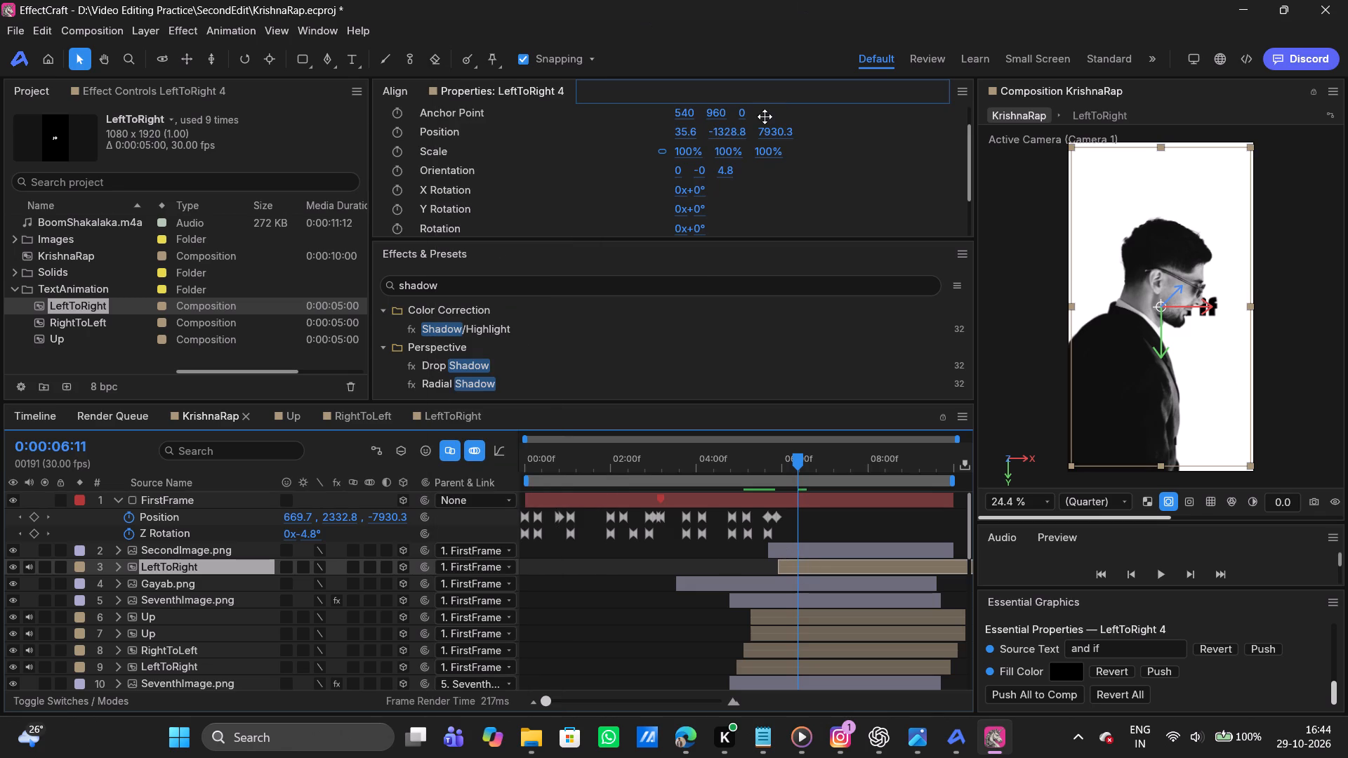
Move the "and if" LeftToRight layer above the man's head, to about X 226 and Y -2111.2.
left_click_drag(731, 131, 696, 131)
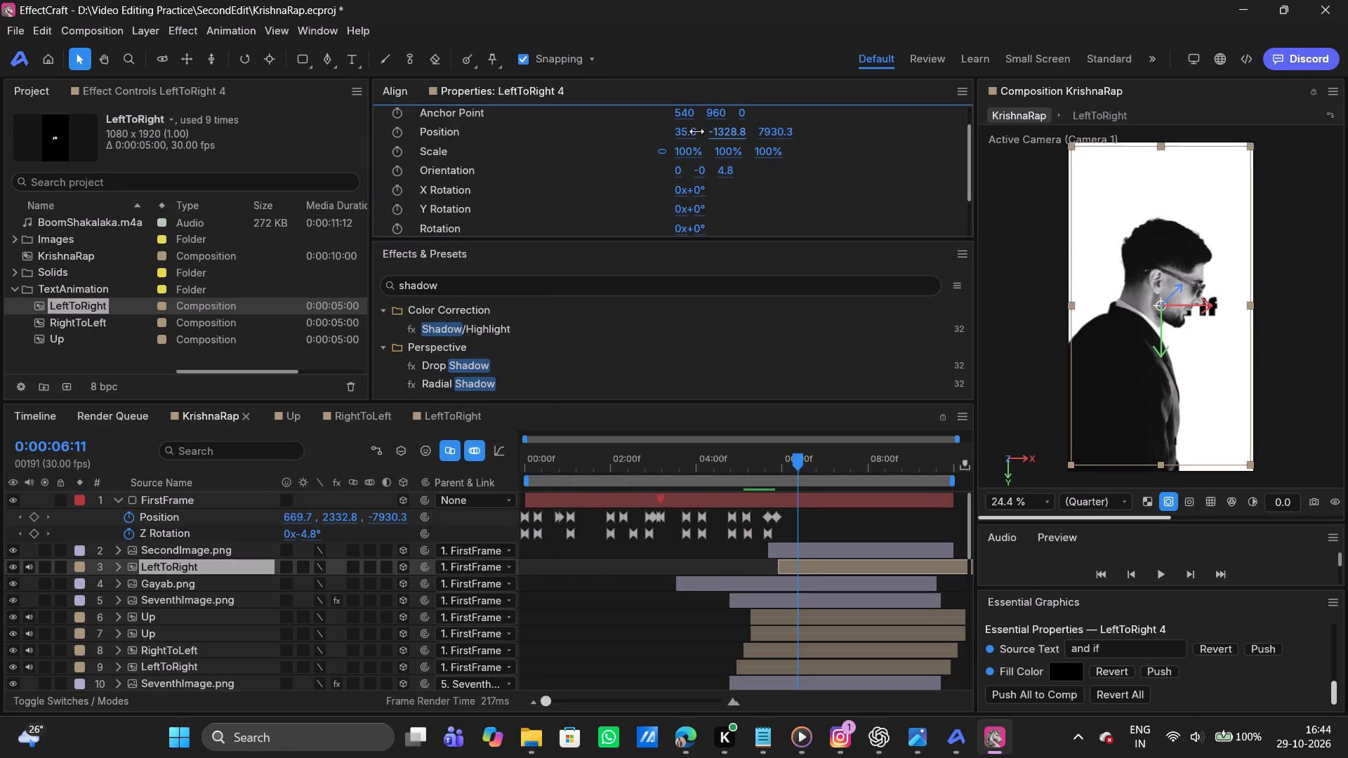
left_click_drag(696, 131, 433, 107)
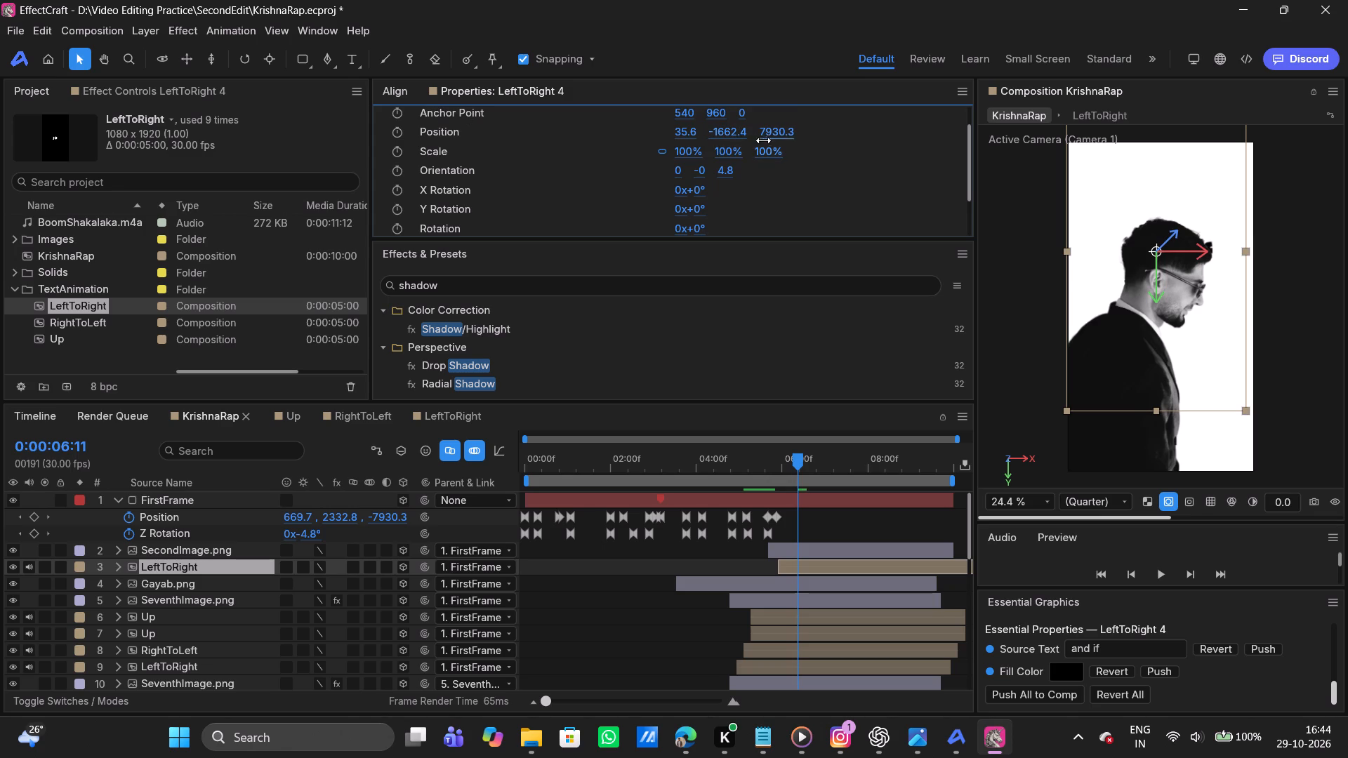
left_click_drag(718, 136, 428, 139)
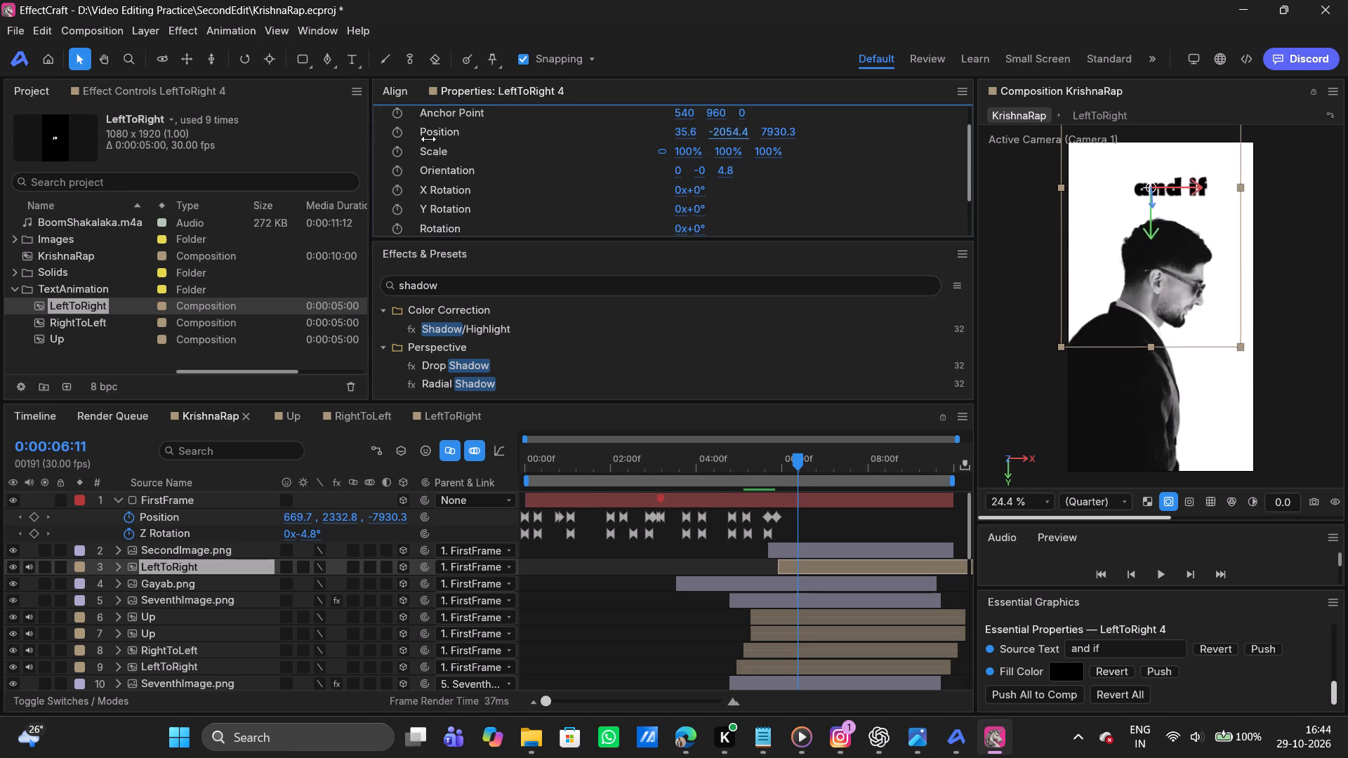
left_click_drag(428, 139, 349, 116)
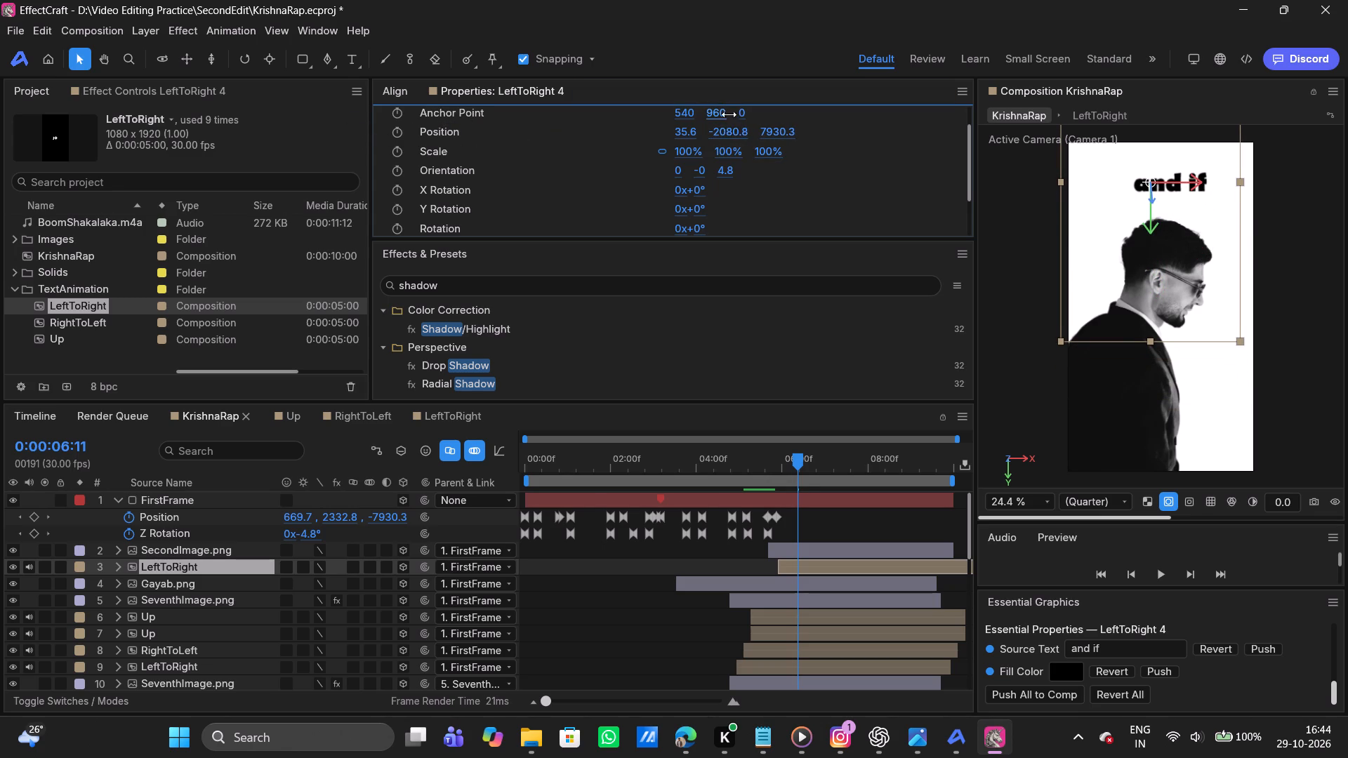
left_click_drag(736, 134, 721, 124)
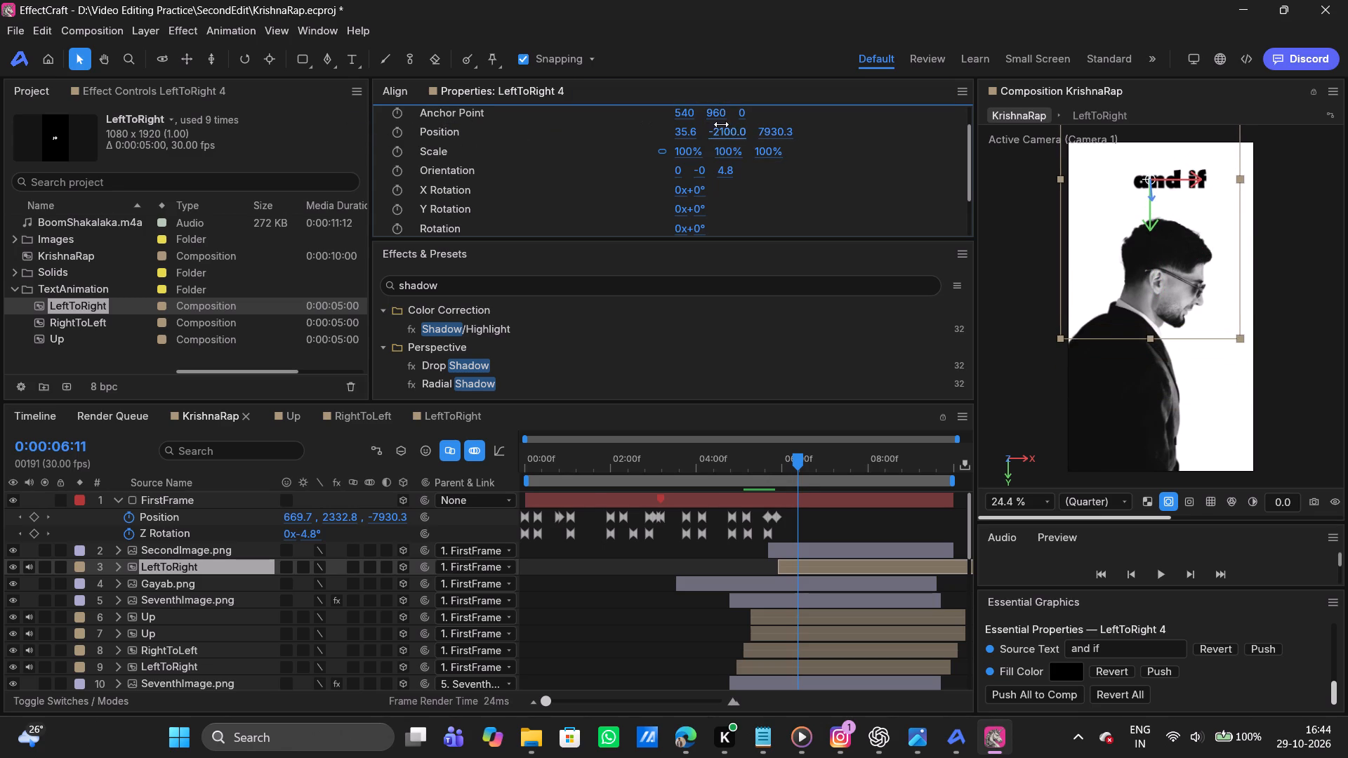
left_click_drag(721, 124, 708, 123)
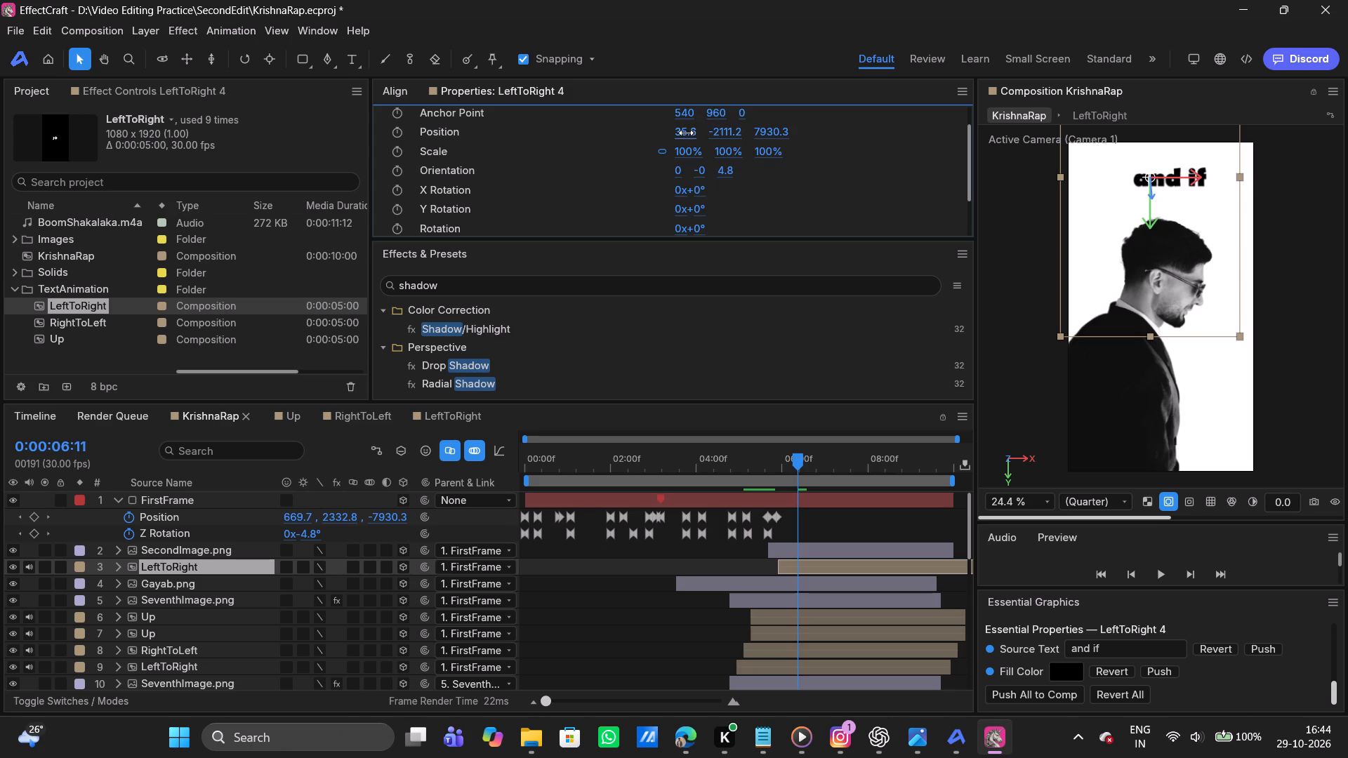
left_click_drag(682, 135, 893, 132)
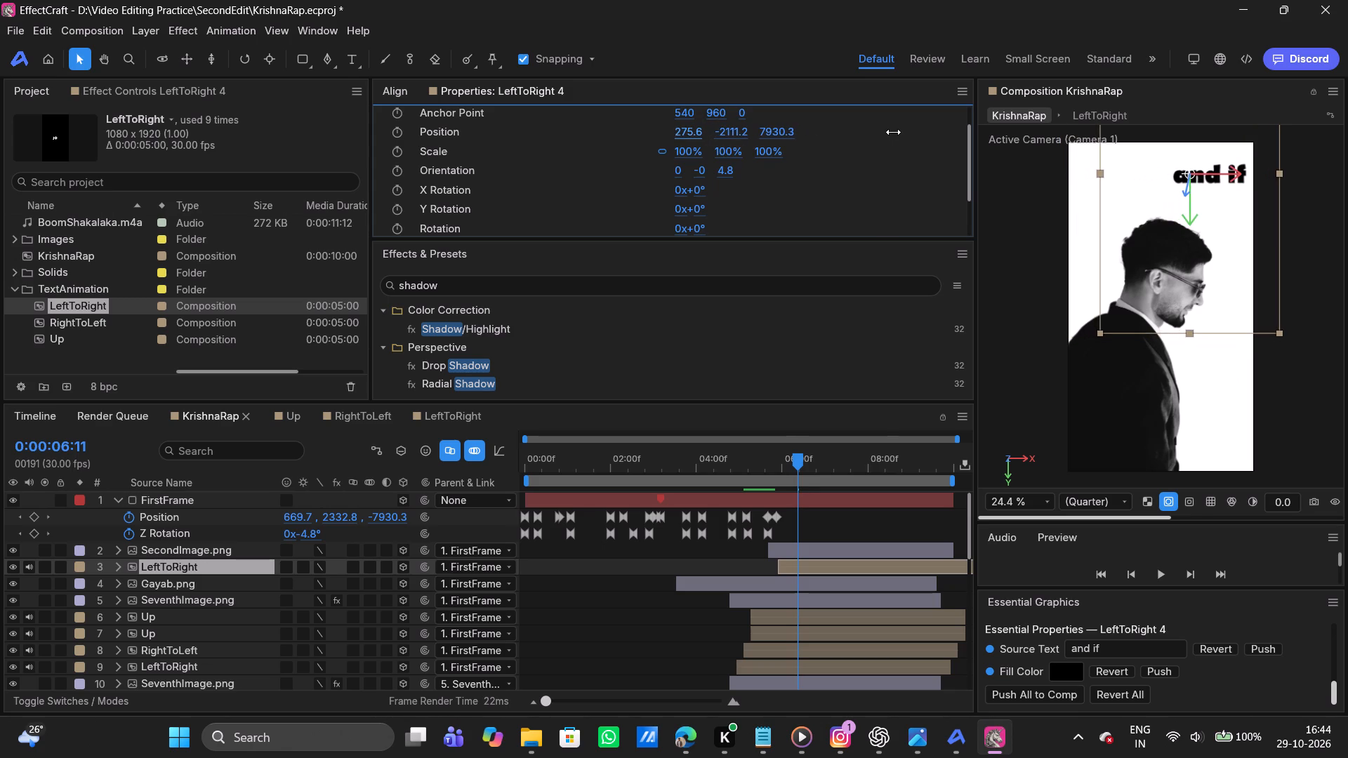
left_click_drag(893, 132, 869, 133)
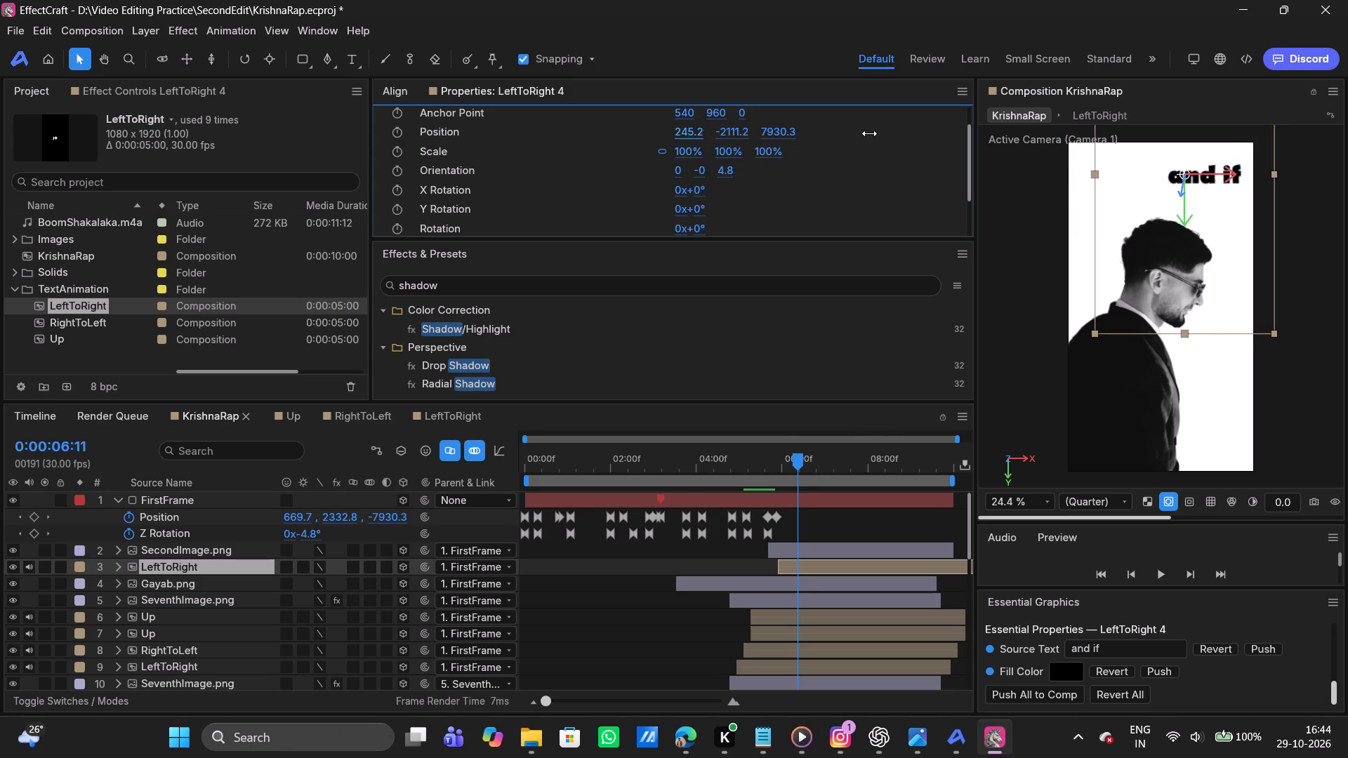
left_click_drag(869, 133, 853, 134)
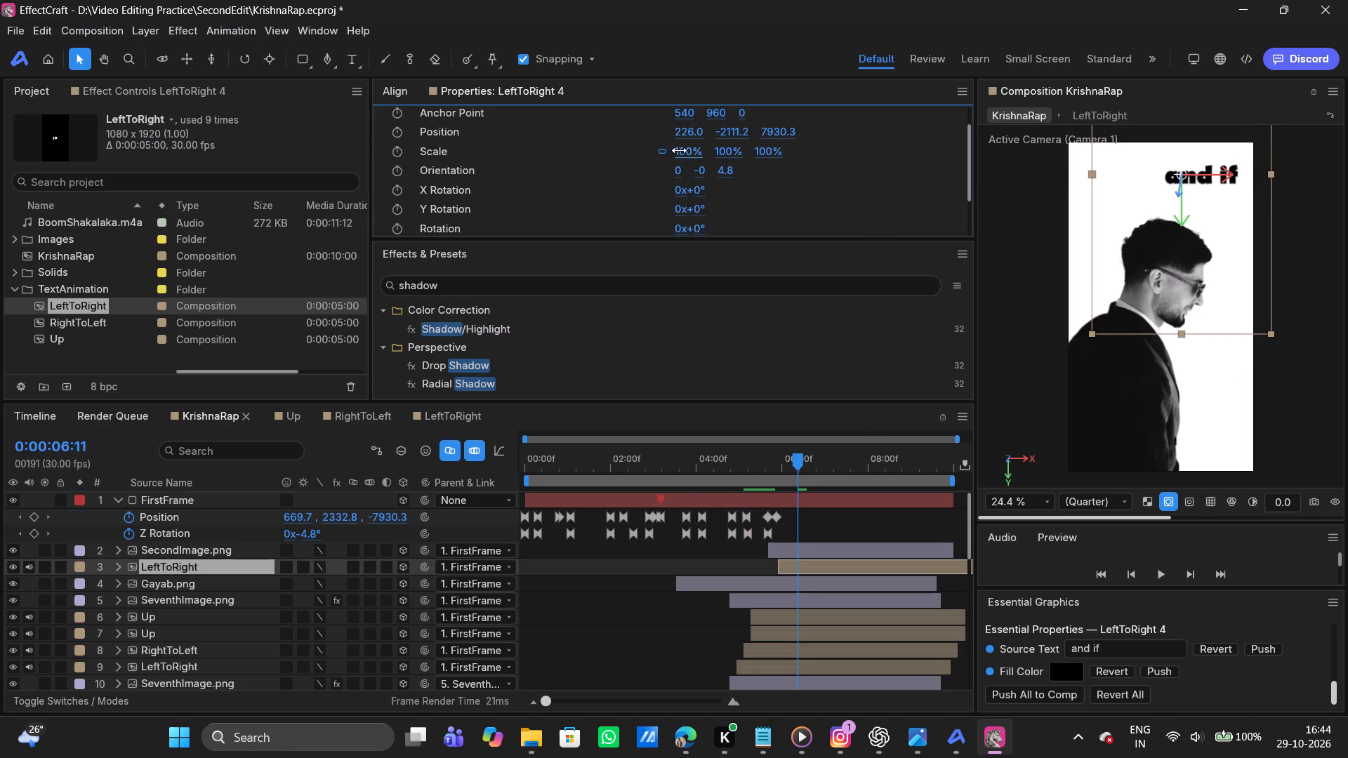
Scale the "and if" layer up to about 129.6% and shift its X position to about 157.2 to fit the frame.
left_click_drag(682, 152, 709, 153)
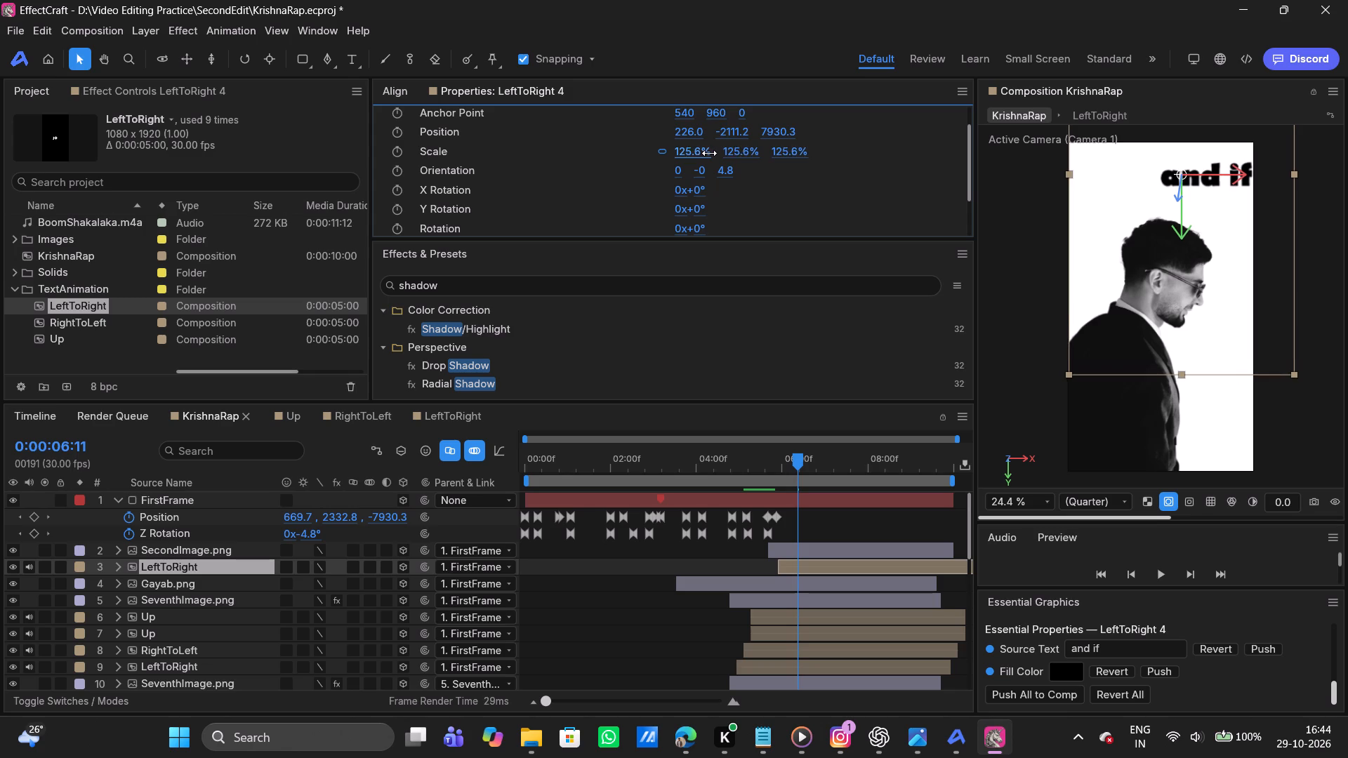
left_click_drag(709, 153, 711, 154)
left_click_drag(691, 134, 630, 126)
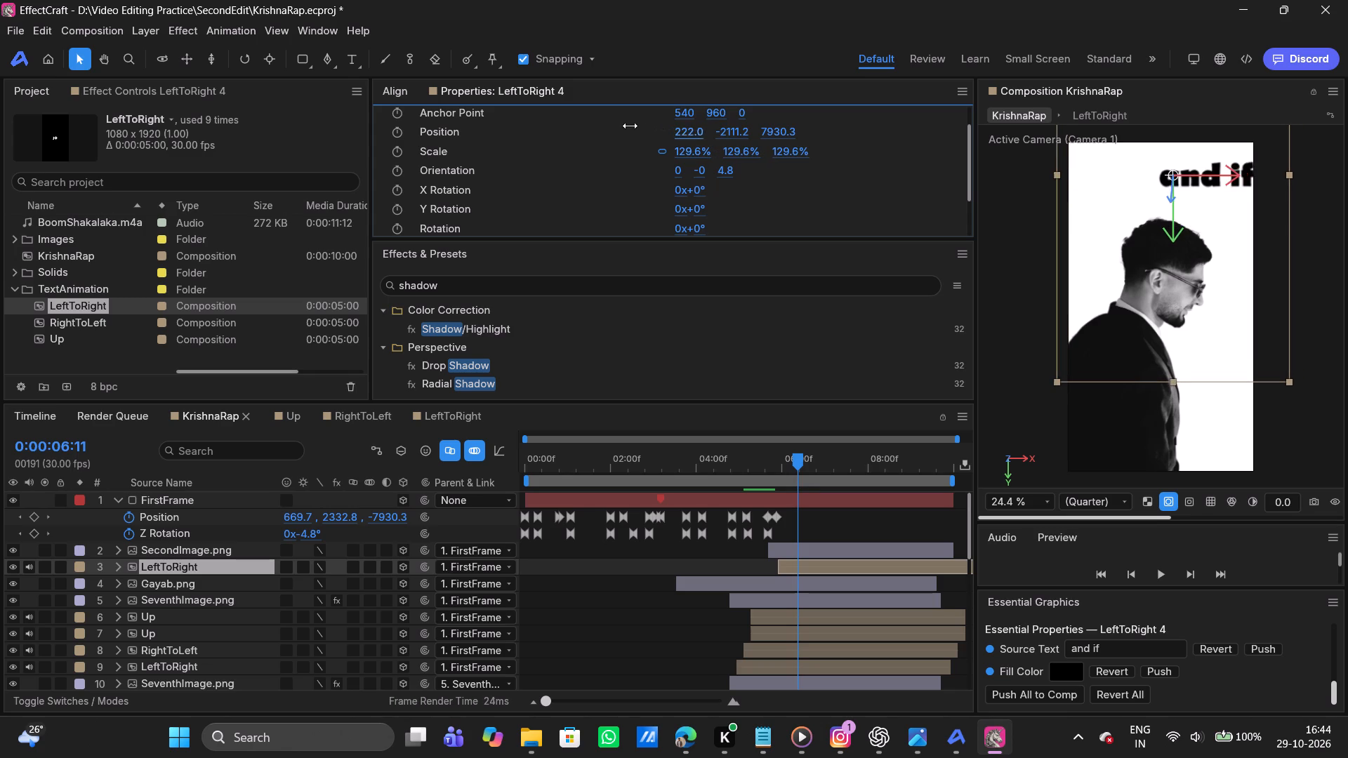
left_click_drag(630, 126, 628, 126)
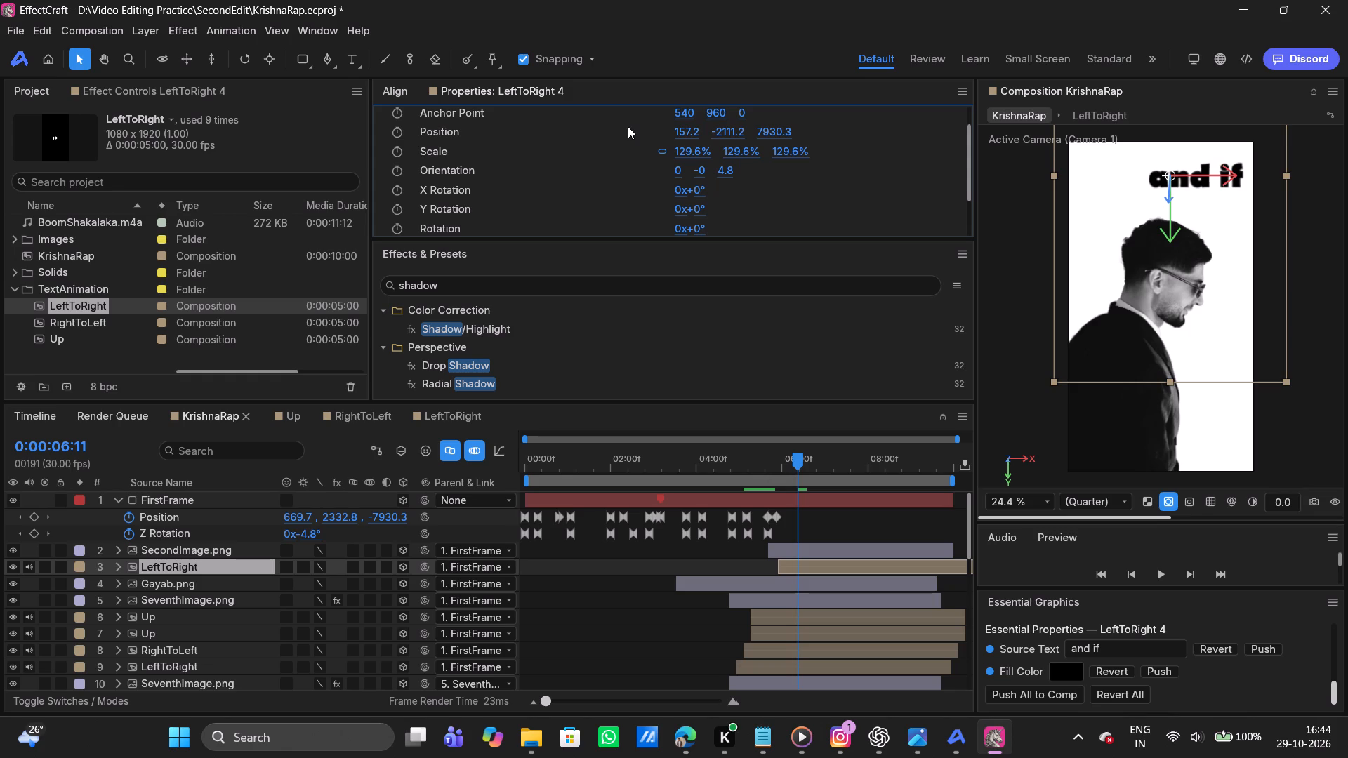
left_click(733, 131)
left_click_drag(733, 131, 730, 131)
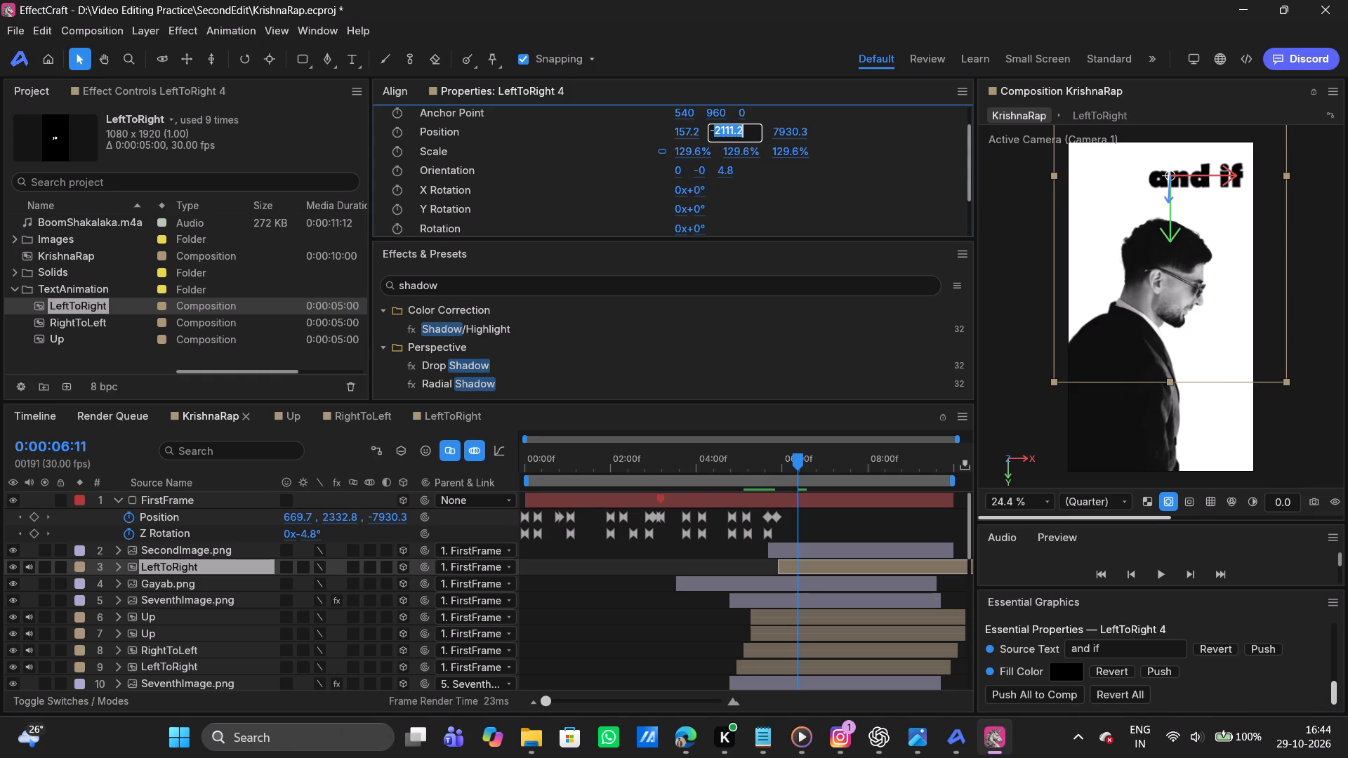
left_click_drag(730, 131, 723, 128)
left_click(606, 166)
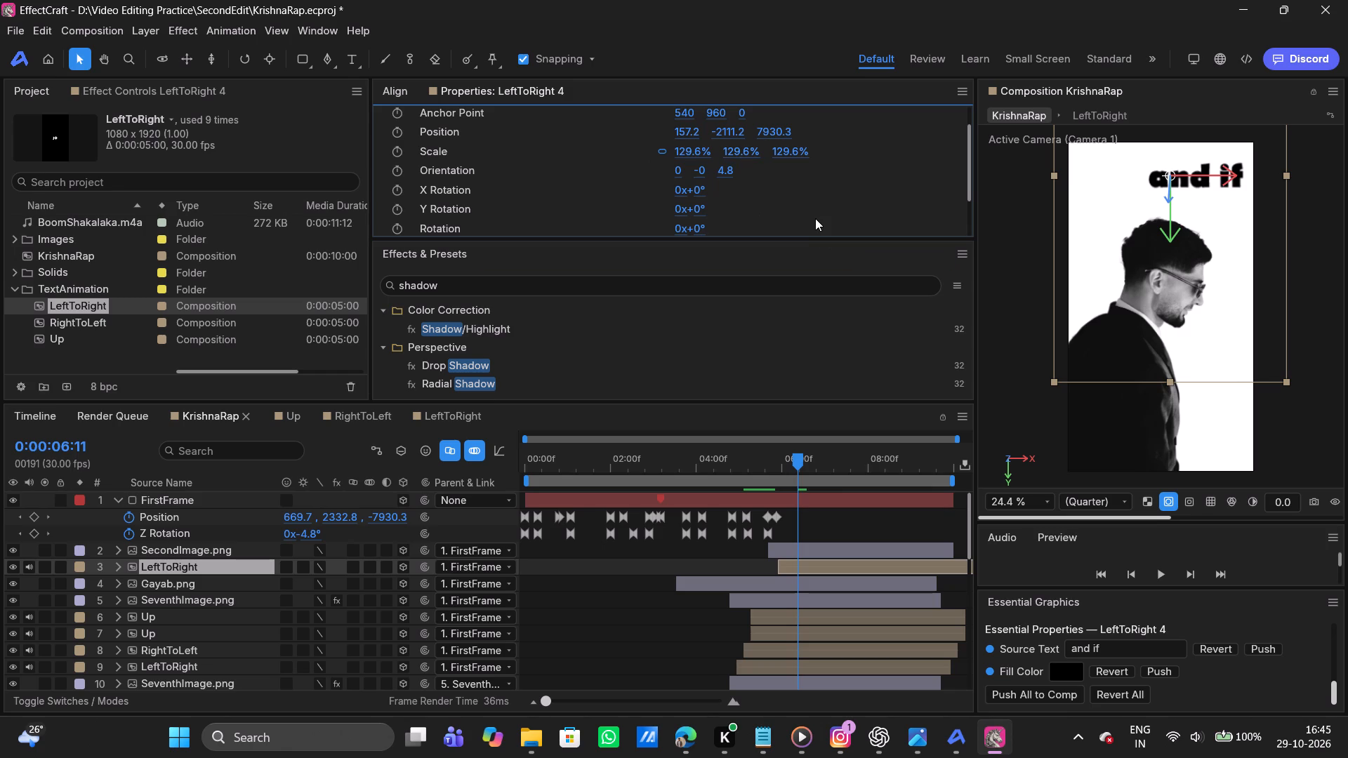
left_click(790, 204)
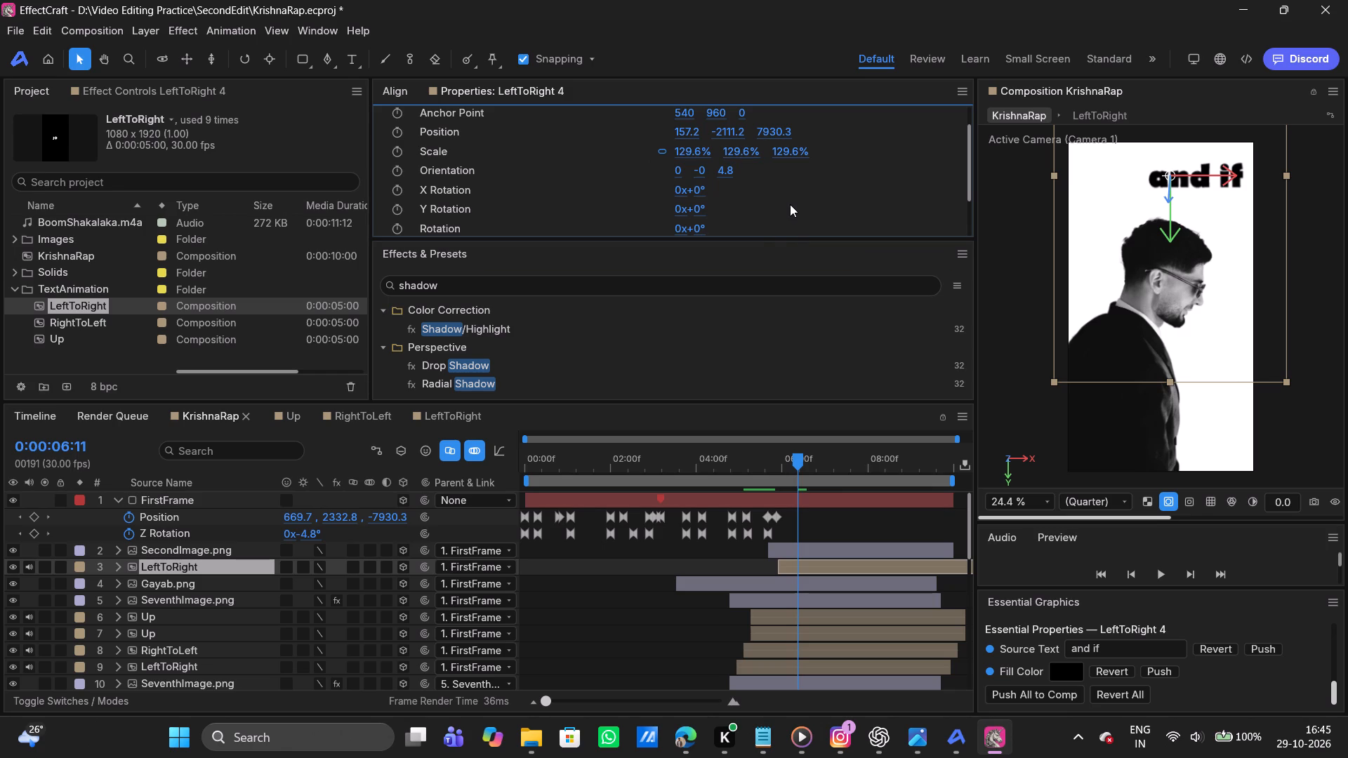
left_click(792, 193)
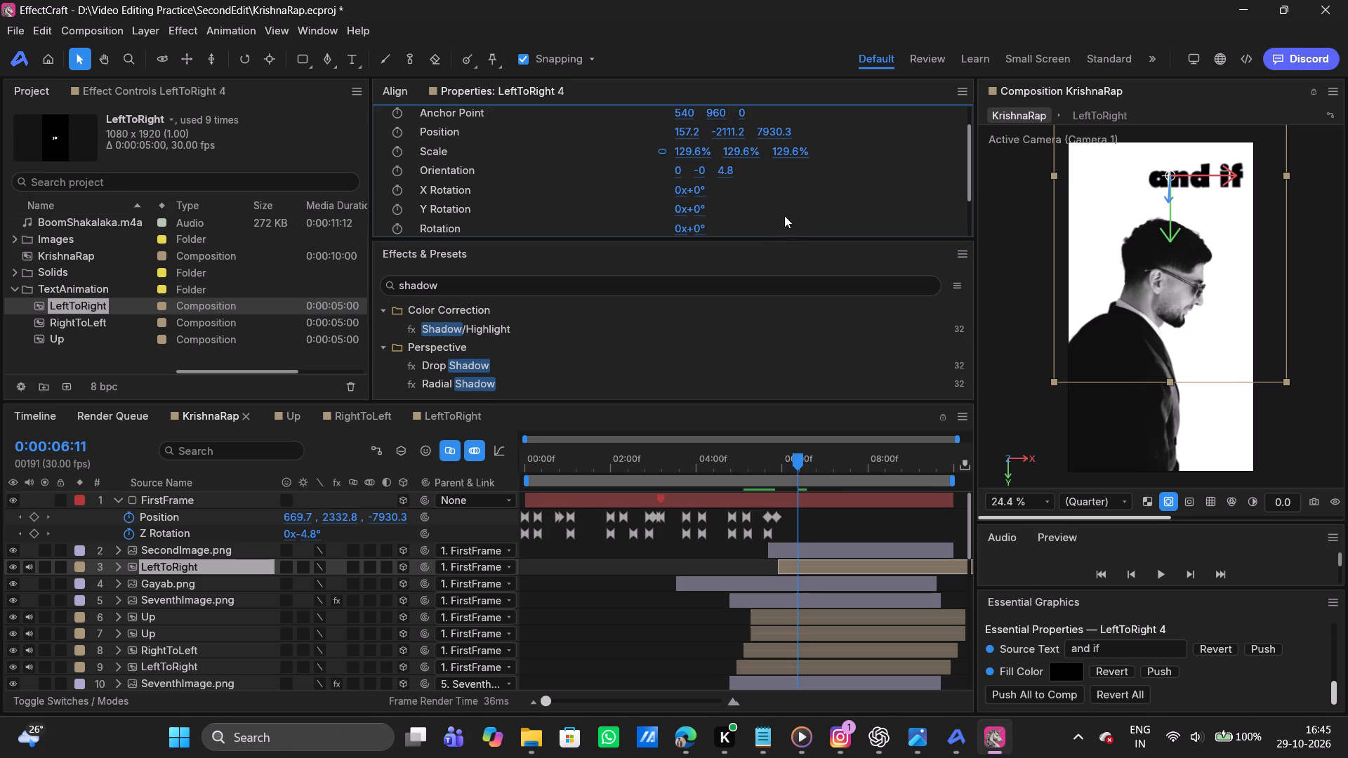
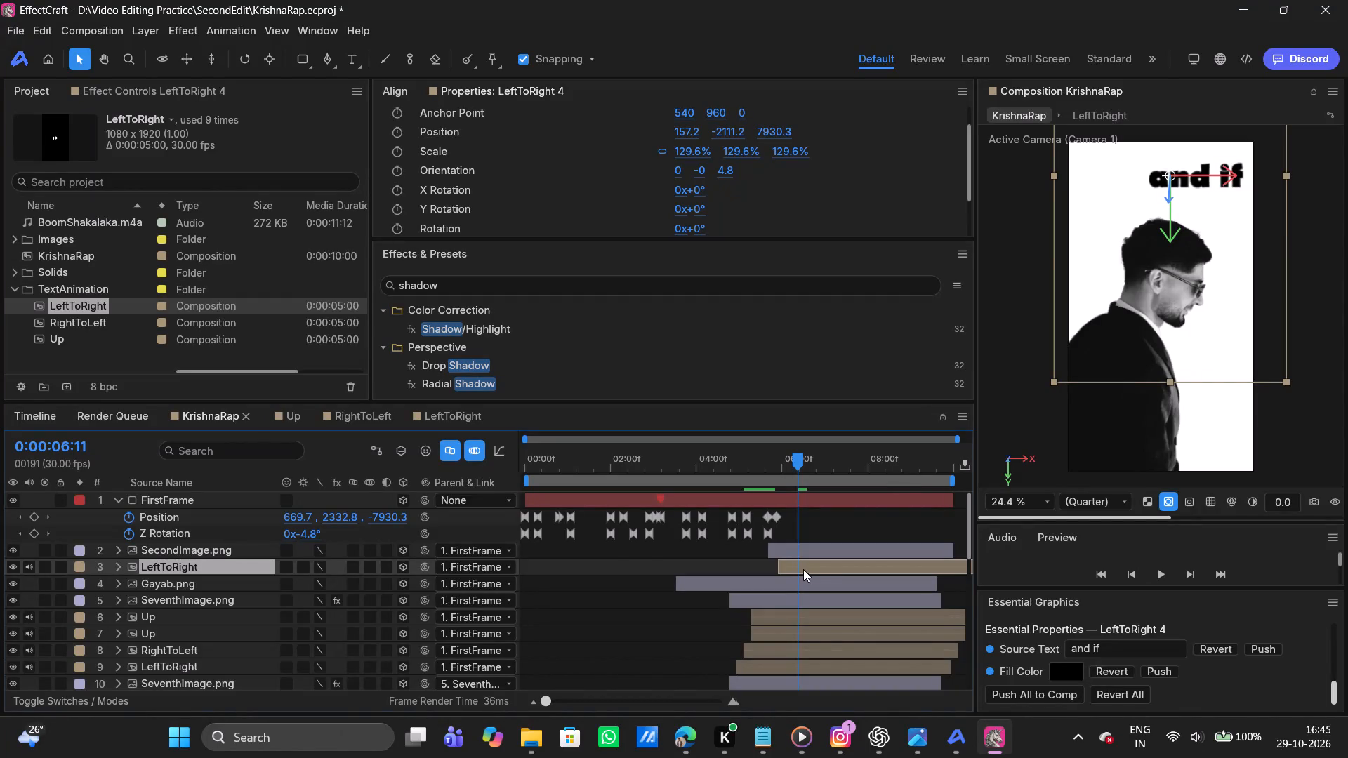
Rename the LeftToRight text layer above the man's head as "and if".
left_click(189, 565)
key("Return")
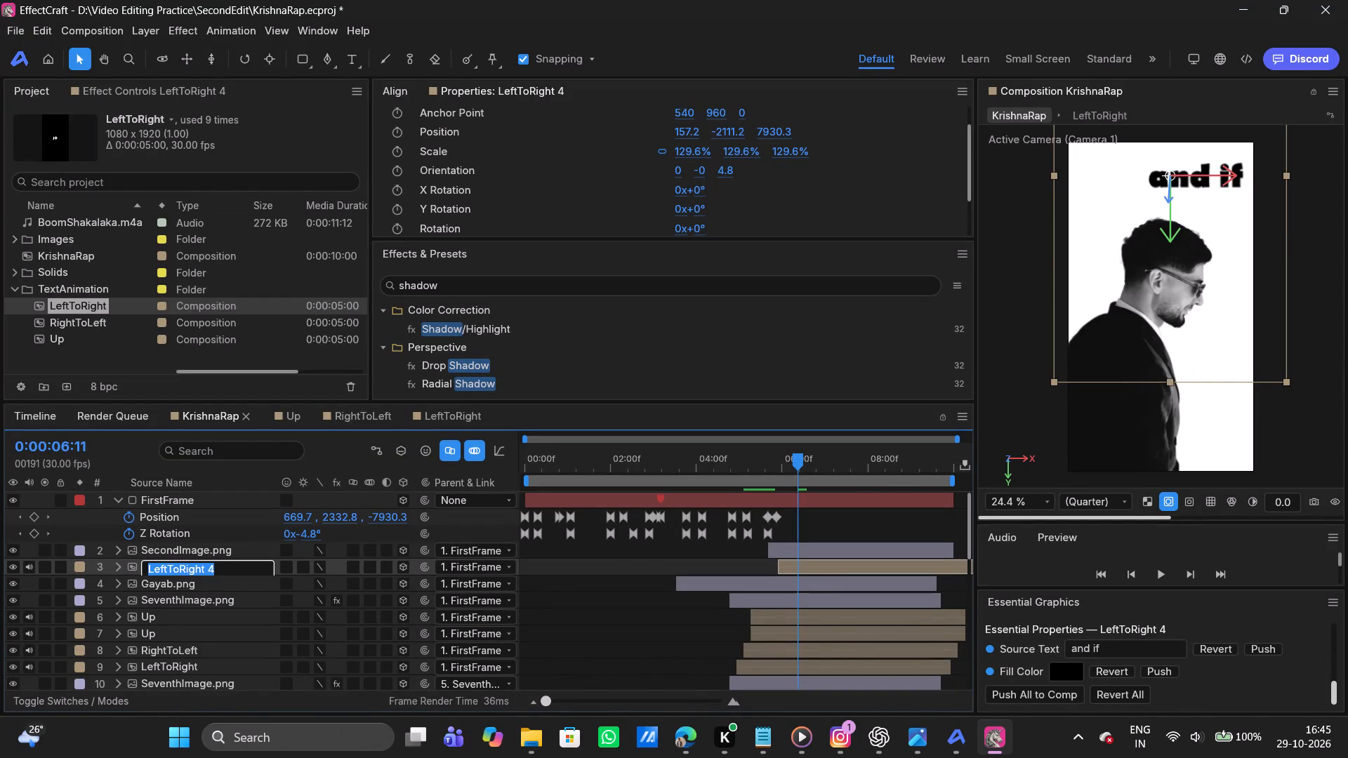
key("BackSpace")
type("and if")
key("Return")
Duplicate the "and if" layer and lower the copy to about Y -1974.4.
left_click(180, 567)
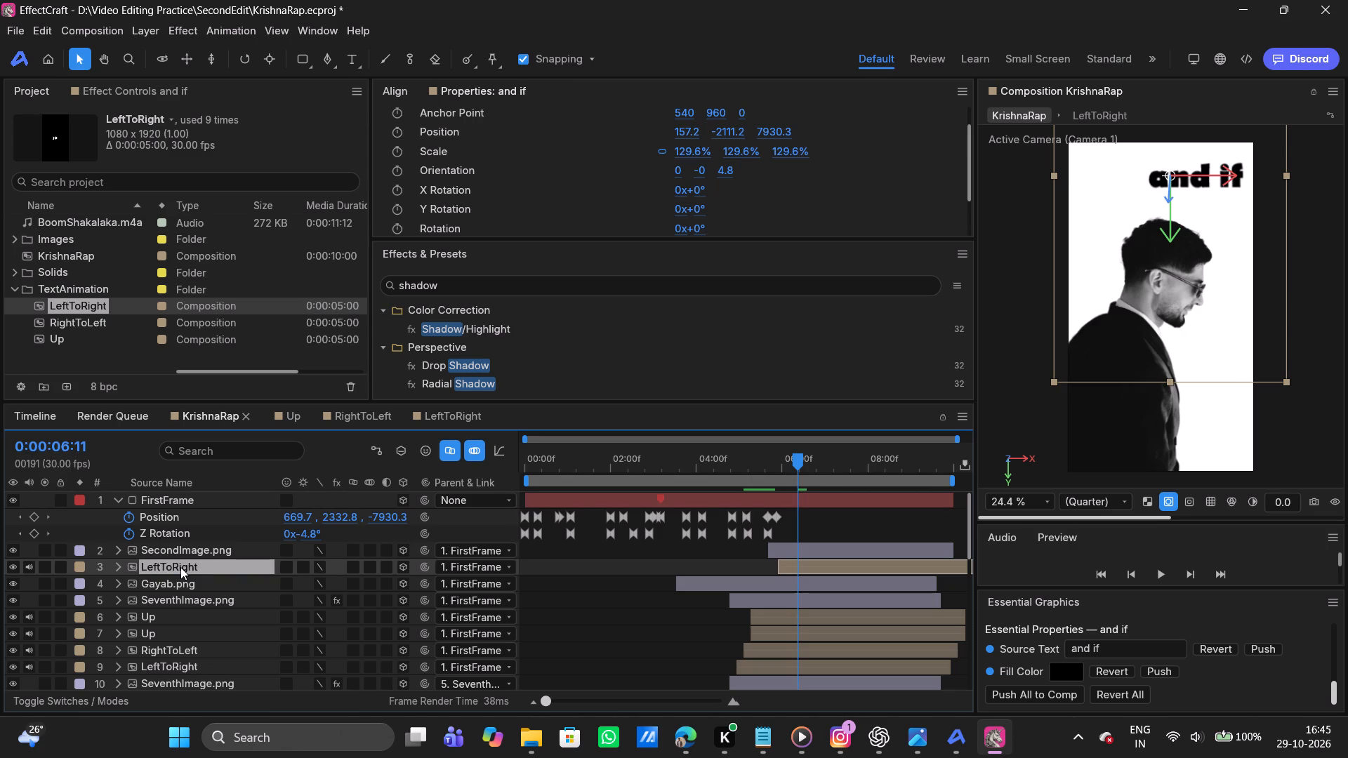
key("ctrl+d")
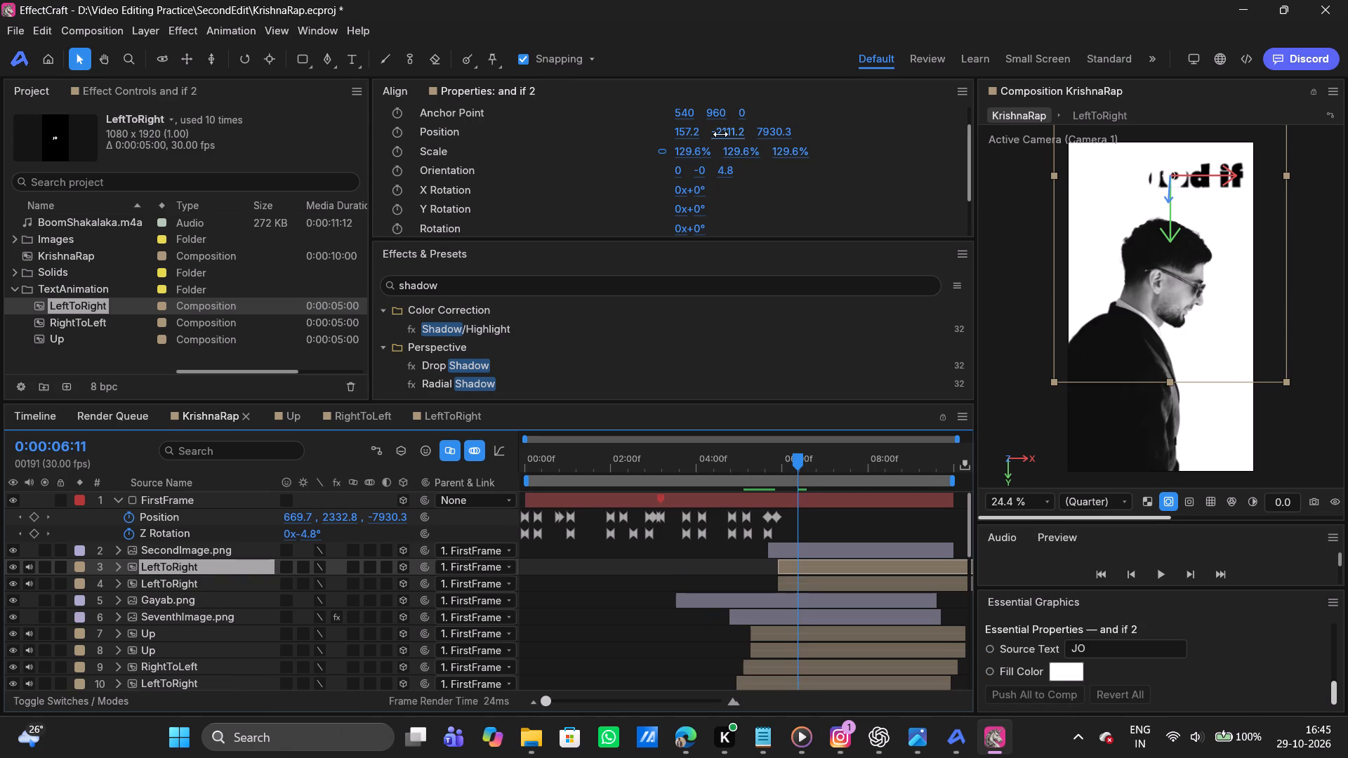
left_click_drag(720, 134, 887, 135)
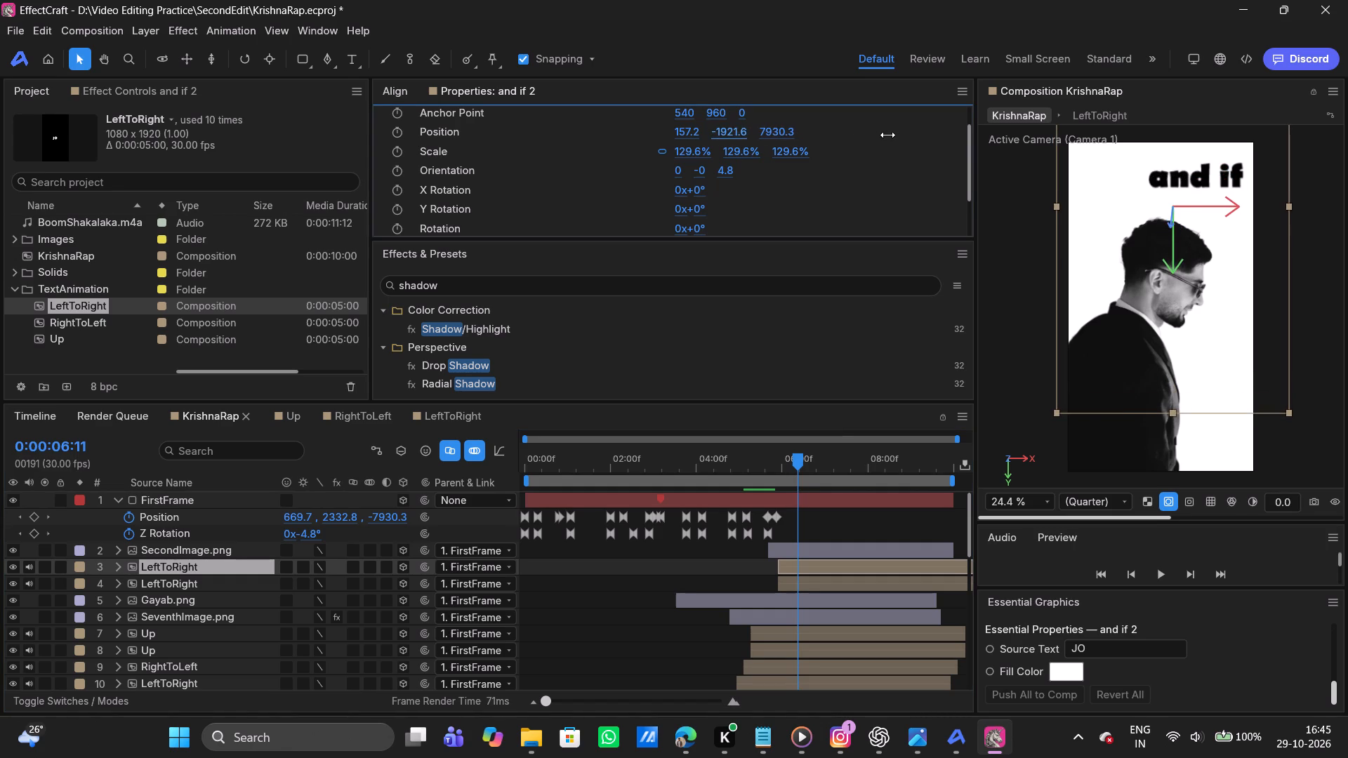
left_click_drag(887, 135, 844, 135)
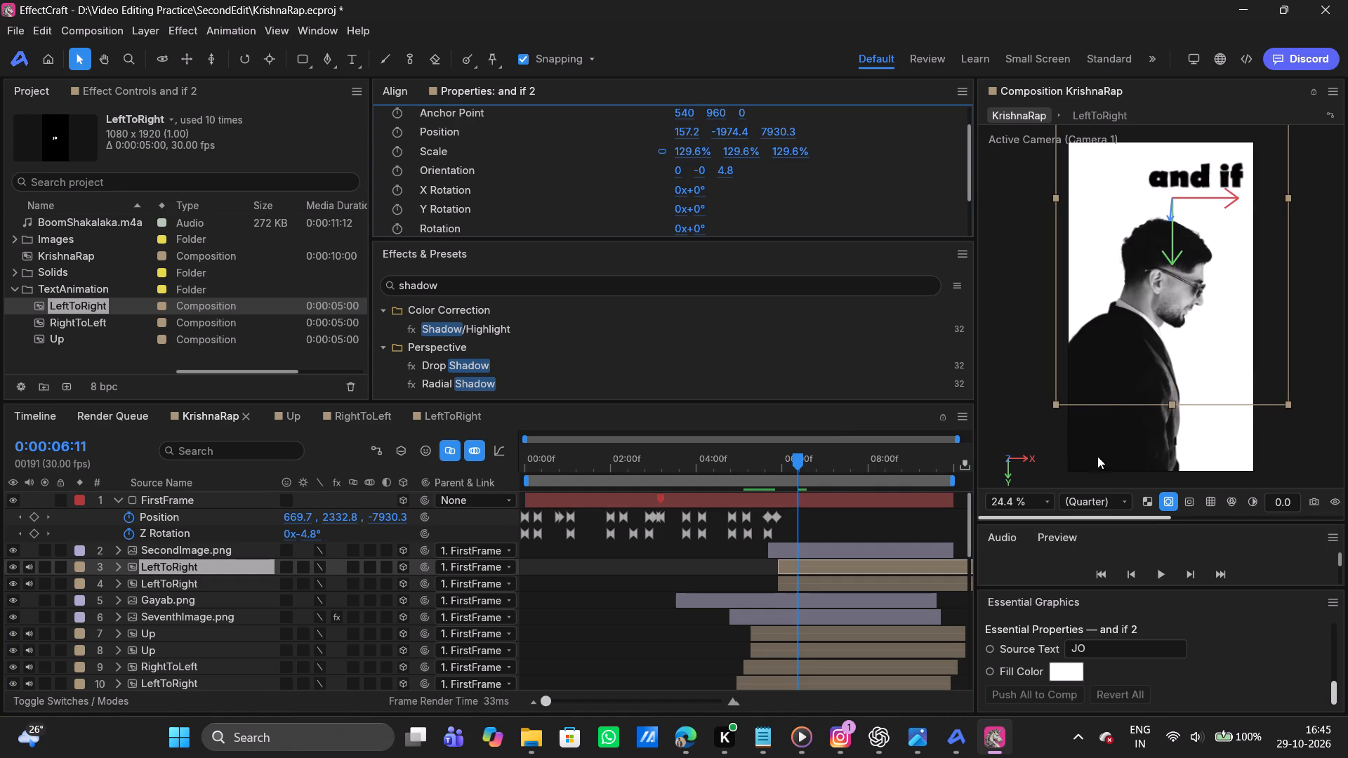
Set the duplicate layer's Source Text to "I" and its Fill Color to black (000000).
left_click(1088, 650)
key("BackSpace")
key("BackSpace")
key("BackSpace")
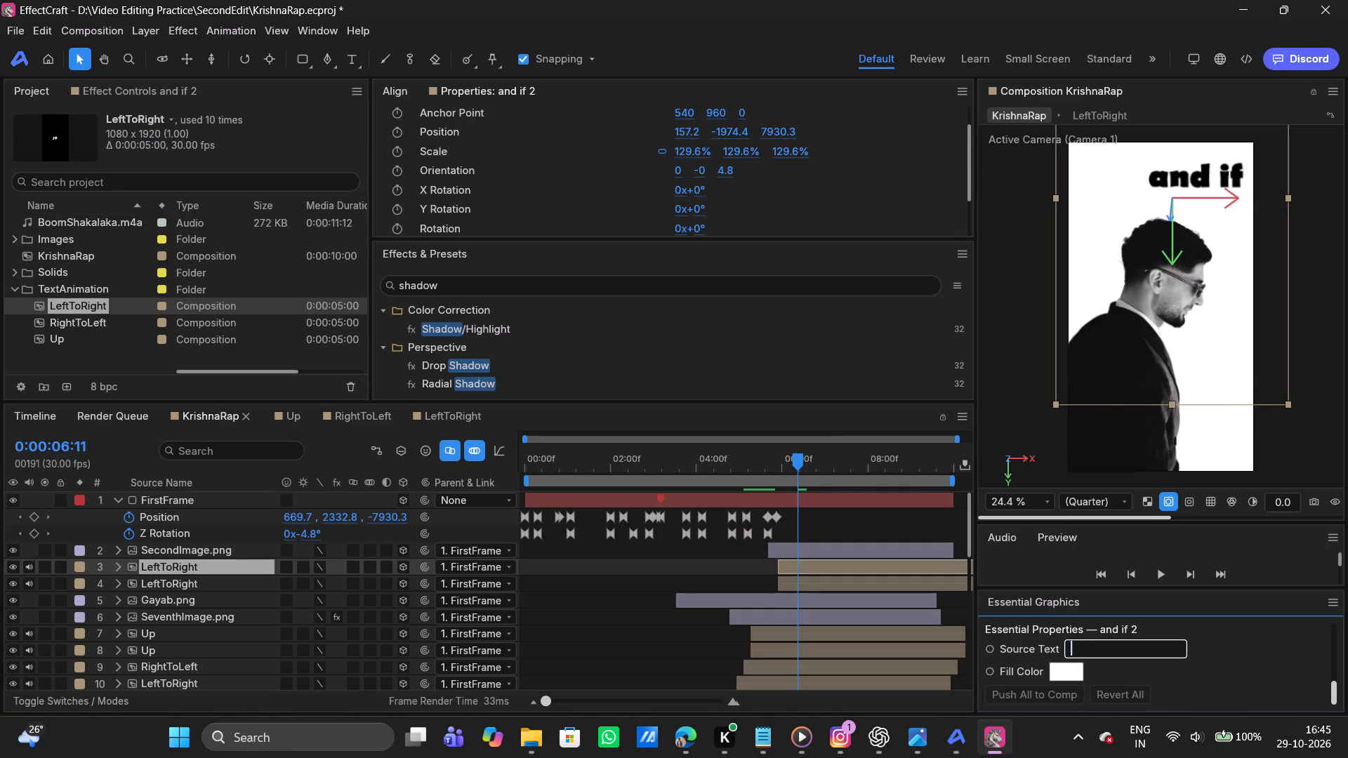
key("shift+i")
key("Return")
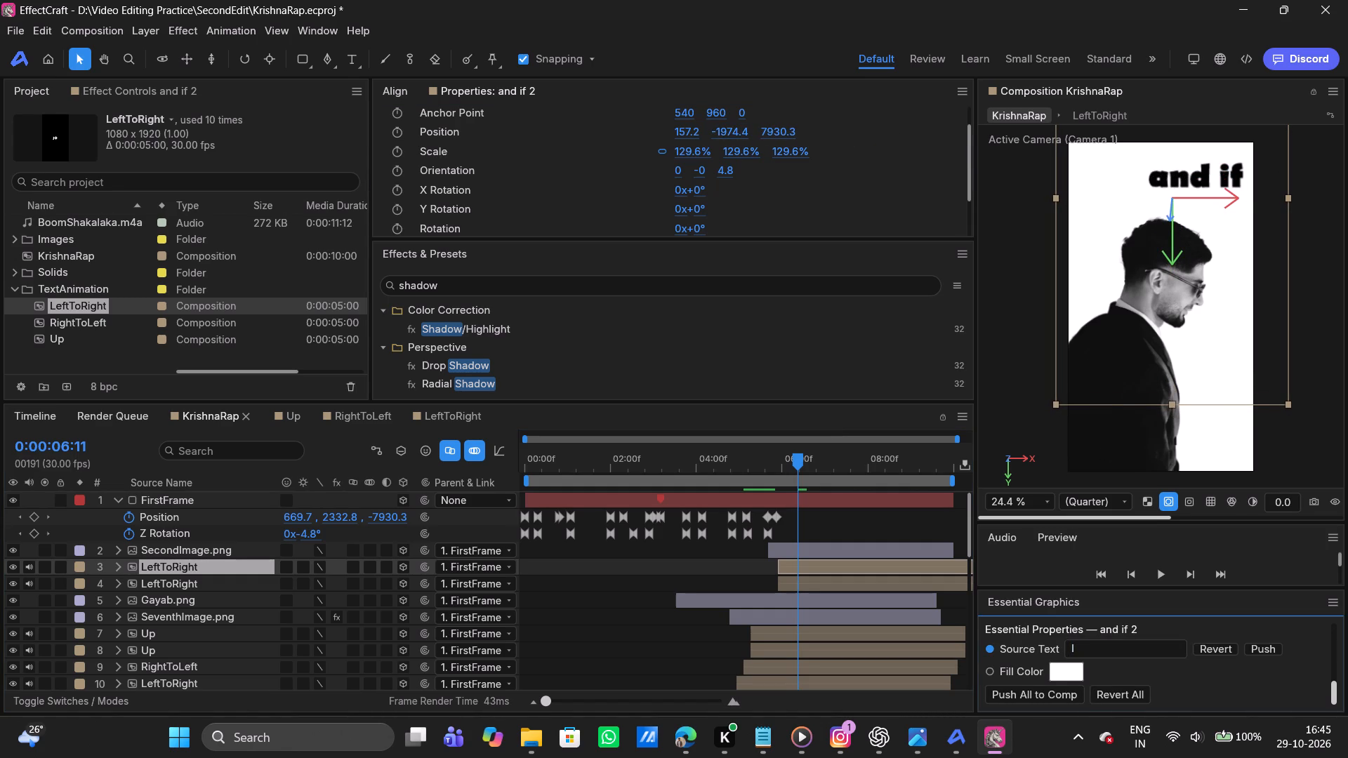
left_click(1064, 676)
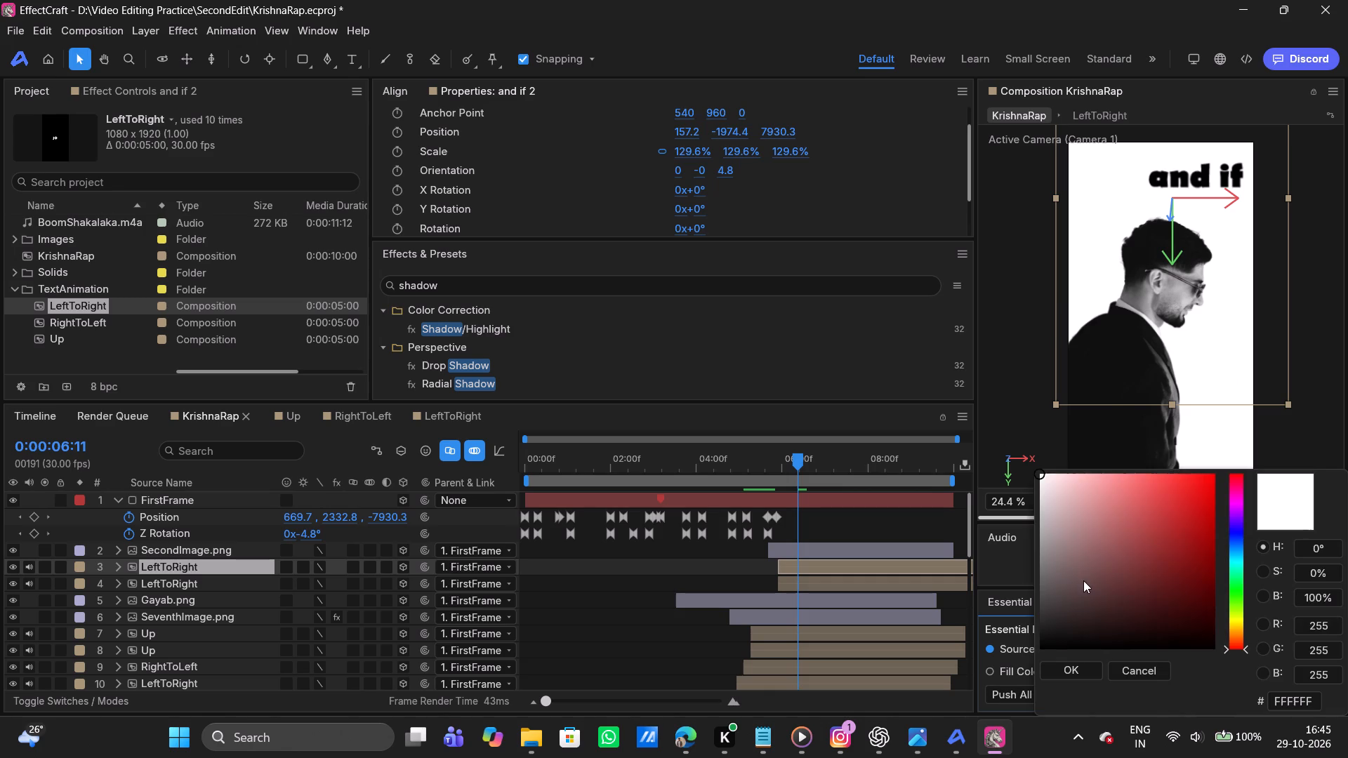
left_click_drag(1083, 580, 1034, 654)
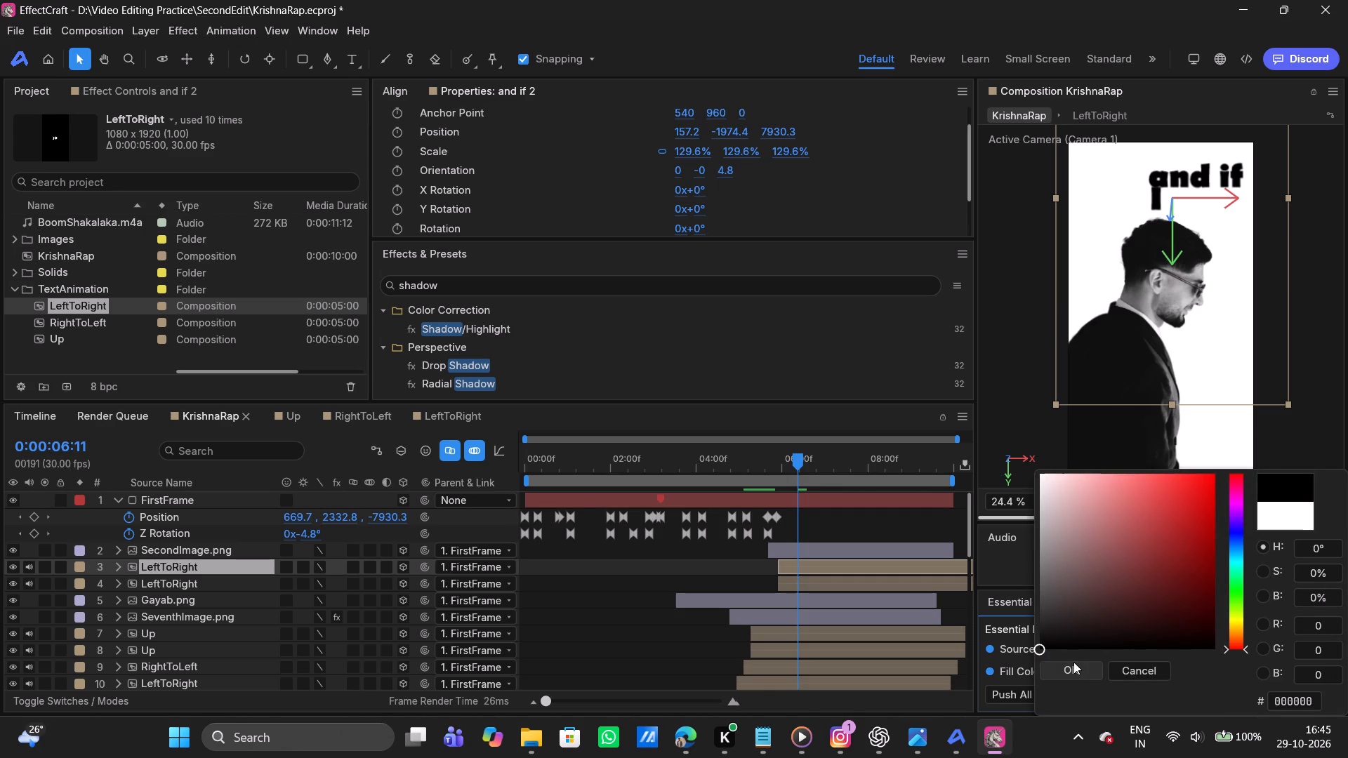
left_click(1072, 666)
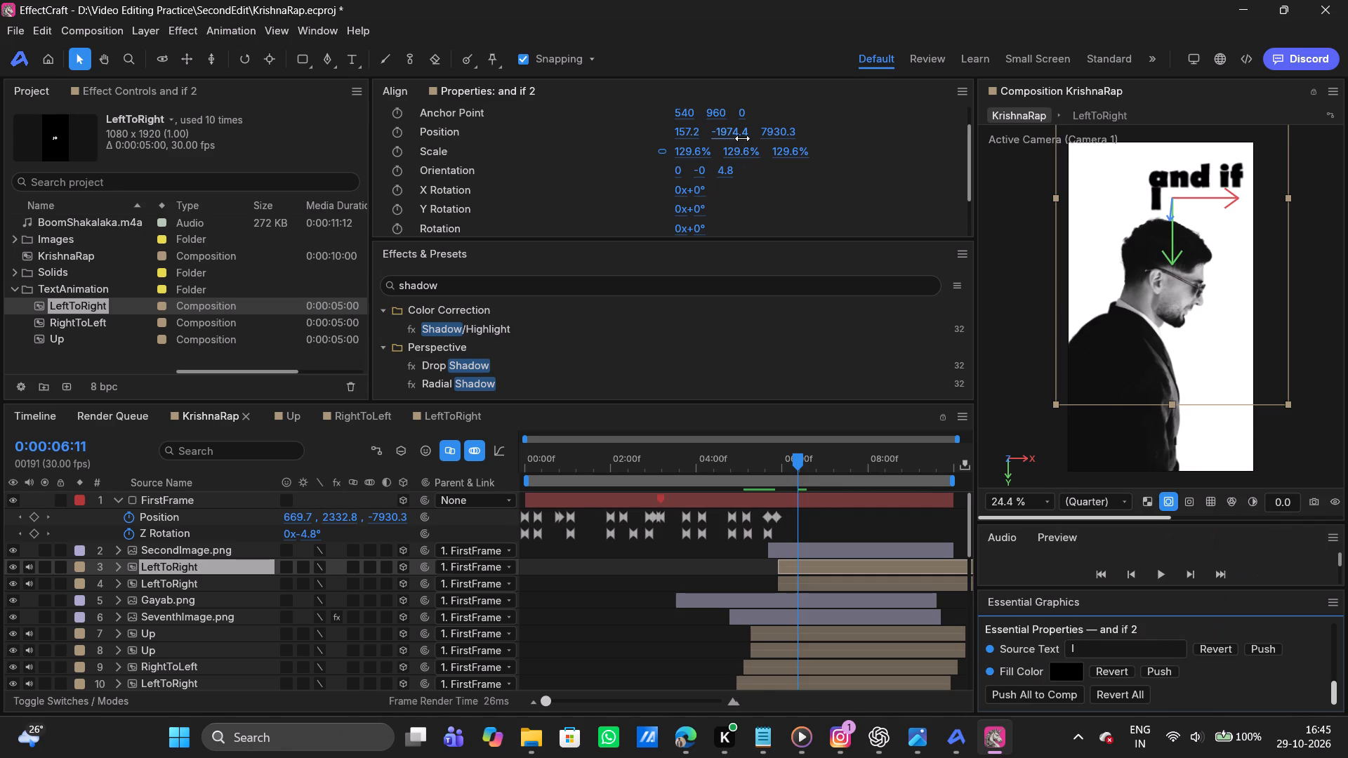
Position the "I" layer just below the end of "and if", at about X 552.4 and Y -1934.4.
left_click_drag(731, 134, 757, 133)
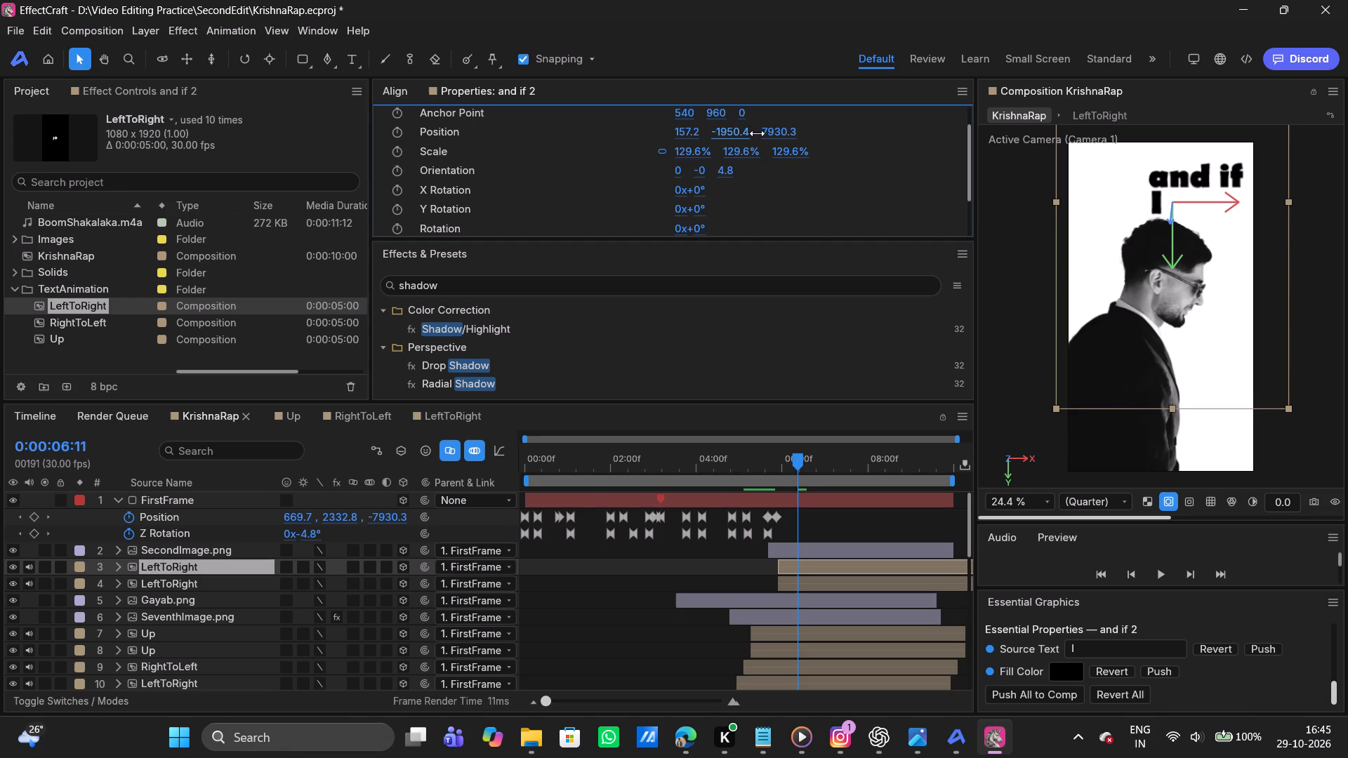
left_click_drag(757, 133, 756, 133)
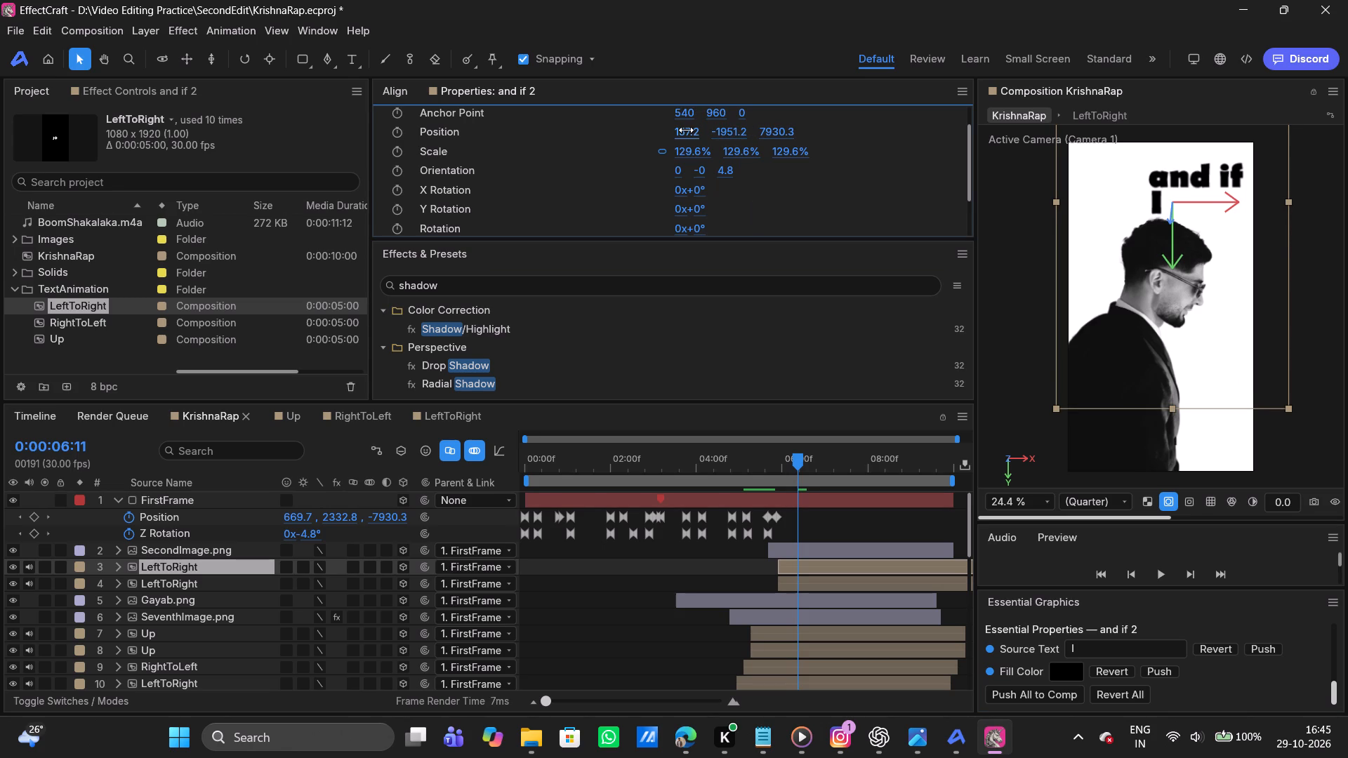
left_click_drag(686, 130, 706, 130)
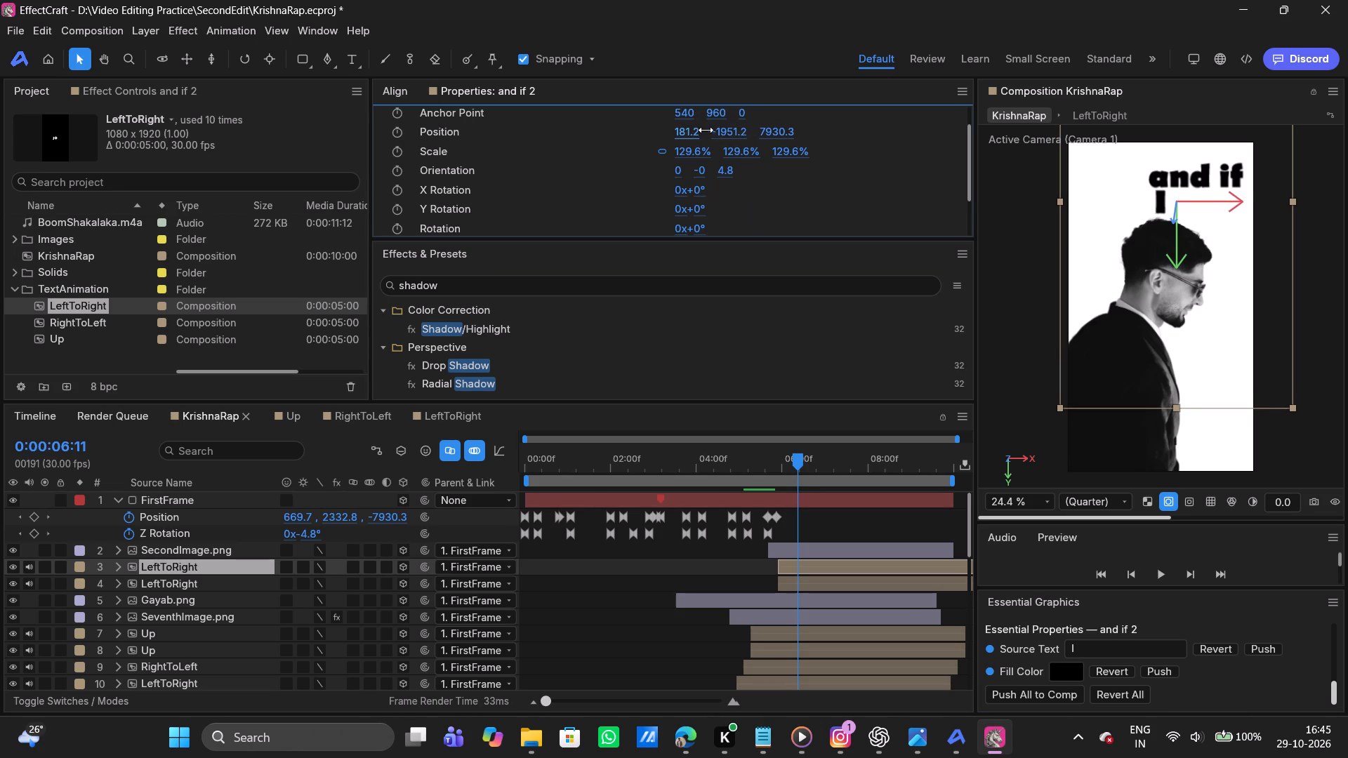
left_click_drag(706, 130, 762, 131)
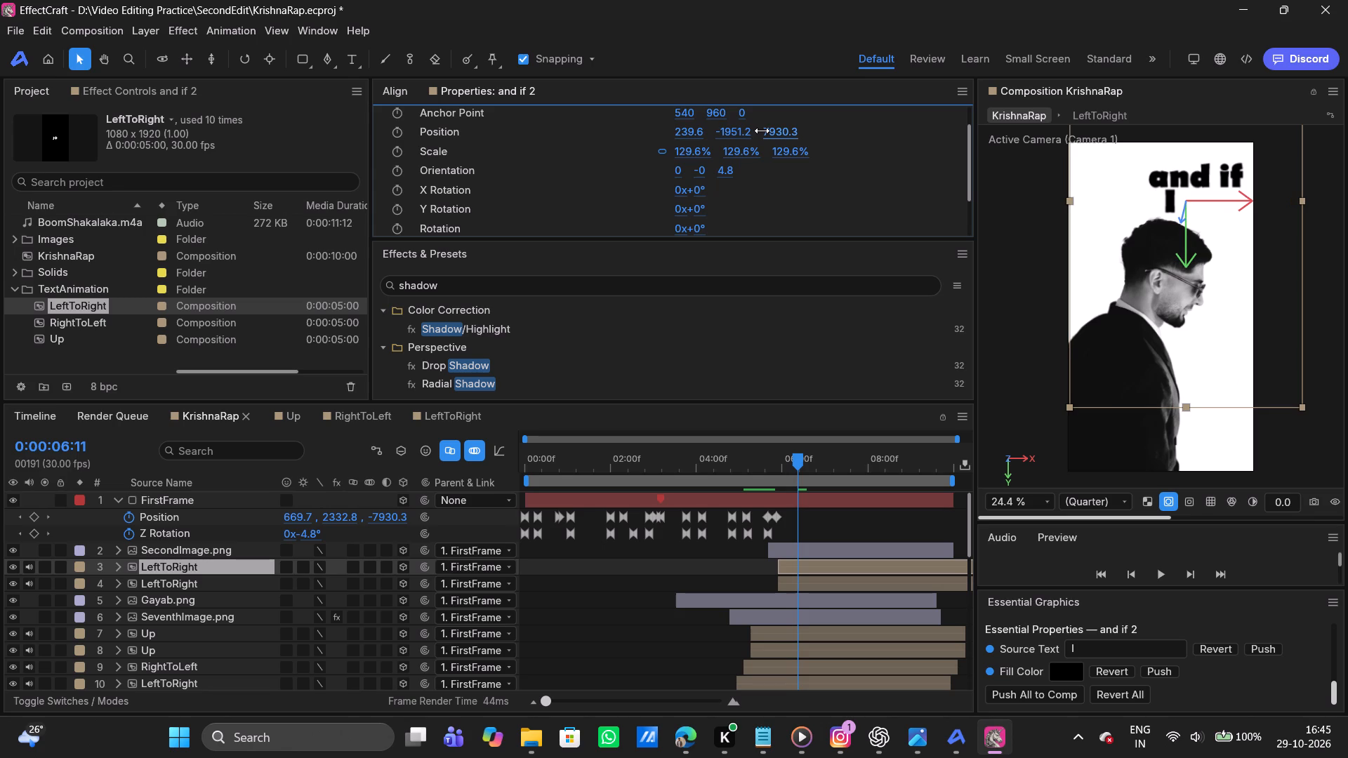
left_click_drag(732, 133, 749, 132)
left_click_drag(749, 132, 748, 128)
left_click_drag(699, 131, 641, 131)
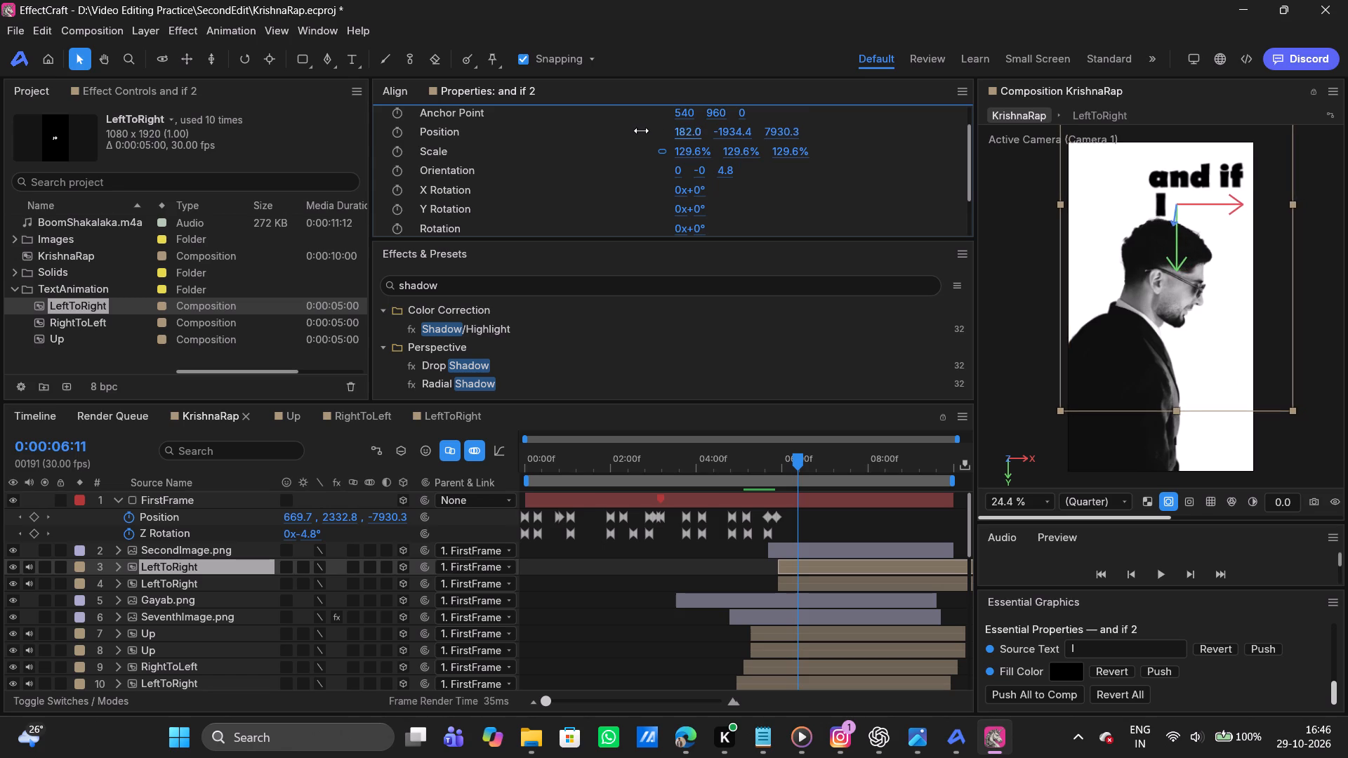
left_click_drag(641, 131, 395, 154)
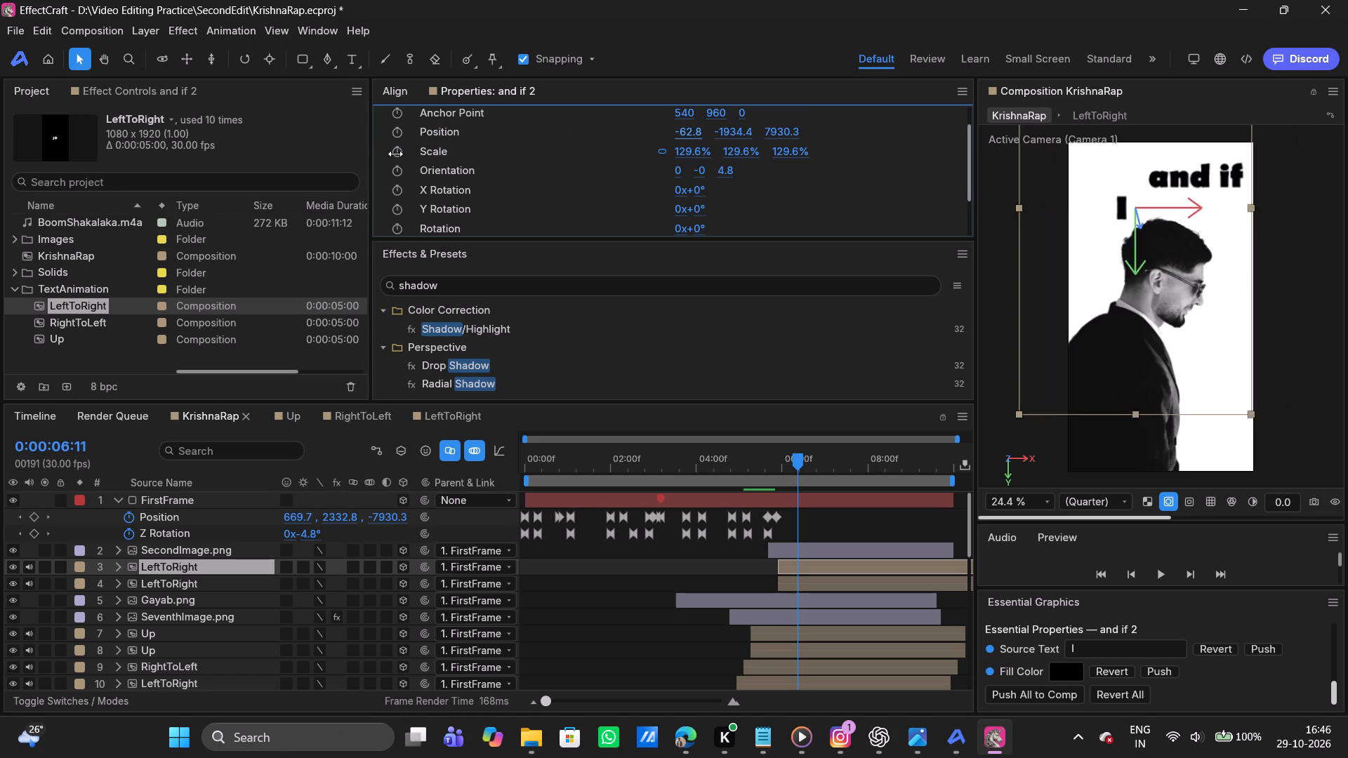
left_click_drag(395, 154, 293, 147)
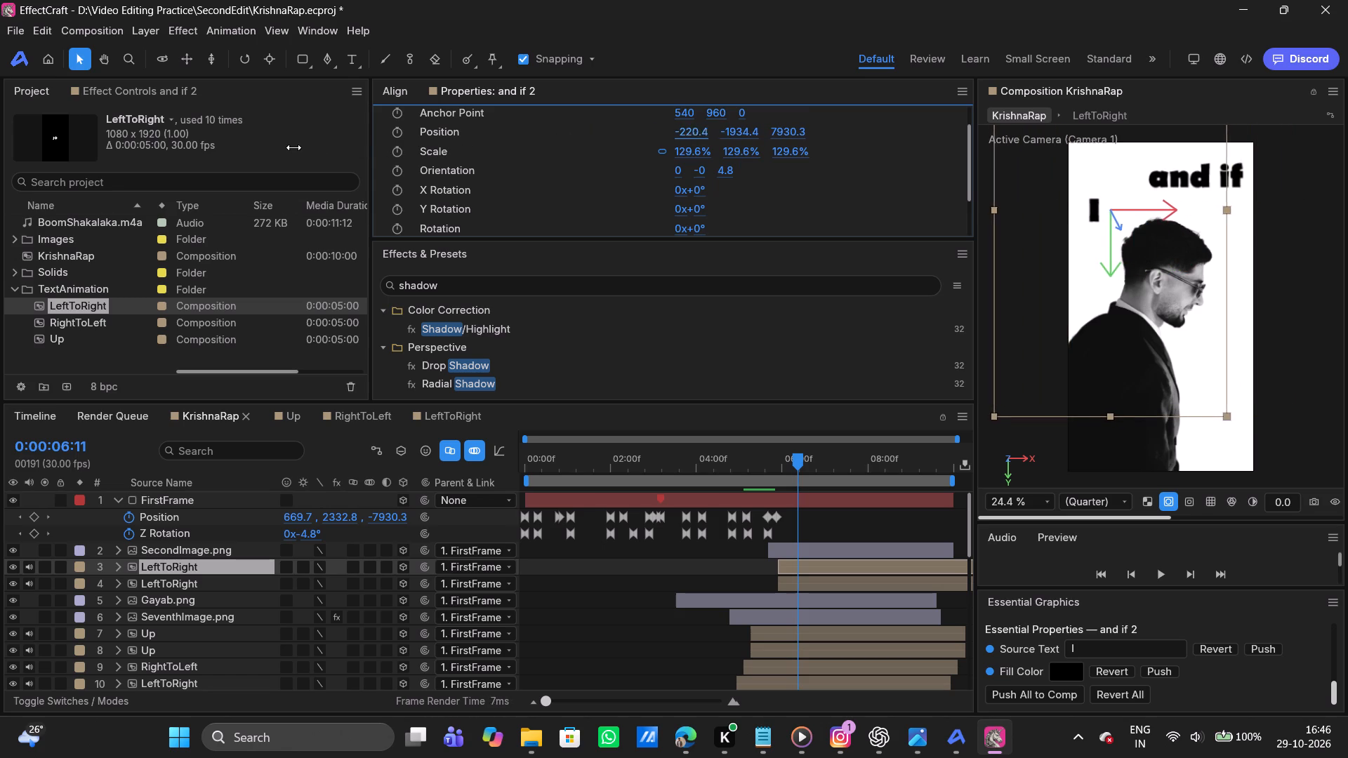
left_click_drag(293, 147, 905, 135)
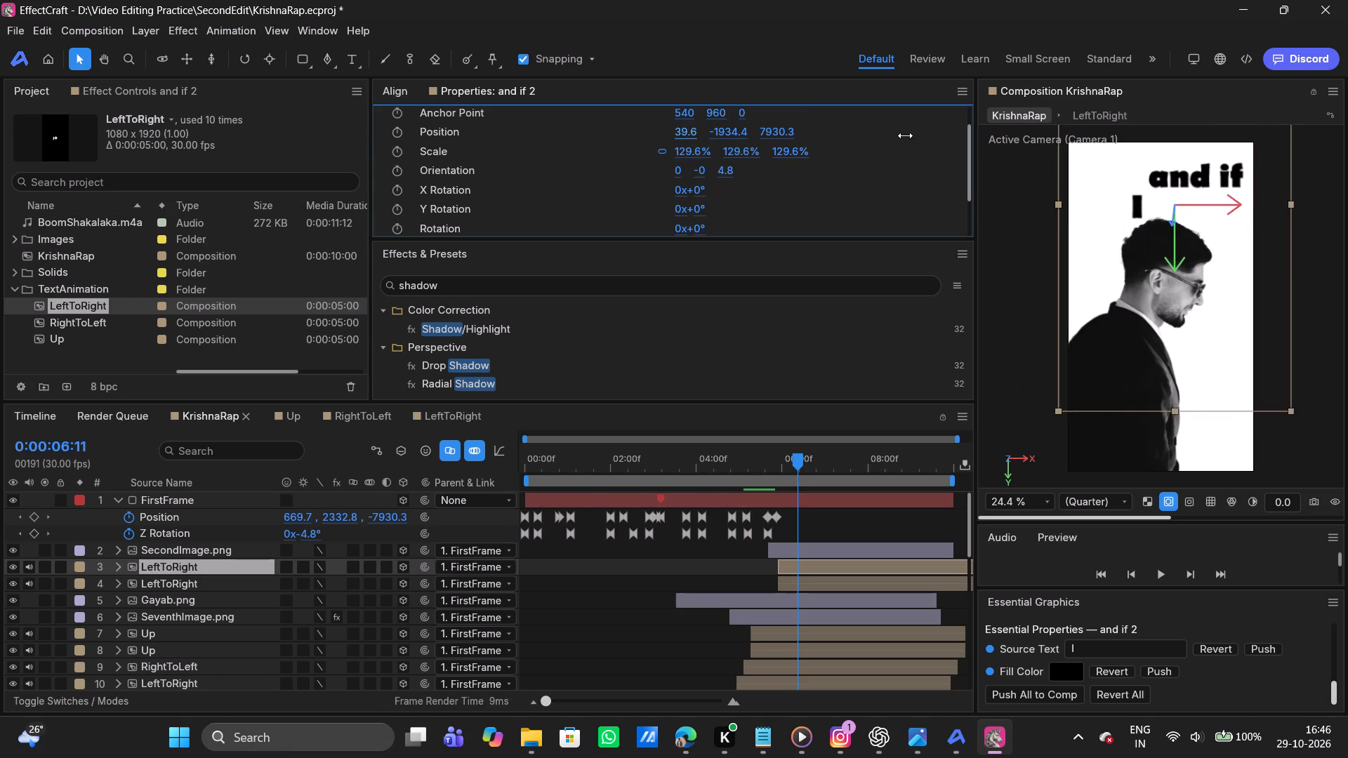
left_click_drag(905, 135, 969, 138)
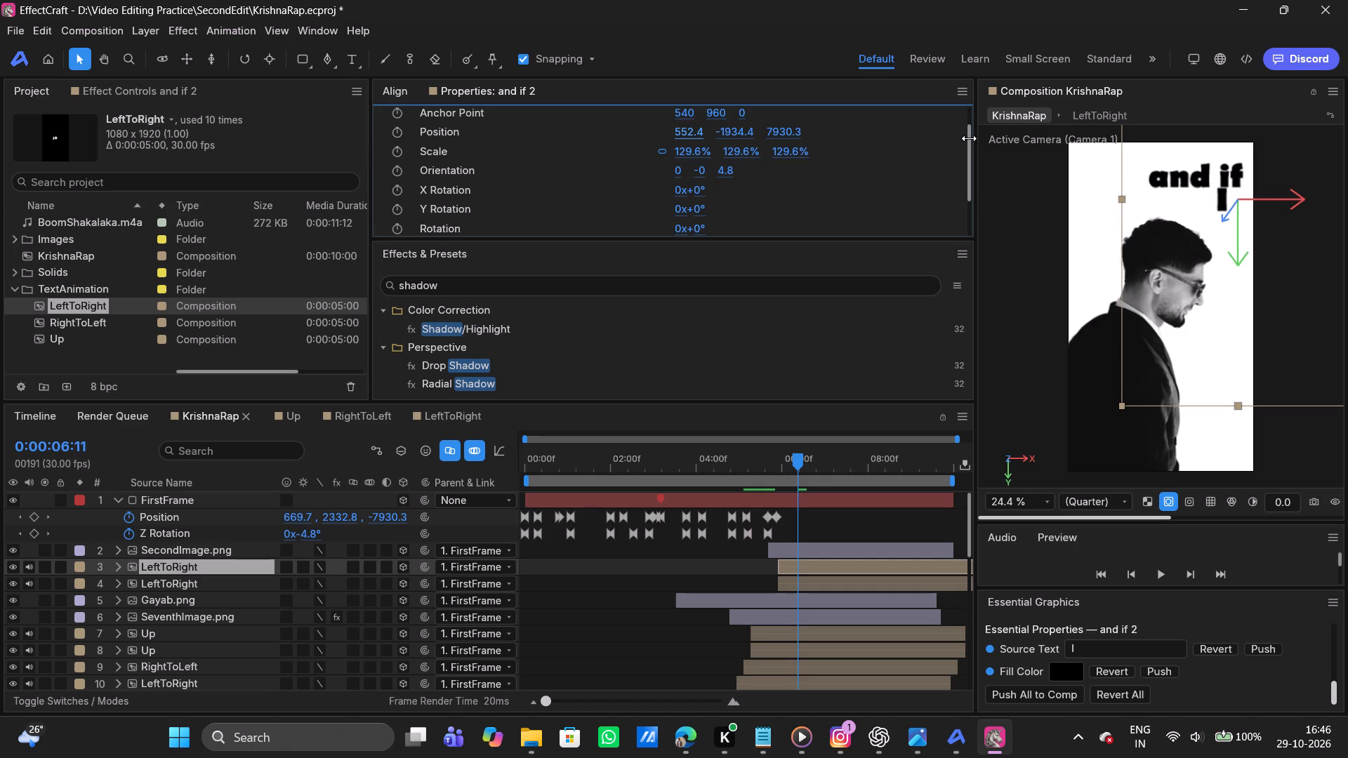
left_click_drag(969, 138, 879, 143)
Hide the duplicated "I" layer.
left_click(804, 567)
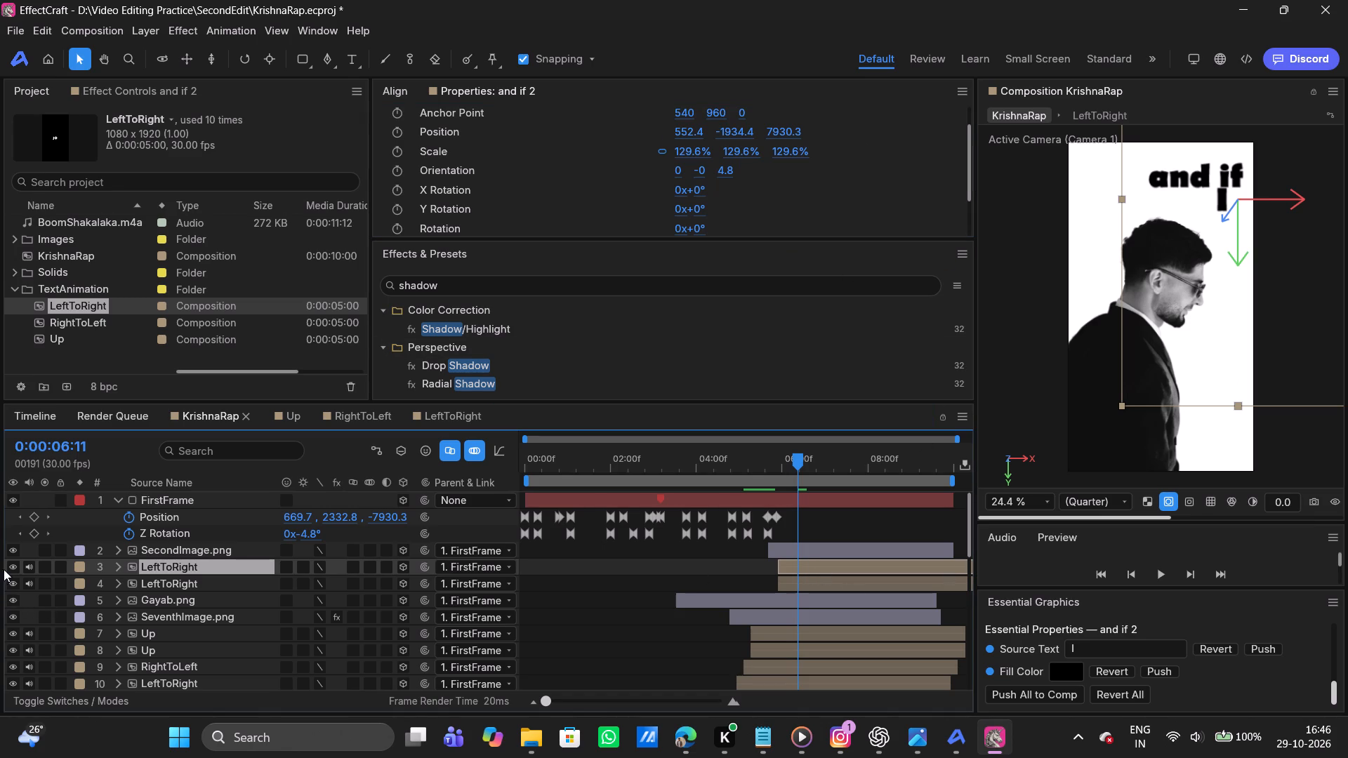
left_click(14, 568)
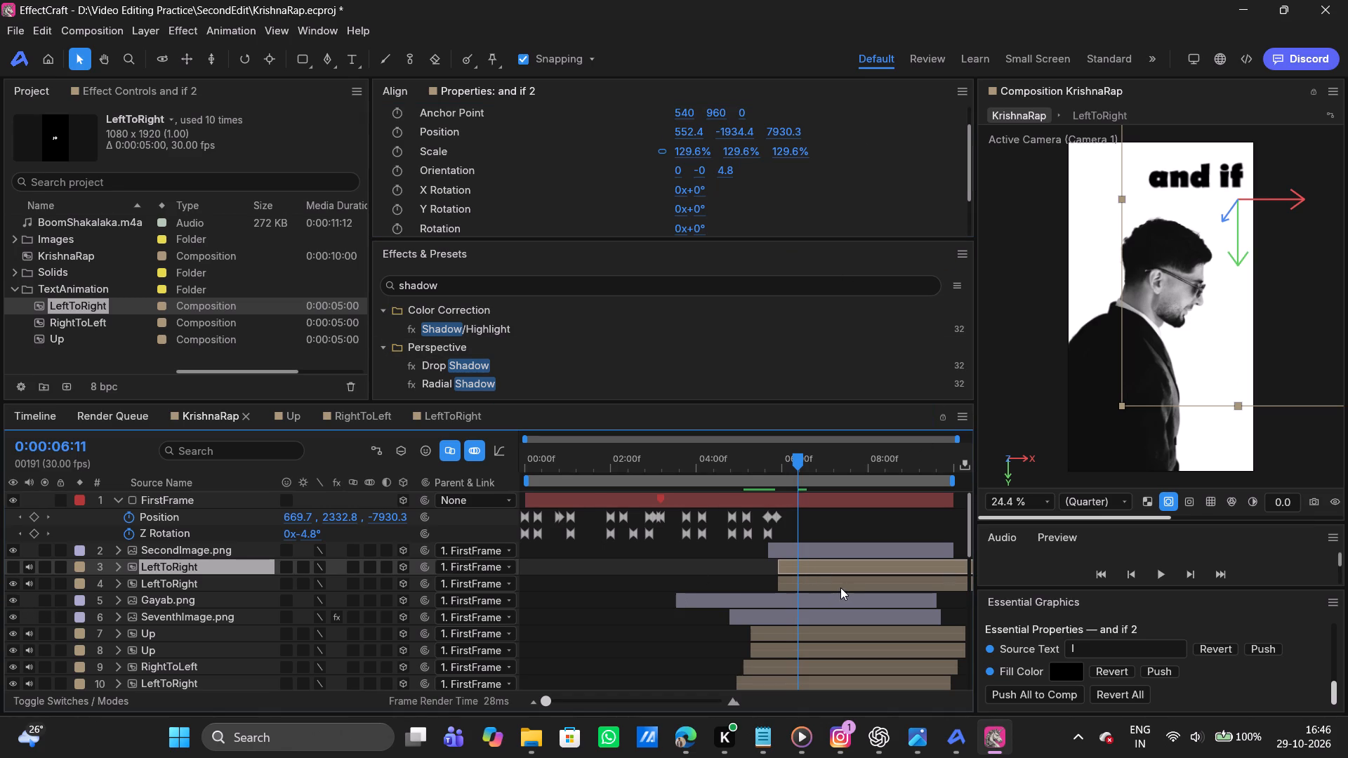
Change the original "and if" layer's Source Text to "and if i" and shift its X position to about 50.8 to fit the frame.
left_click(840, 587)
left_click(1125, 644)
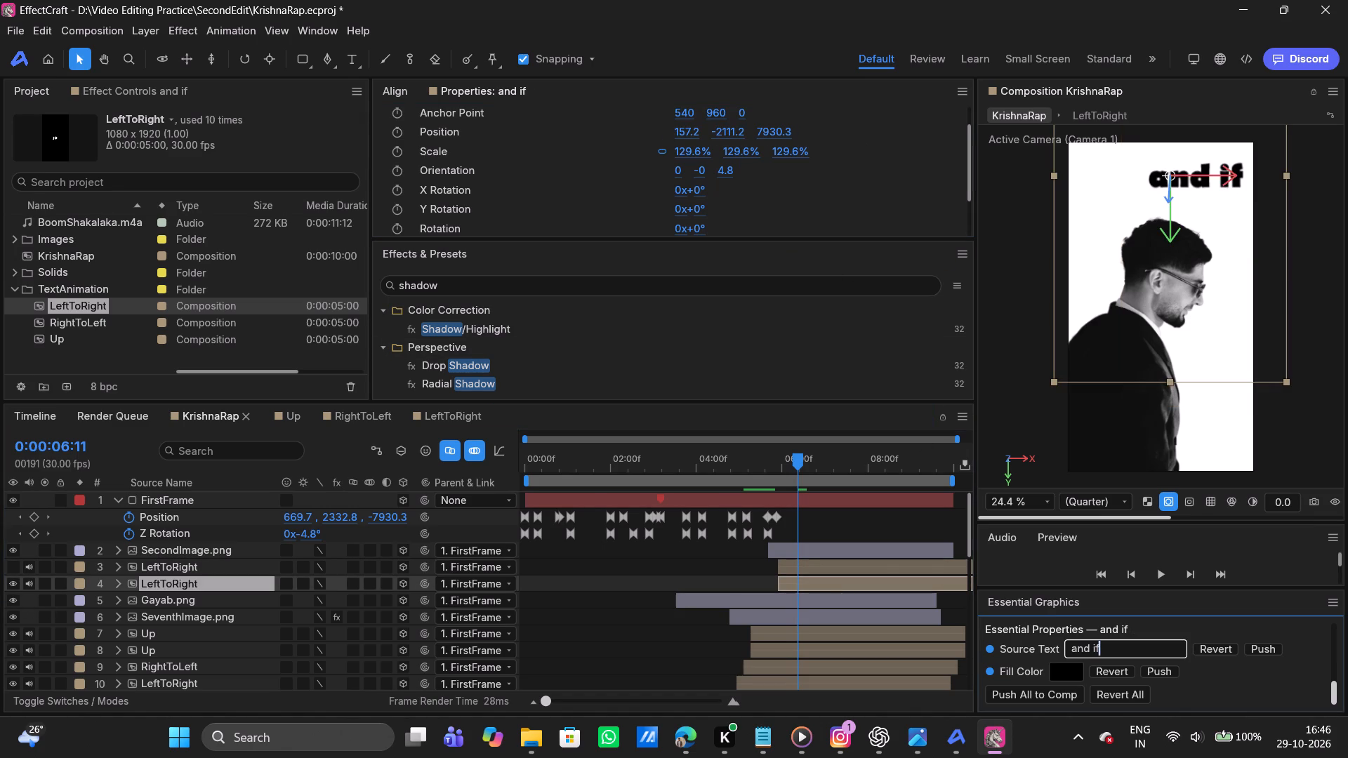
key("space")
key("i")
key("Return")
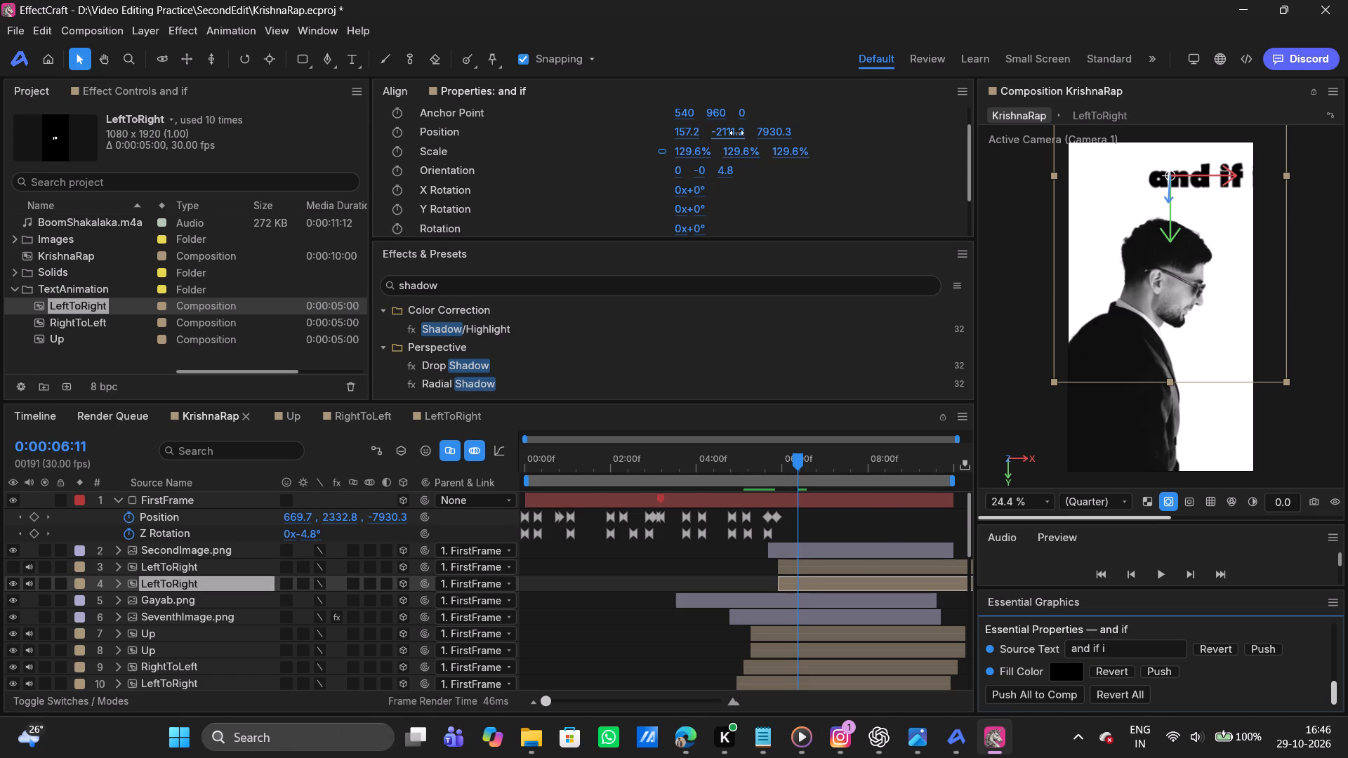
left_click_drag(733, 131, 697, 135)
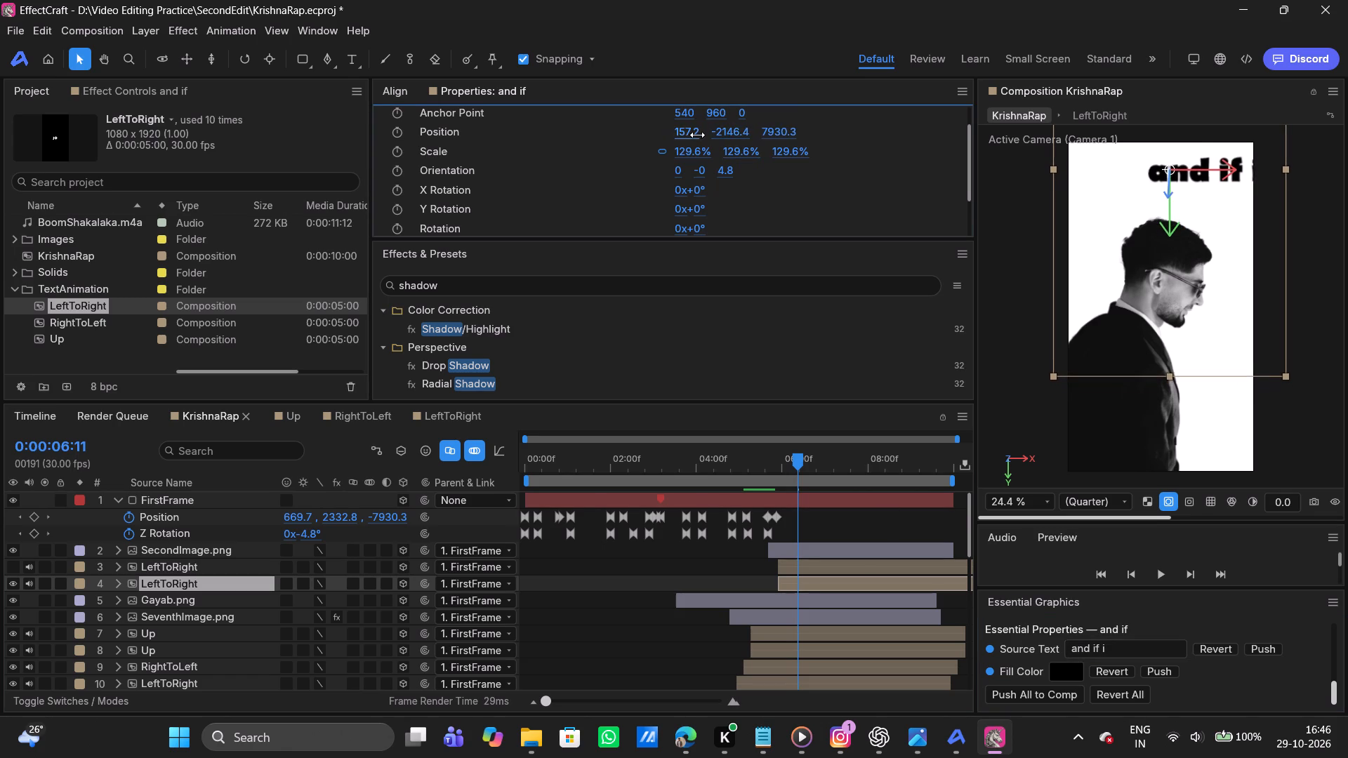
key("ctrl+z")
left_click_drag(686, 134, 597, 138)
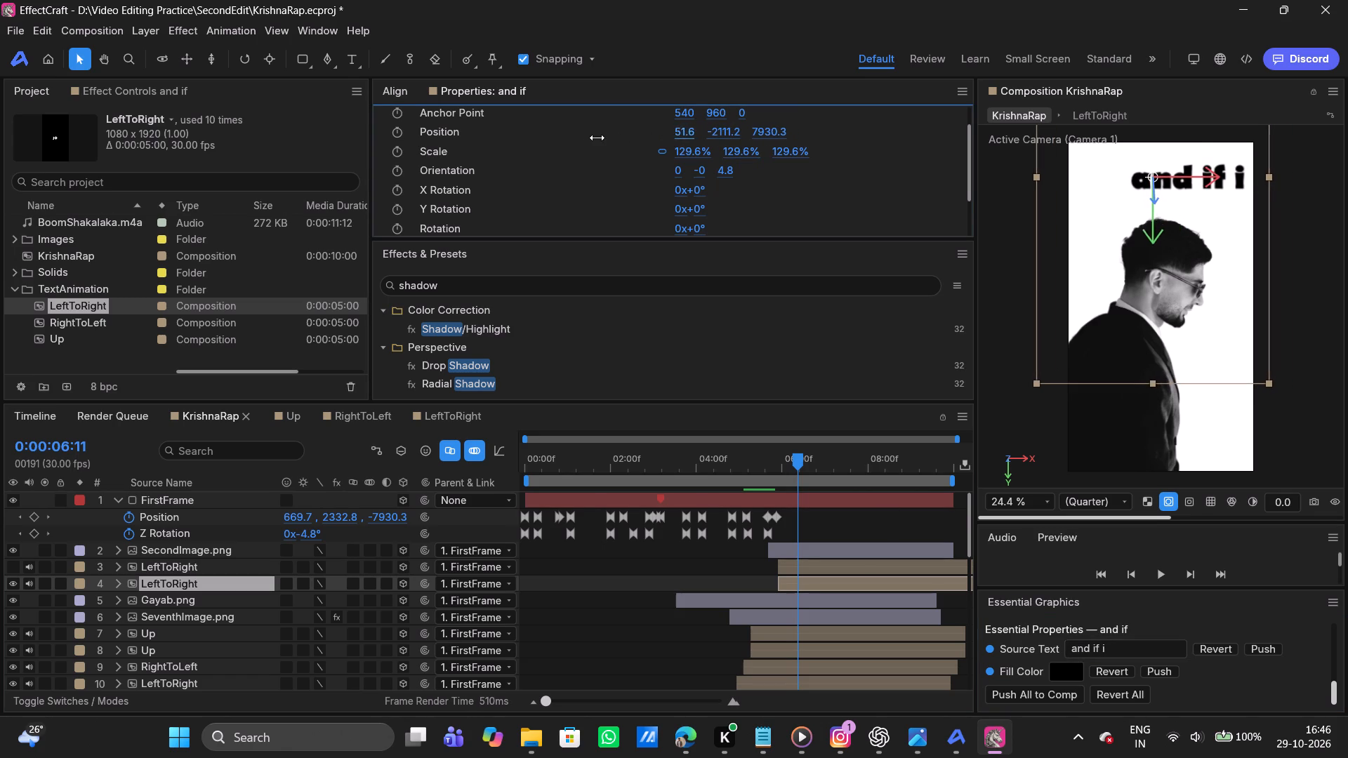
left_click_drag(597, 138, 590, 135)
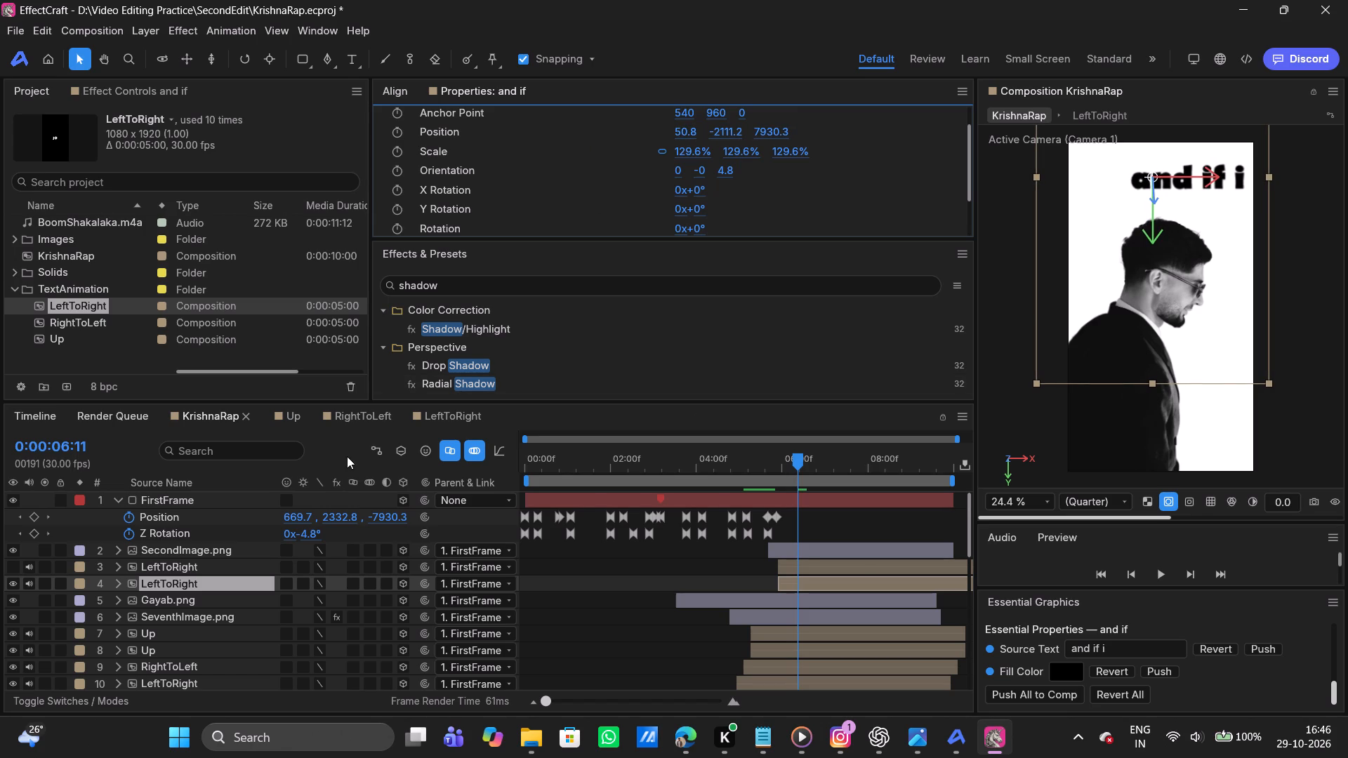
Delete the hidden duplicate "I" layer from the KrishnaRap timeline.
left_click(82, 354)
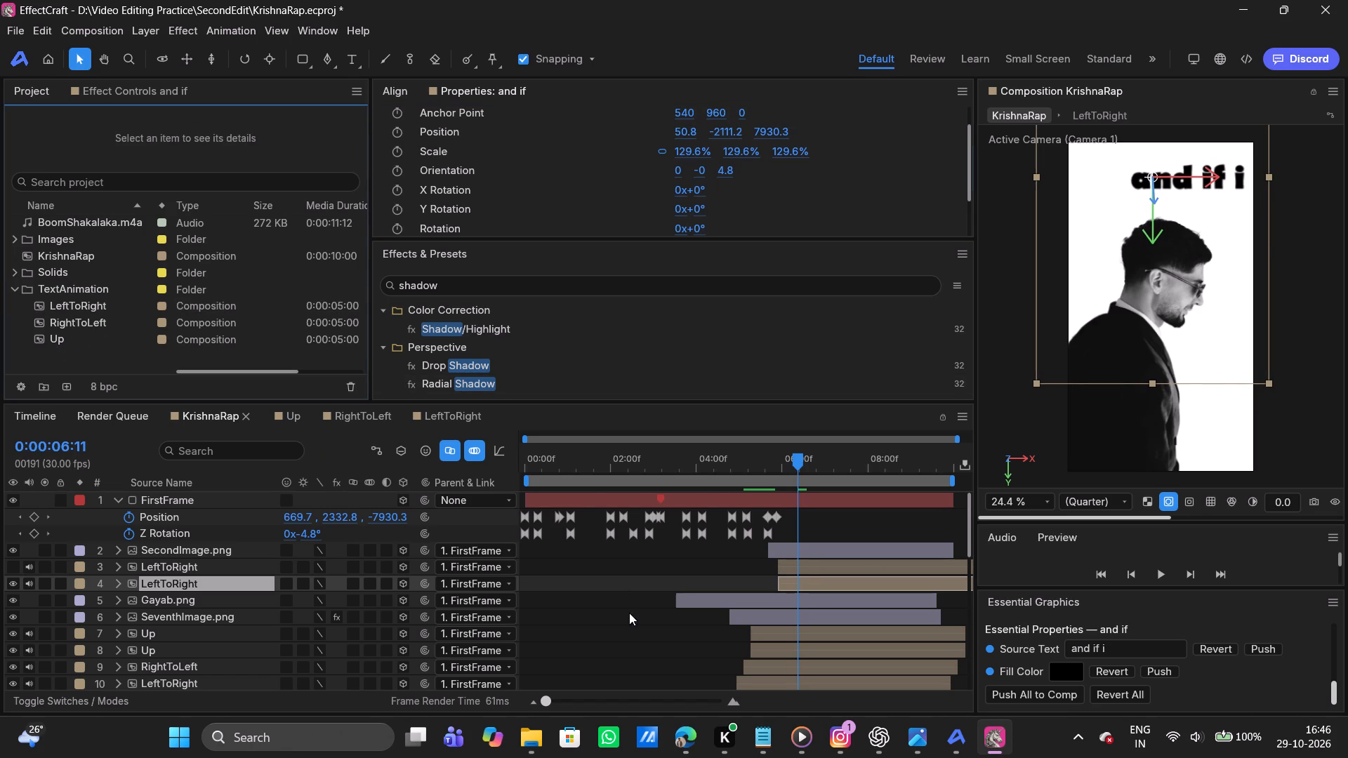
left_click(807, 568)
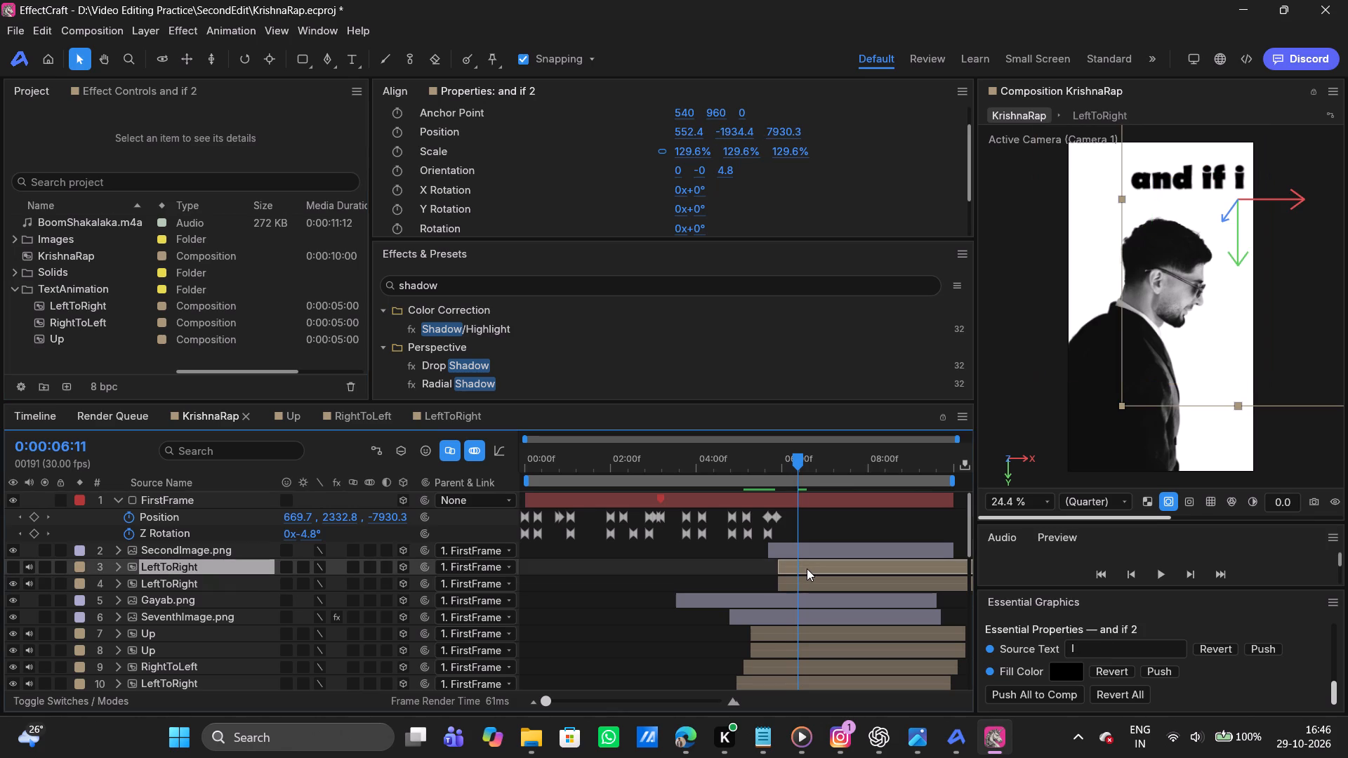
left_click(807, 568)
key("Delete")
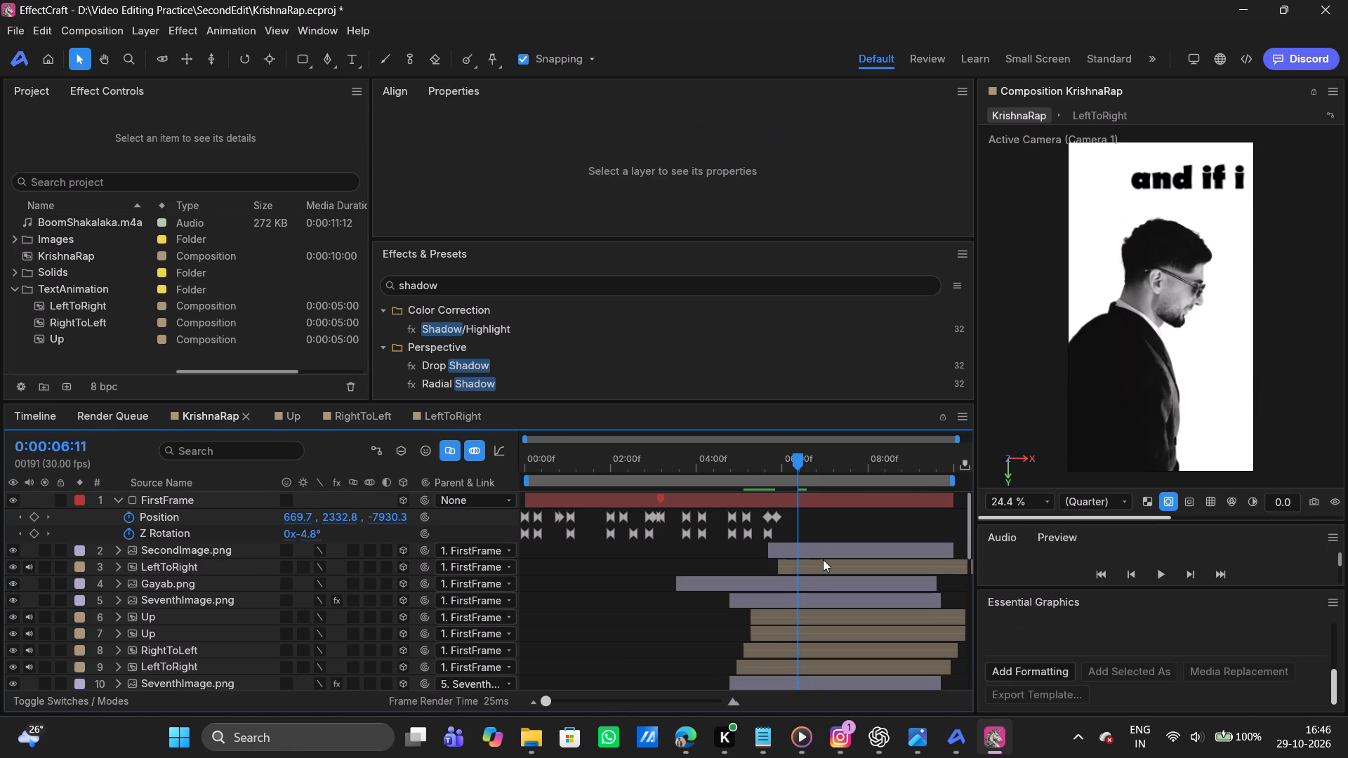
Add a paragraph text layer reading "EVER" across the man's head, directly above the "and if i" layer in the timeline.
left_click(823, 559)
left_click(817, 565)
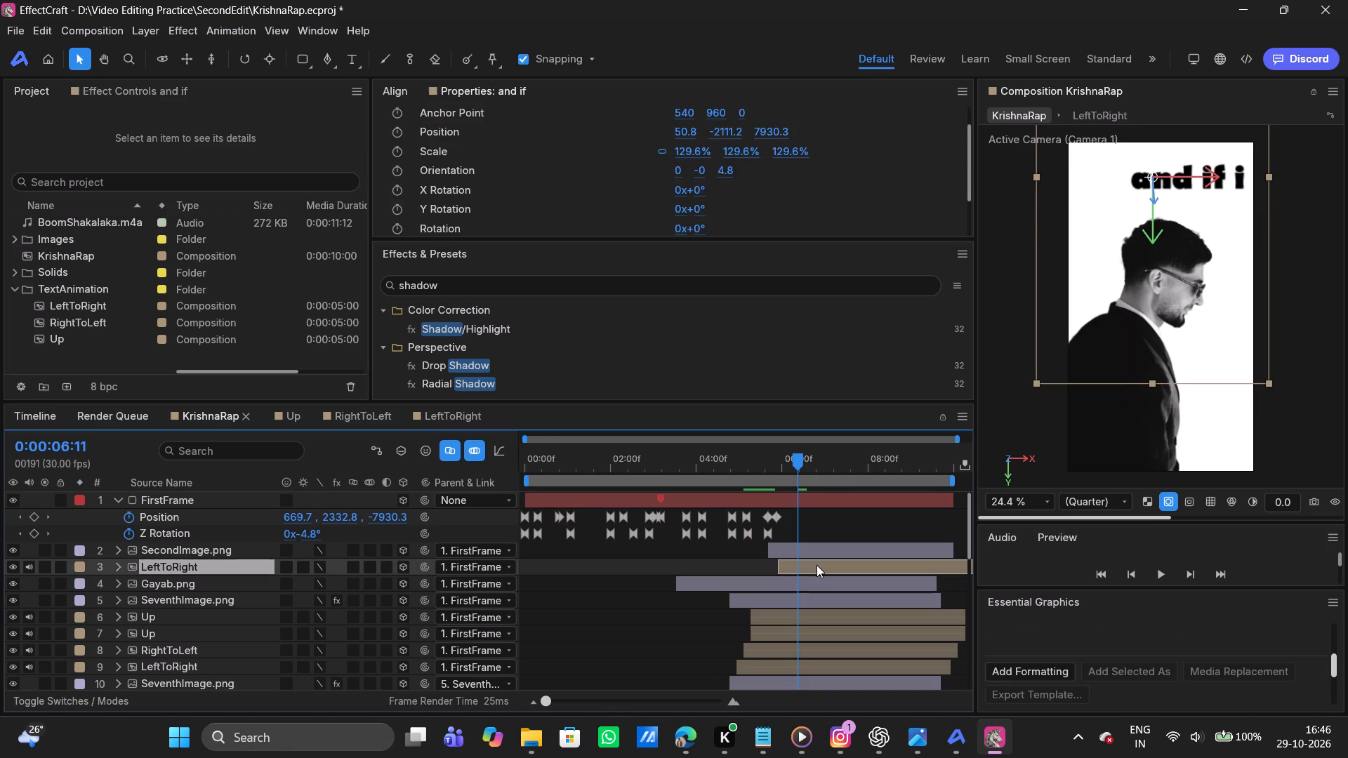
left_click(355, 63)
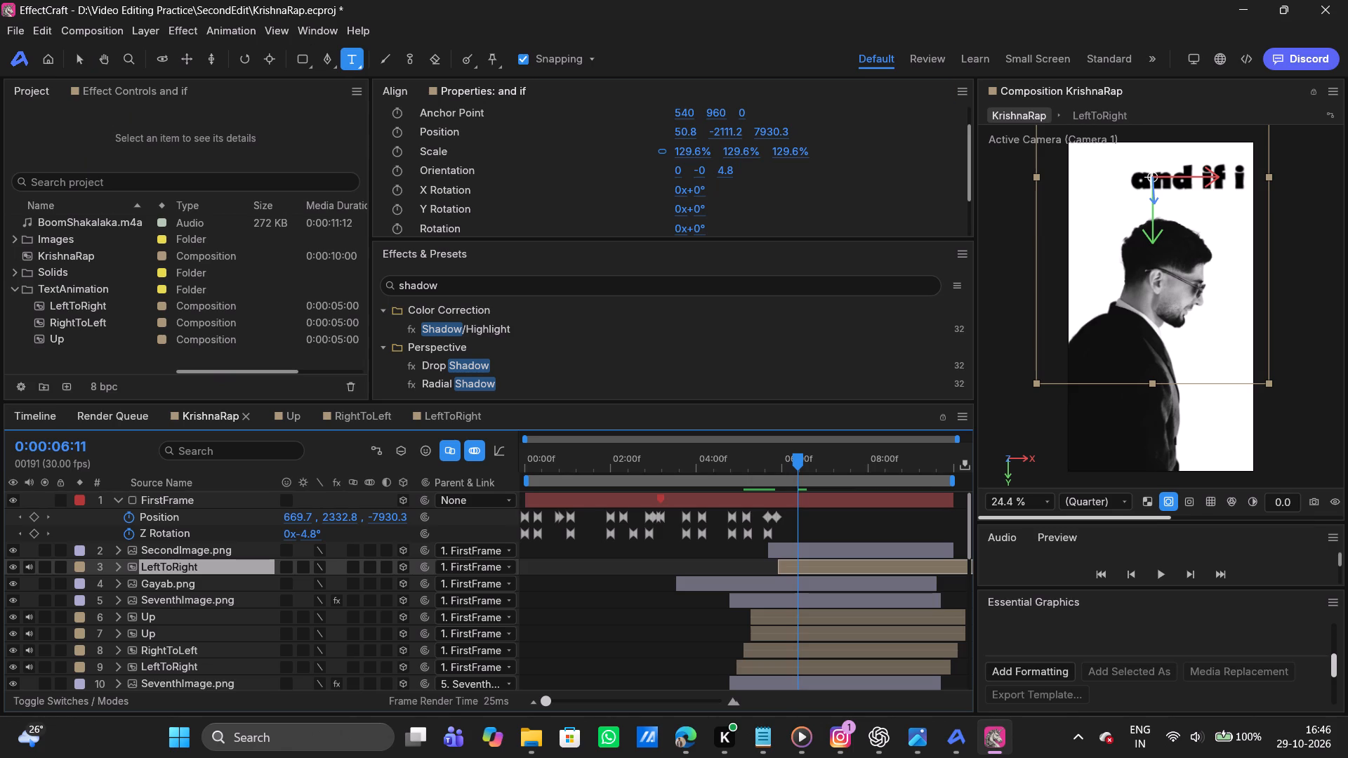
left_click_drag(1095, 226, 1234, 270)
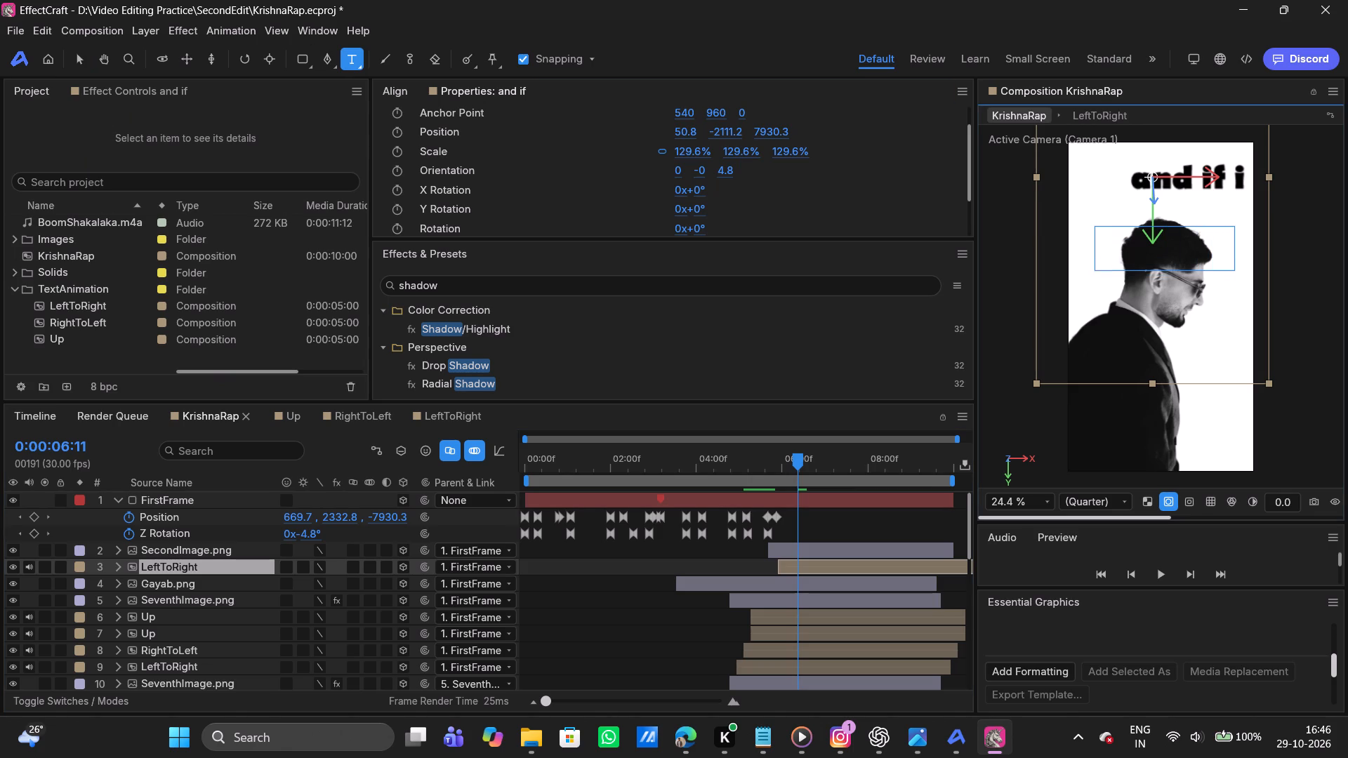
left_click_drag(1234, 270, 1234, 269)
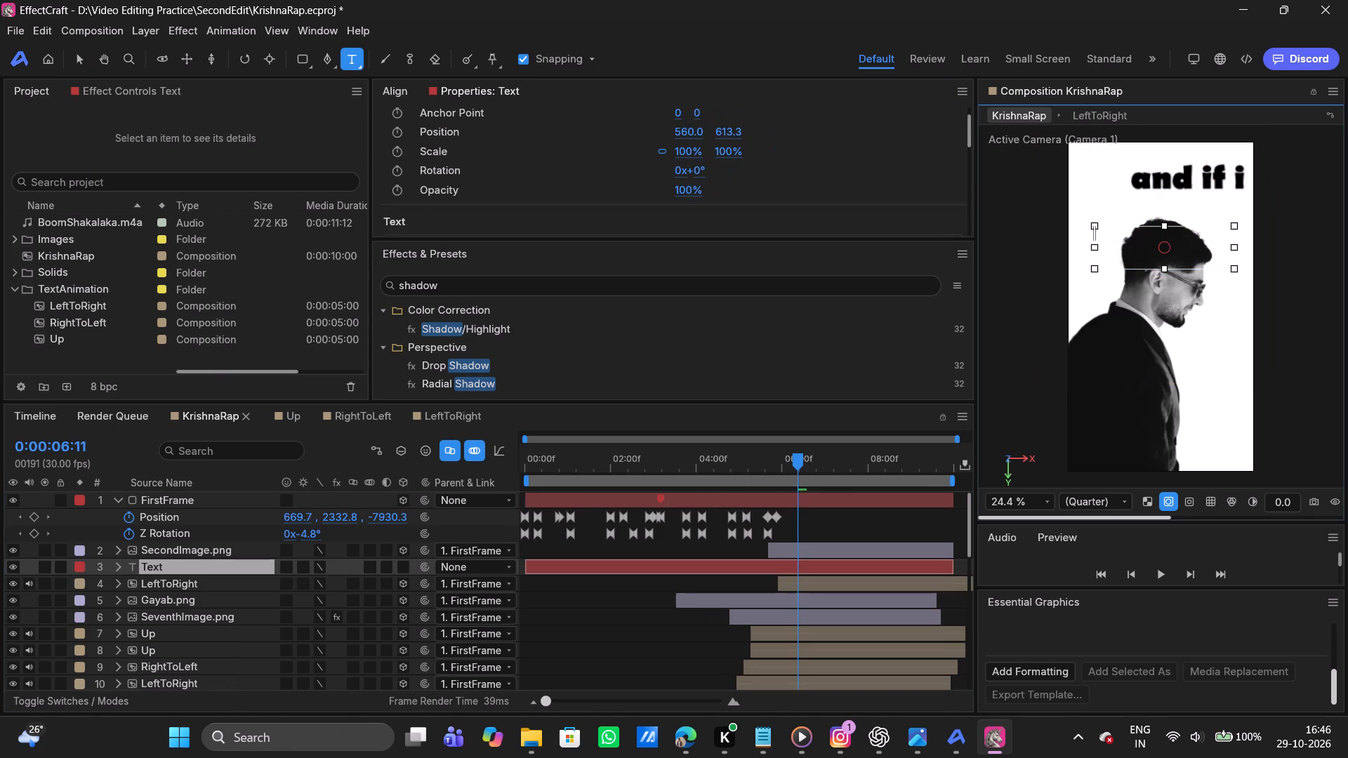
type("EVER")
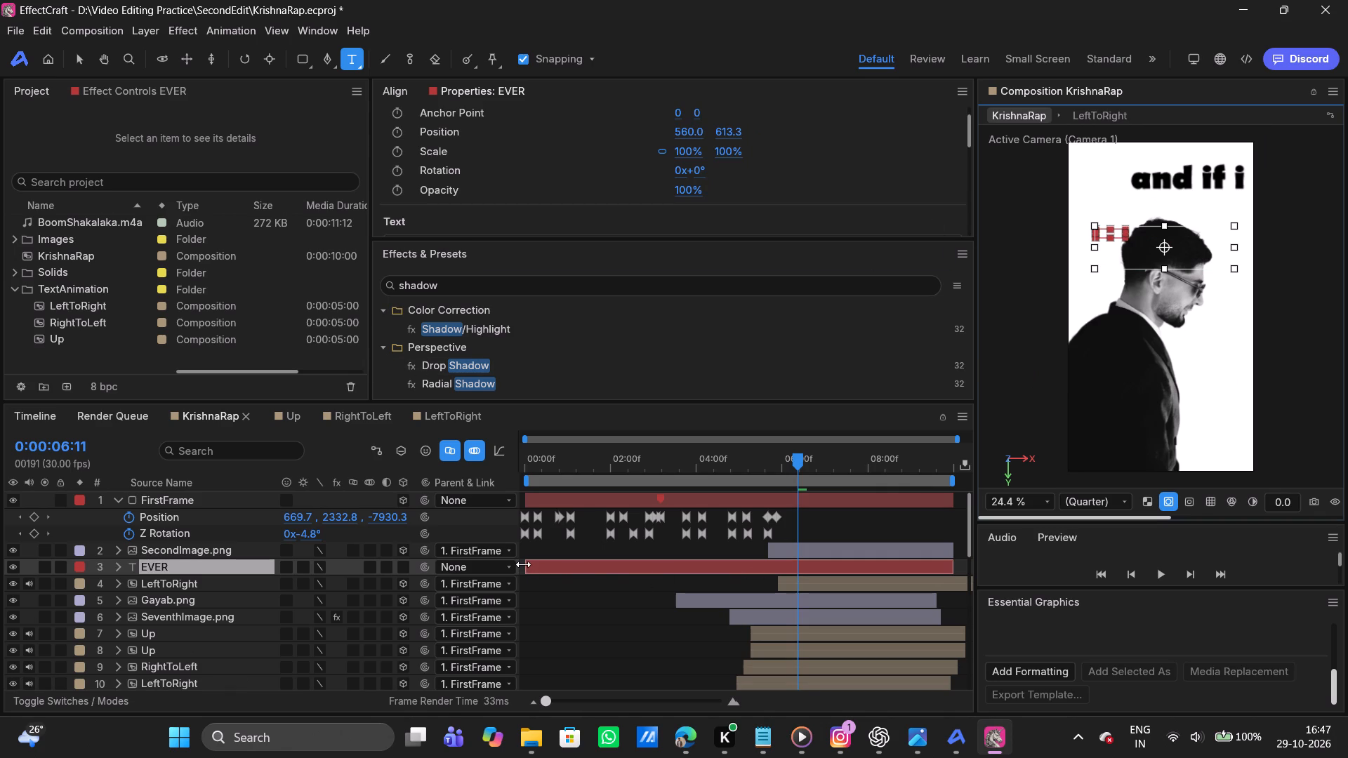
Trim the start of the EVER layer to just before 0:00:06:11, slightly after the "and if i" layer begins.
left_click_drag(523, 564, 694, 563)
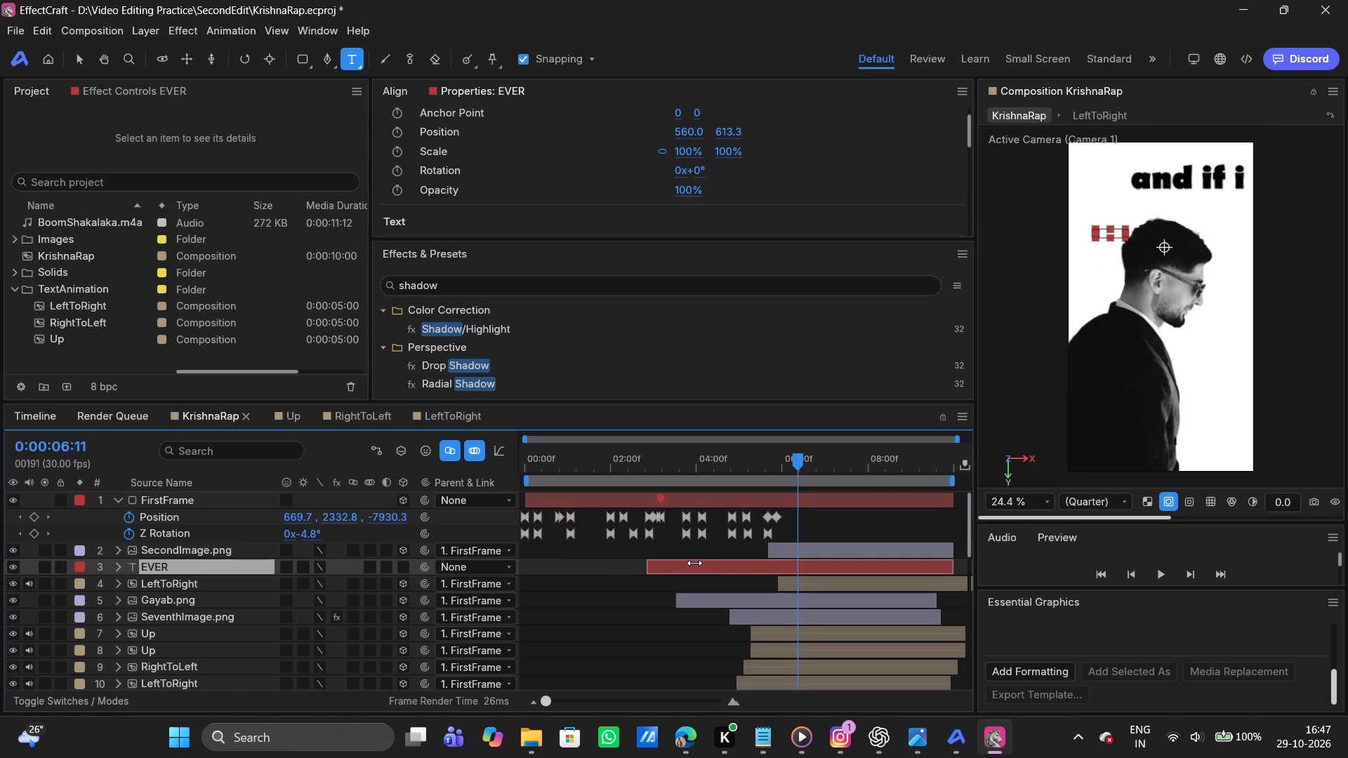
left_click_drag(694, 563, 795, 571)
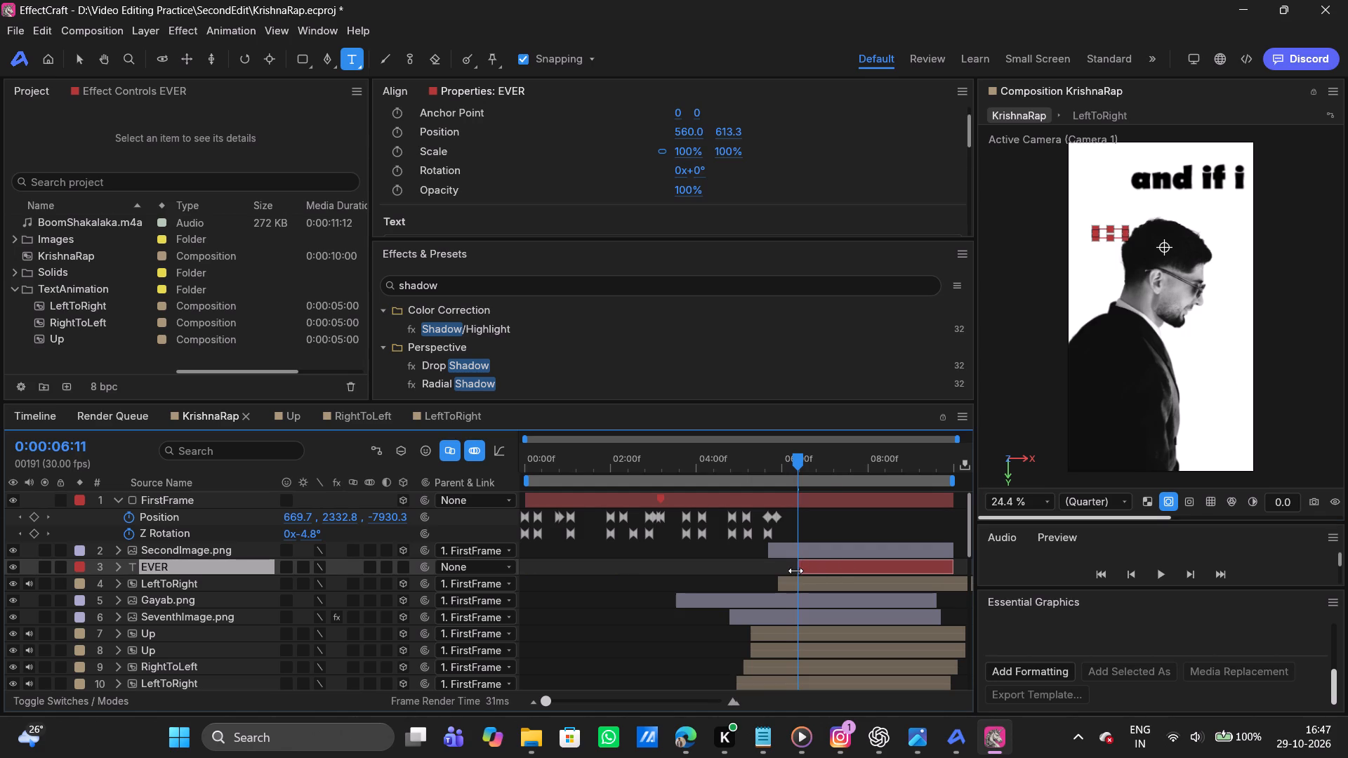
left_click_drag(795, 571, 781, 569)
left_click_drag(781, 569, 786, 568)
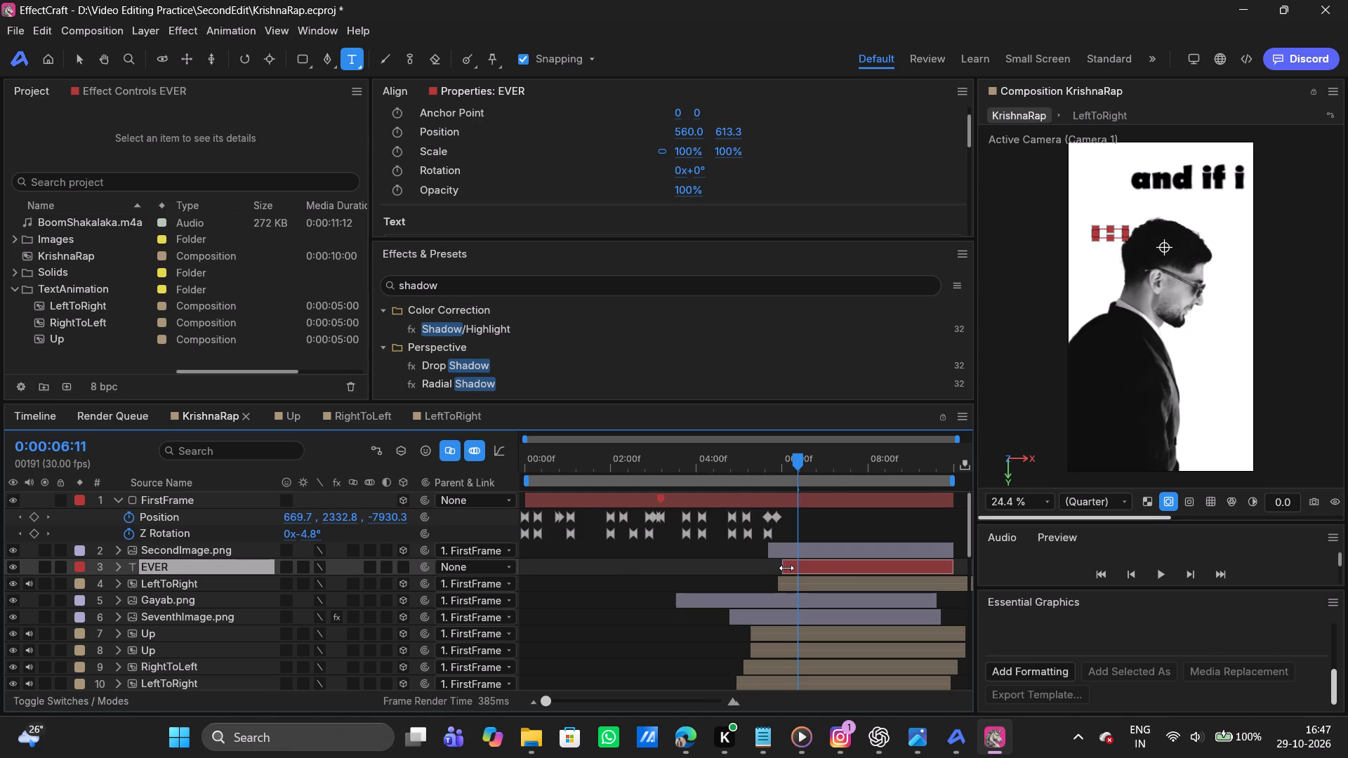
left_click_drag(786, 568, 789, 568)
Change the EVER text's fill colour to red, FF0000.
scroll(579, 201, "down", 5)
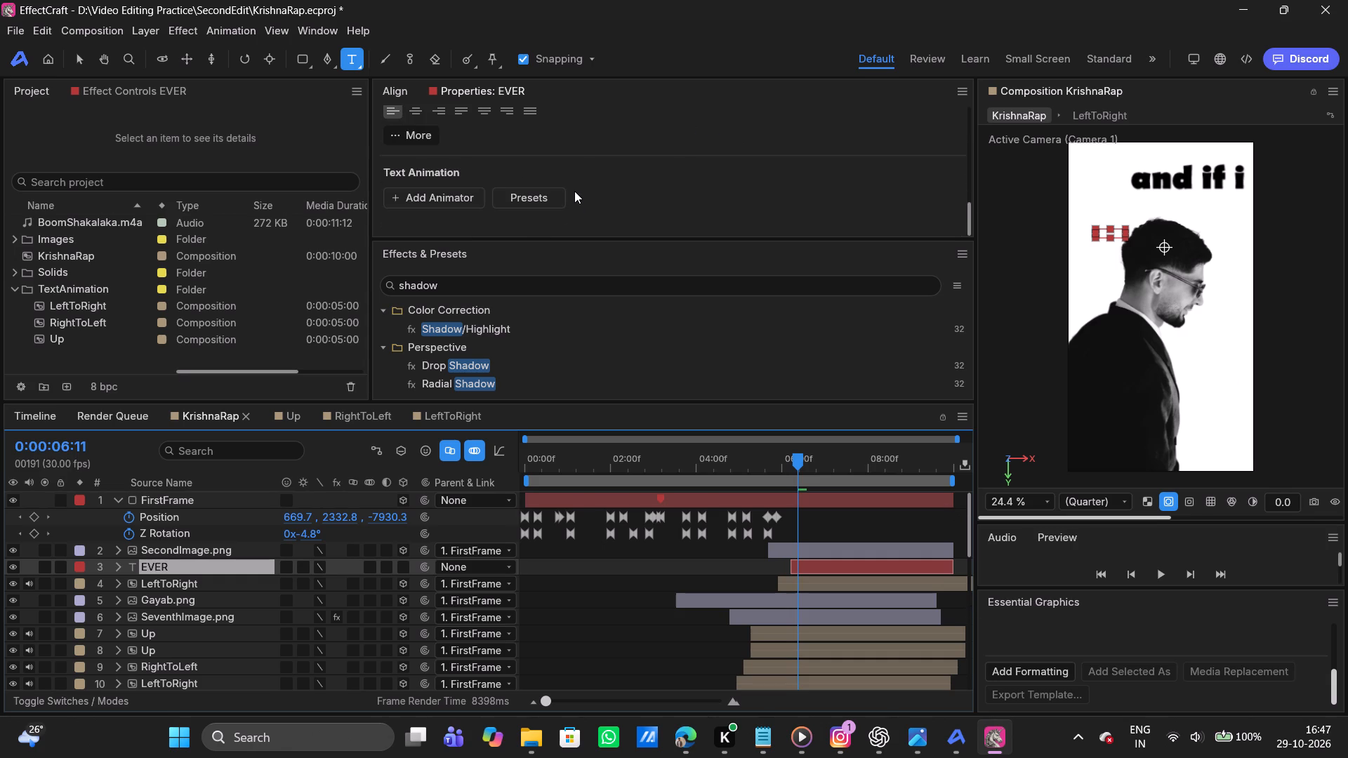
scroll(571, 140, "up", 1)
left_click(412, 143)
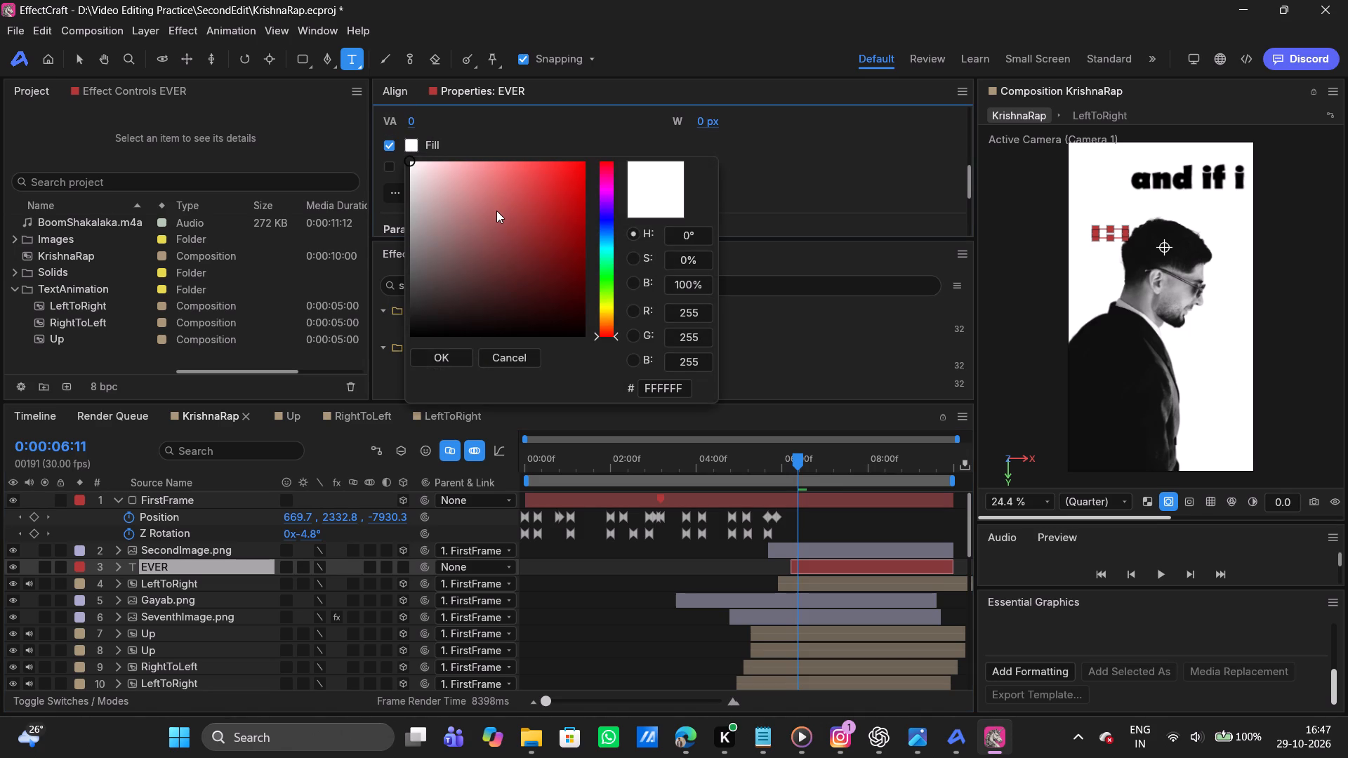
left_click_drag(496, 211, 623, 138)
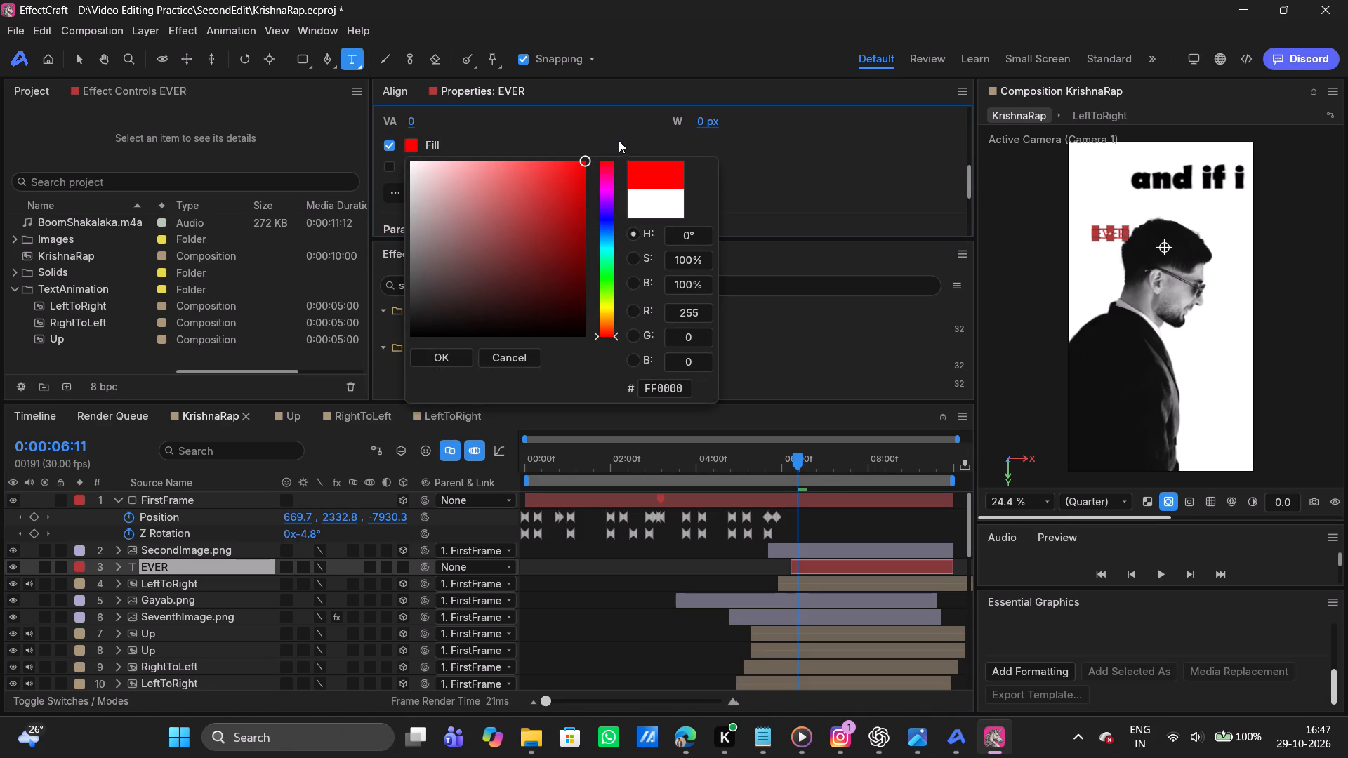
left_click(425, 354)
Set the EVER text's font to Berlin Sans FB in the Bold style.
scroll(593, 187, "up", 1)
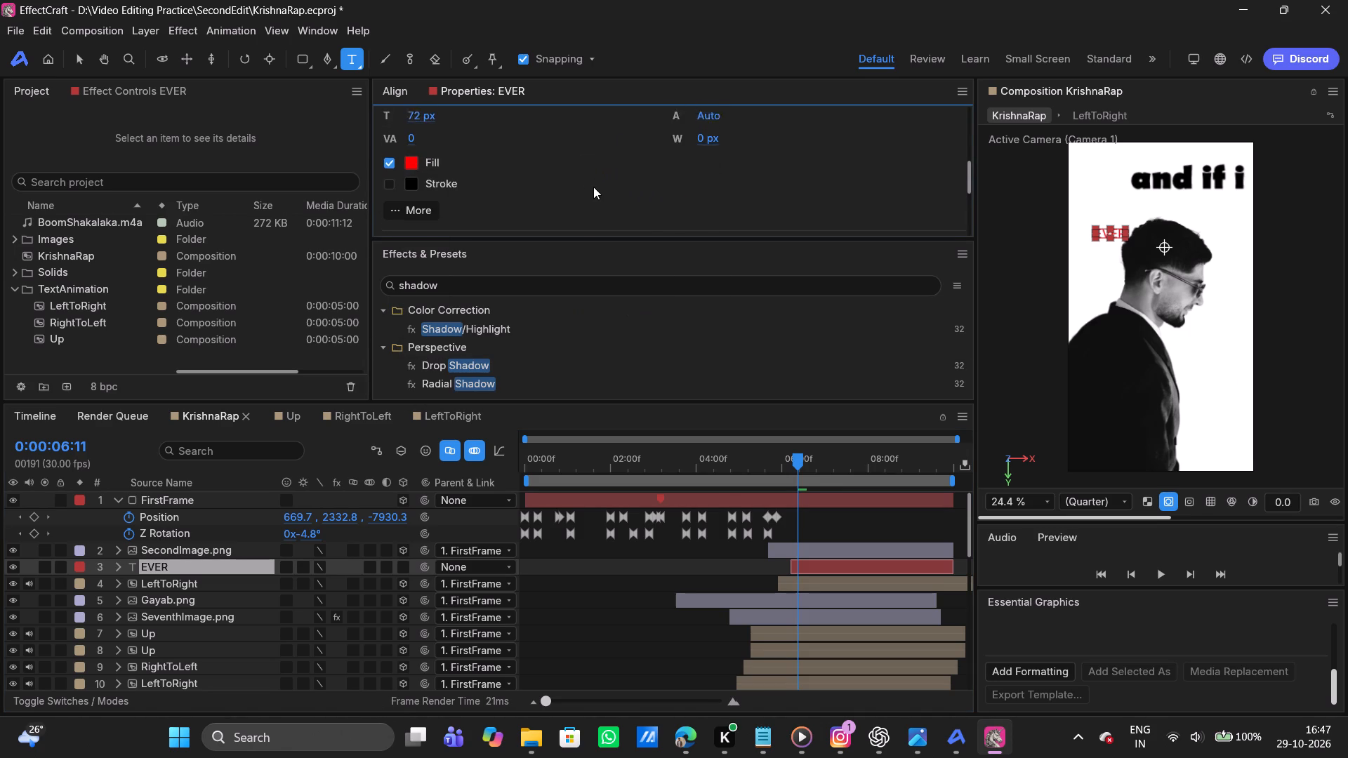
scroll(593, 187, "up", 1)
left_click(510, 154)
scroll(495, 222, "up", 6)
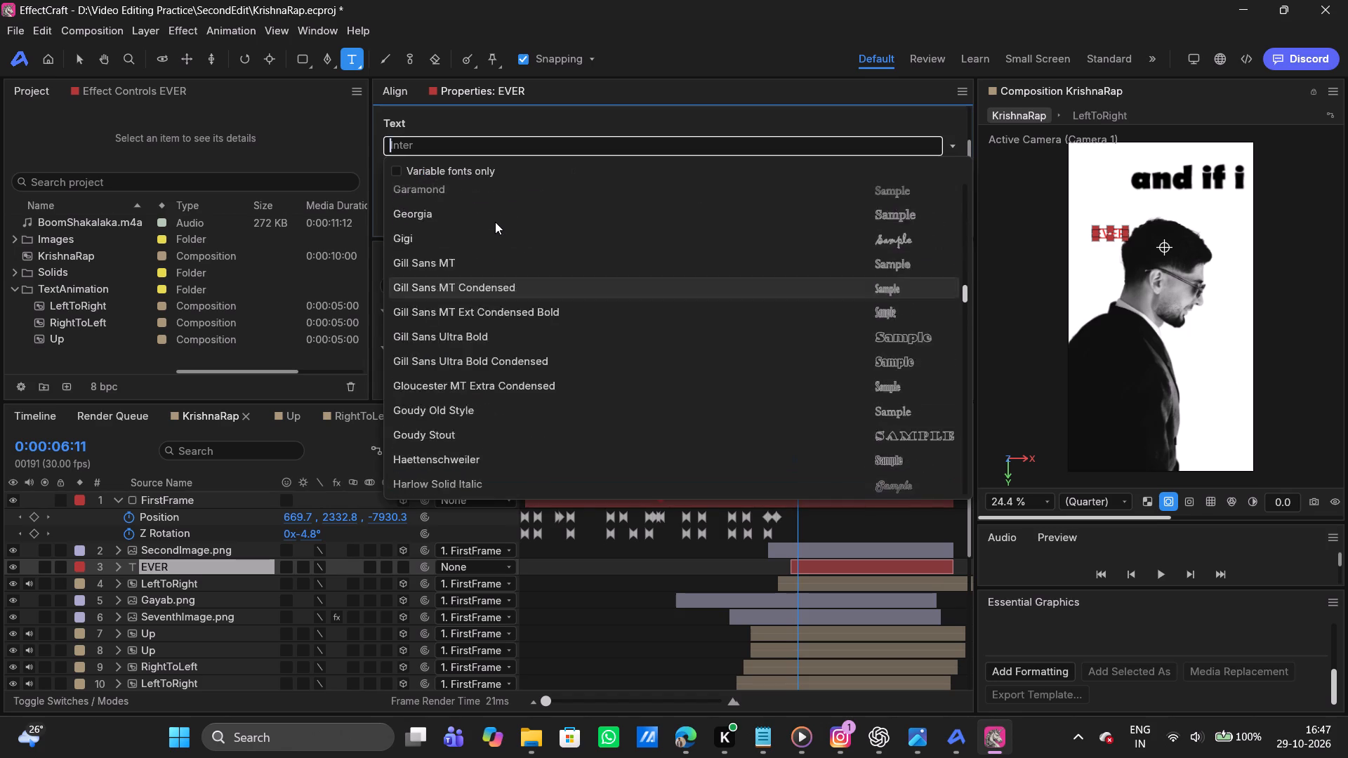
scroll(495, 222, "up", 10)
scroll(495, 222, "up", 20)
scroll(495, 222, "up", 19)
left_click(463, 193)
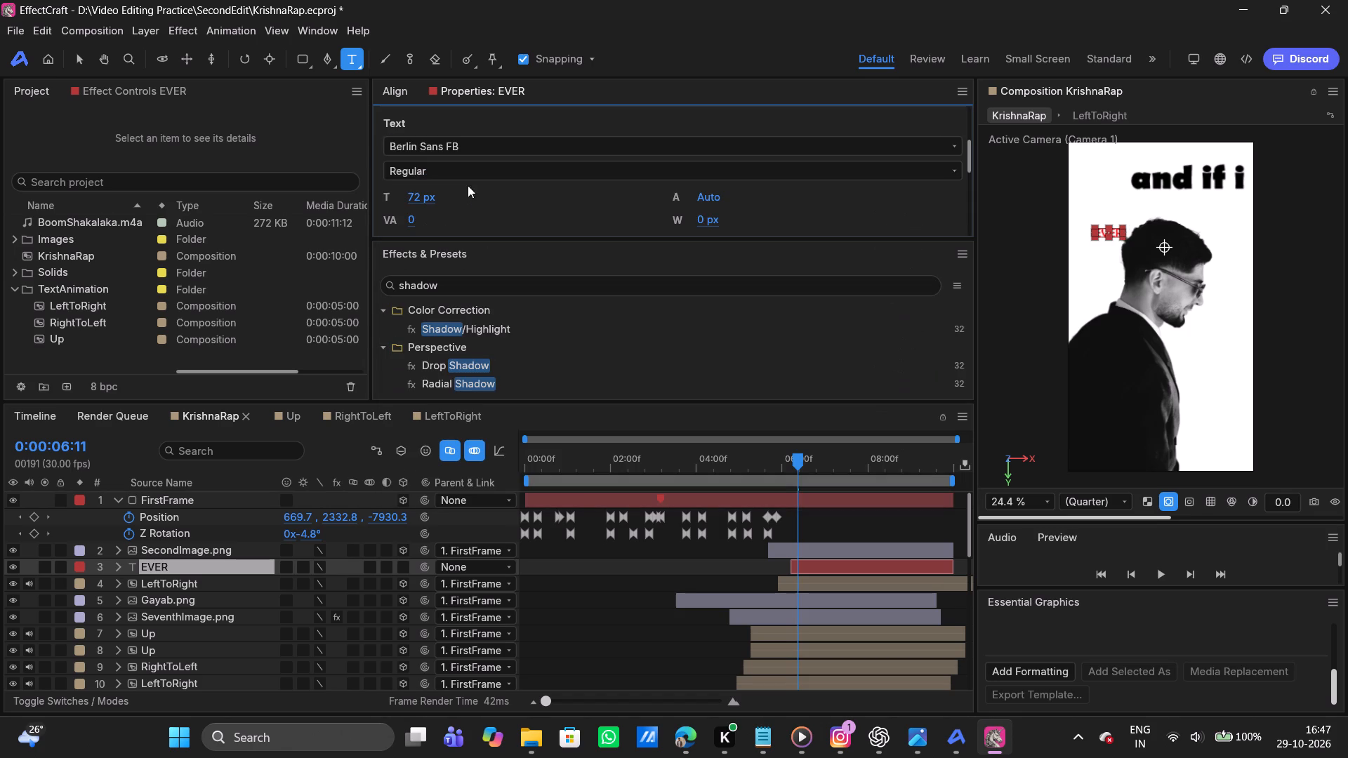
left_click(435, 171)
left_click(418, 221)
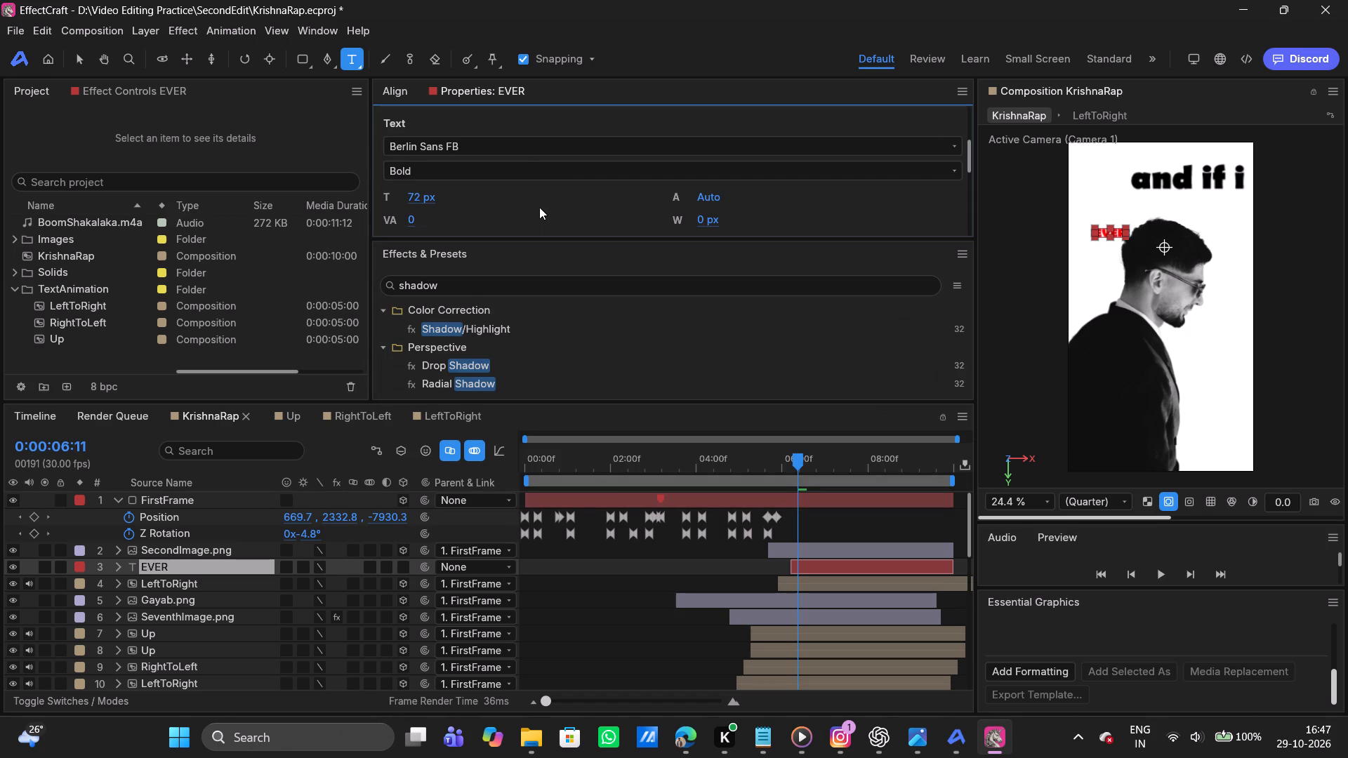
Enlarge the EVER text's font size until the word spans most of the frame's width.
left_click_drag(424, 194, 647, 189)
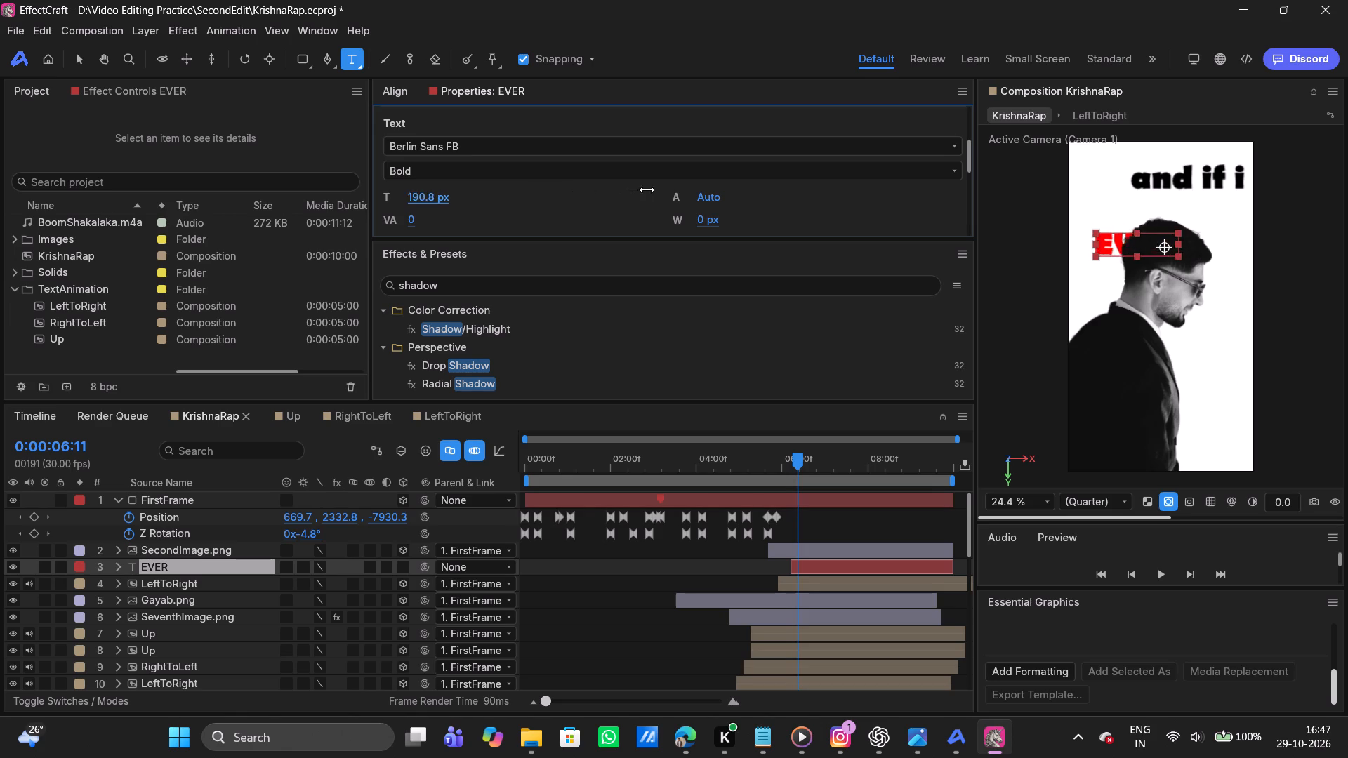
left_click_drag(647, 189, 883, 193)
Rotate the EVER layer to 90° so the word runs vertically.
scroll(522, 204, "up", 1)
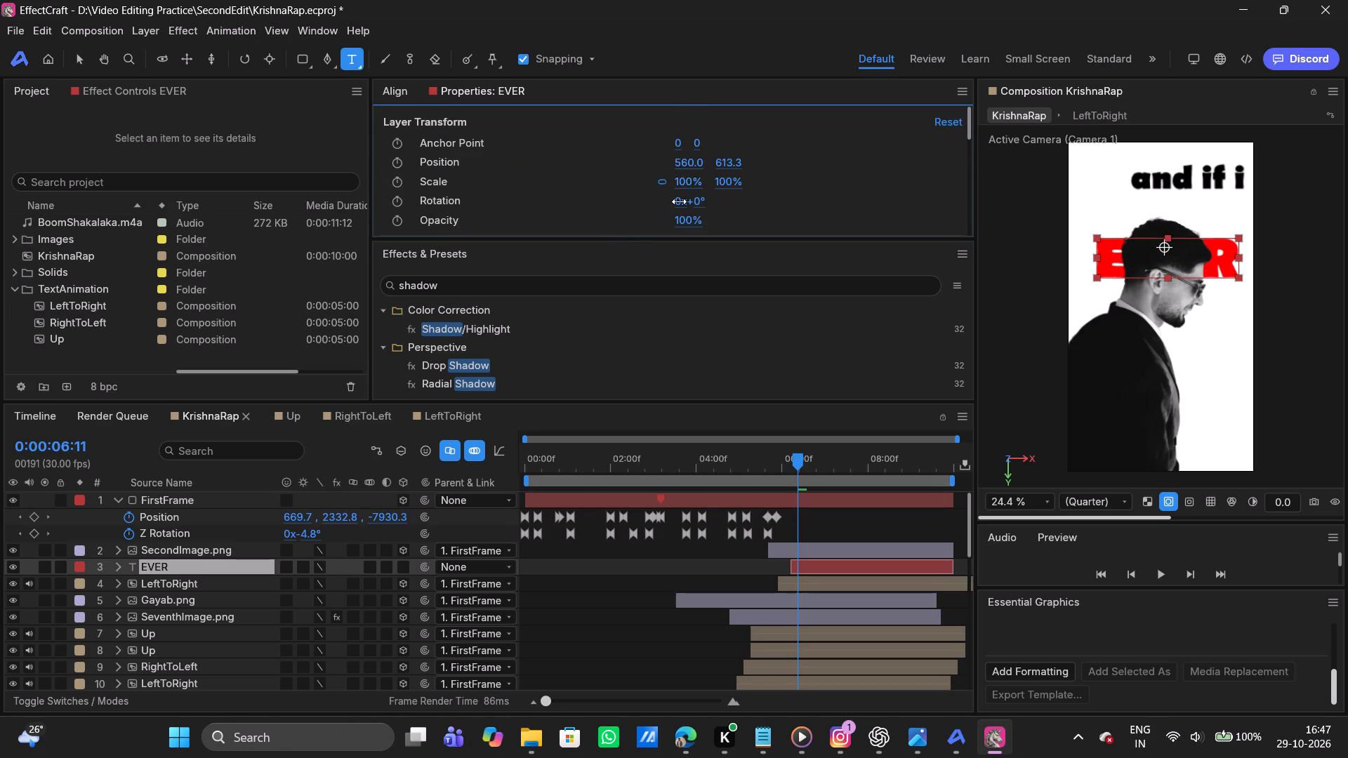
double_click(700, 203)
key("BackSpace")
type("90")
key("Return")
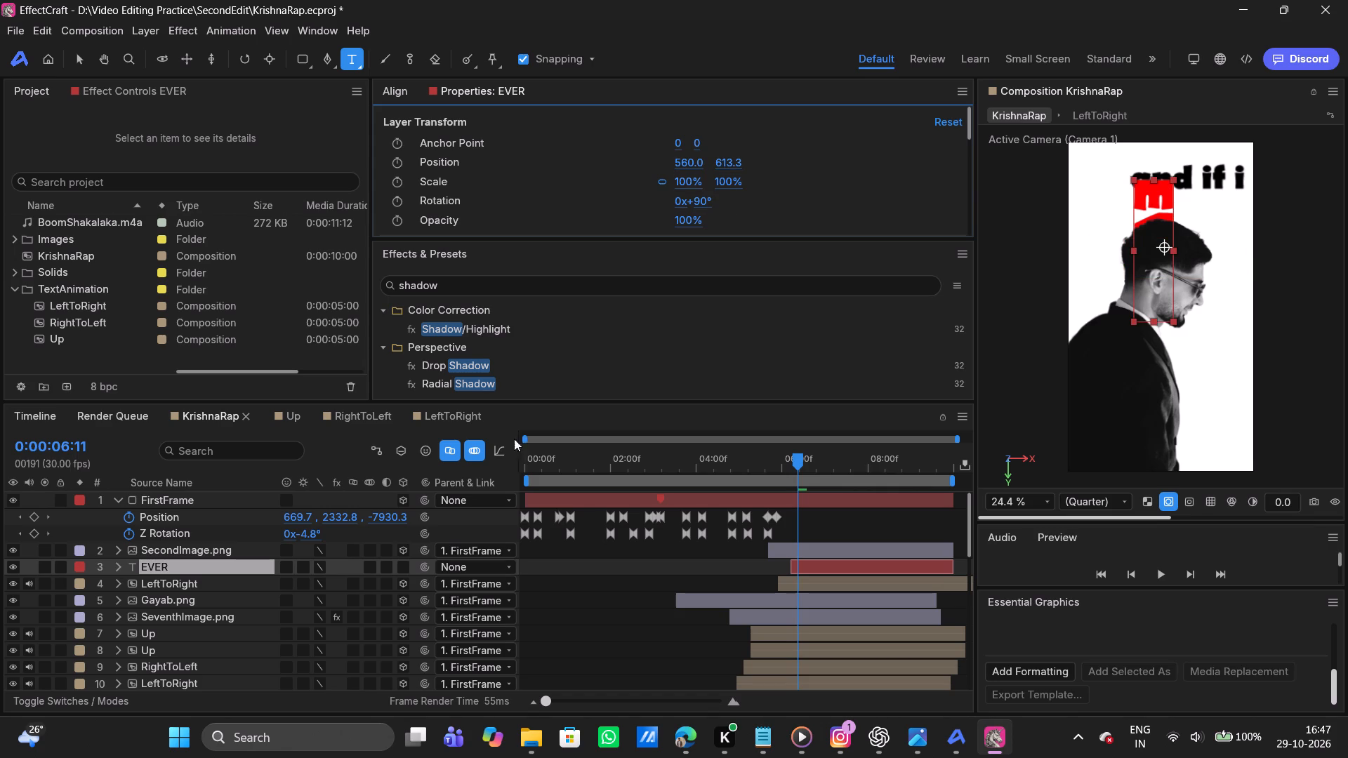
Make the EVER layer 3D and parent it to the FirstFrame layer.
left_click(405, 569)
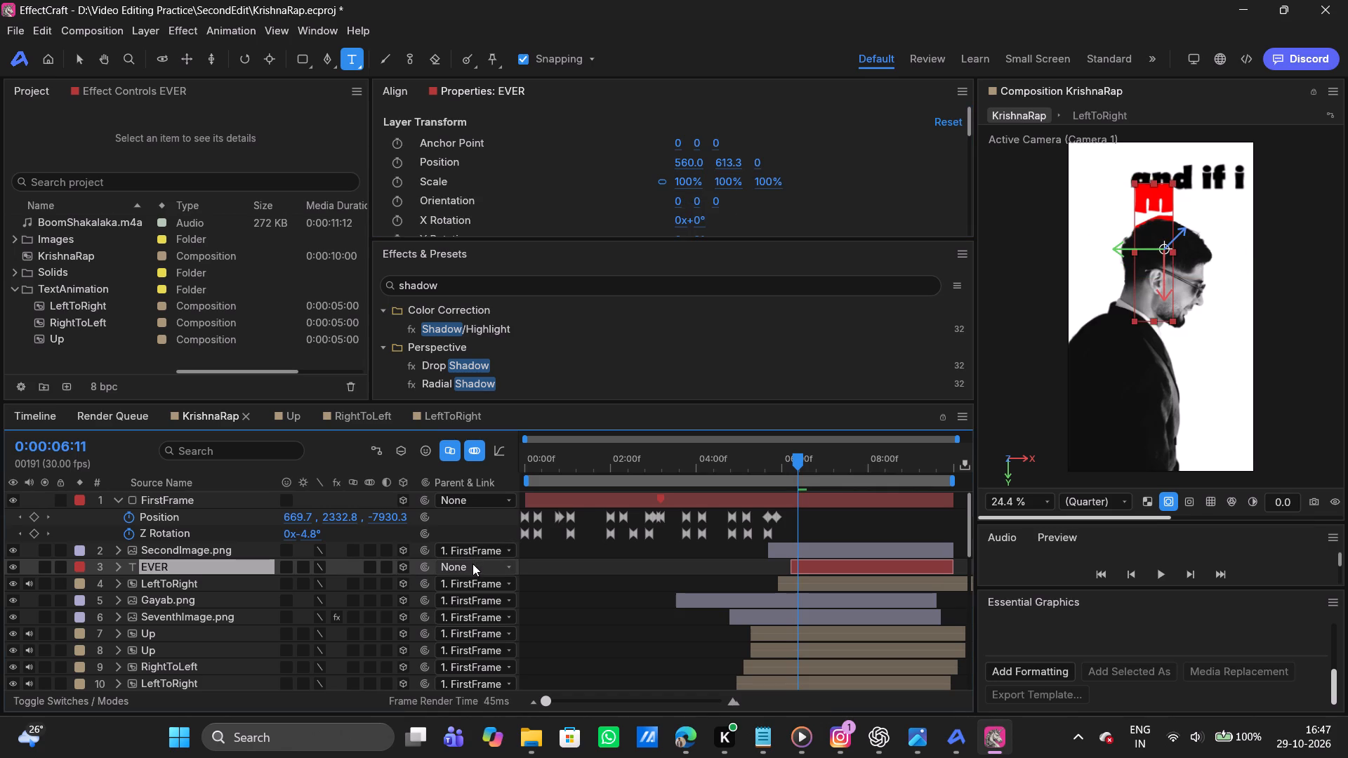
left_click(473, 565)
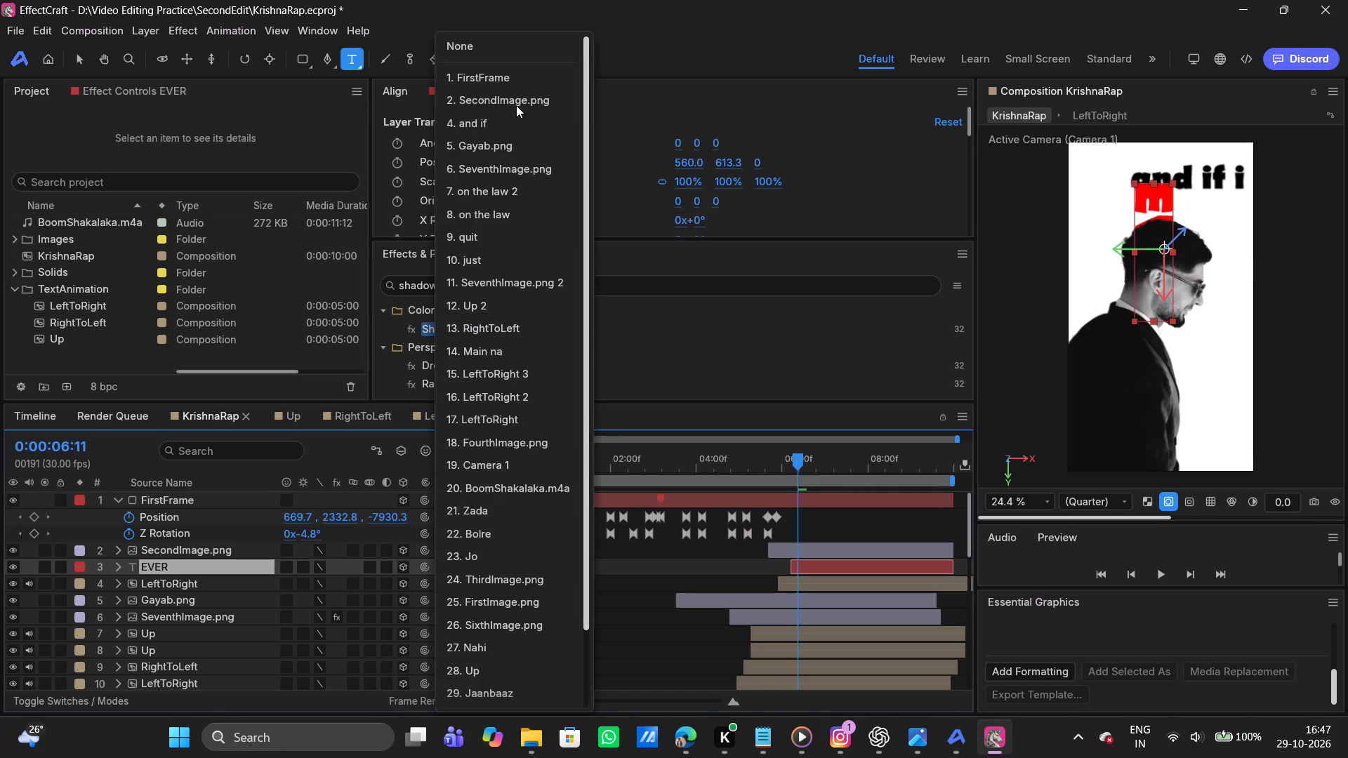
left_click(492, 77)
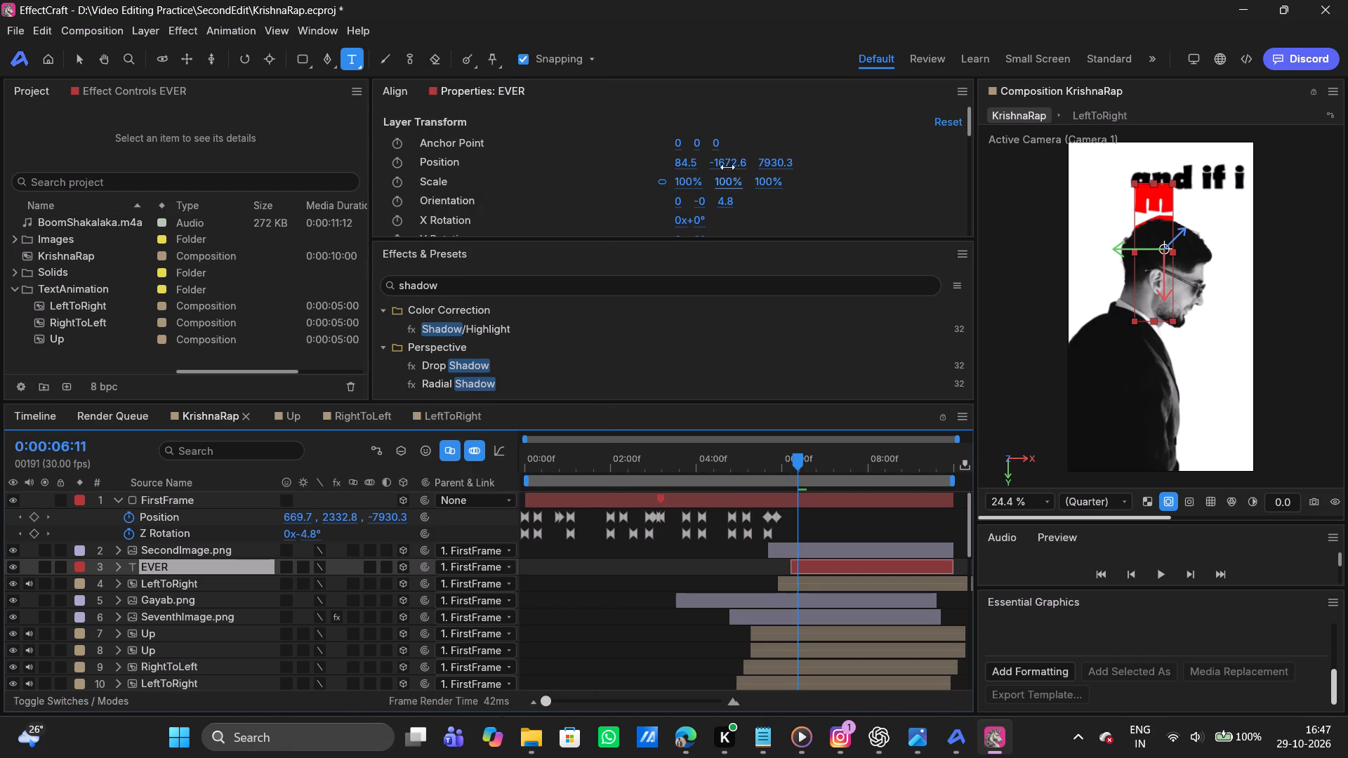
Move the vertical EVER text beside the man's face and below "and if i", at about X 398.9 and Y -1576.6.
left_click_drag(724, 163, 798, 147)
left_click_drag(670, 164, 821, 155)
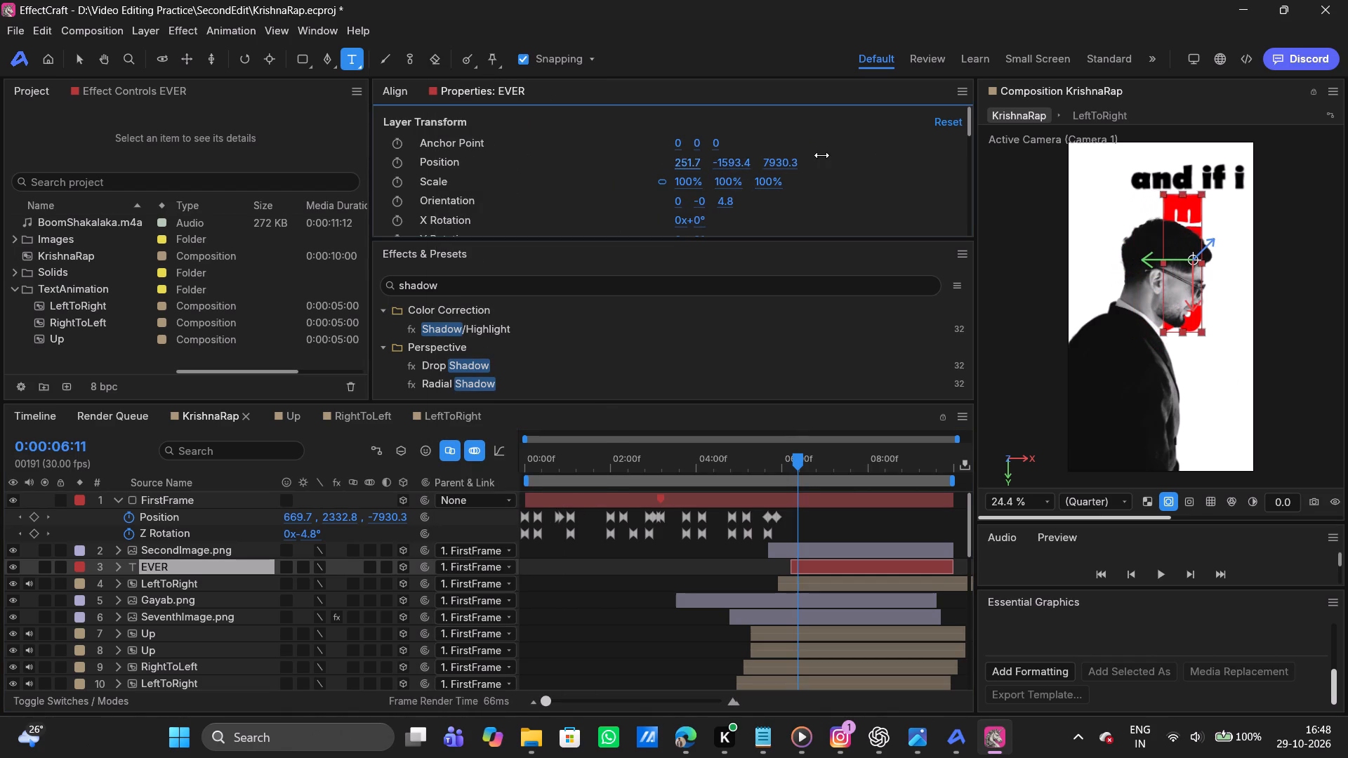
left_click_drag(686, 165, 897, 159)
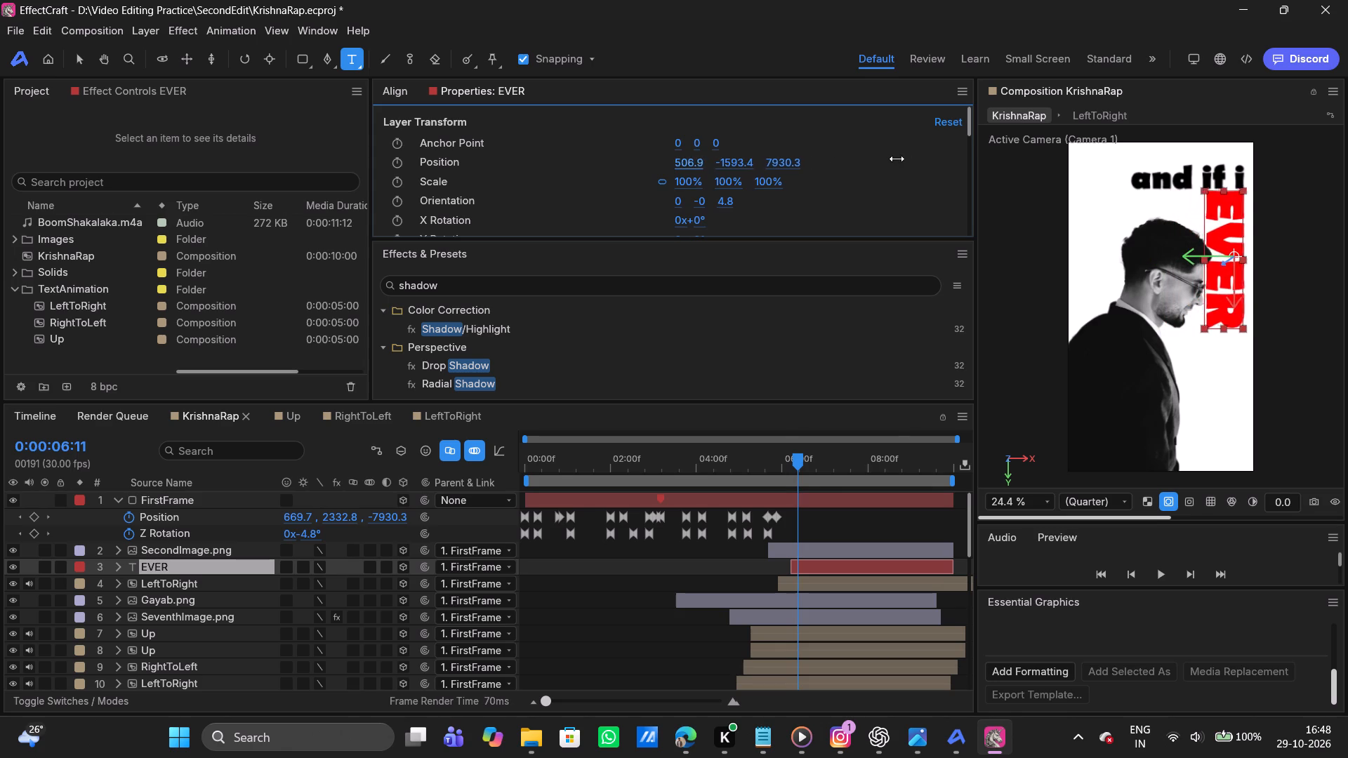
left_click_drag(897, 159, 880, 161)
left_click_drag(728, 162, 748, 161)
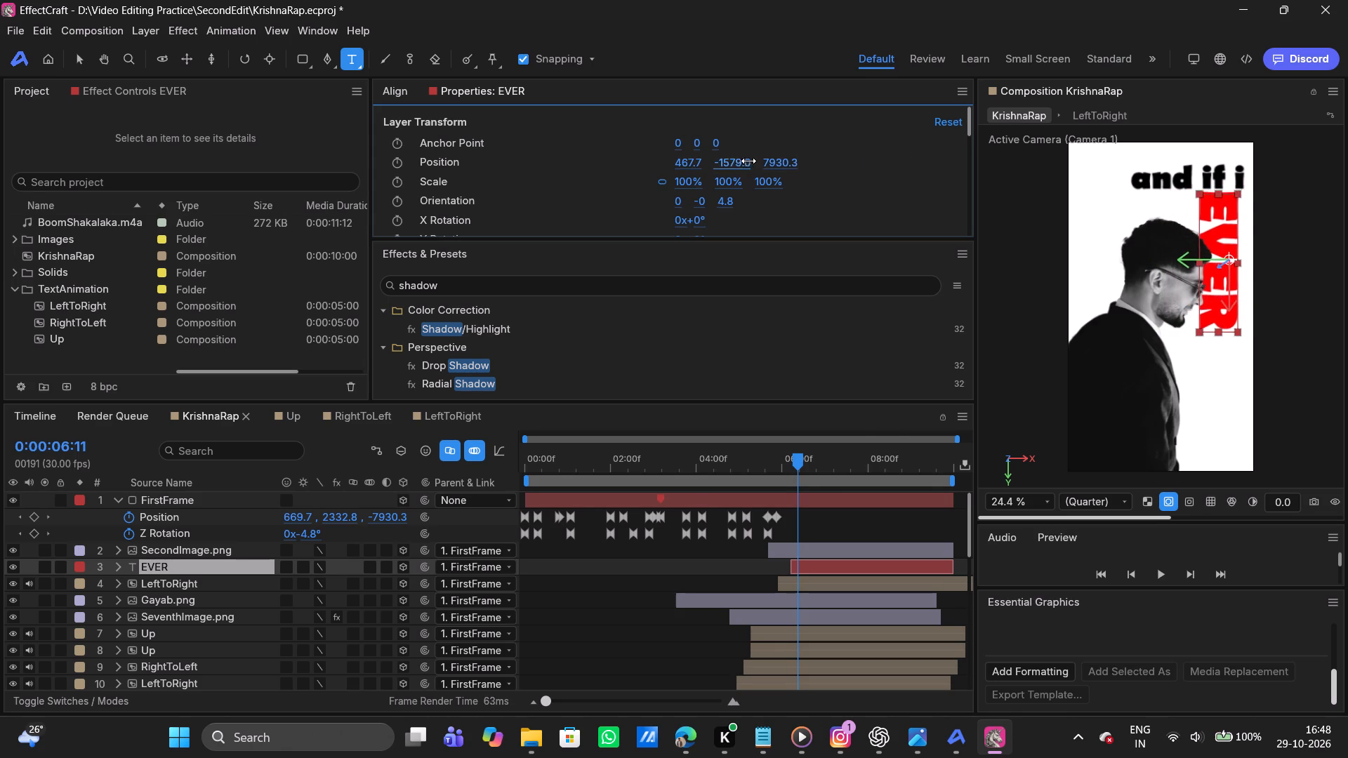
left_click_drag(748, 161, 746, 160)
left_click_drag(675, 166, 703, 161)
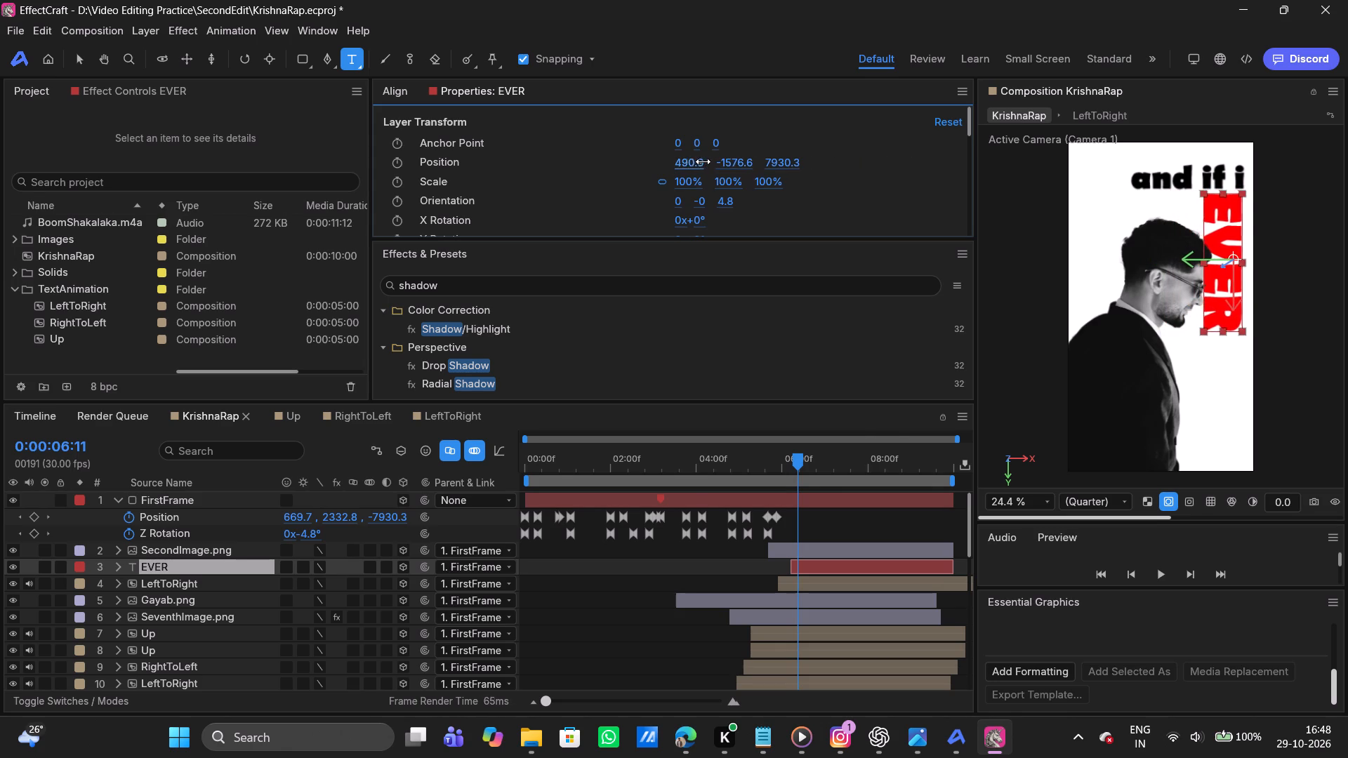
left_click_drag(703, 161, 727, 161)
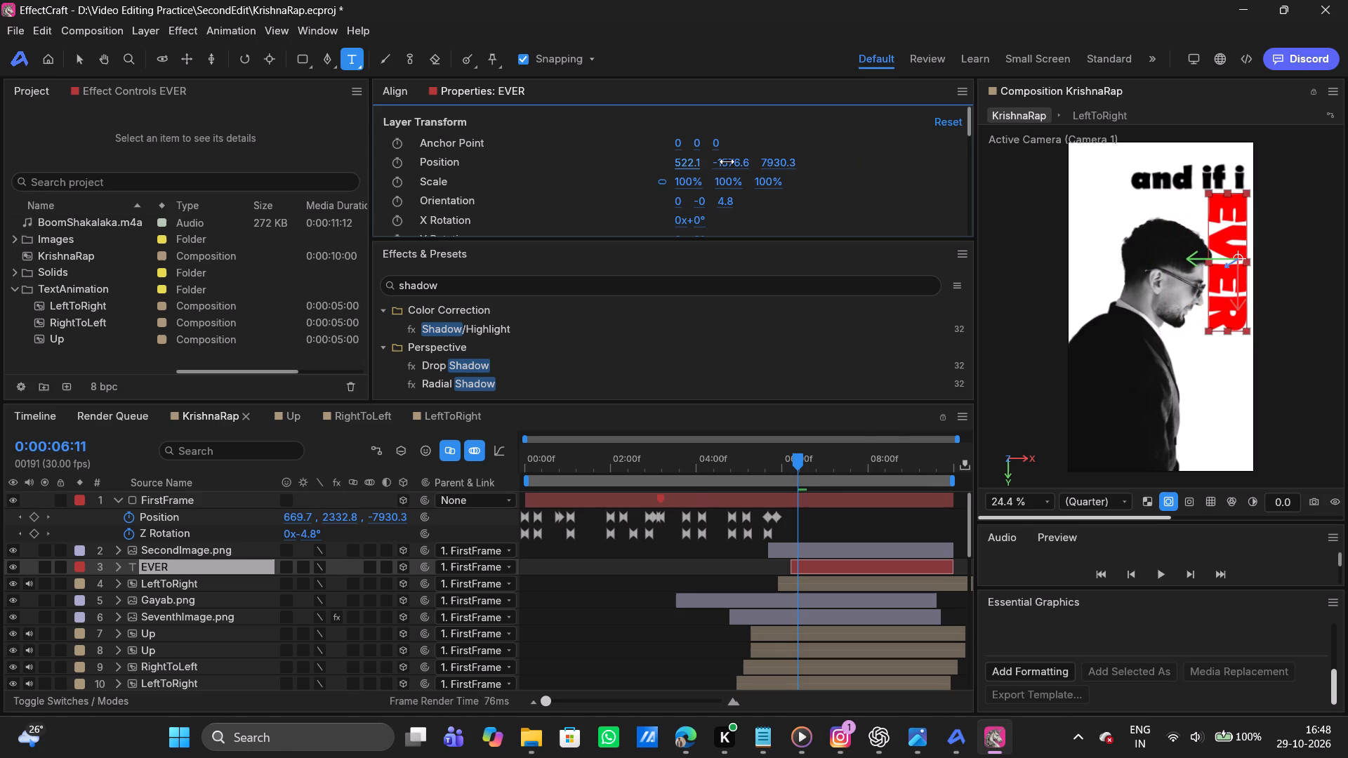
left_click_drag(727, 161, 623, 169)
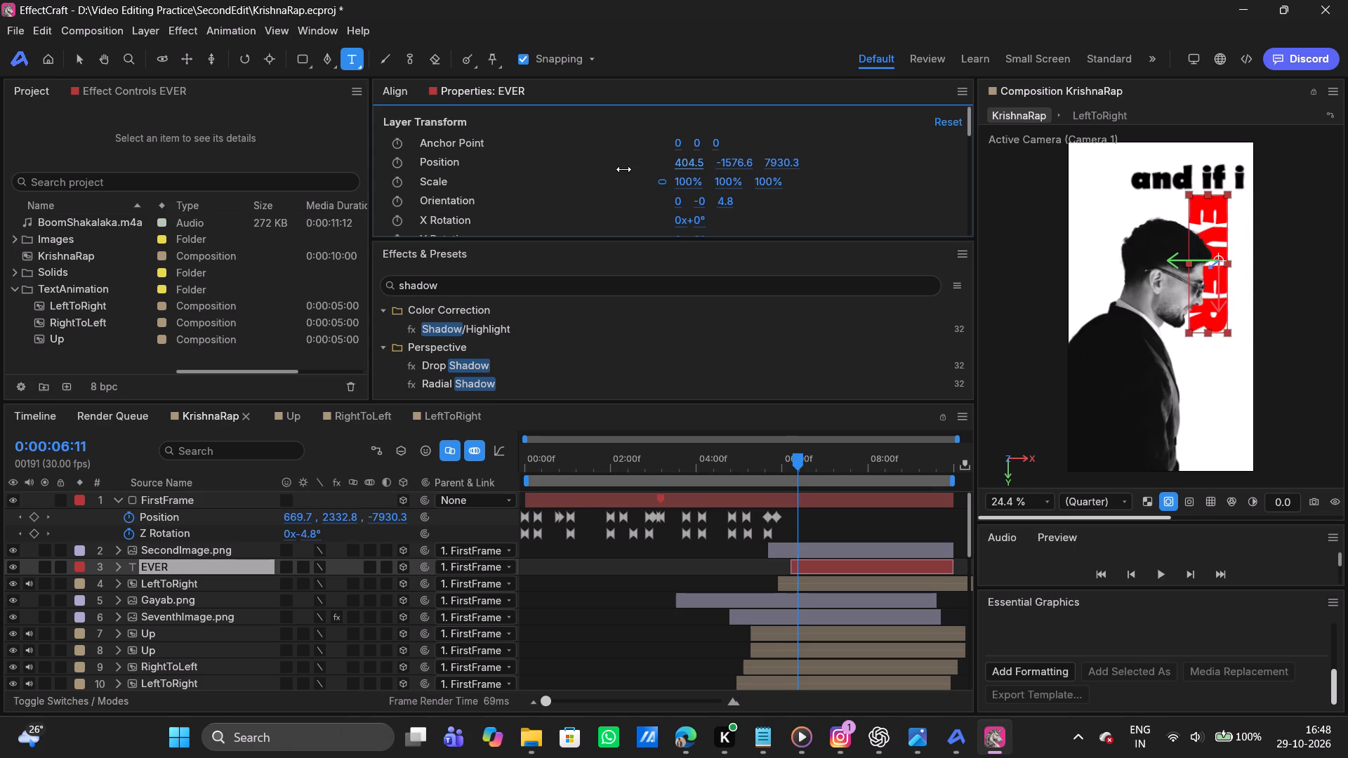
left_click_drag(623, 169, 678, 160)
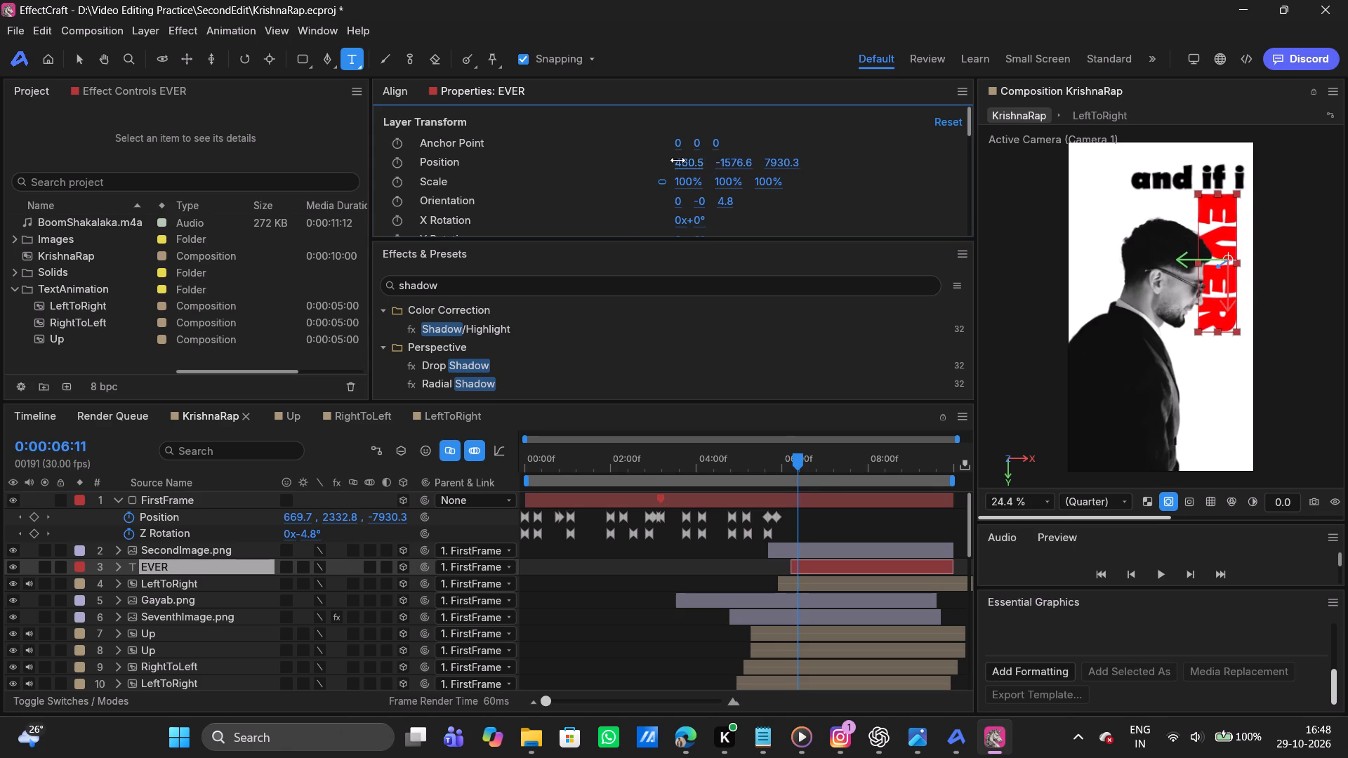
left_click_drag(678, 160, 693, 157)
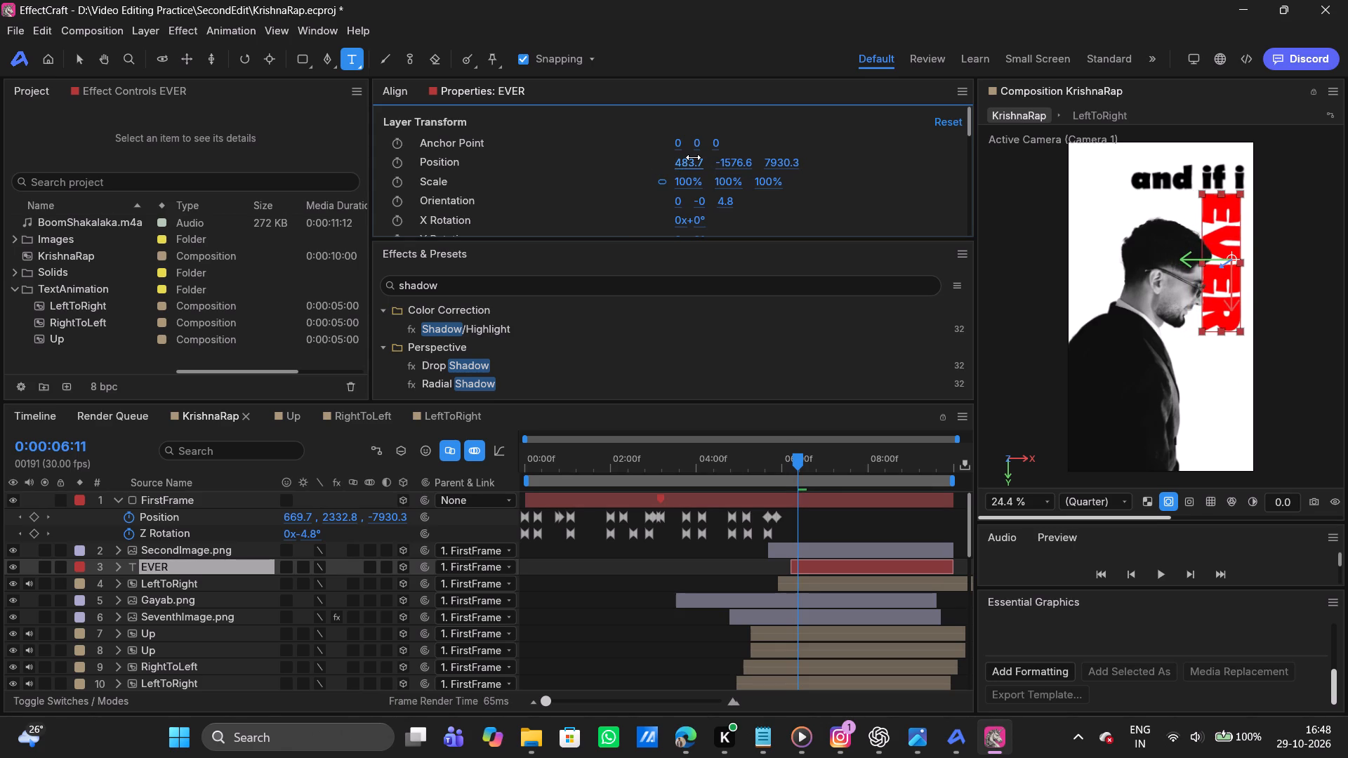
left_click_drag(693, 157, 519, 171)
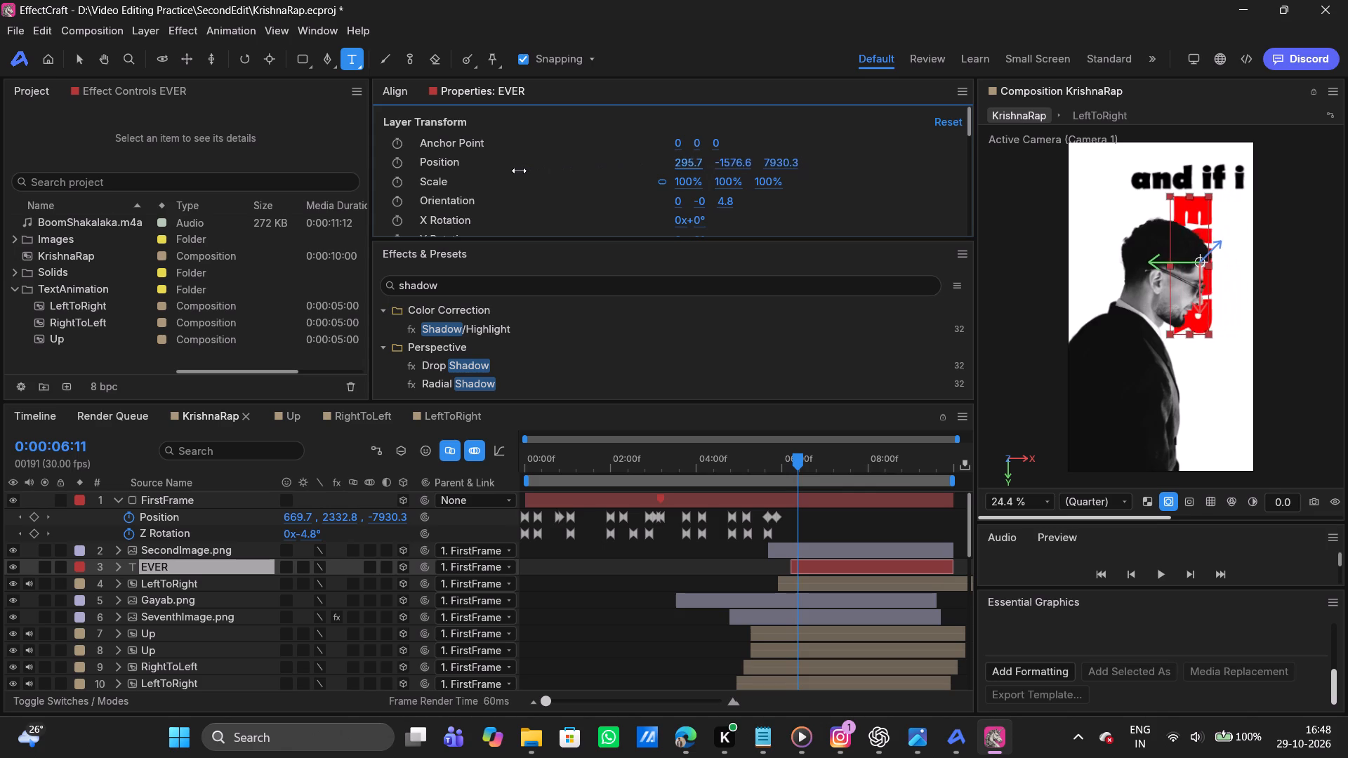
left_click_drag(519, 171, 619, 154)
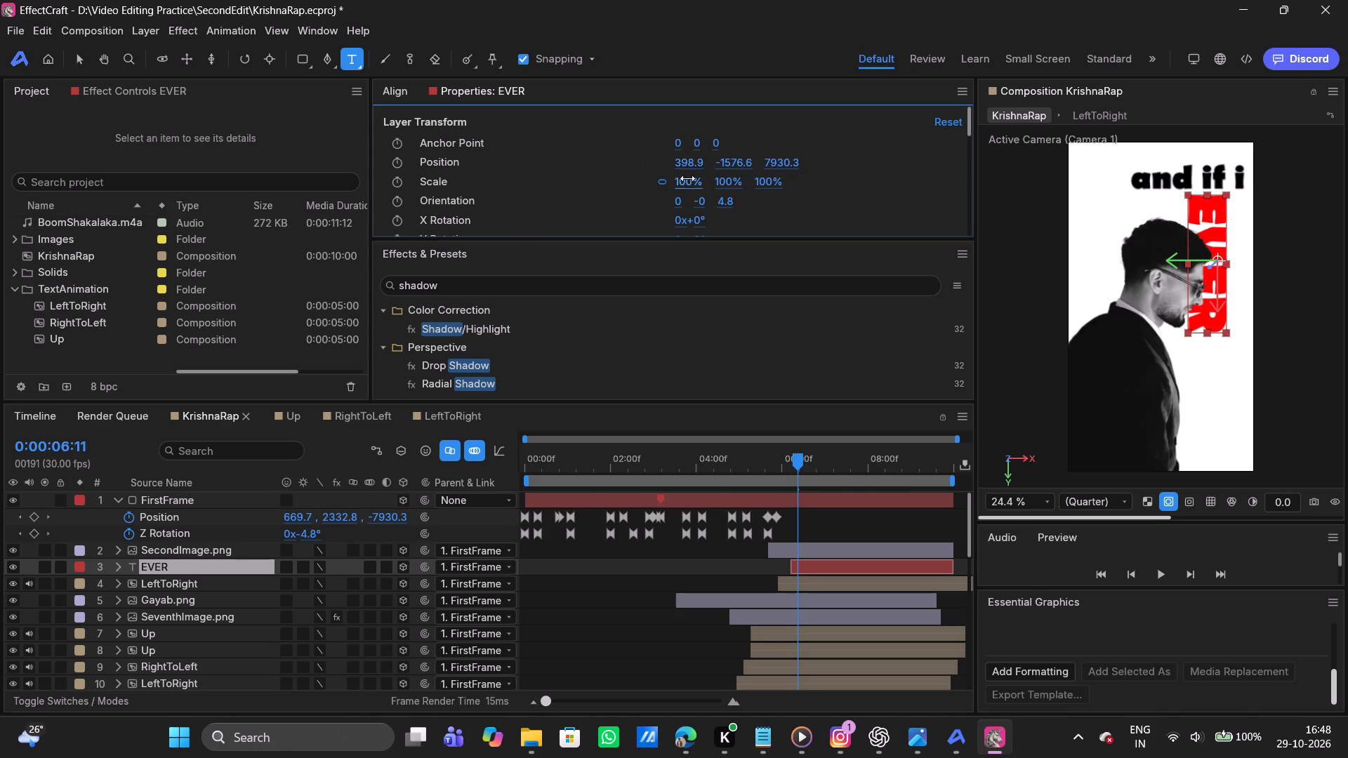
Scale the vertical EVER text to 140% and position it beside the man's face at X 466.1, Y -1395.0.
left_click_drag(690, 180, 727, 181)
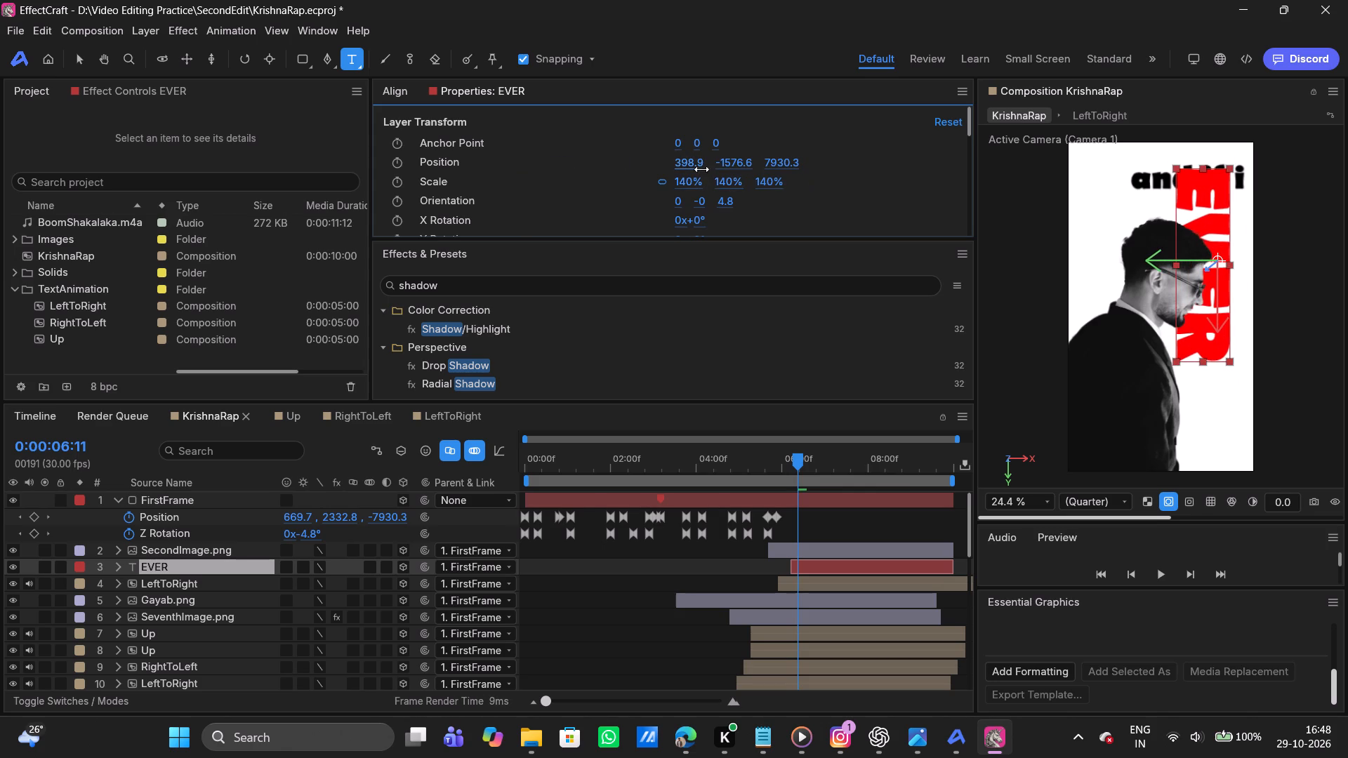
left_click_drag(731, 166, 893, 146)
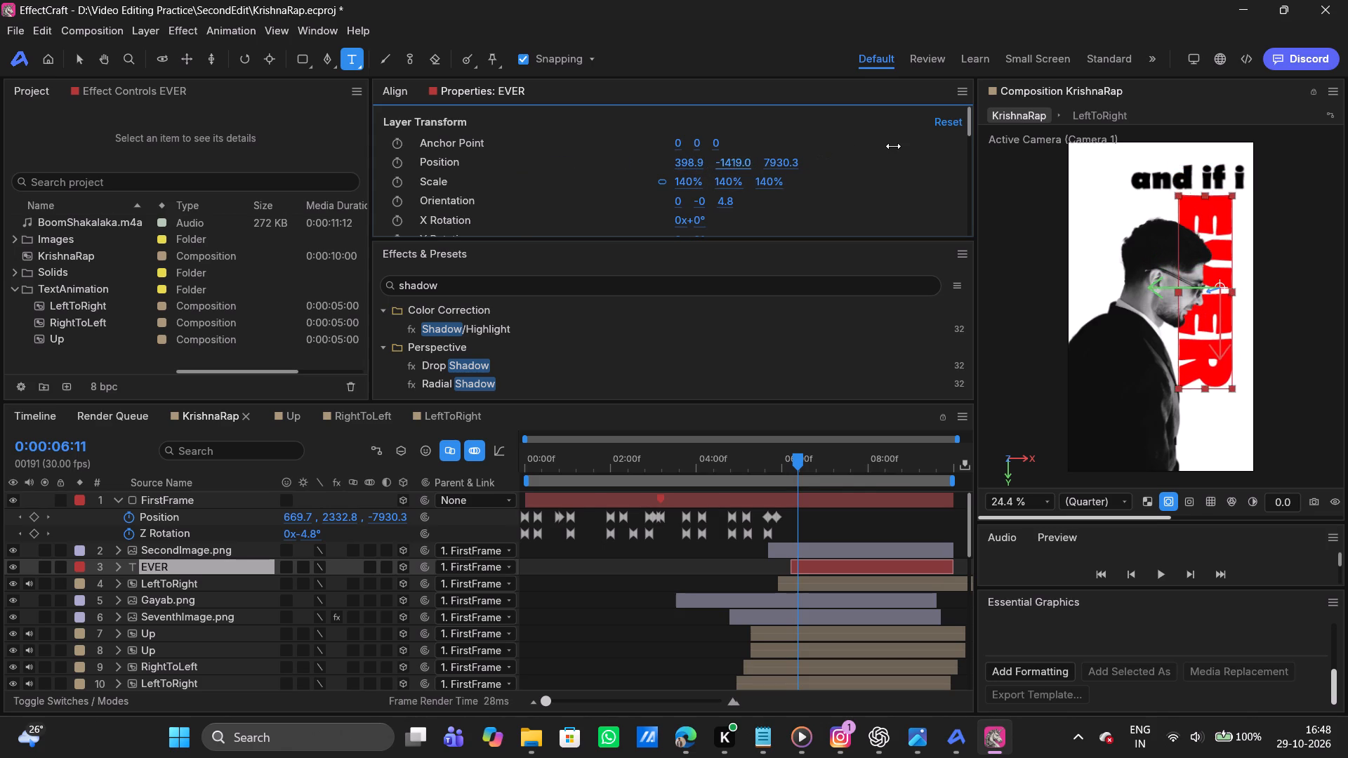
left_click_drag(893, 146, 894, 145)
left_click_drag(693, 161, 755, 159)
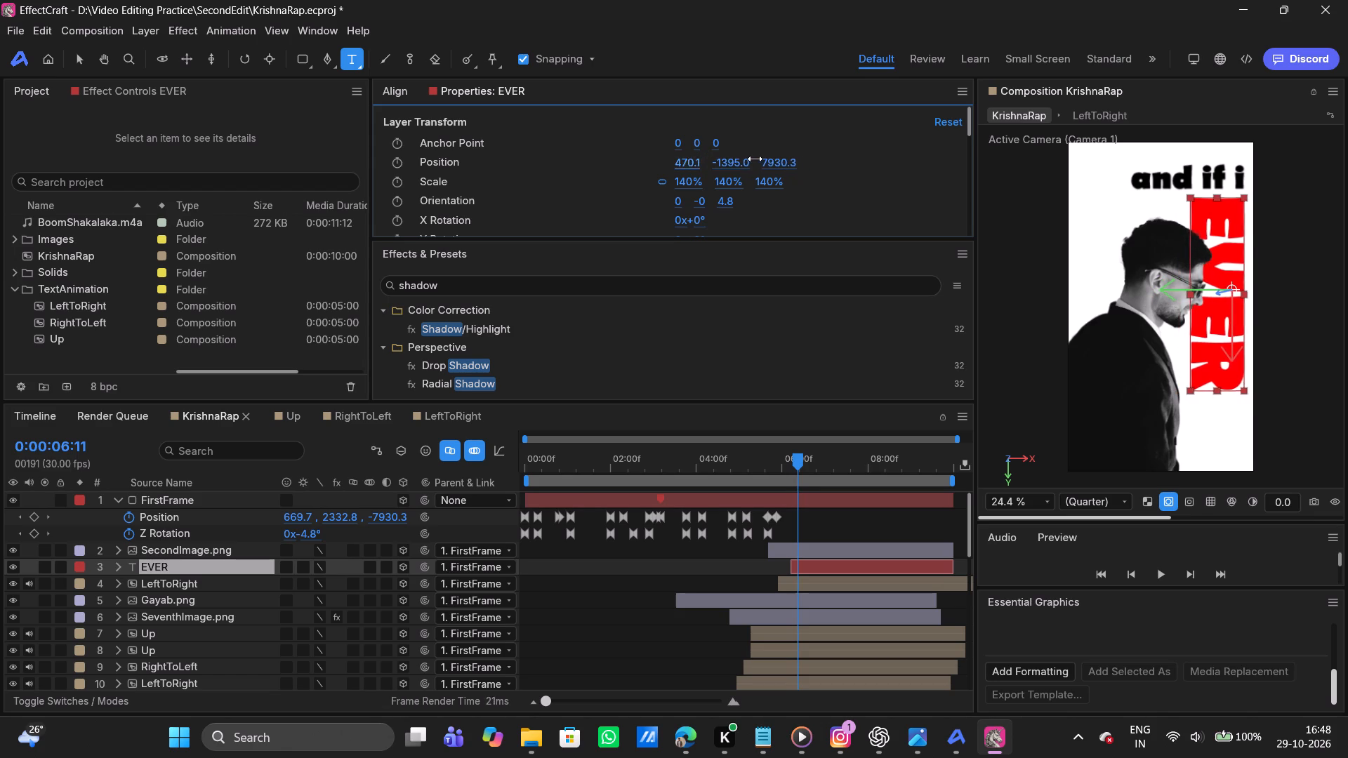
left_click_drag(755, 159, 755, 157)
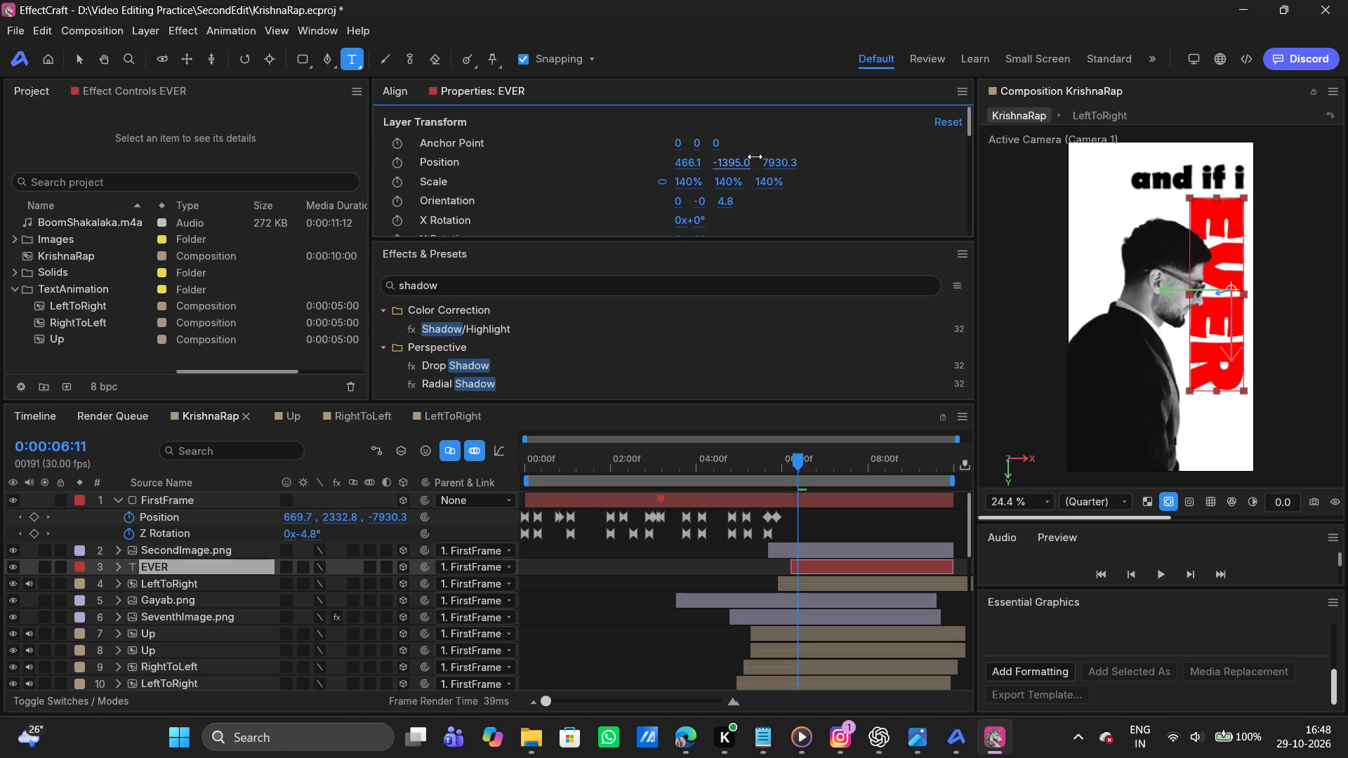
Shift the EVER layer earlier in the timeline so it starts at 0:00:06:02.
left_click_drag(826, 565, 816, 568)
key("i")
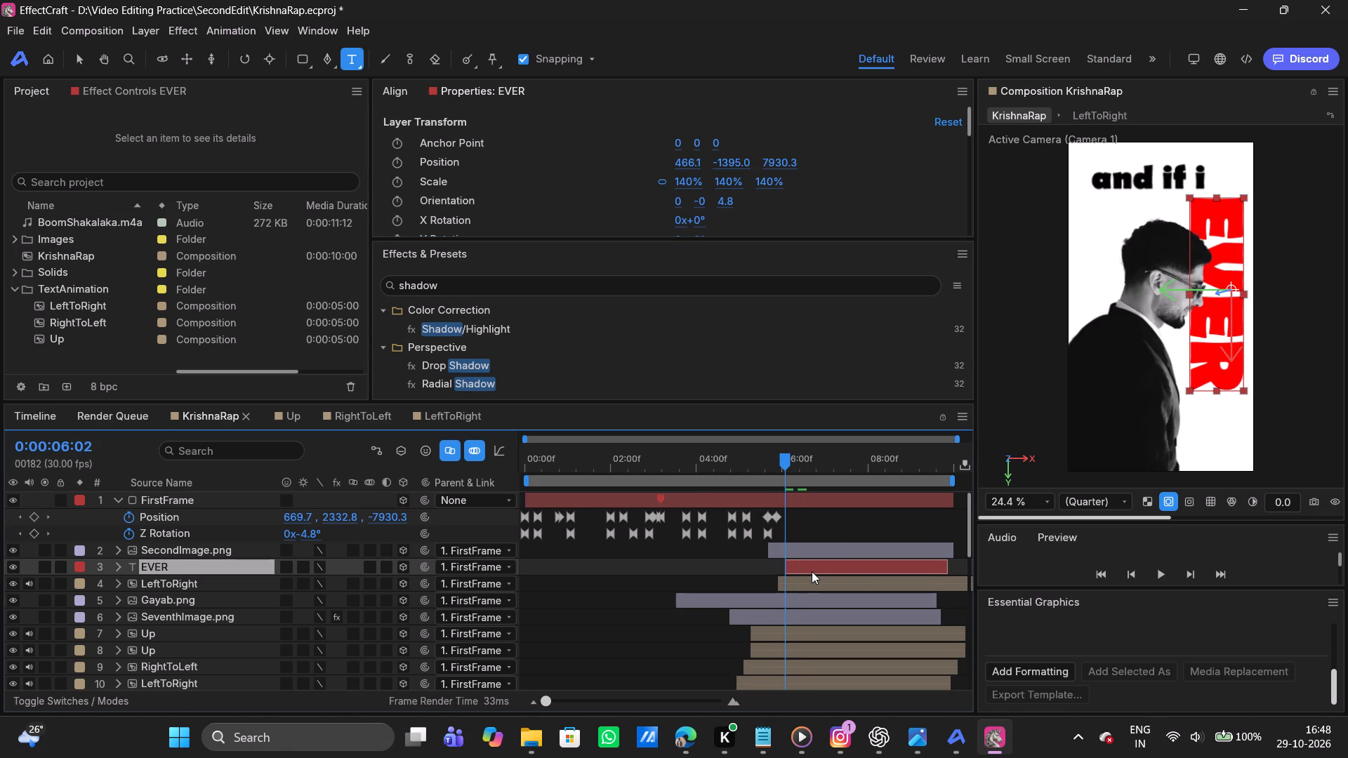
Keyframe EVER's Position to slide in from off-frame X 870.1 at 0:00:06:02 to X 466.1 at 0:00:06:08.
left_click(395, 166)
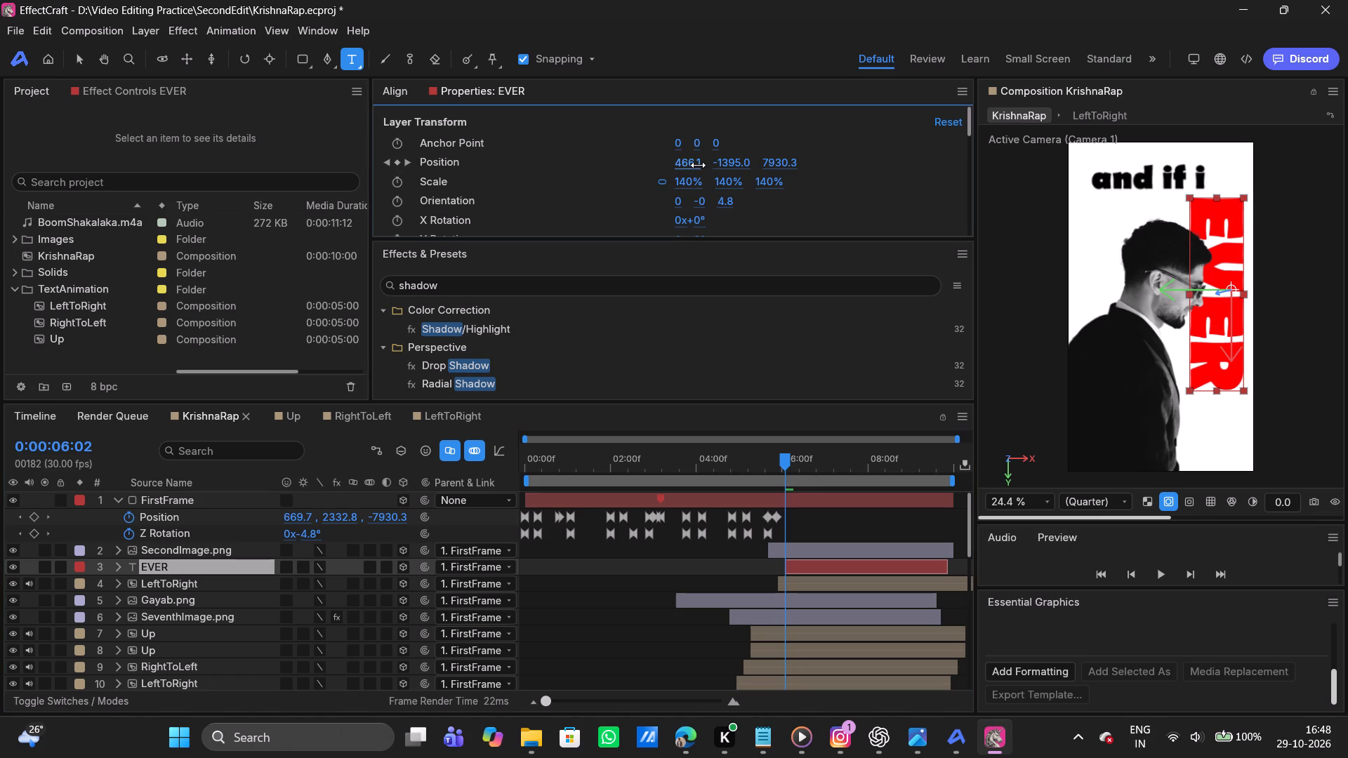
left_click(788, 463)
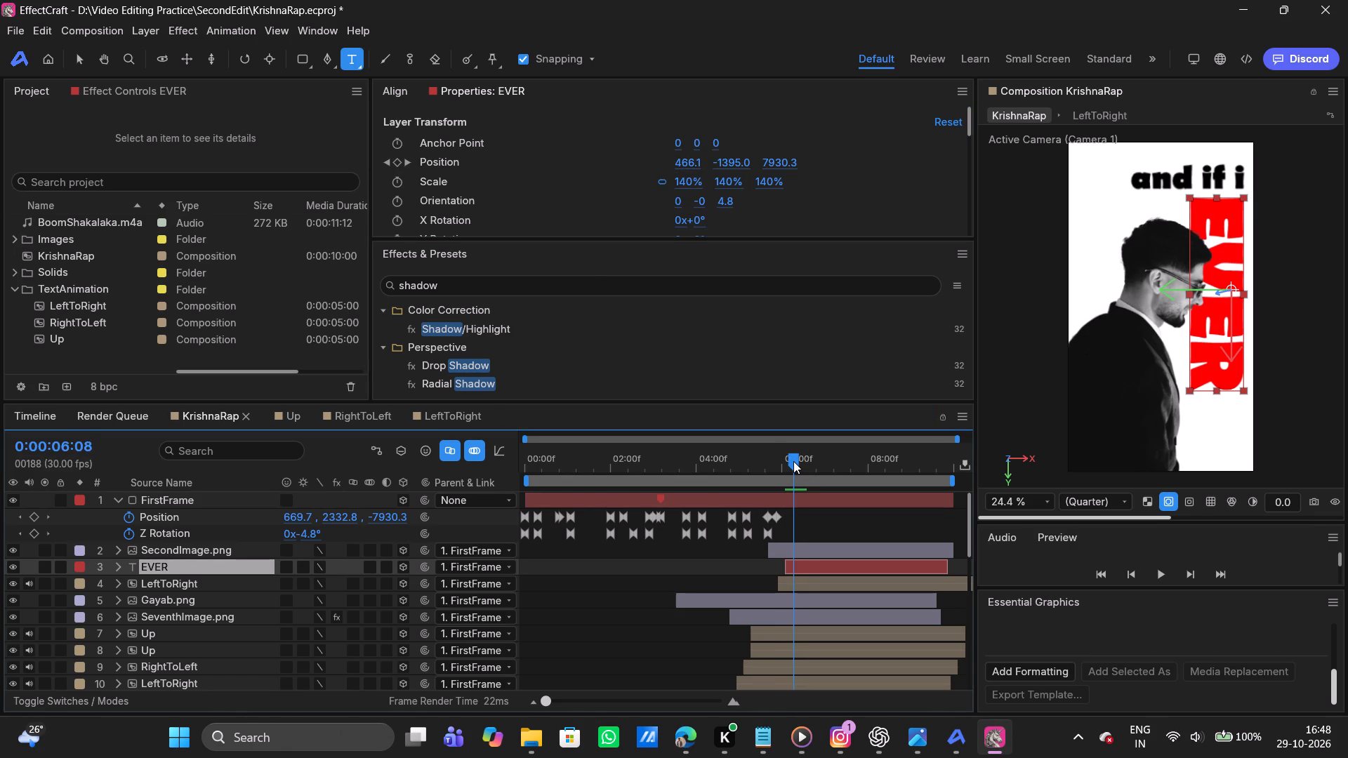
left_click(397, 164)
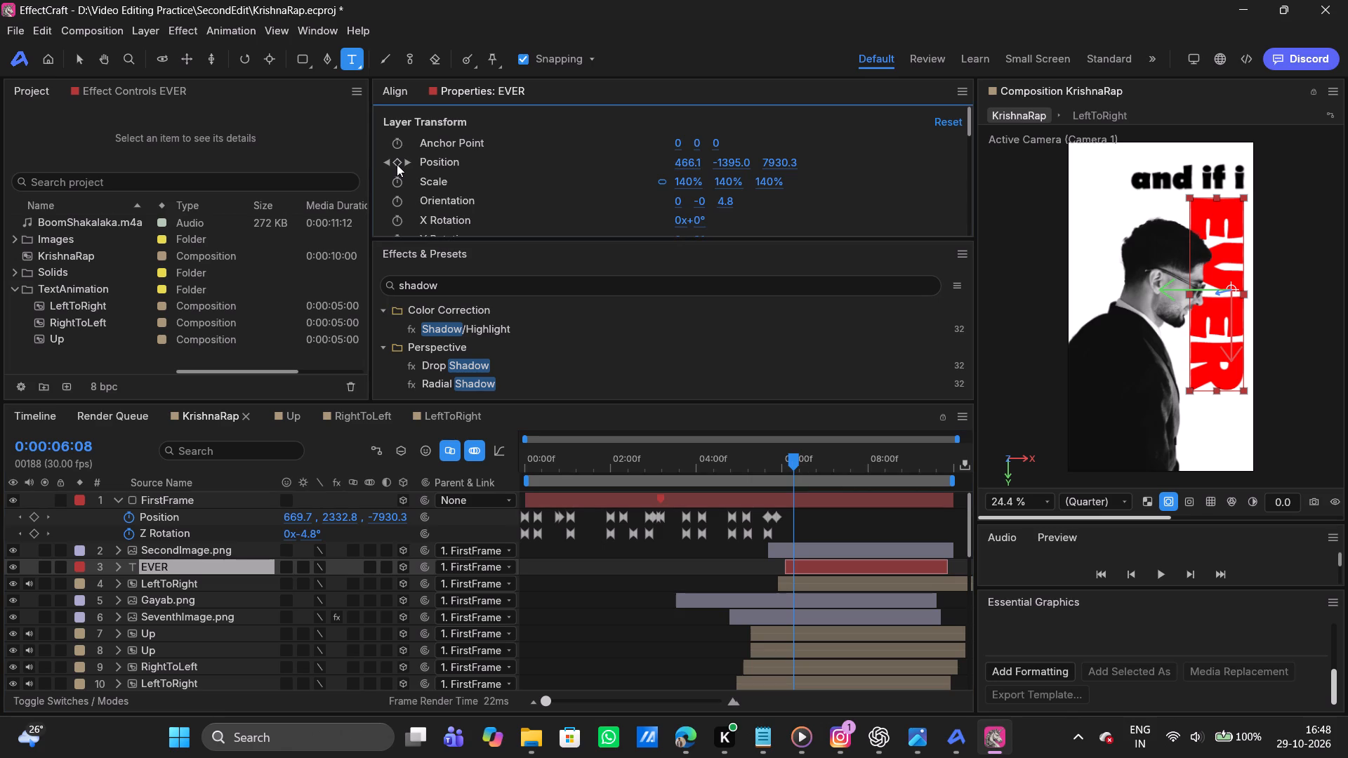
left_click(385, 161)
left_click_drag(690, 164, 1056, 143)
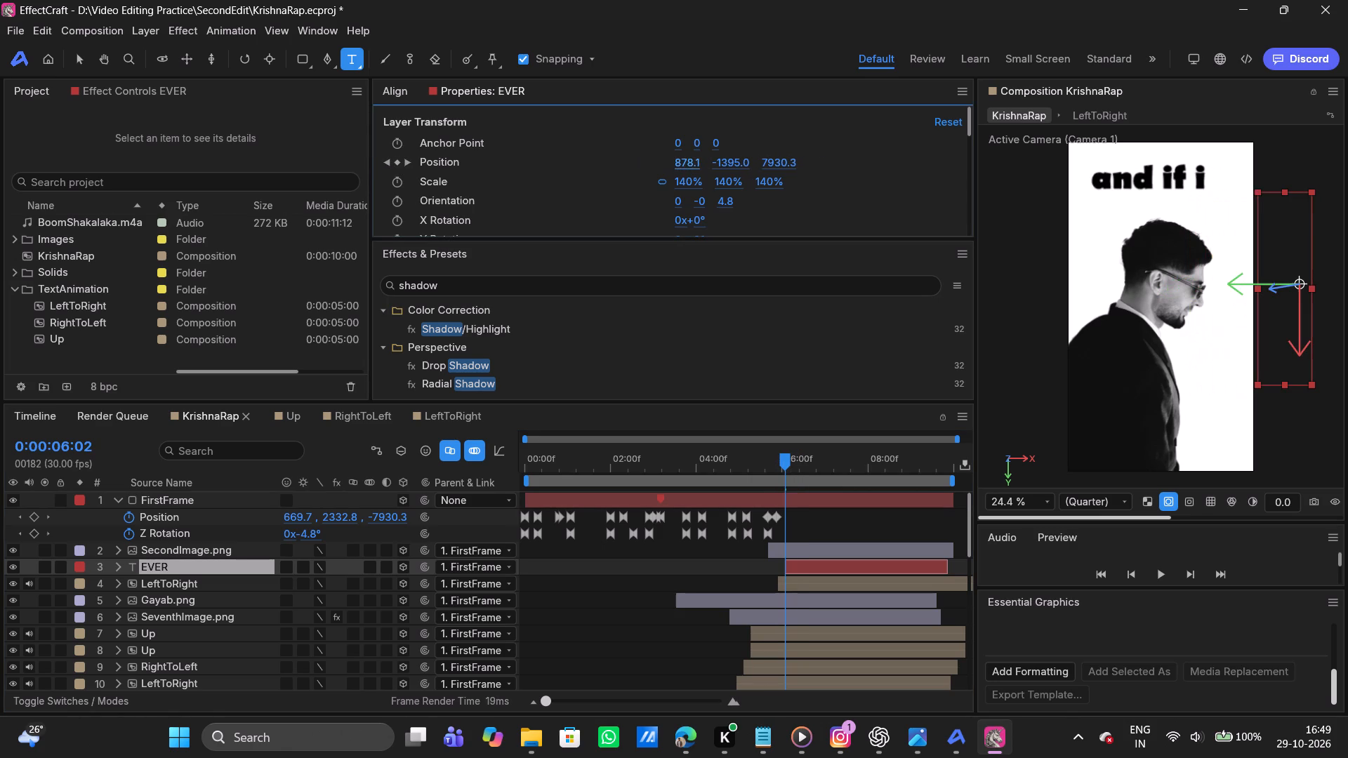
left_click_drag(1056, 143, 1046, 144)
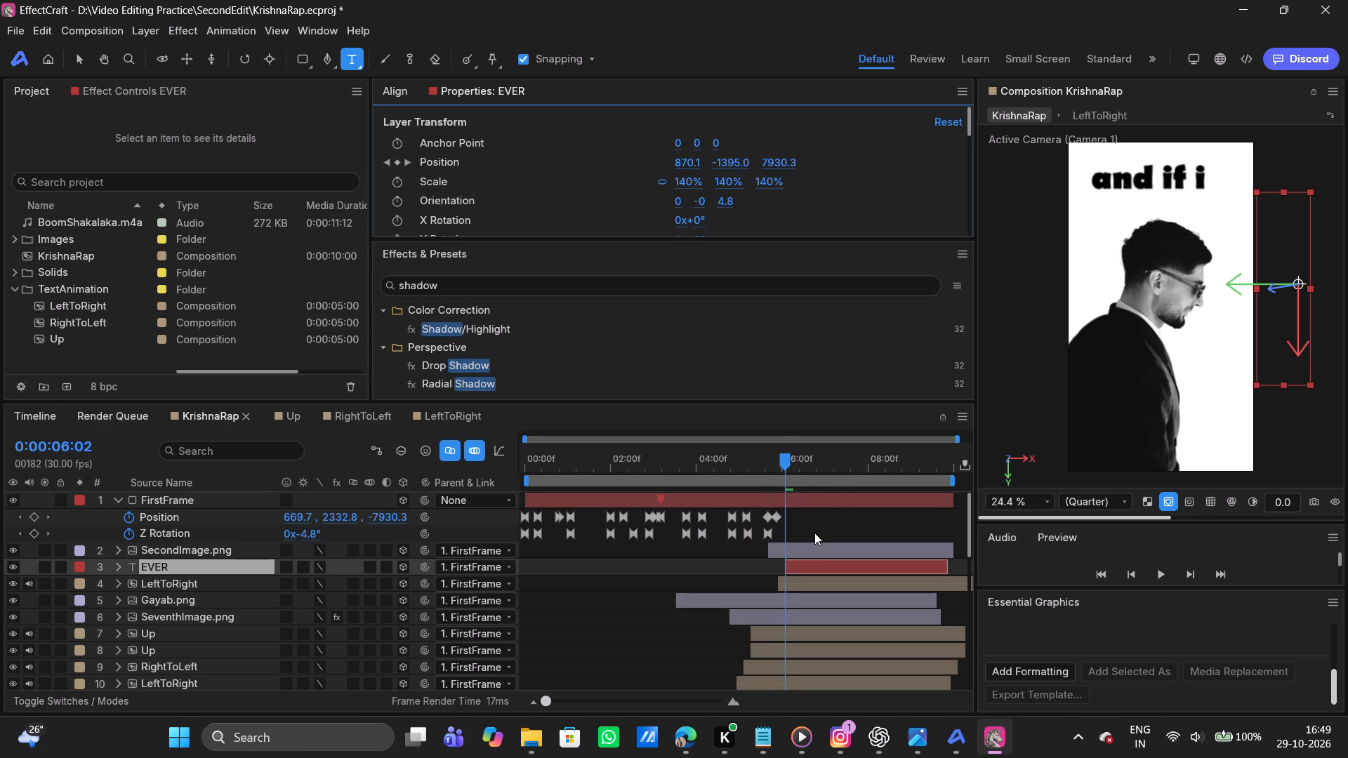
Apply Easy Ease to both EVER Position keyframes and extend their speed-graph handles inward for a sharp mid-move speed peak.
left_click(815, 564)
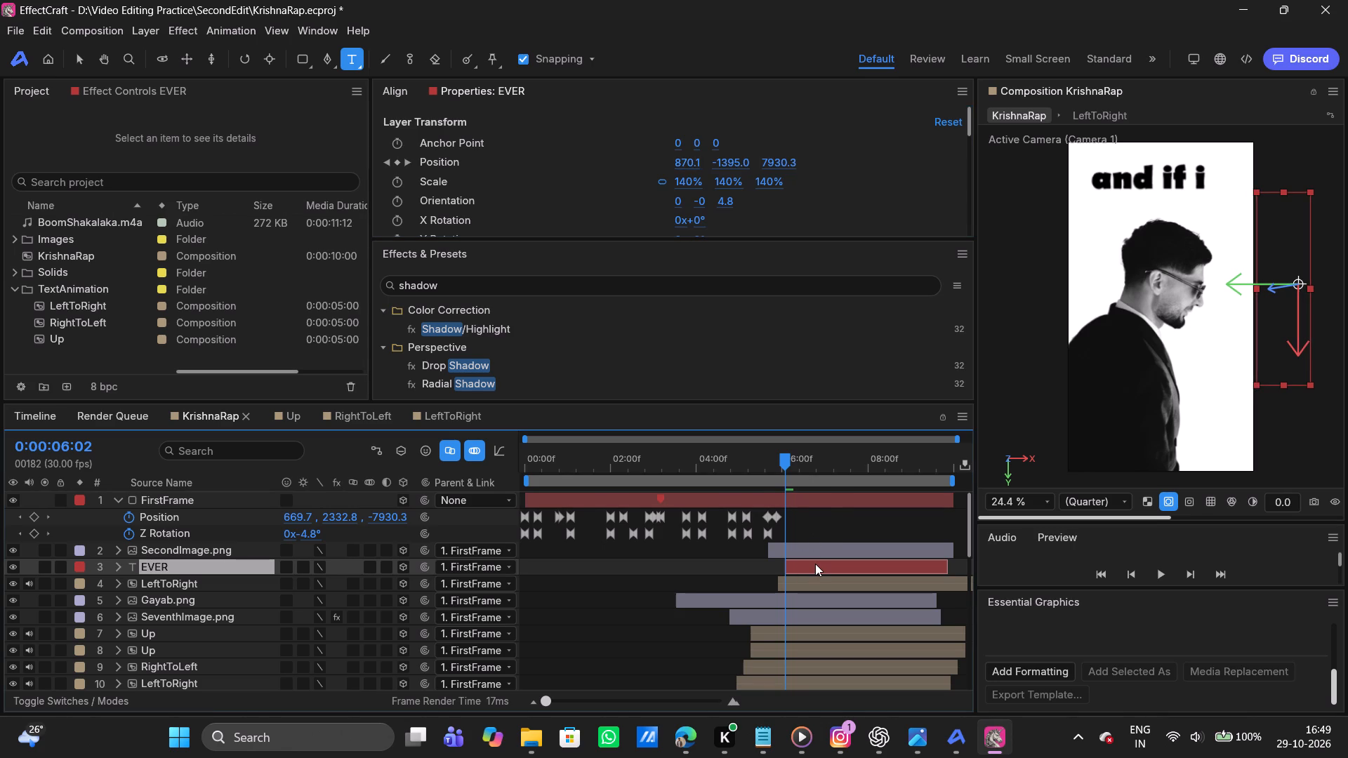
key("u")
key("u")
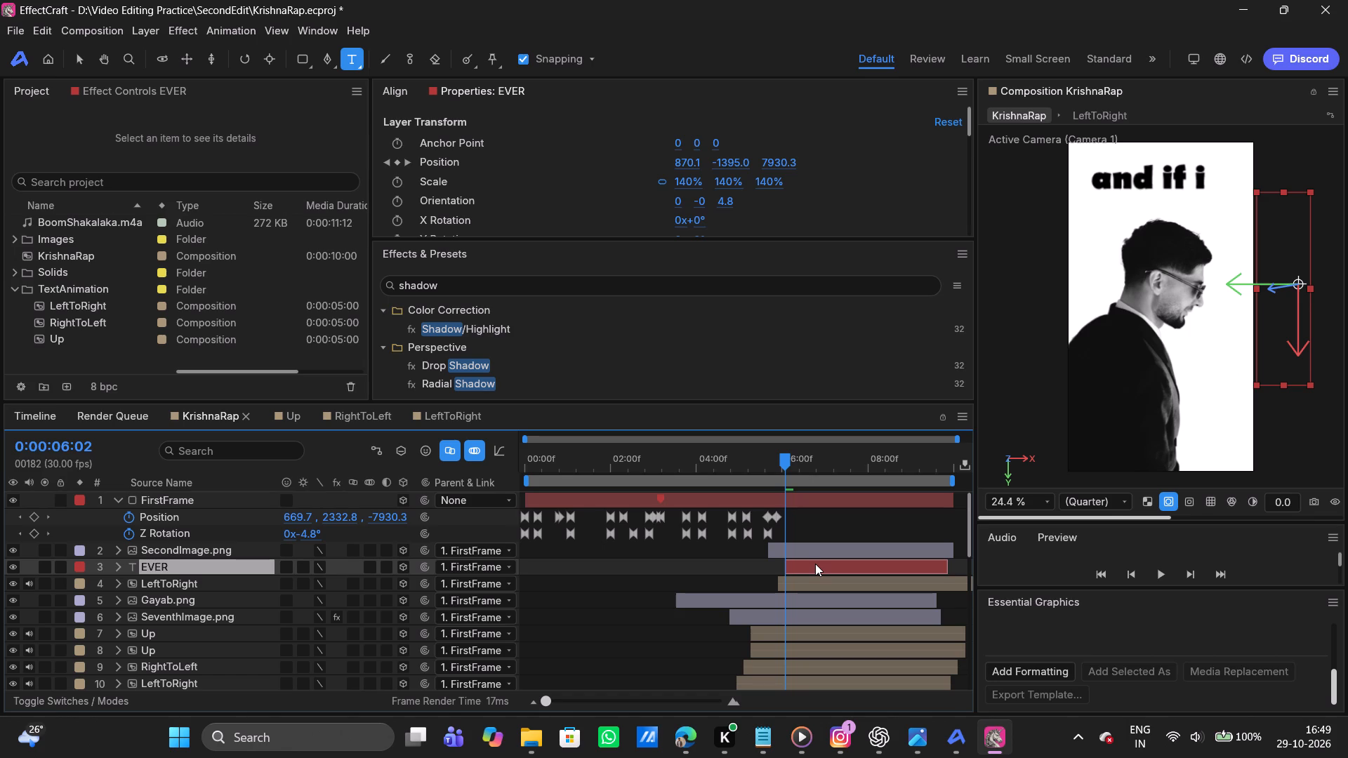
left_click(818, 552)
left_click(805, 571)
key("u")
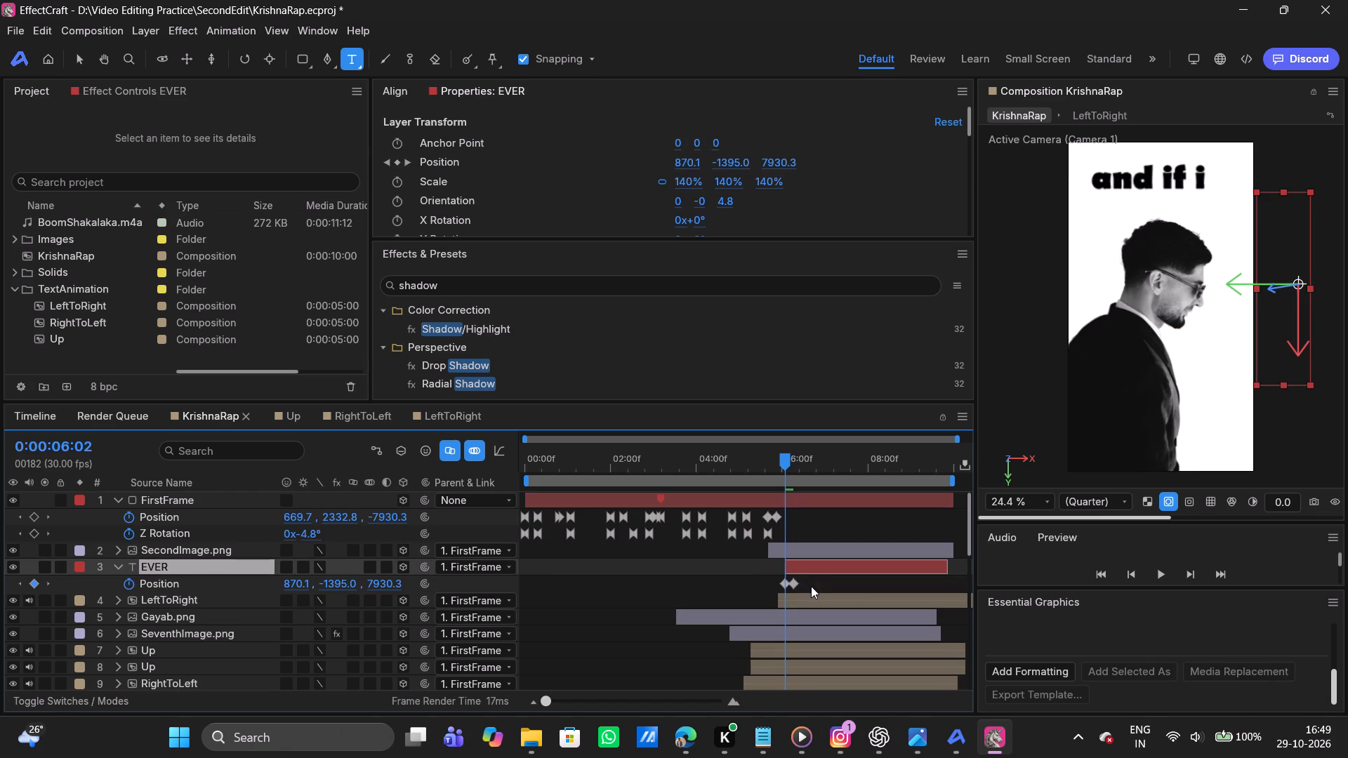
left_click_drag(811, 586, 762, 578)
key("F9")
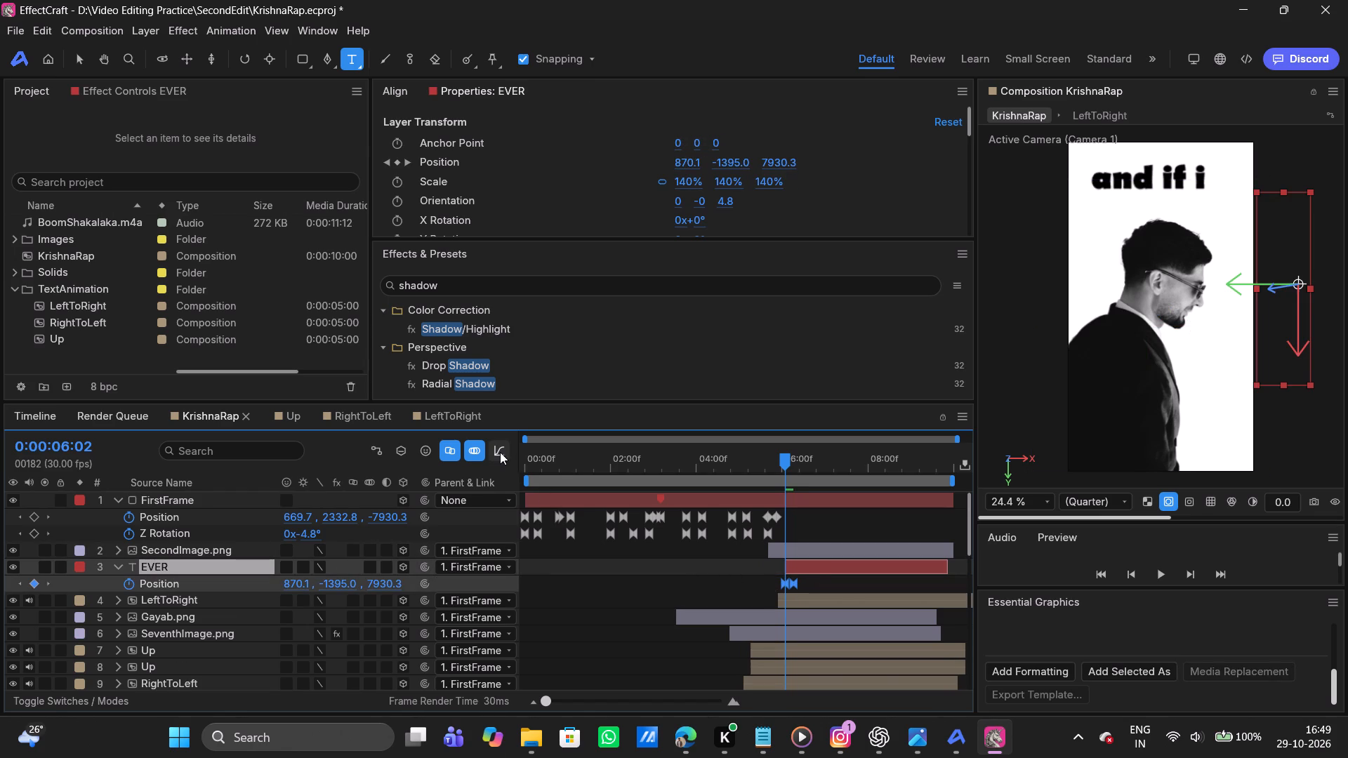
left_click(500, 451)
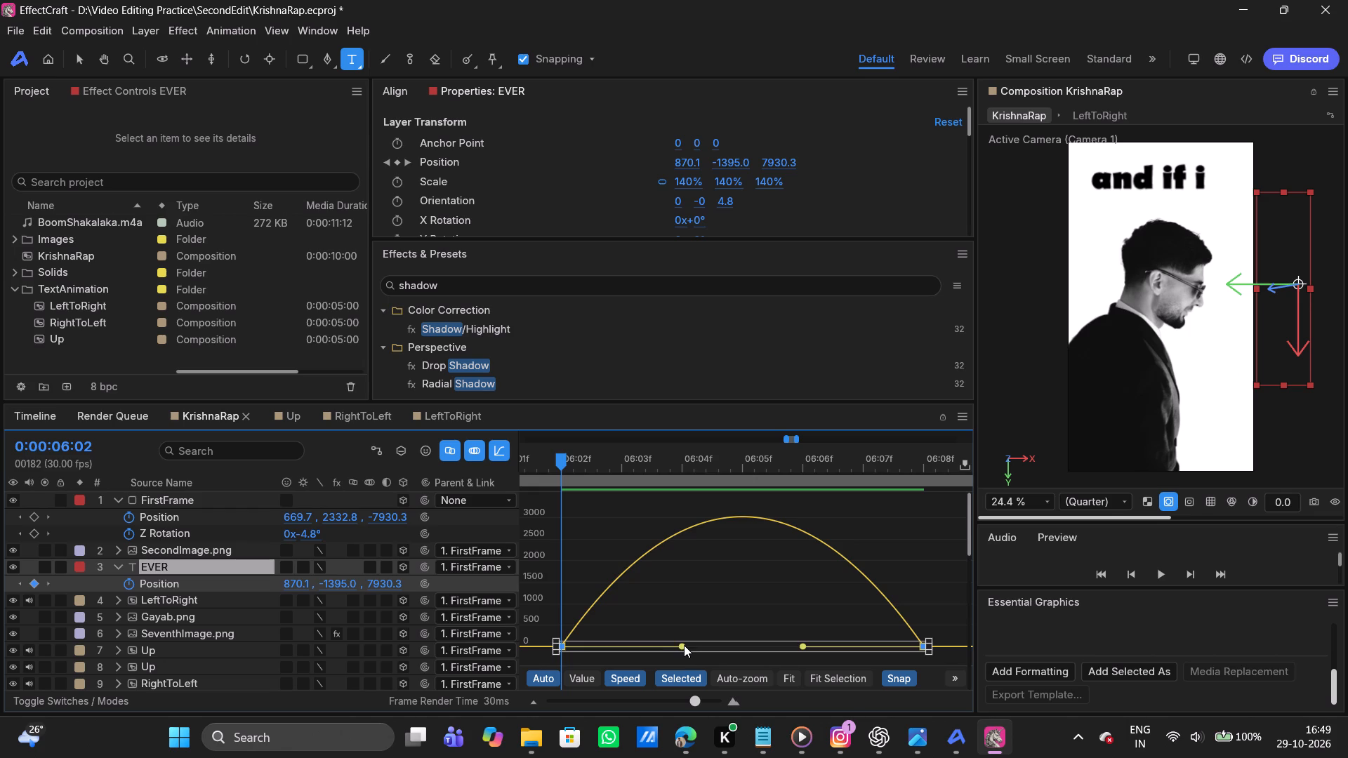
left_click_drag(684, 645, 845, 649)
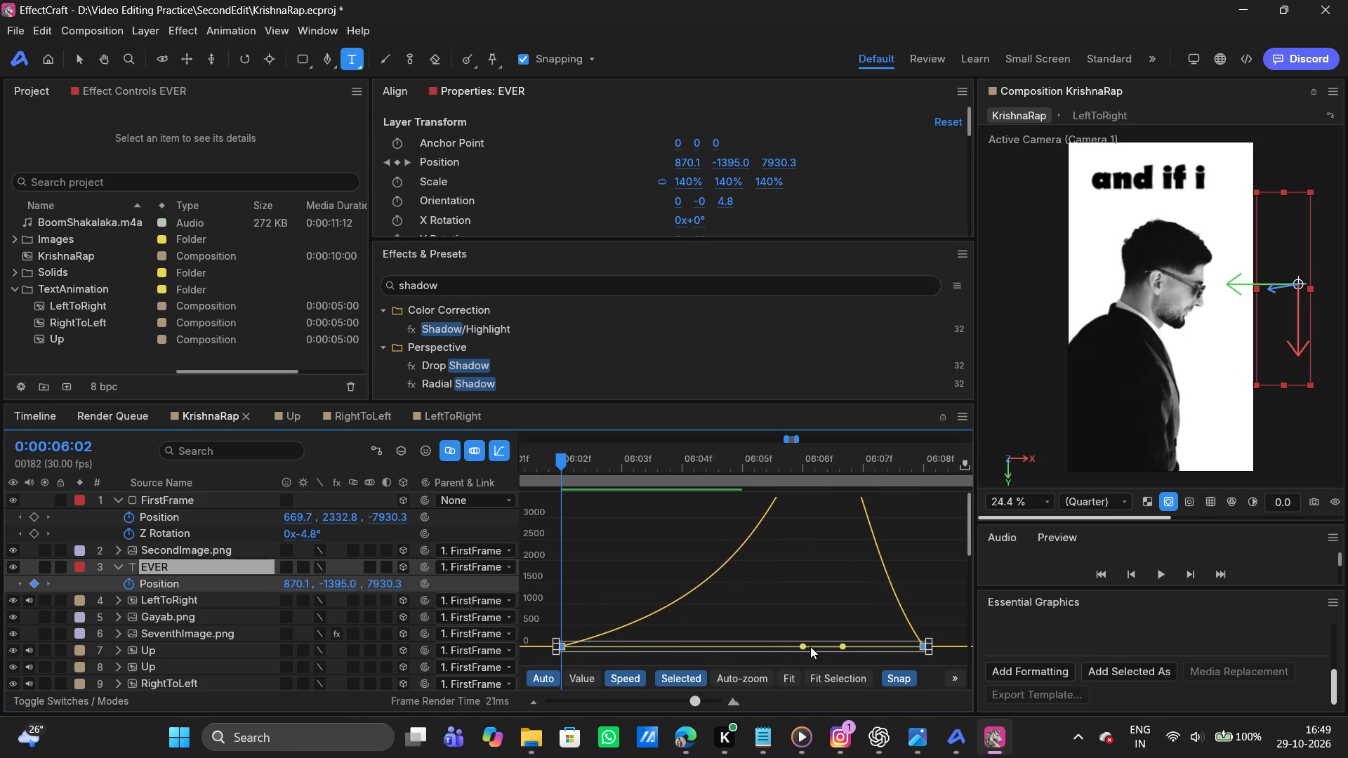
left_click_drag(803, 646, 635, 660)
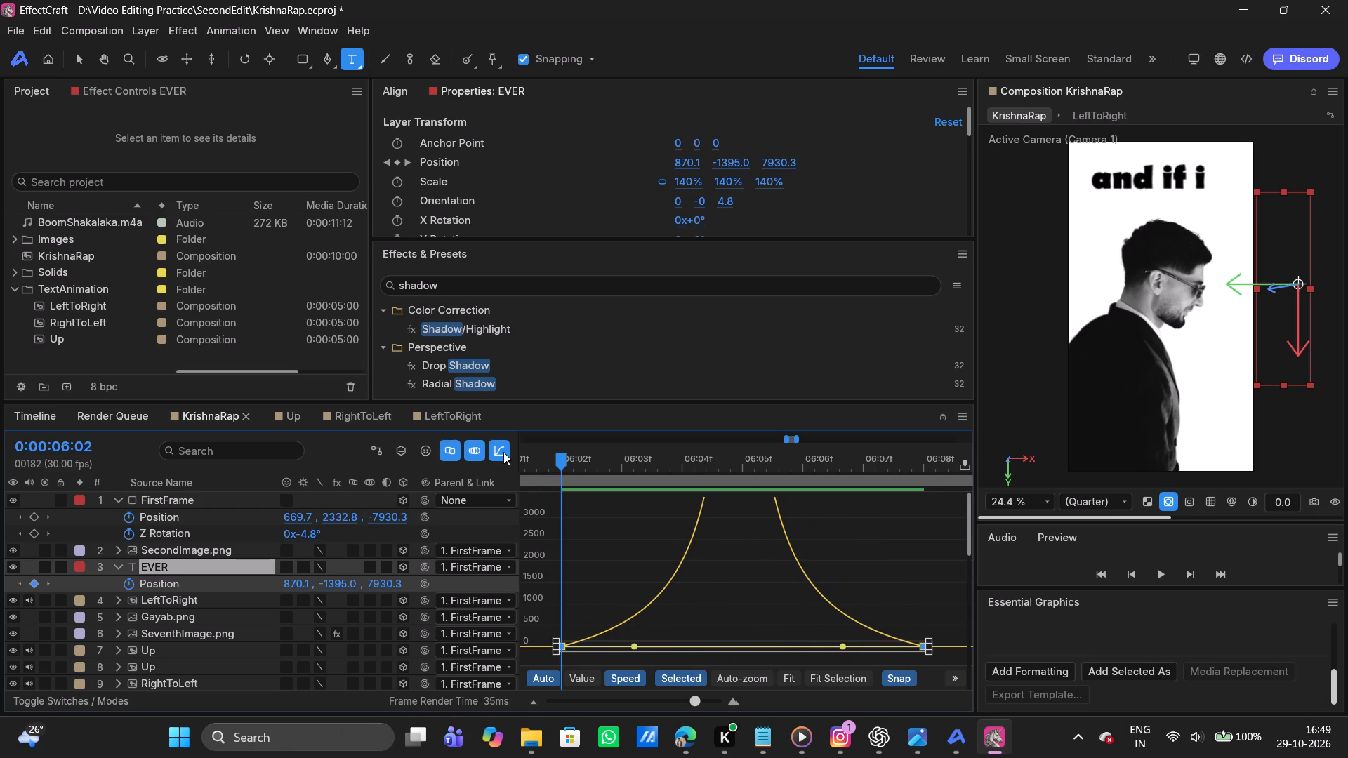
left_click(503, 452)
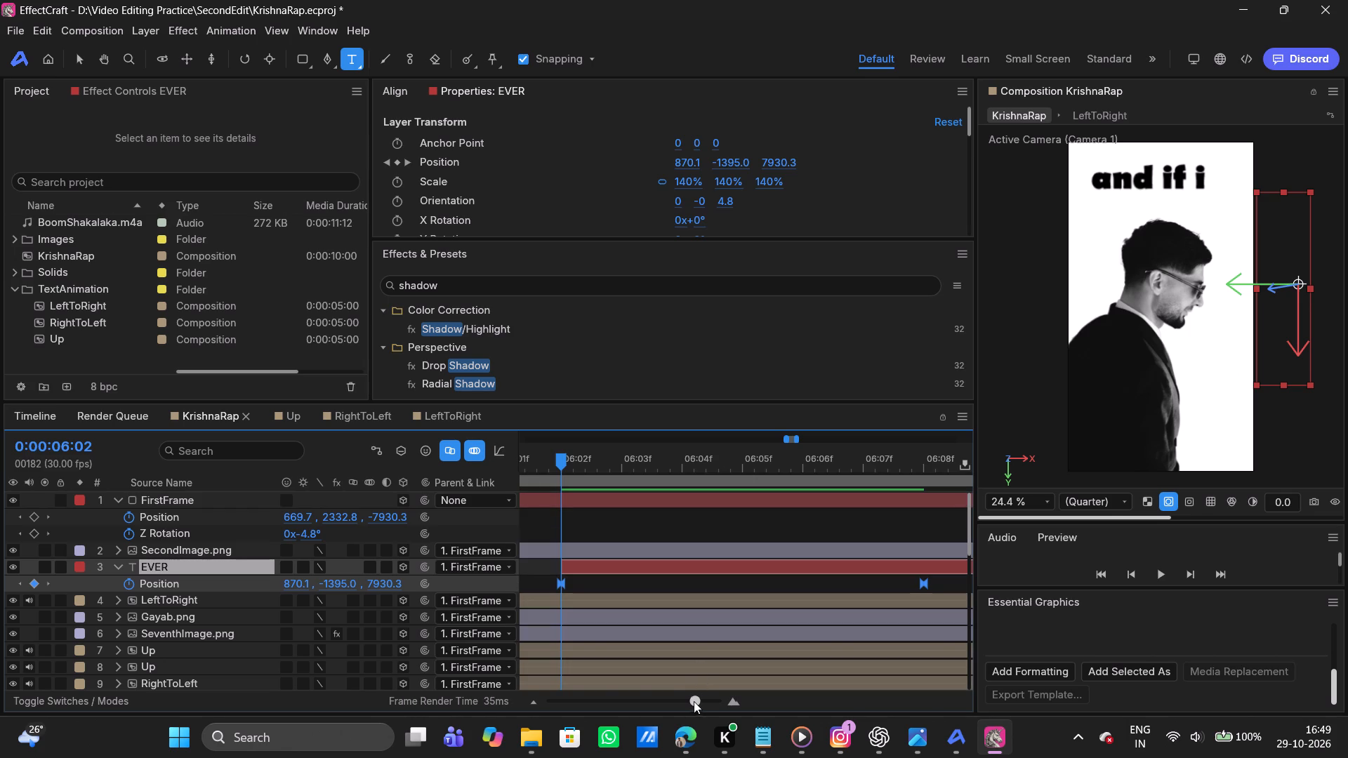
Move EVER's ending Position keyframe to 0:00:06:12, and collapse the layer's properties.
left_click_drag(694, 701, 465, 710)
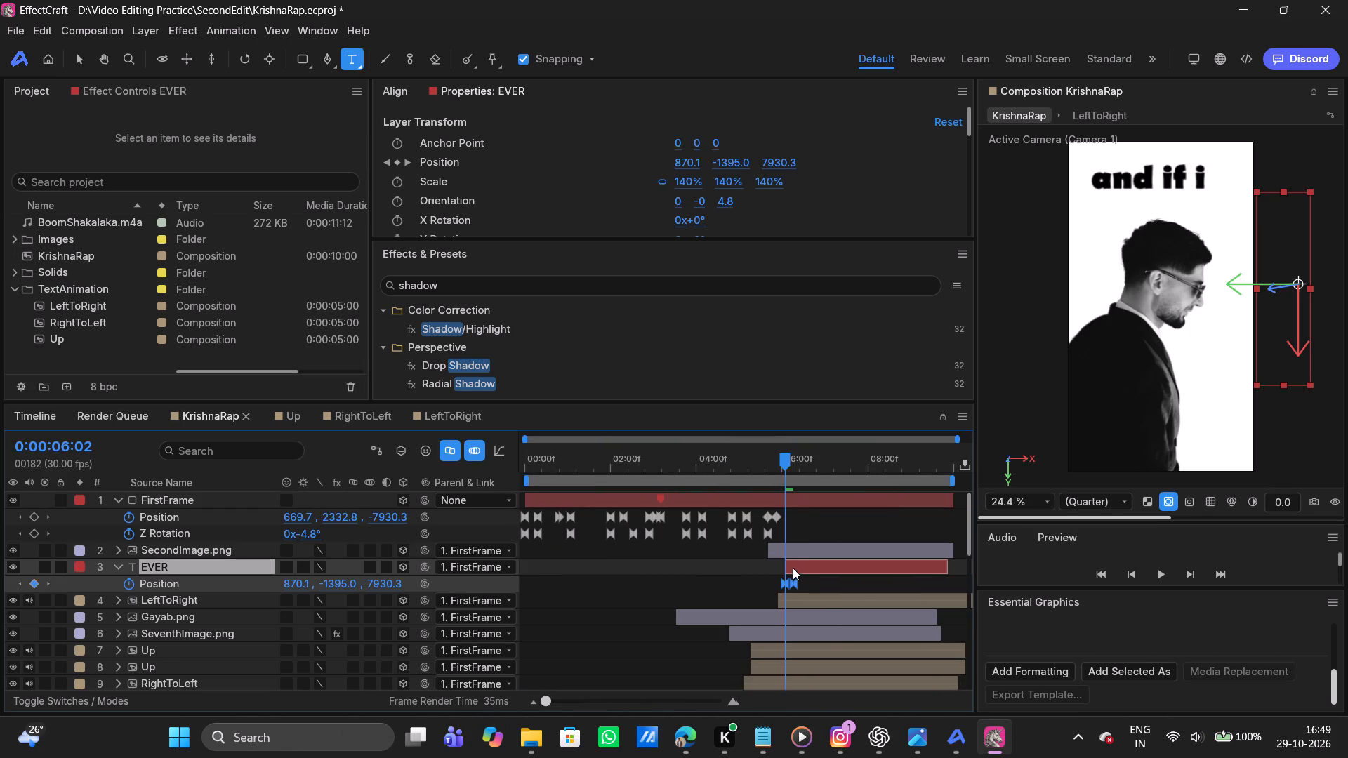
left_click(796, 584)
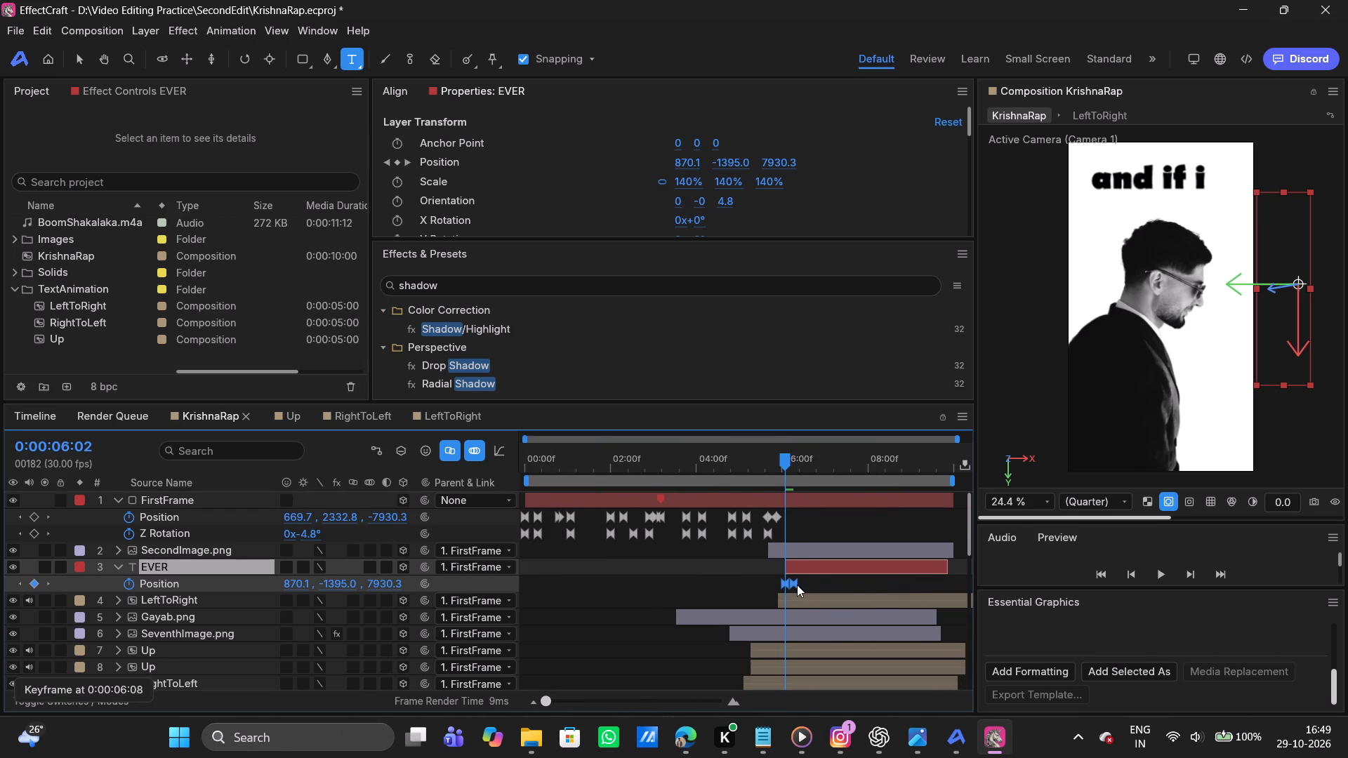
key("ctrl+z")
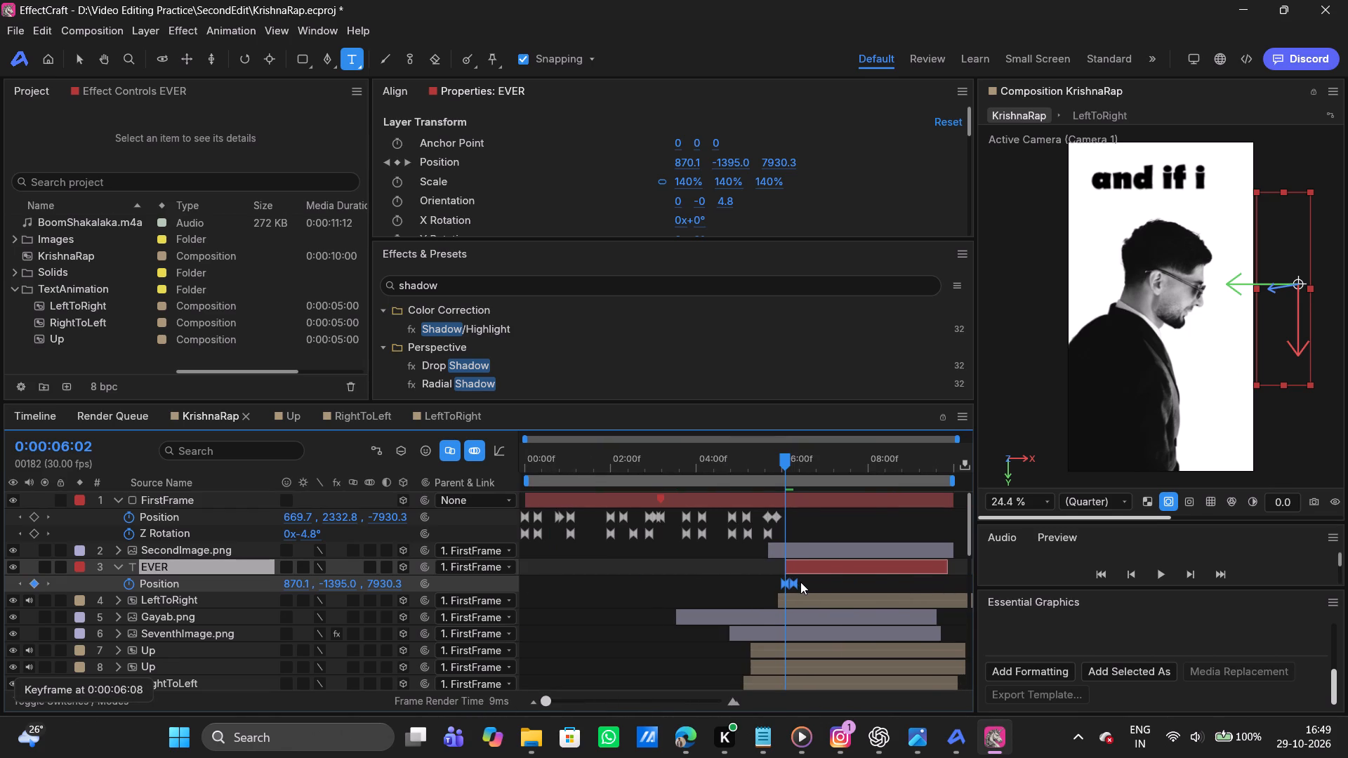
left_click(812, 581)
left_click(794, 583)
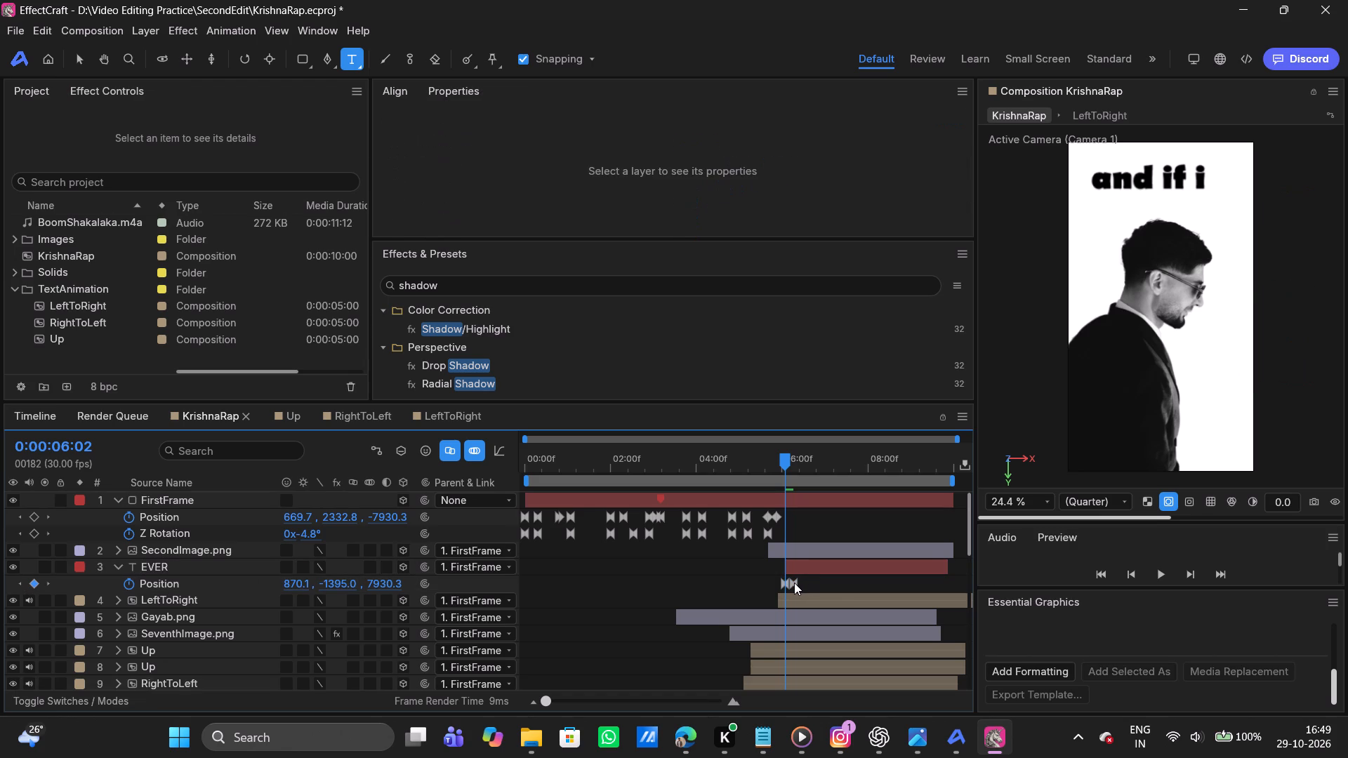
left_click(794, 583)
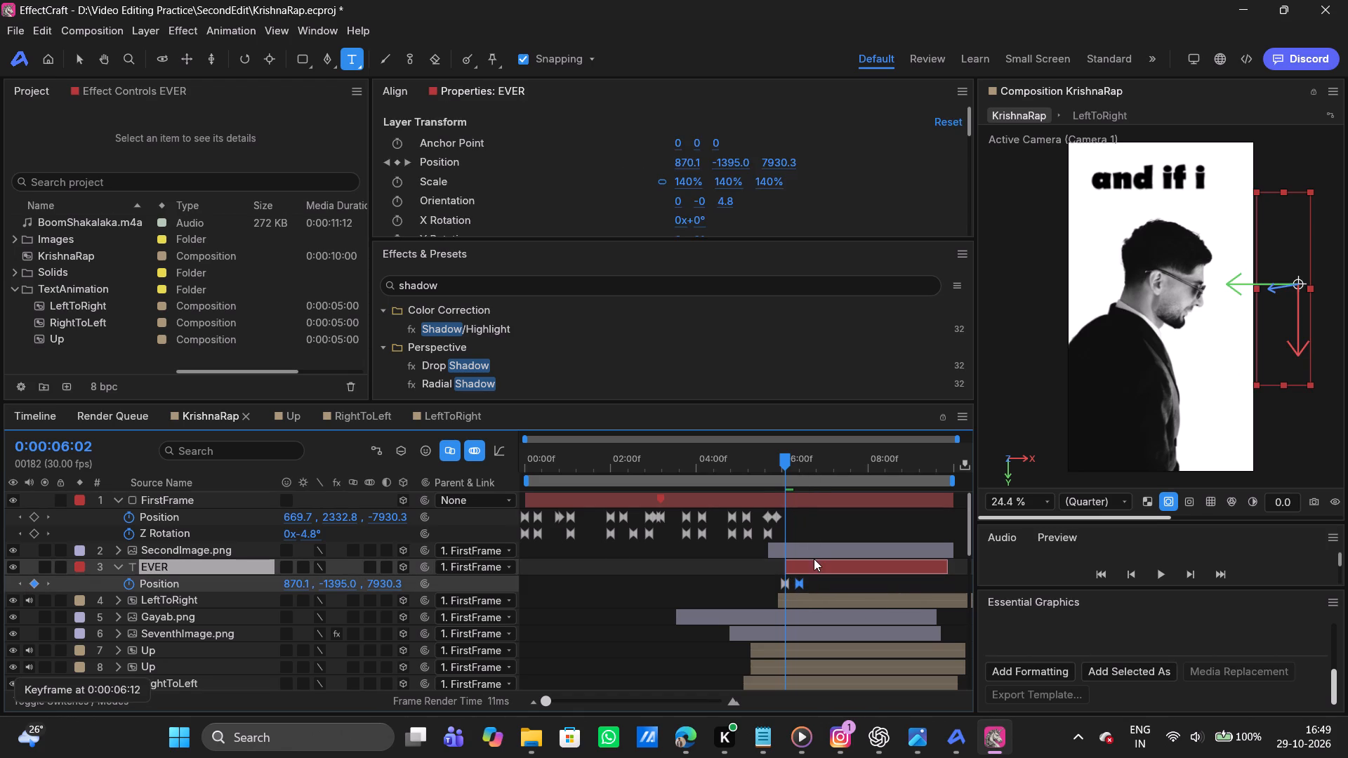
left_click(117, 565)
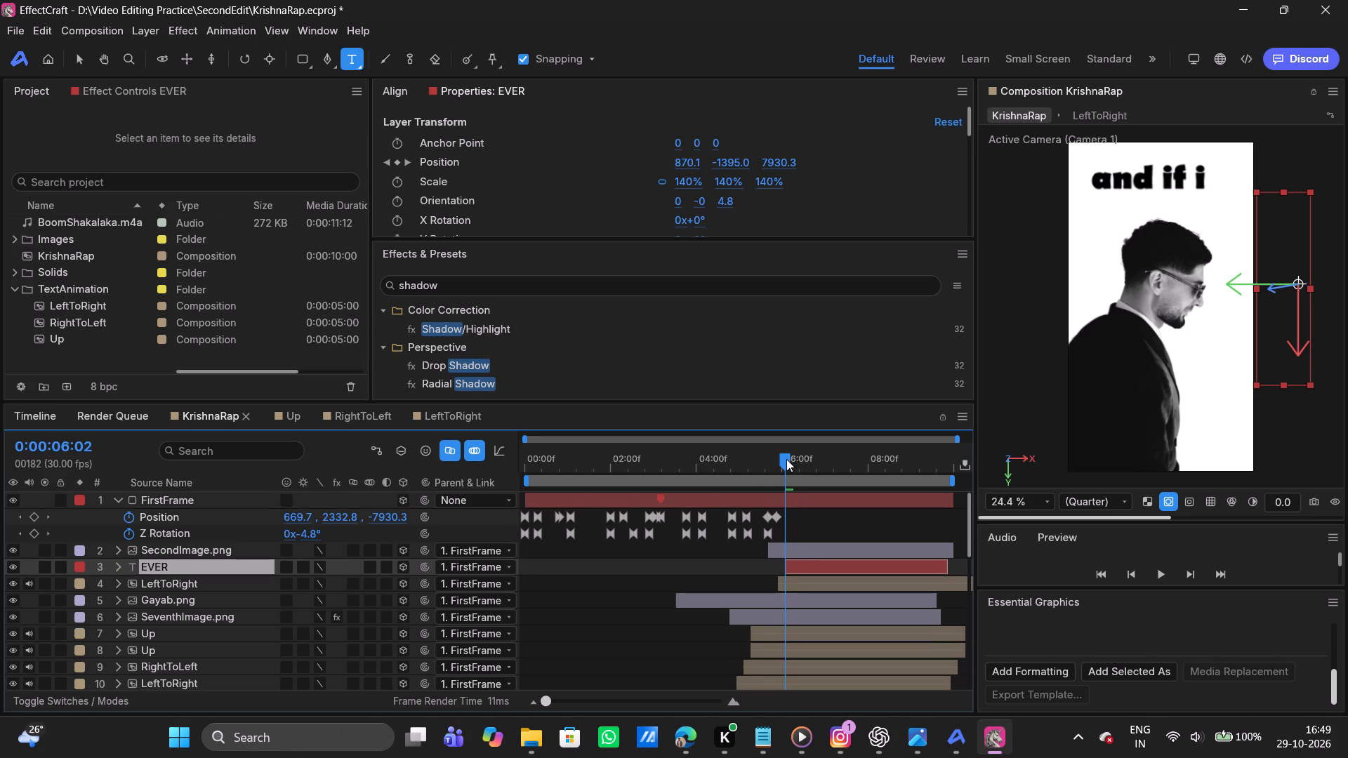
Duplicate the "and if i" LeftToRight layer, place the copy directly above EVER, and start it at 0:00:06:02.
left_click(796, 585)
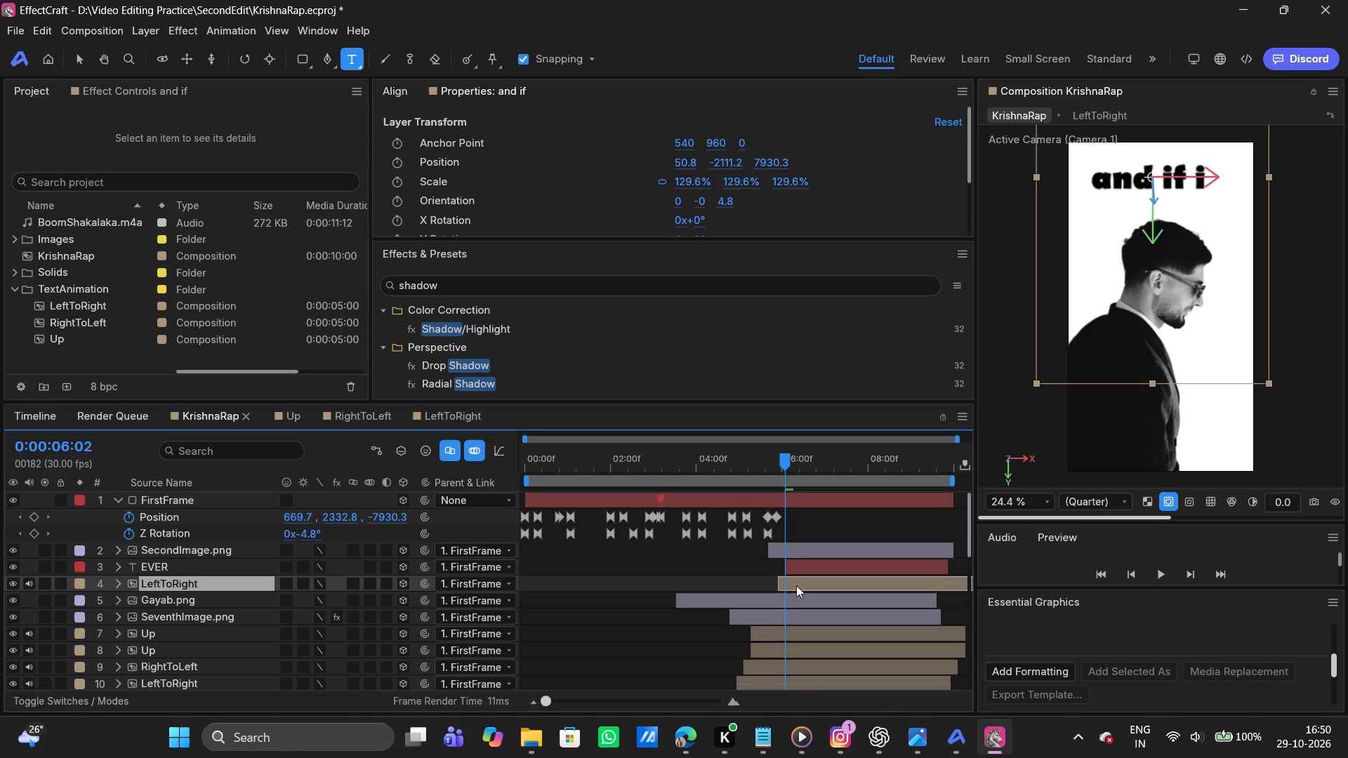
key("ctrl+d")
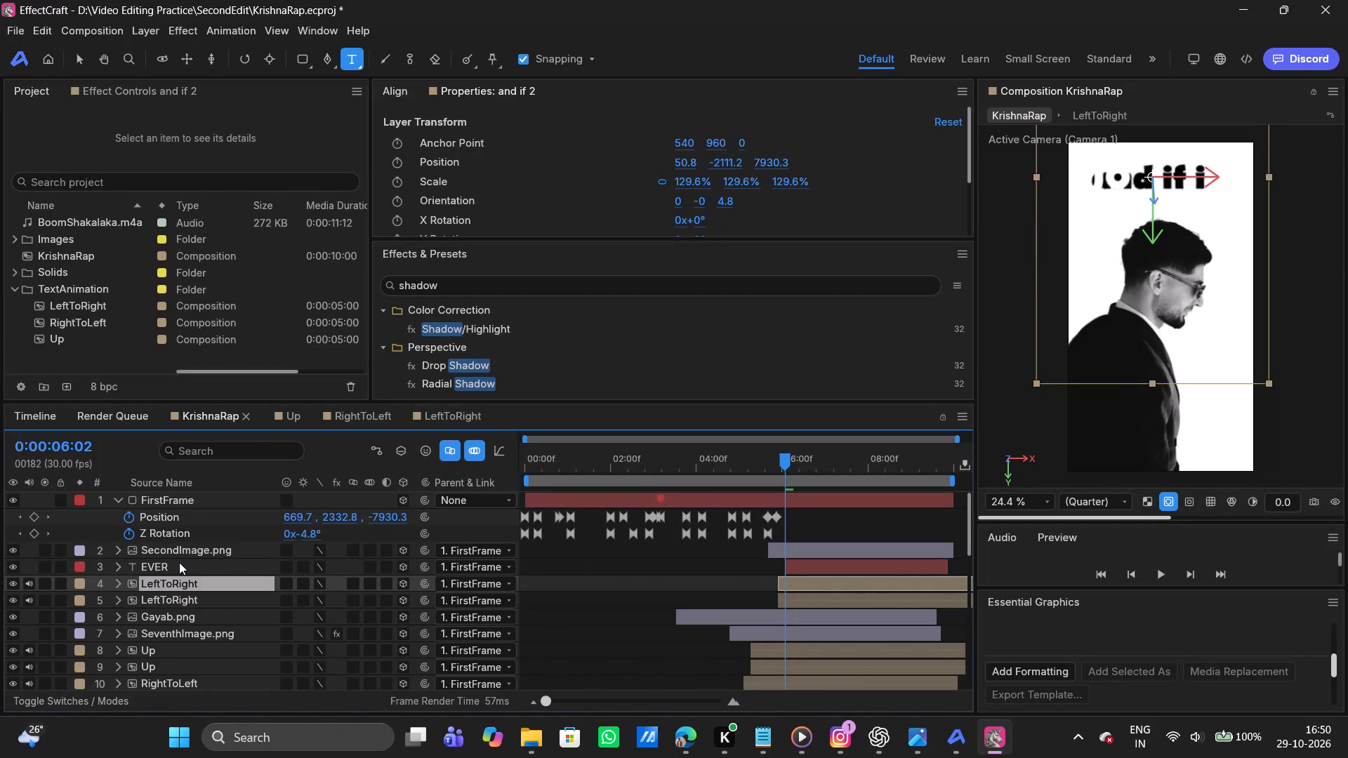
left_click_drag(180, 583, 171, 559)
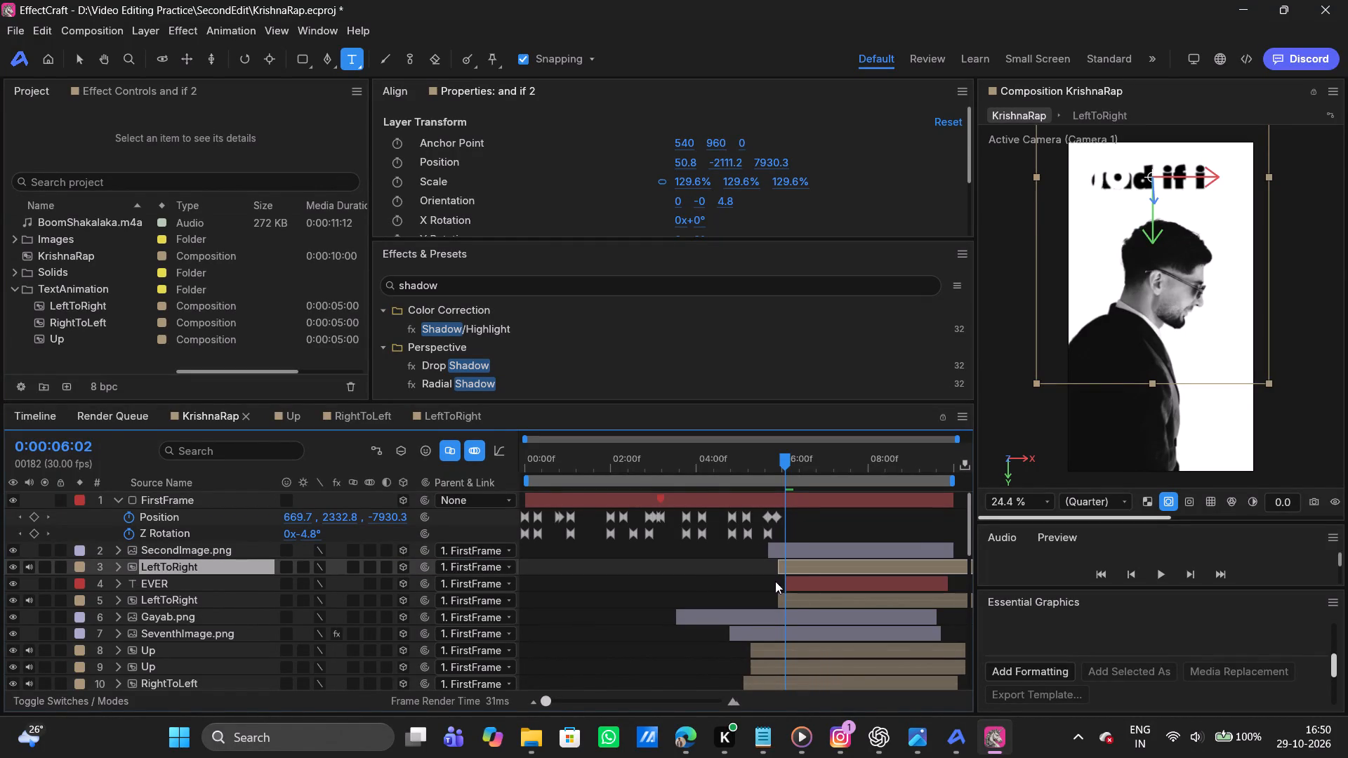
left_click_drag(800, 569, 817, 568)
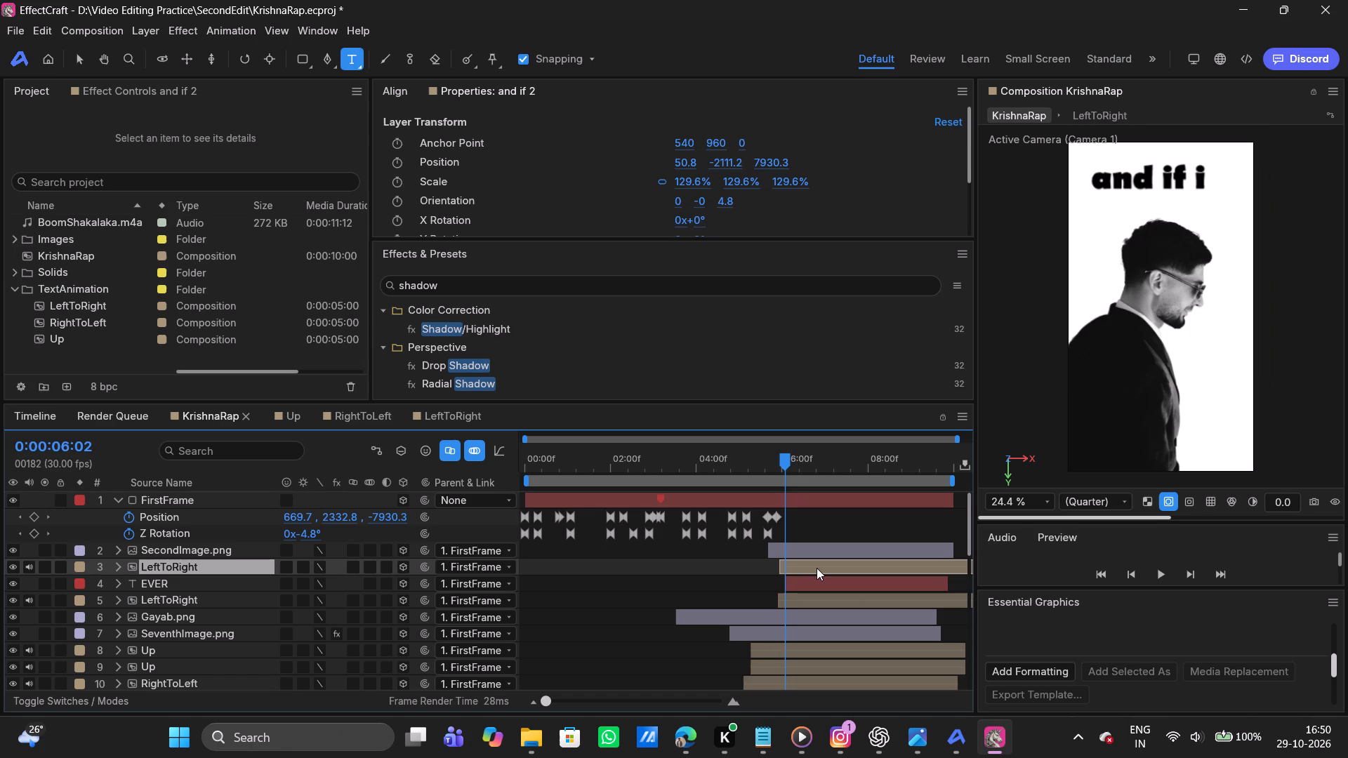
left_click_drag(817, 568, 811, 569)
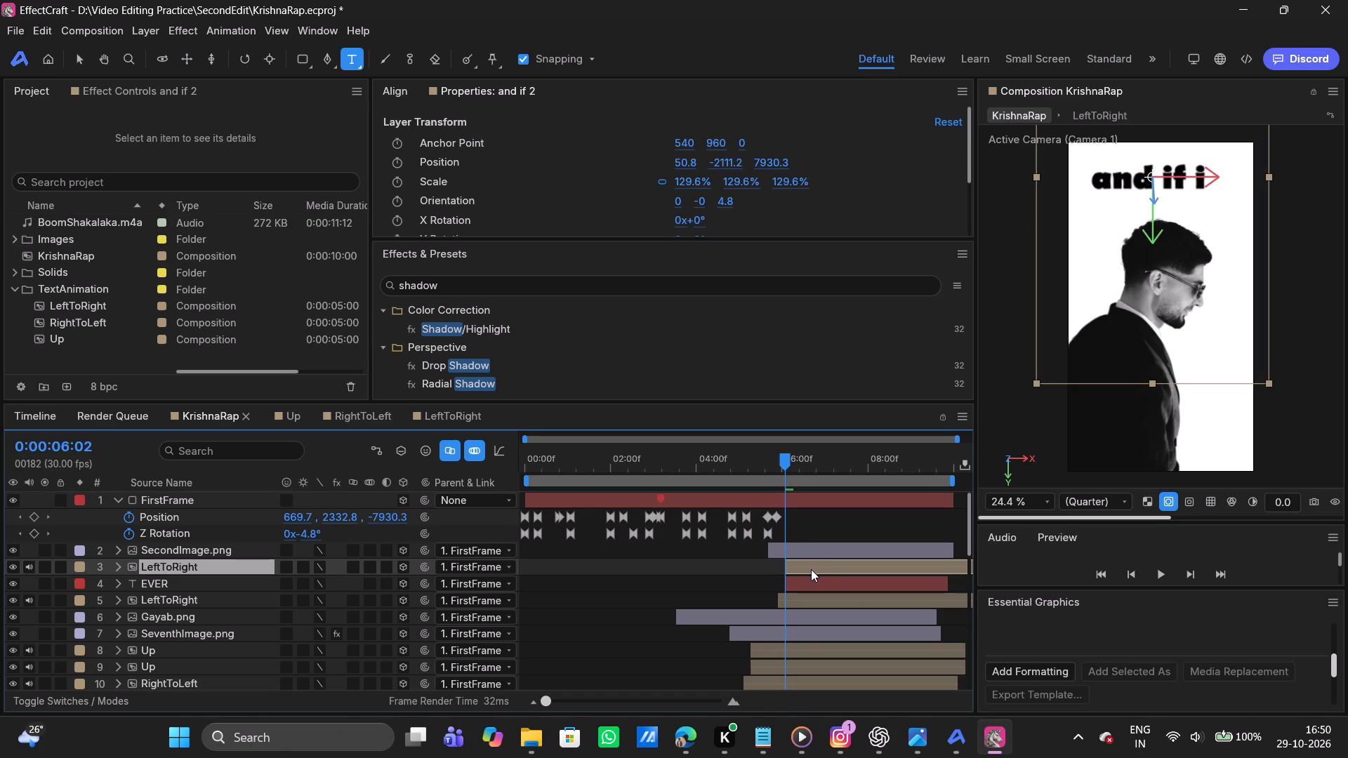
left_click_drag(811, 569, 812, 569)
scroll(1154, 632, "down", 5)
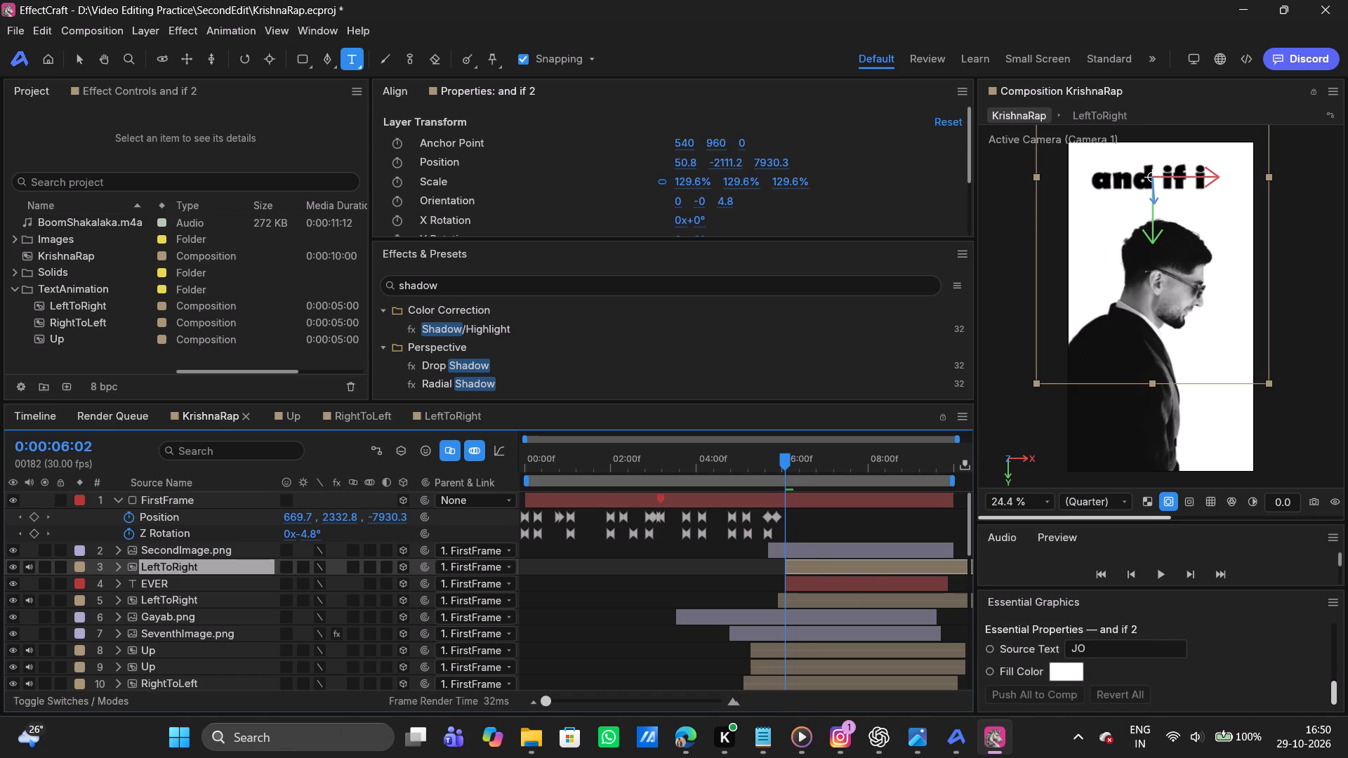
Set the upper LeftToRight copy's Source Text to GO and its Fill Color to black (000000).
left_click(1103, 649)
key("BackSpace")
key("BackSpace")
key("BackSpace")
key("BackSpace")
type("GO")
key("Return")
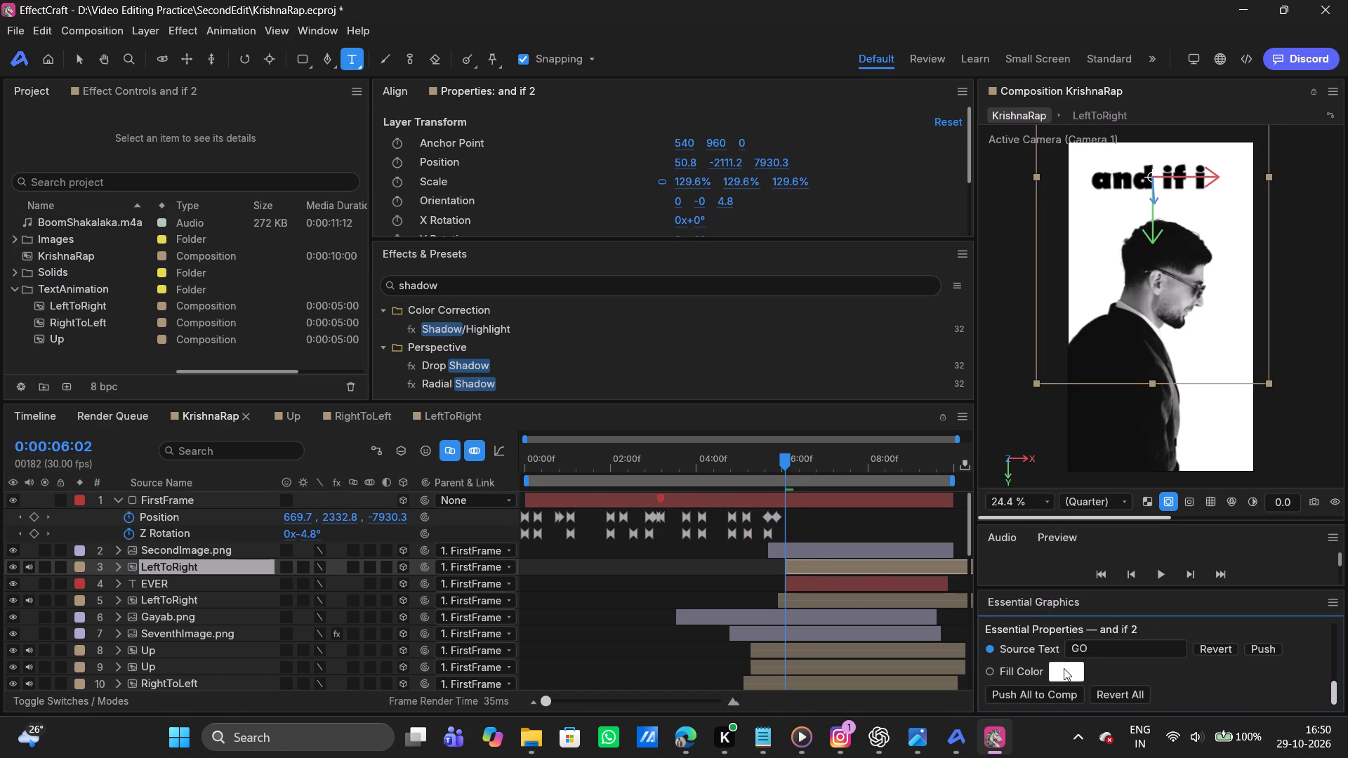
left_click(1064, 668)
left_click_drag(1095, 537, 1011, 688)
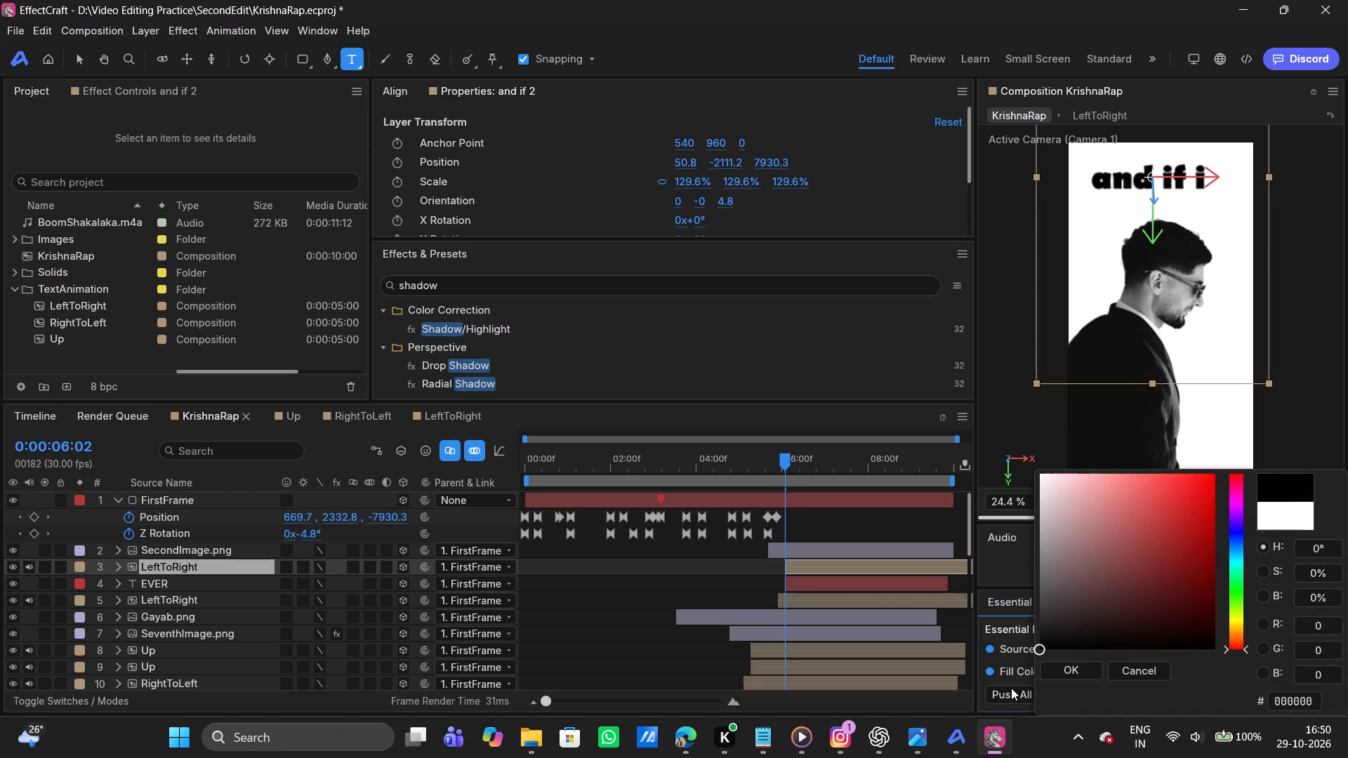
left_click(1081, 665)
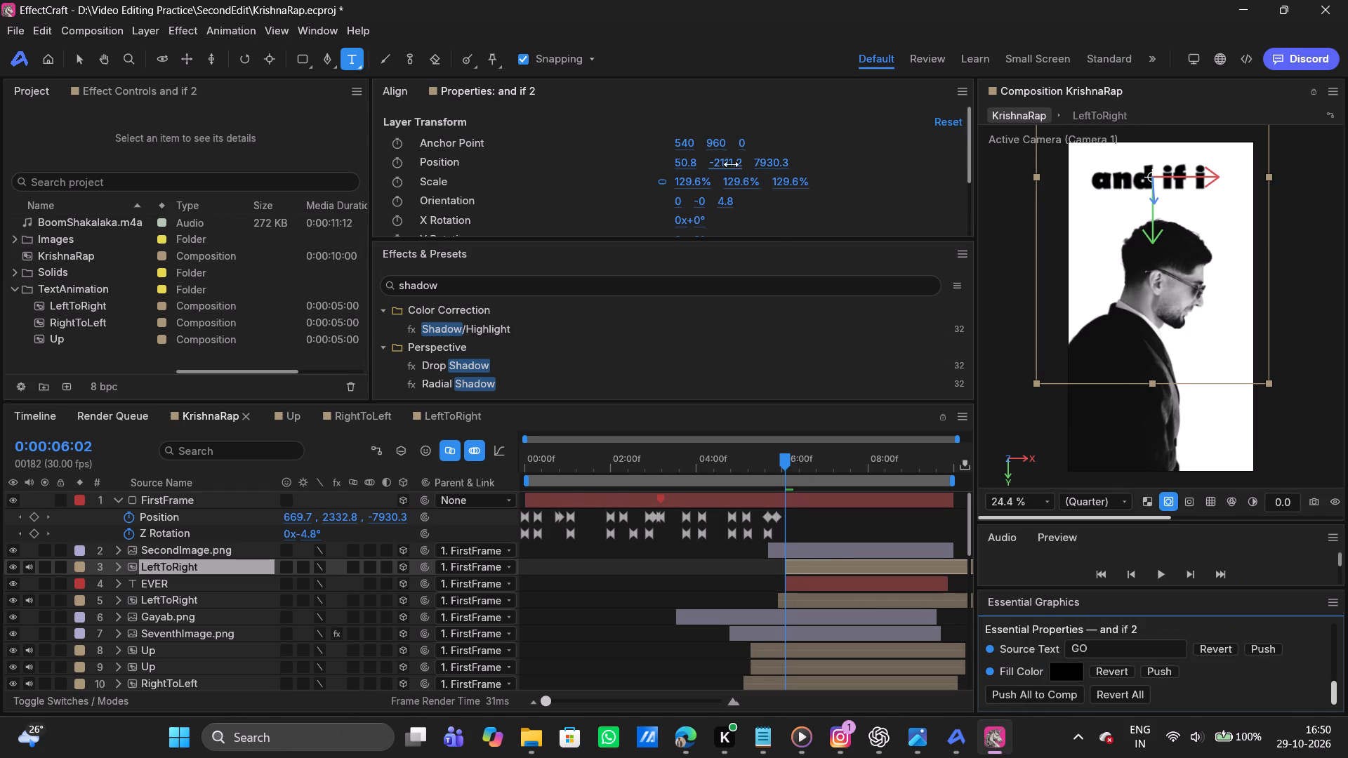
Lower the GO layer to a Y Position of -1944.8, beneath "and if i", and move the playhead to 0:00:06:19.
left_click_drag(727, 162, 872, 159)
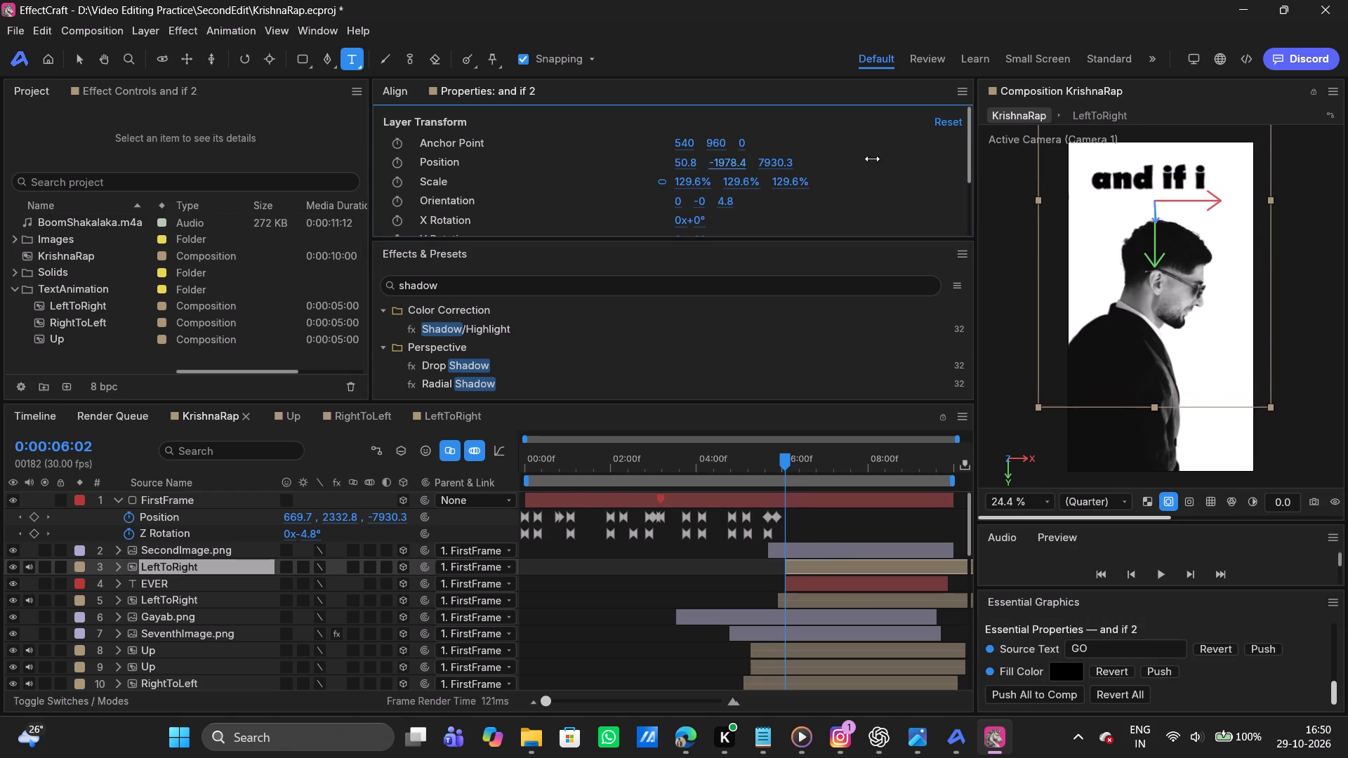
left_click_drag(872, 159, 877, 159)
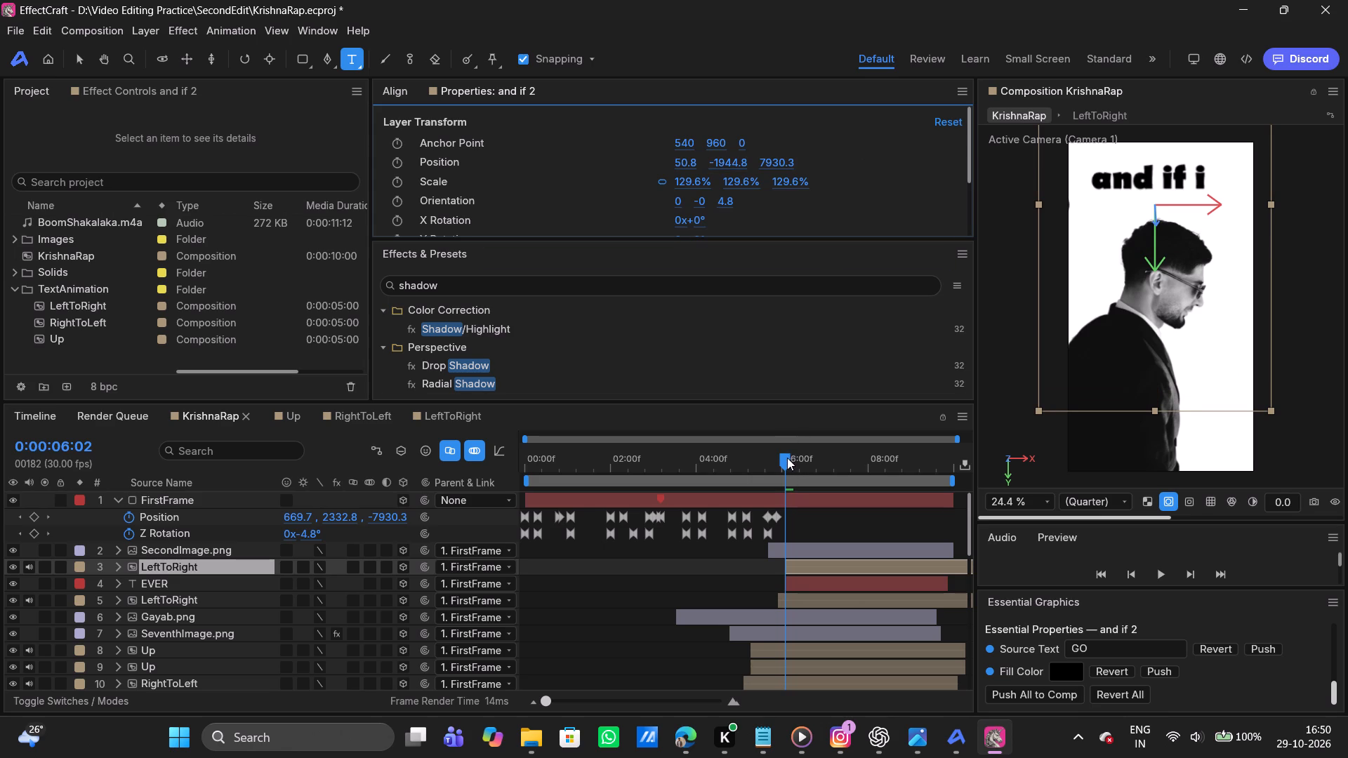
left_click_drag(787, 458, 819, 456)
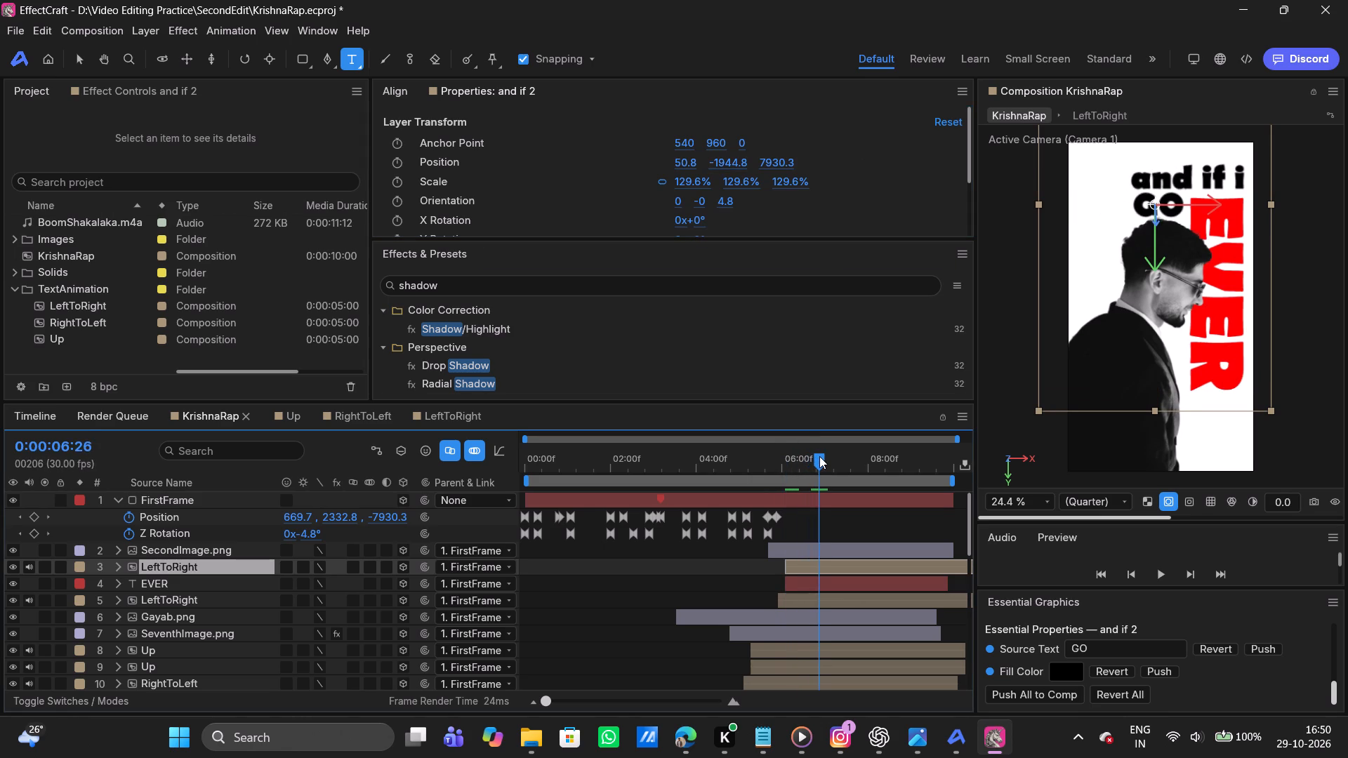
left_click_drag(819, 456, 818, 451)
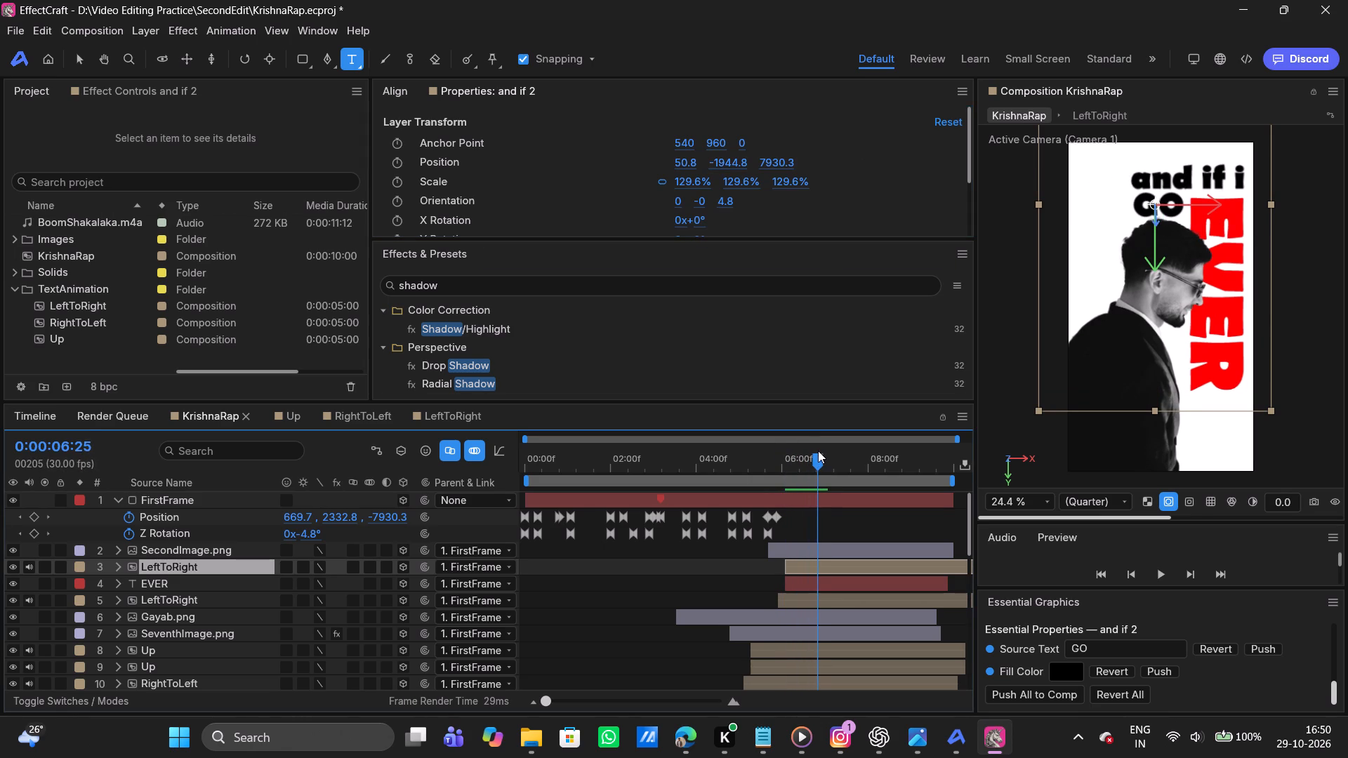
left_click_drag(818, 451, 798, 451)
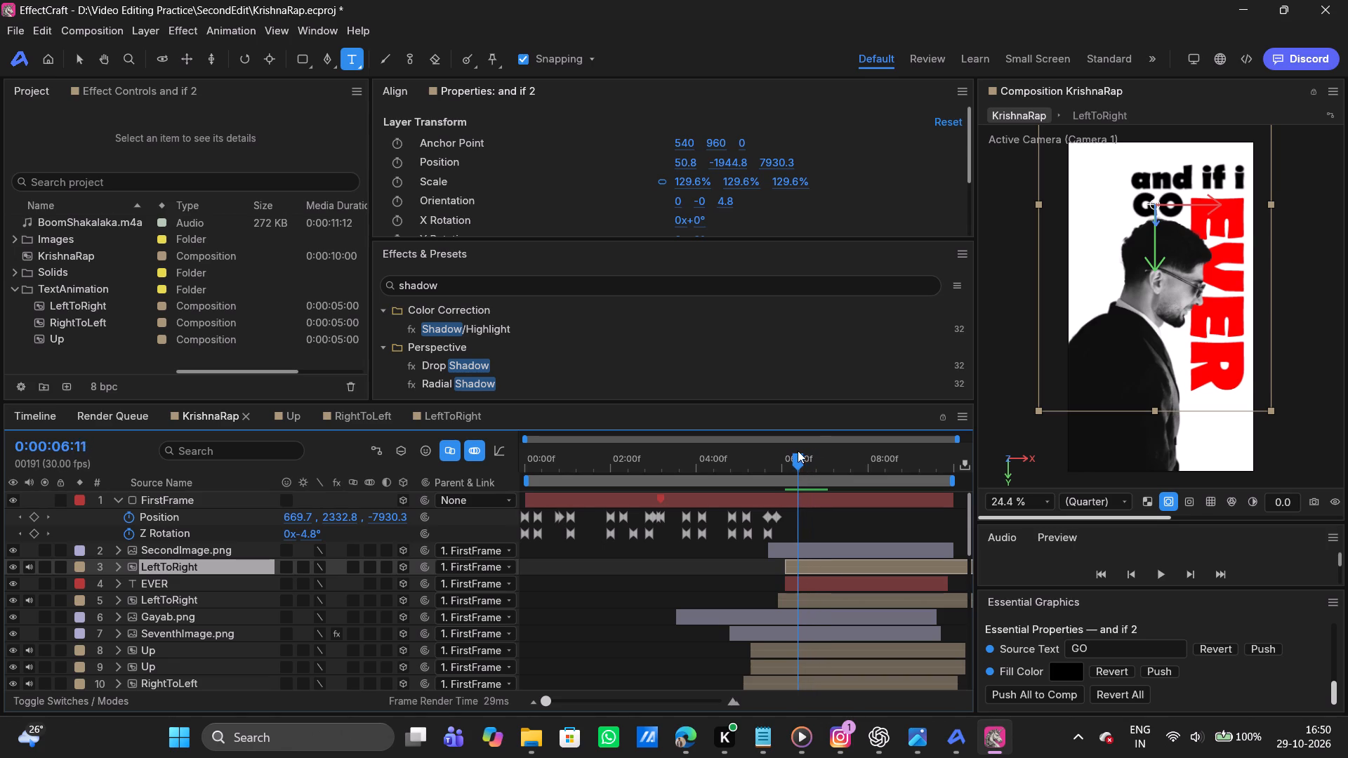
left_click_drag(798, 451, 809, 450)
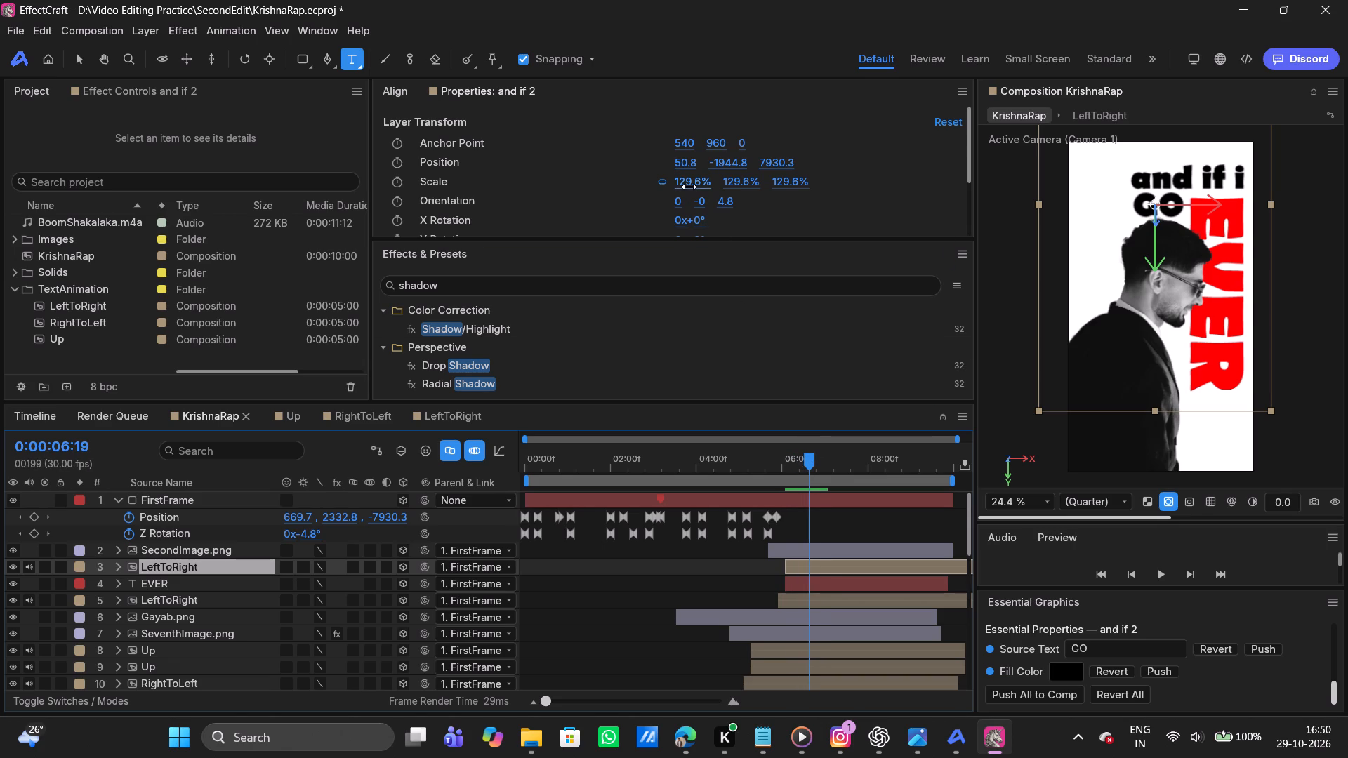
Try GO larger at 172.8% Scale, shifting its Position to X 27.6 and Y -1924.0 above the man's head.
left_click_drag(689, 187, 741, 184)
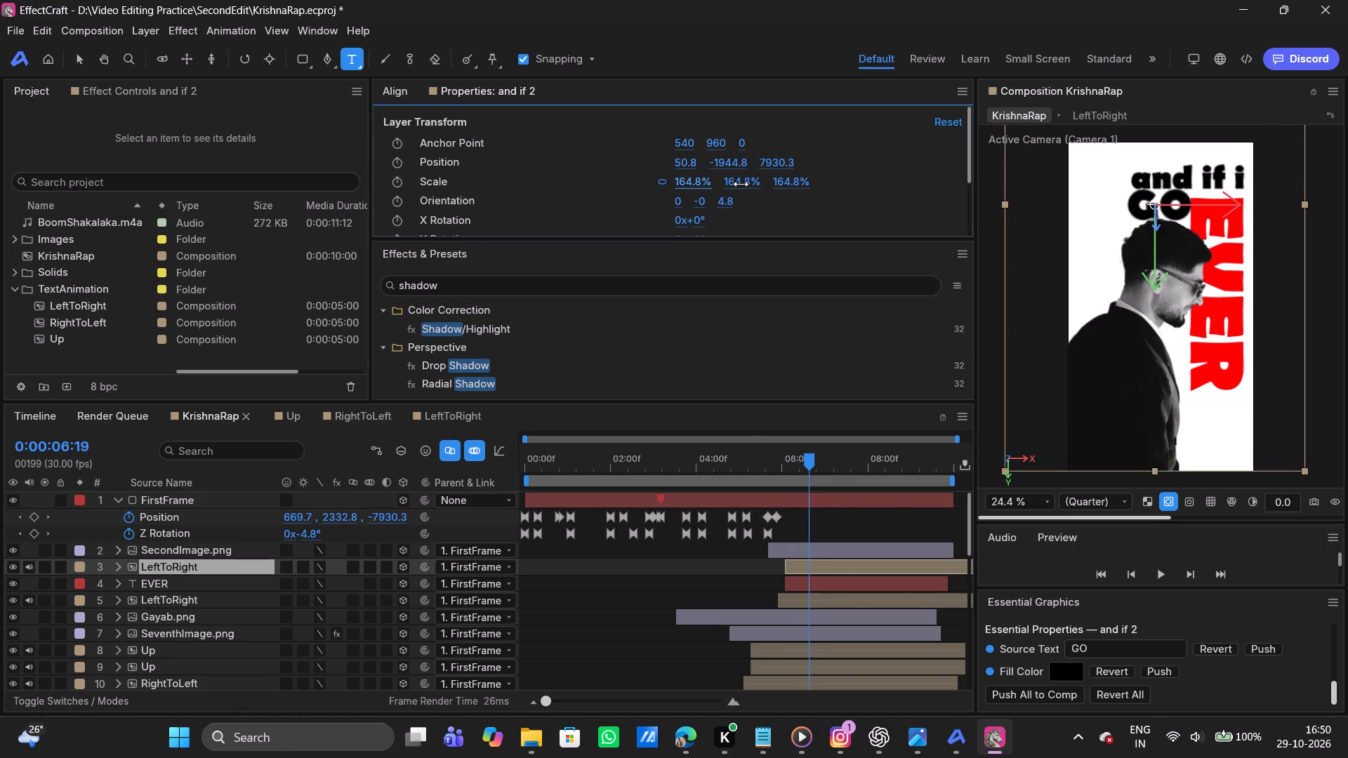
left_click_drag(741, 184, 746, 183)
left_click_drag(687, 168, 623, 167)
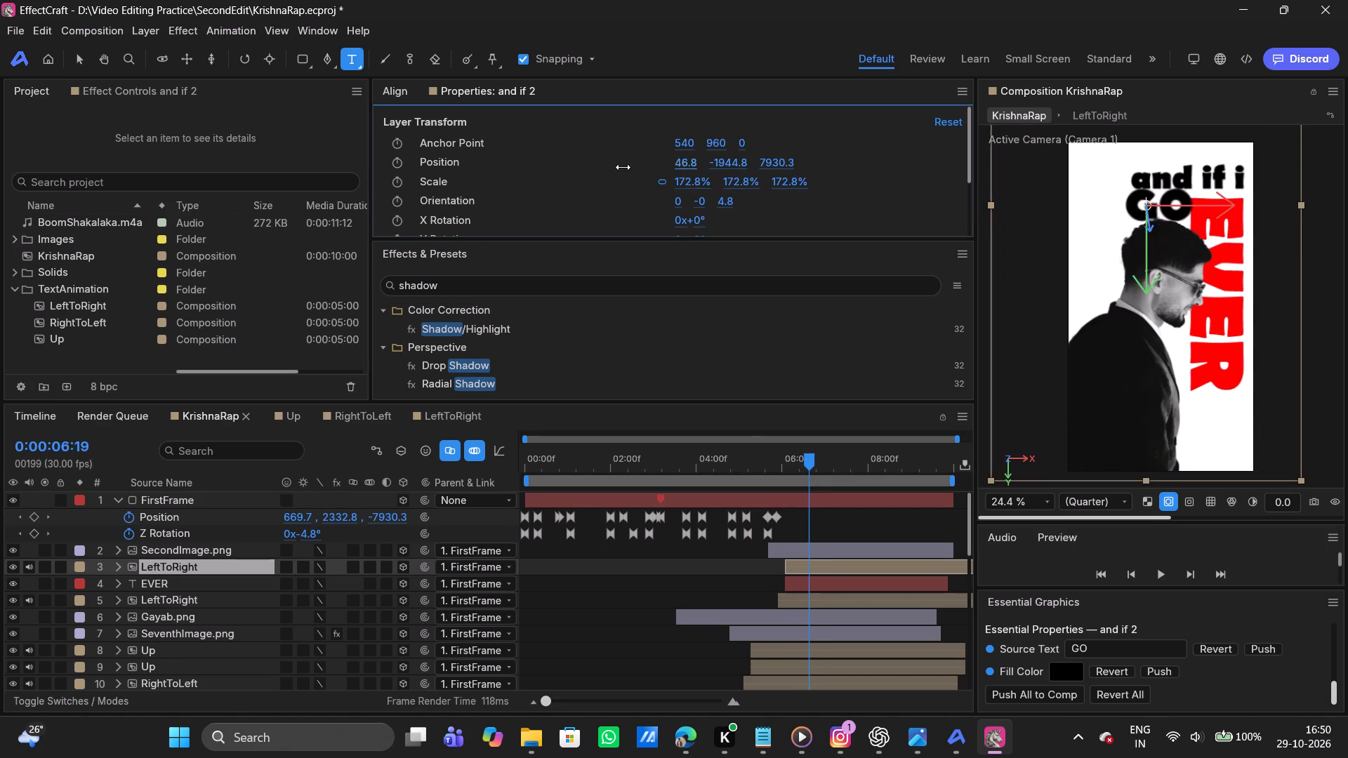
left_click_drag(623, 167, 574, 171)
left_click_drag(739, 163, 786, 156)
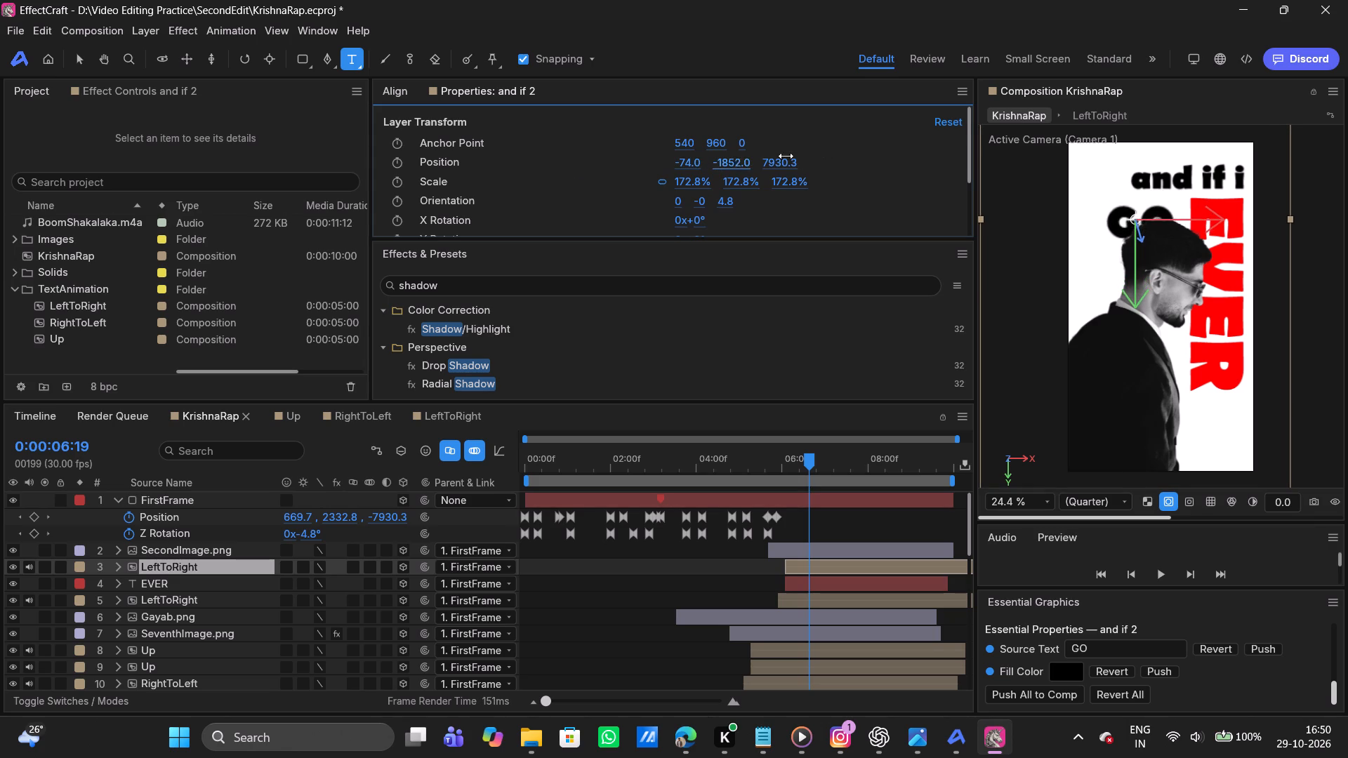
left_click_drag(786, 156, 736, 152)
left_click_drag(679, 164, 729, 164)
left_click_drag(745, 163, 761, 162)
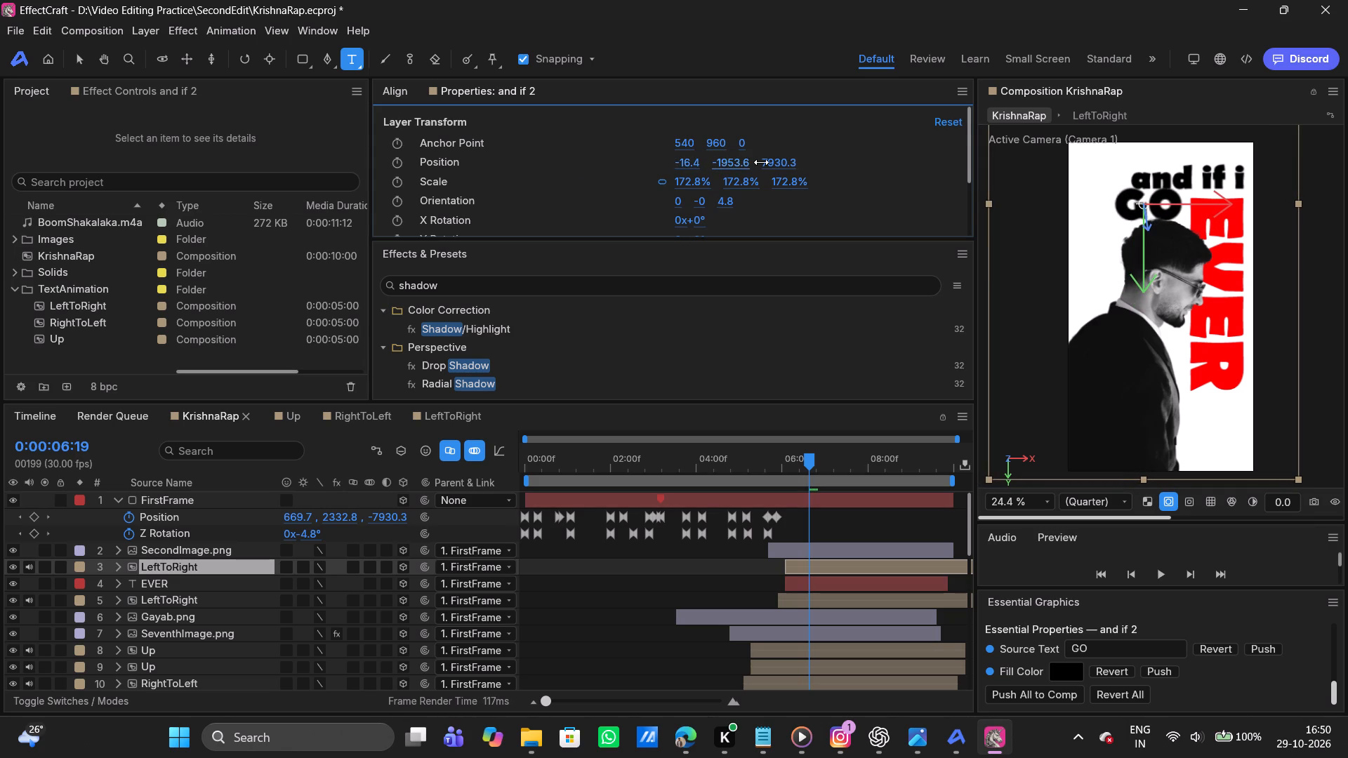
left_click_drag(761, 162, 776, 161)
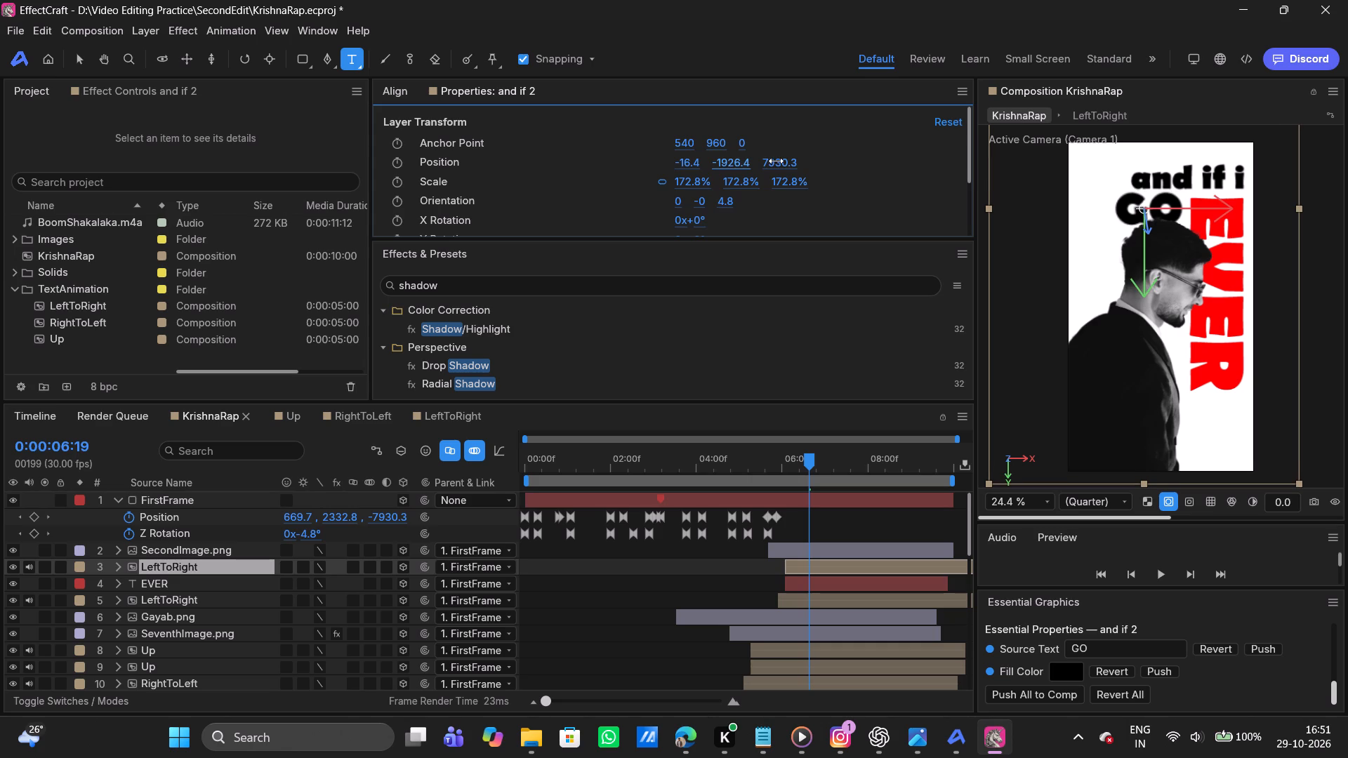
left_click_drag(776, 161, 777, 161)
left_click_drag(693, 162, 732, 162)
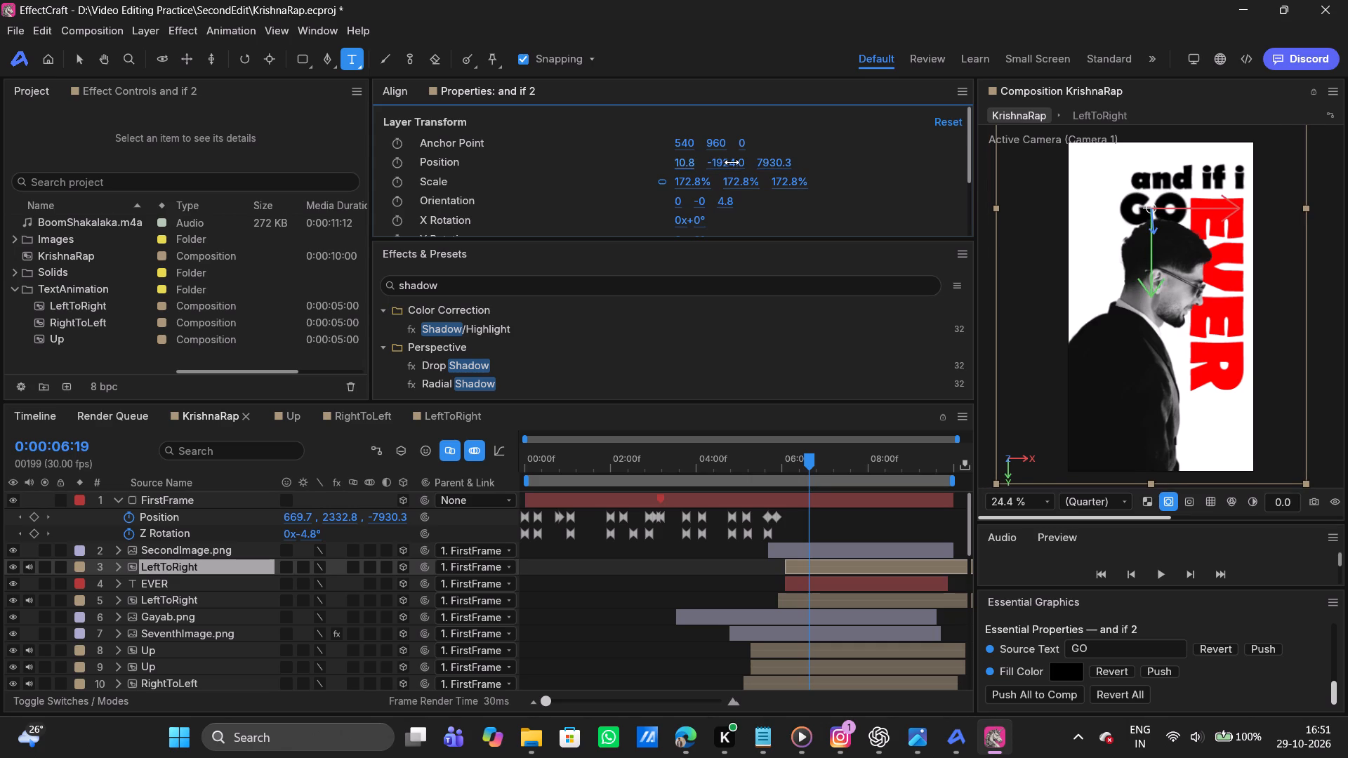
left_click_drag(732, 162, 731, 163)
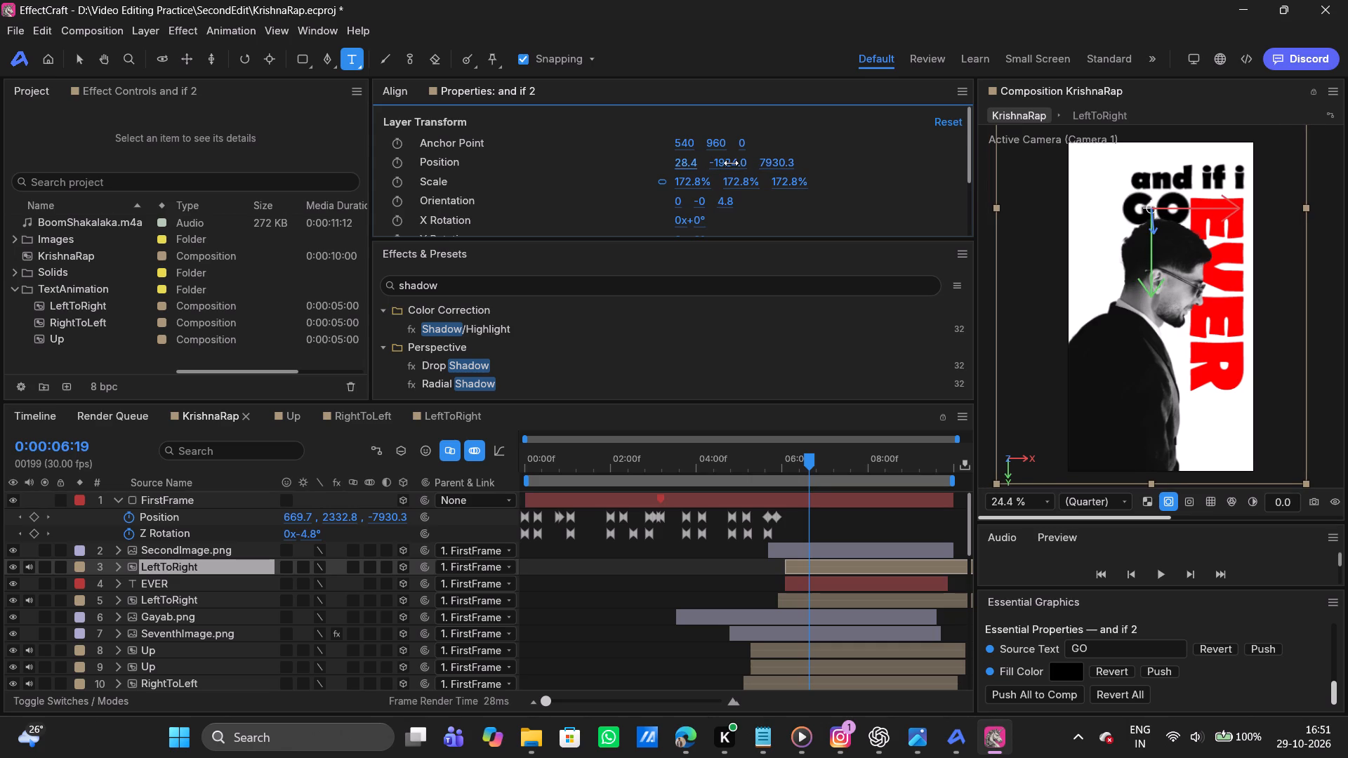
Set GO's Scale to 70% and its Position to X 136.4, Y -1941.6, between "and if i" and the man's head.
double_click(689, 185)
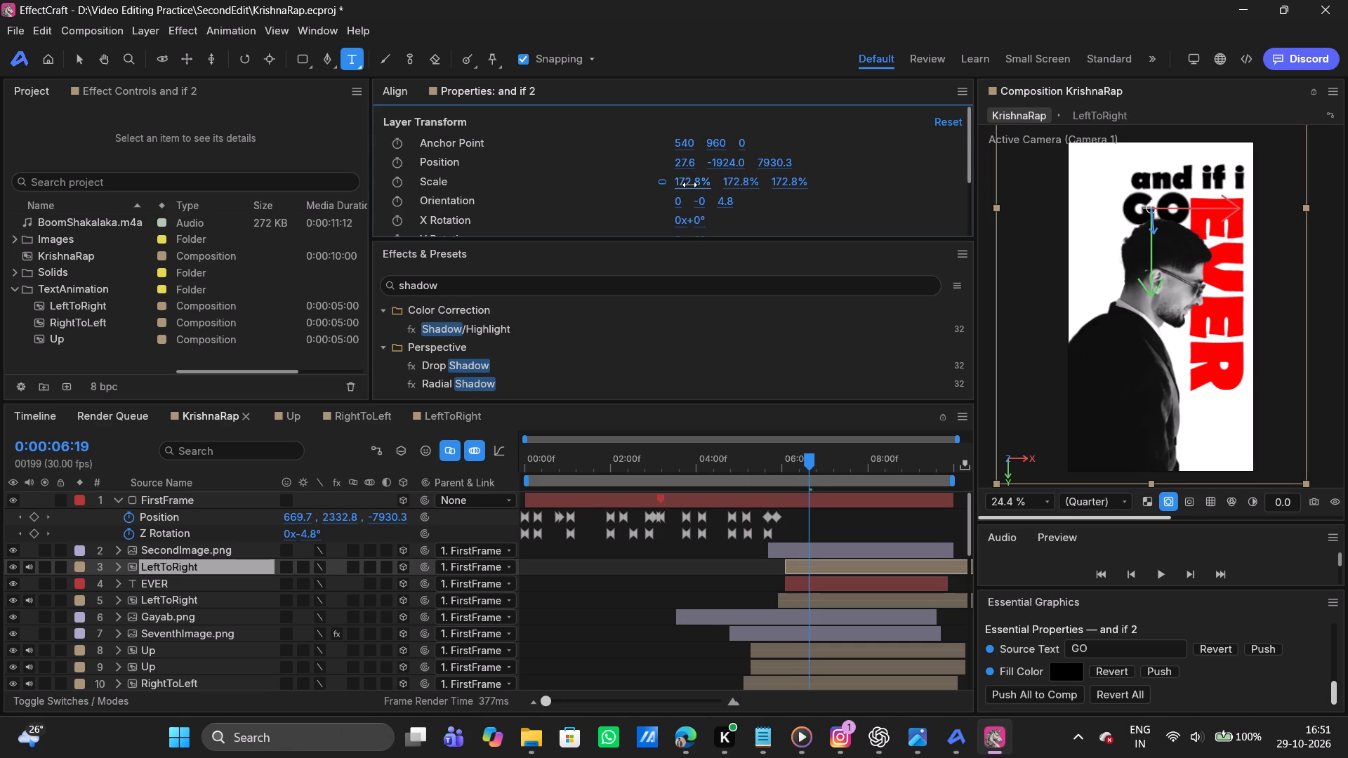
key("BackSpace")
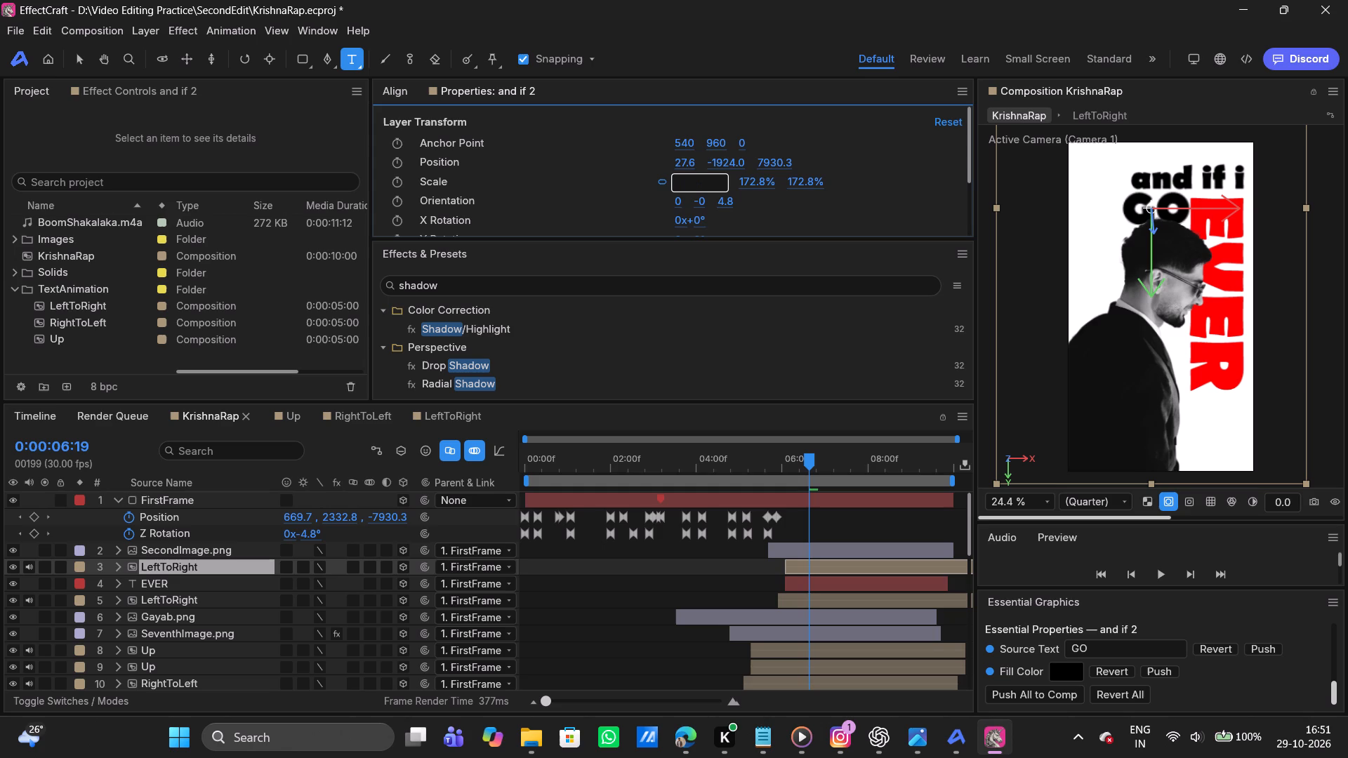
type("70")
key("Return")
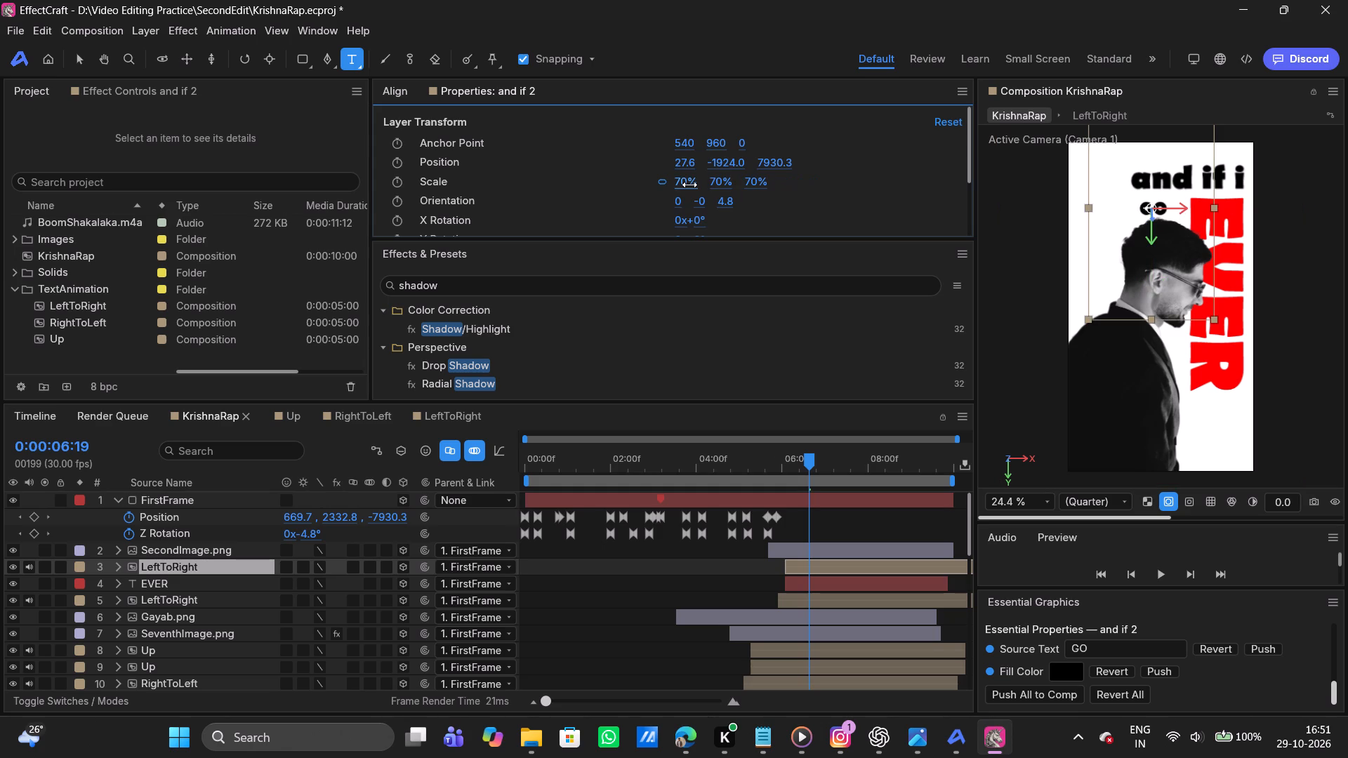
left_click_drag(736, 159, 687, 150)
left_click_drag(685, 160, 768, 158)
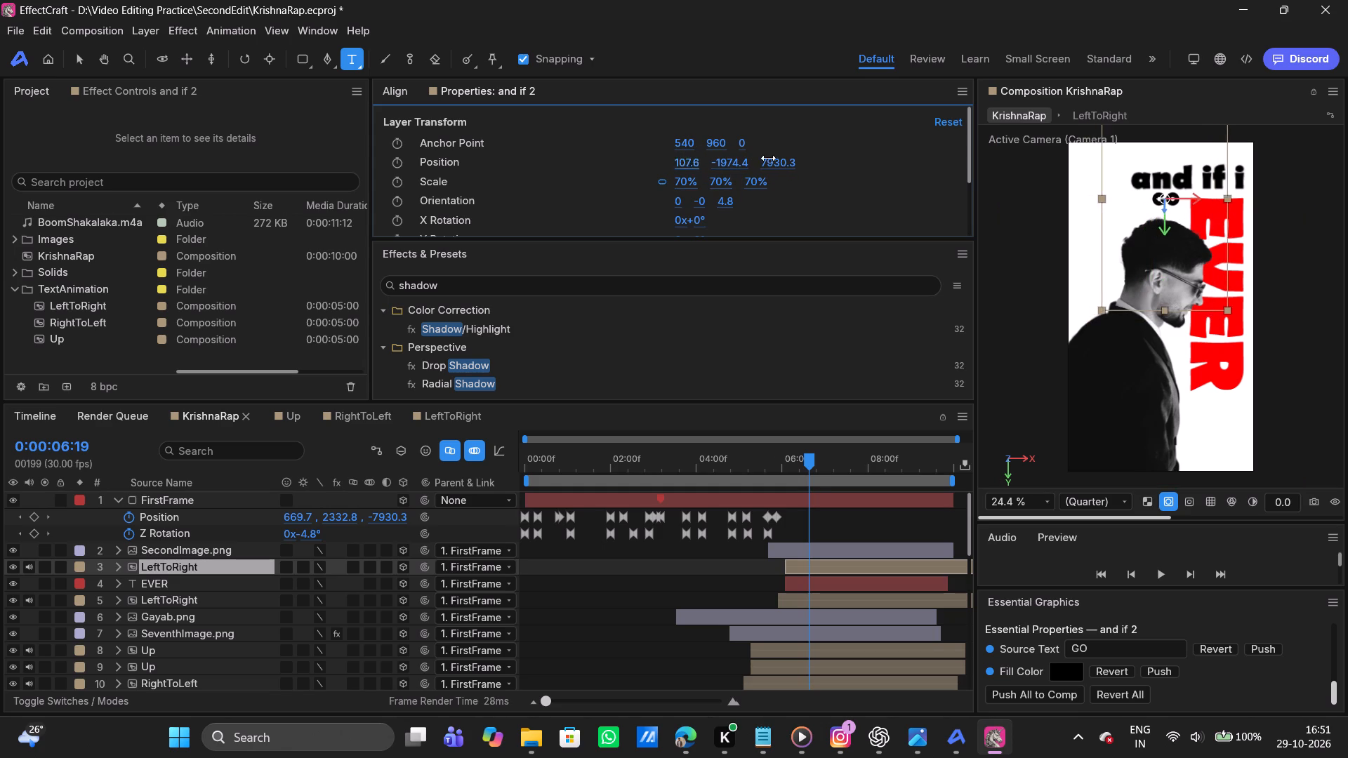
left_click_drag(768, 158, 783, 160)
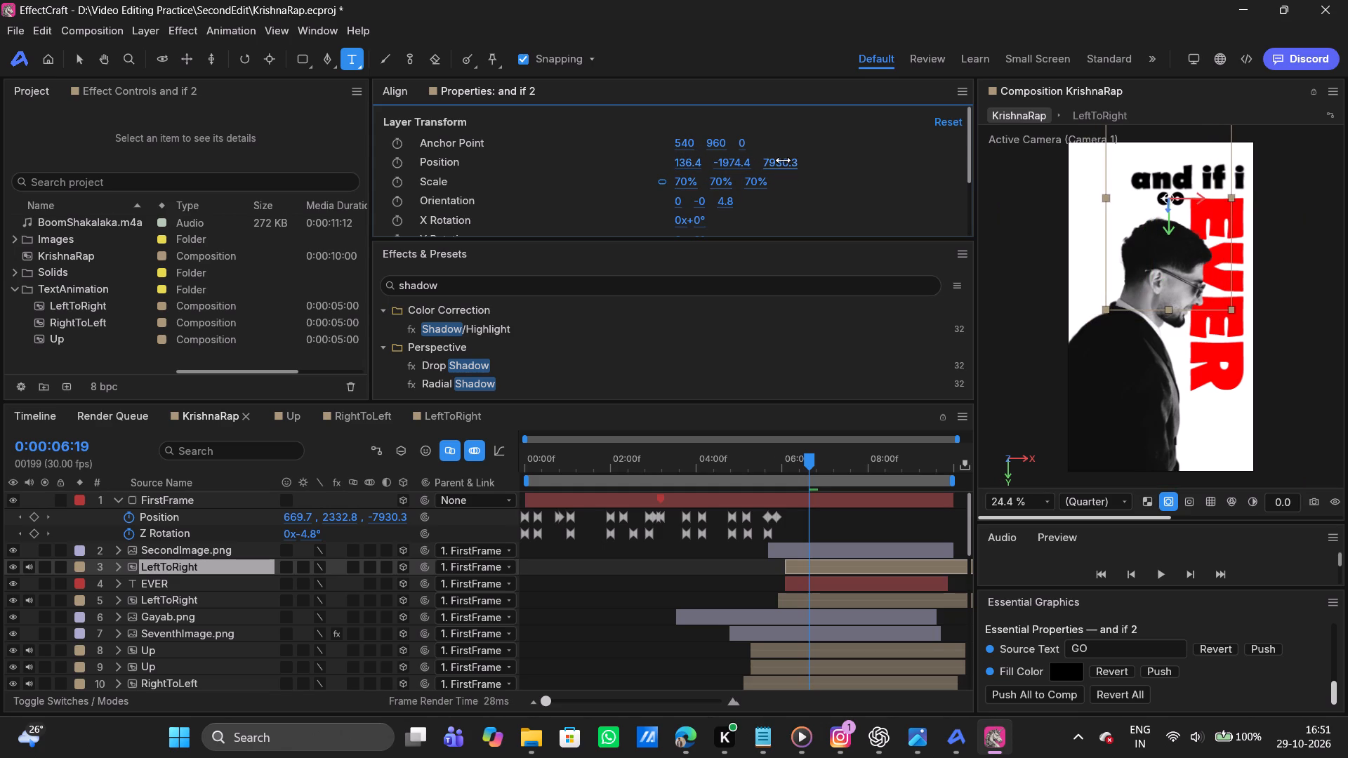
left_click_drag(743, 164, 746, 164)
left_click_drag(746, 164, 776, 163)
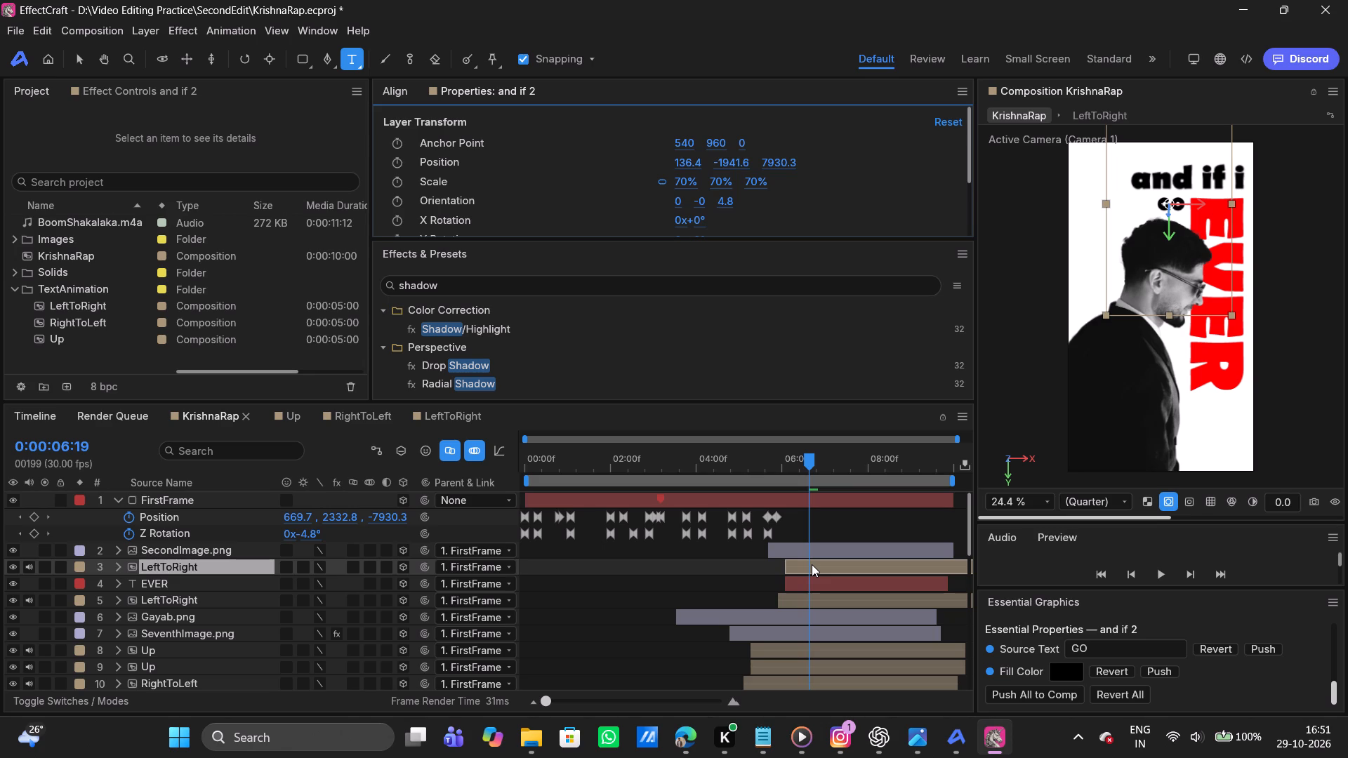
Scrub through the KrishnaRap composition and play it from 0:00:00:00 to review every scene through the "and if i GO EVER" text.
left_click(824, 503)
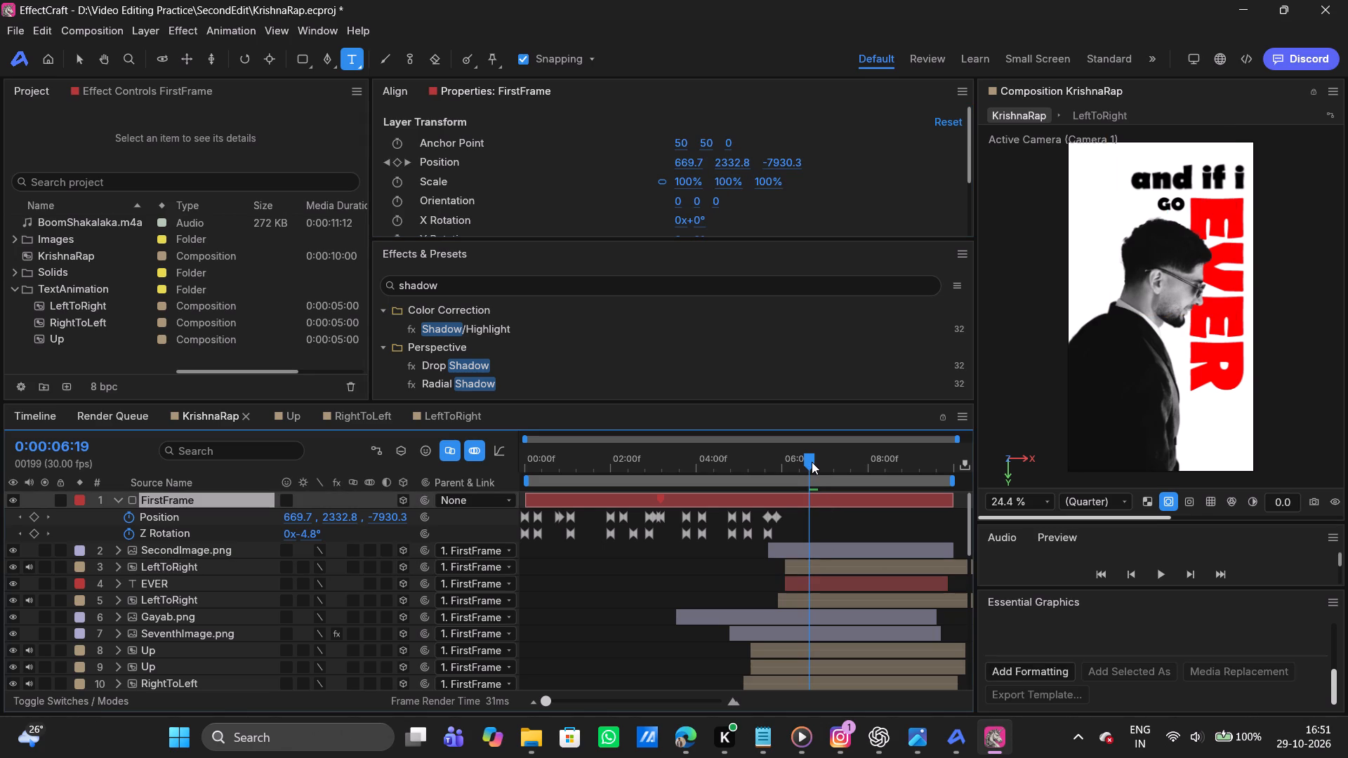
left_click_drag(812, 462, 722, 463)
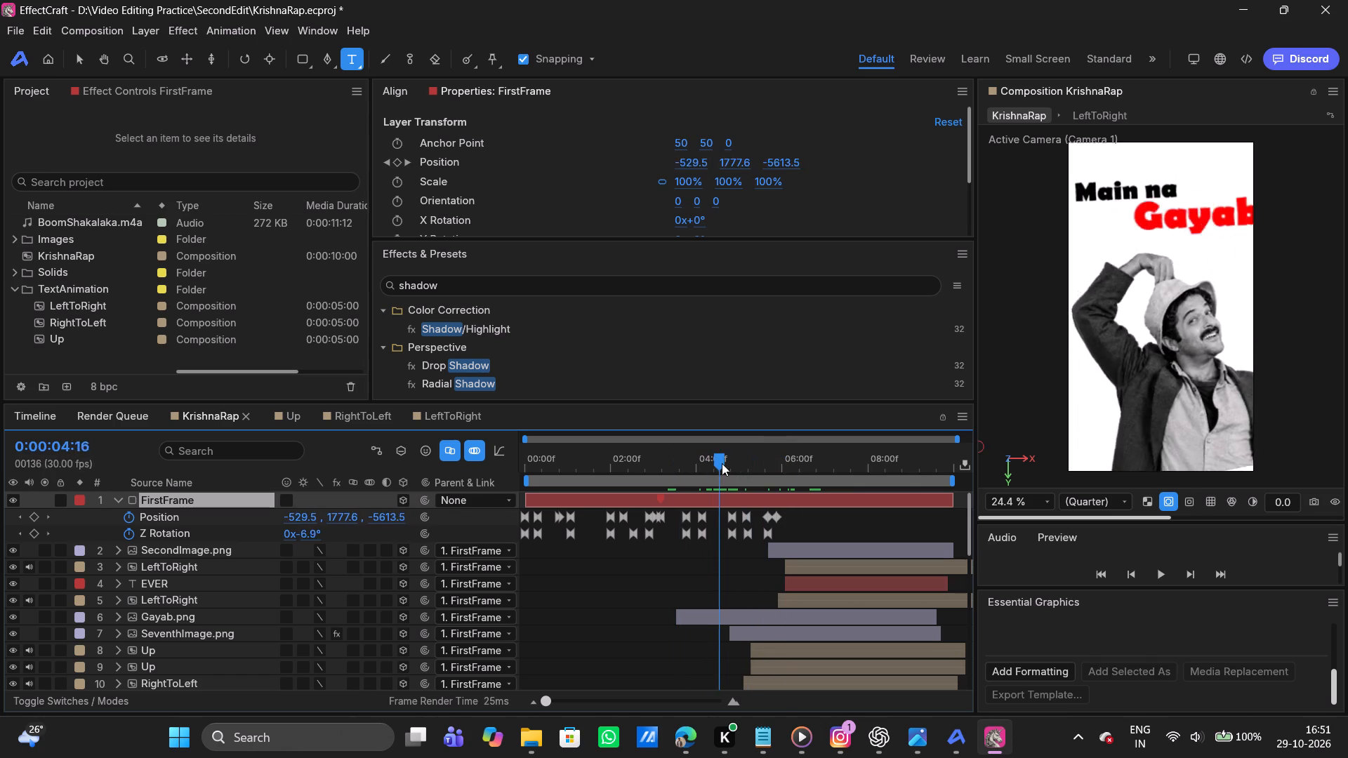
left_click_drag(722, 463, 672, 464)
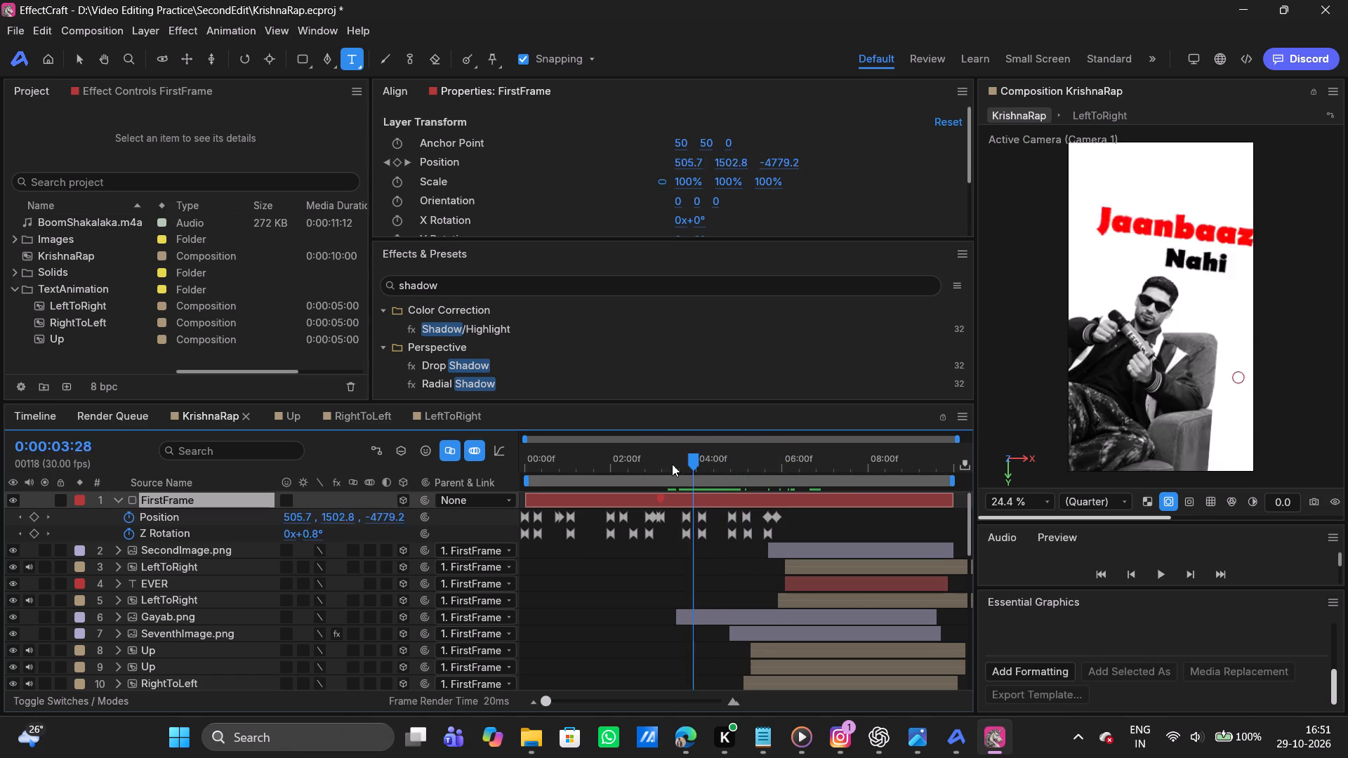
left_click_drag(672, 464, 753, 447)
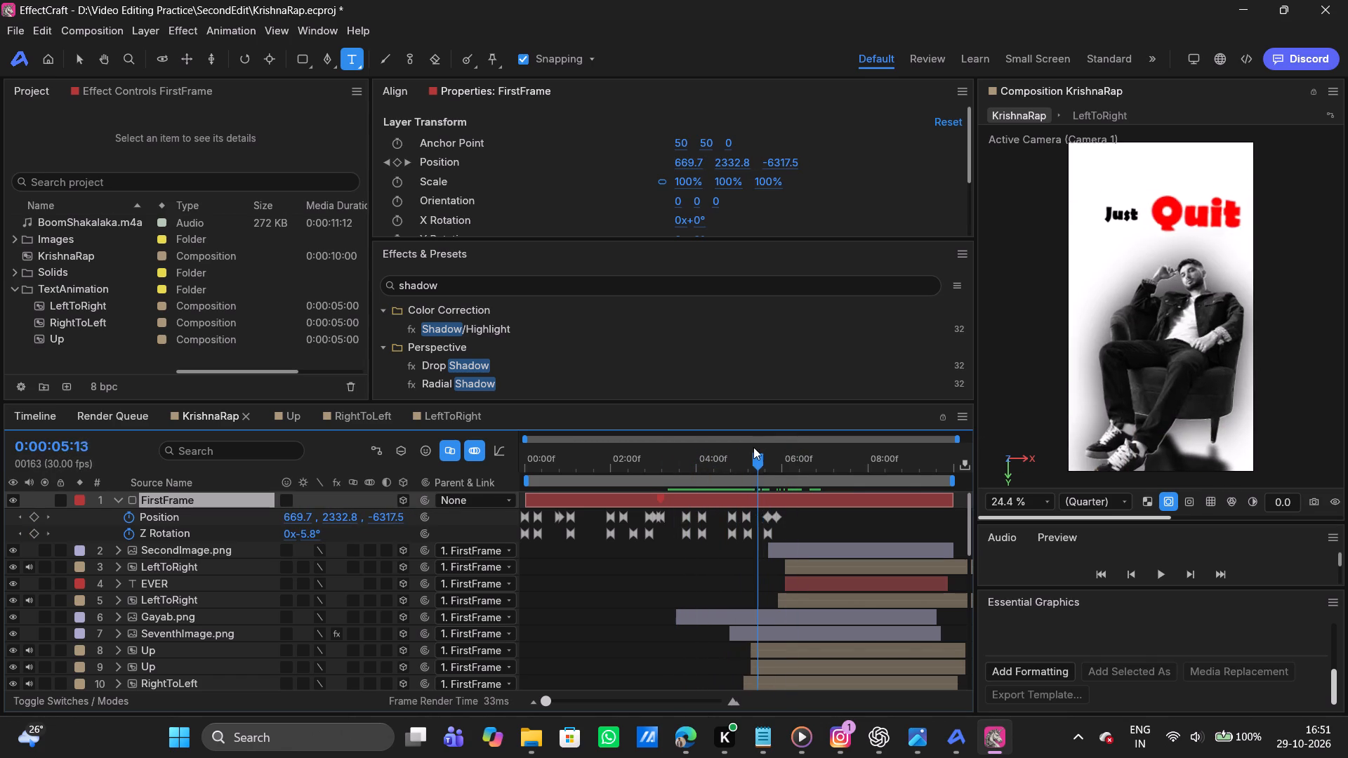
left_click_drag(753, 447, 808, 441)
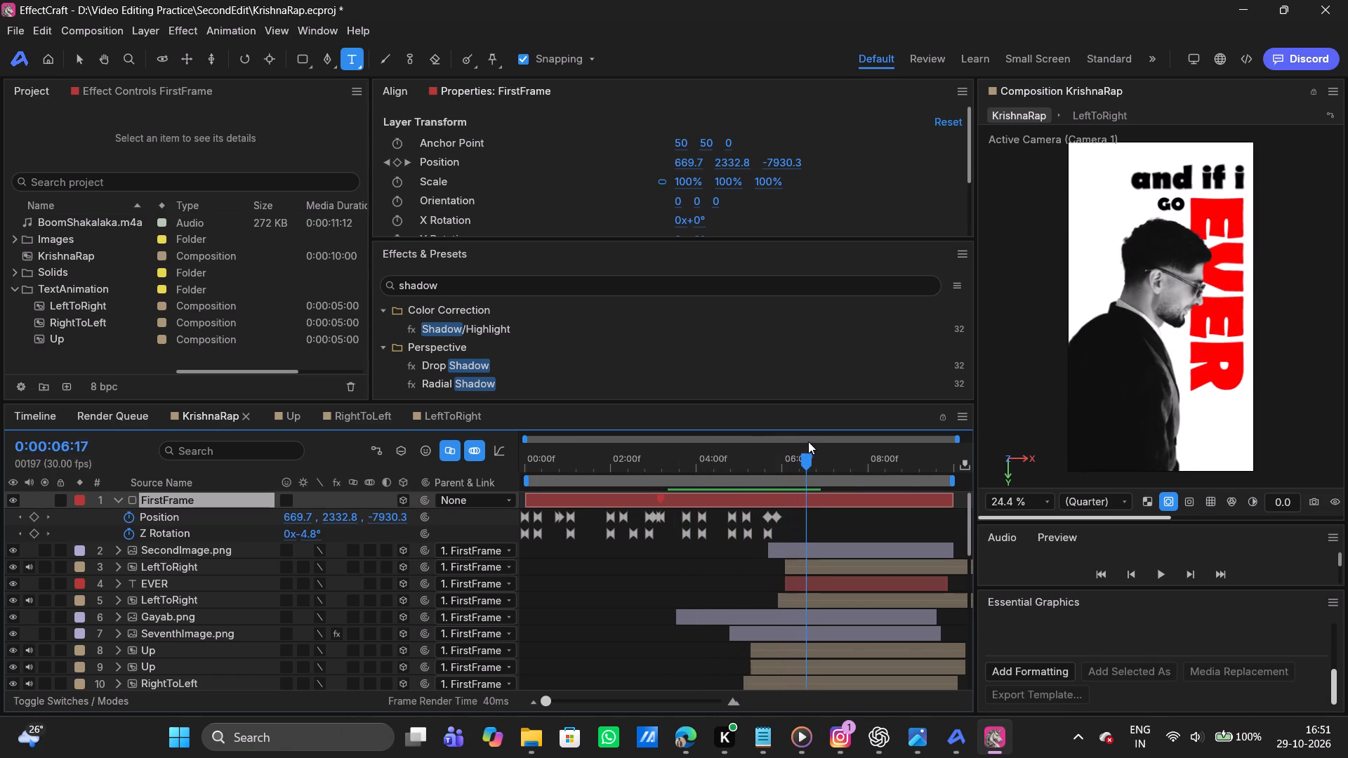
left_click_drag(808, 441, 666, 447)
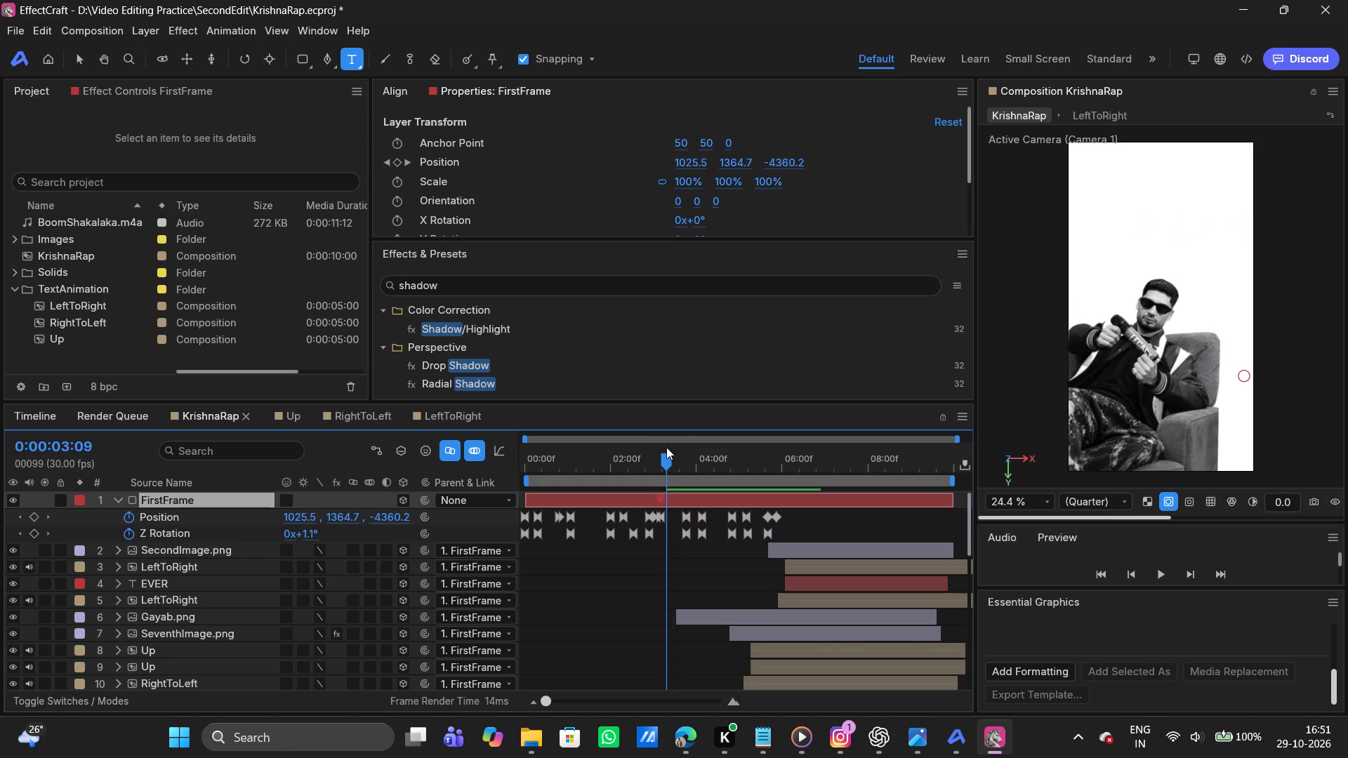
left_click_drag(666, 447, 611, 456)
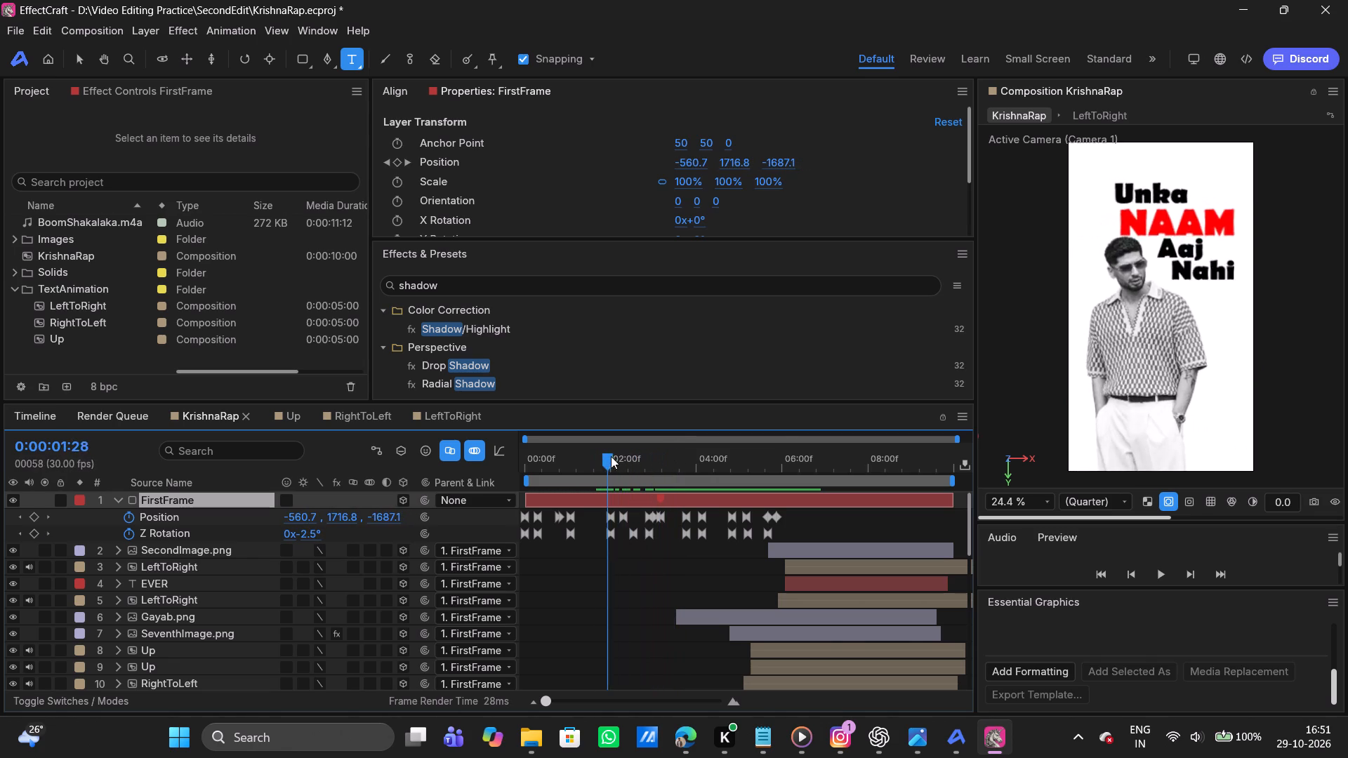
left_click_drag(611, 456, 598, 456)
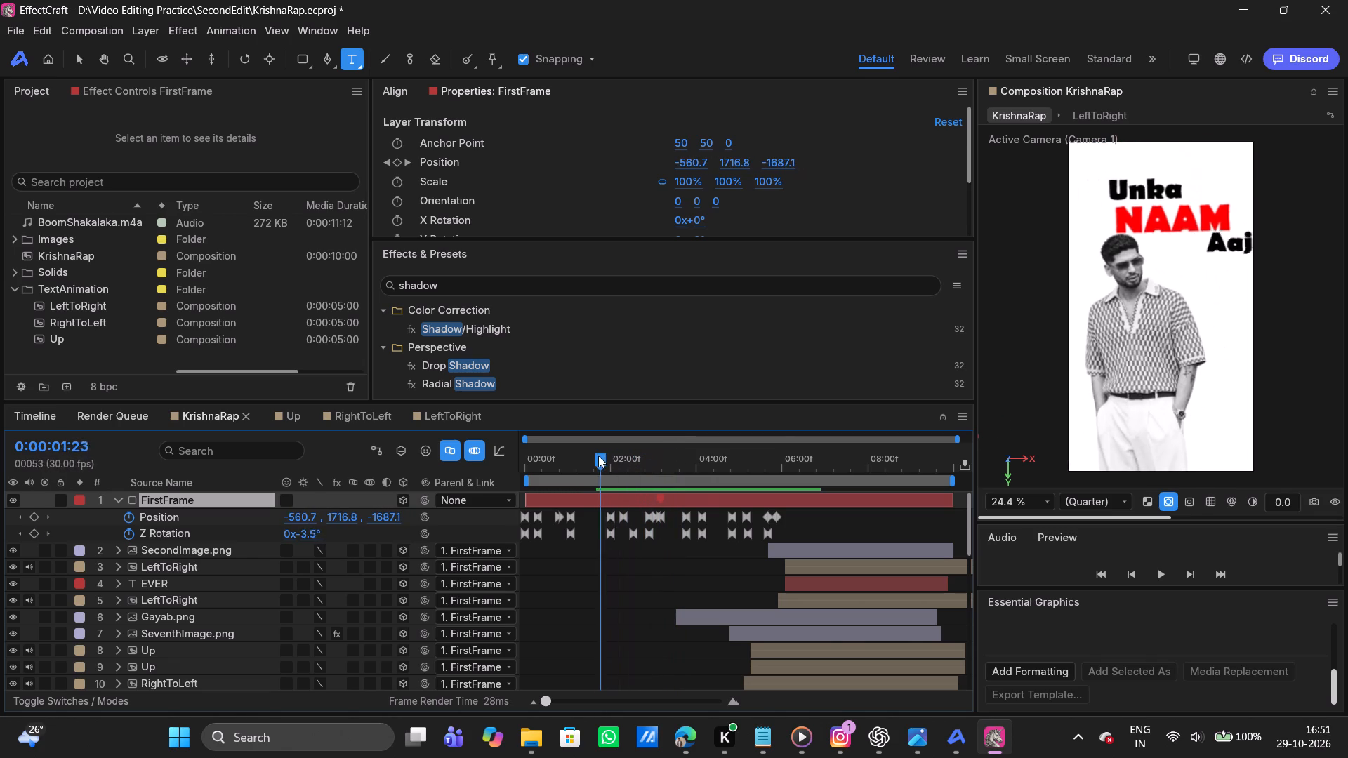
left_click_drag(598, 456, 549, 454)
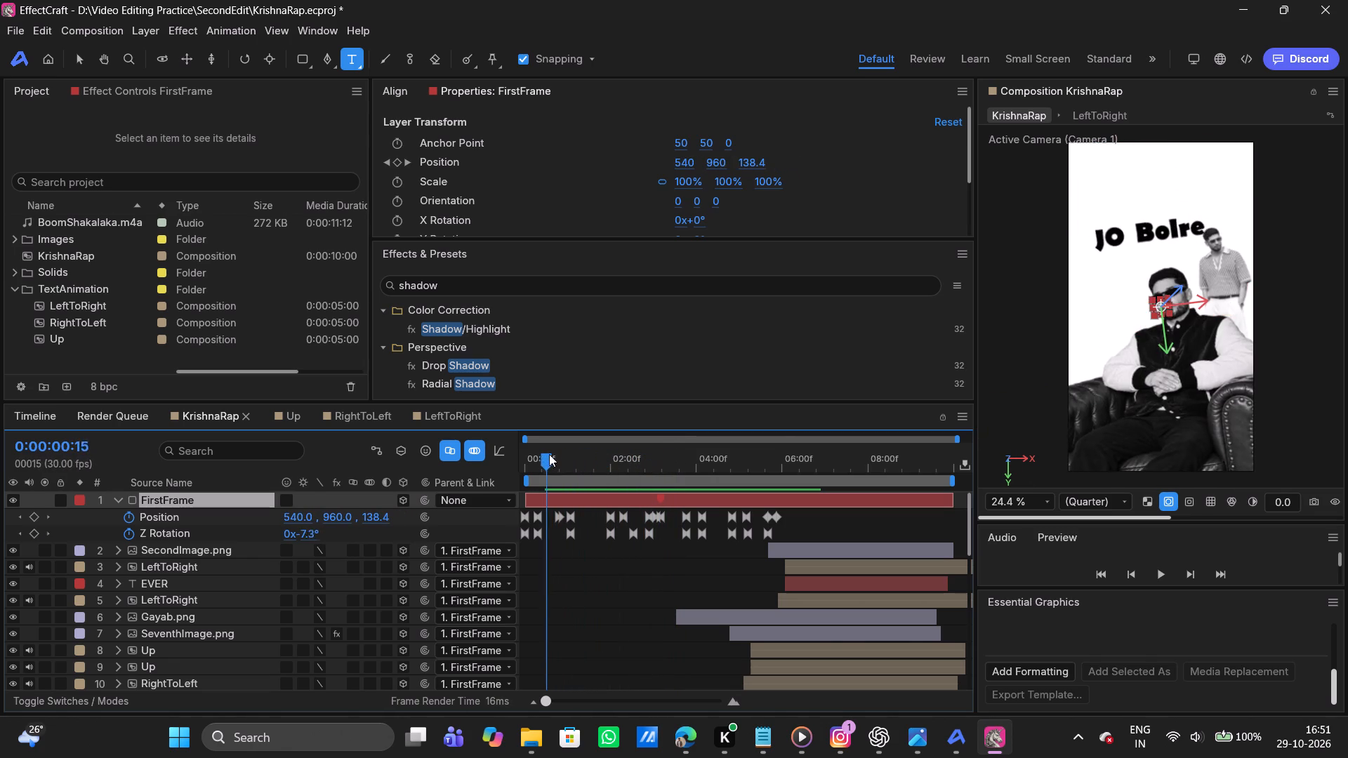
left_click_drag(549, 454, 507, 454)
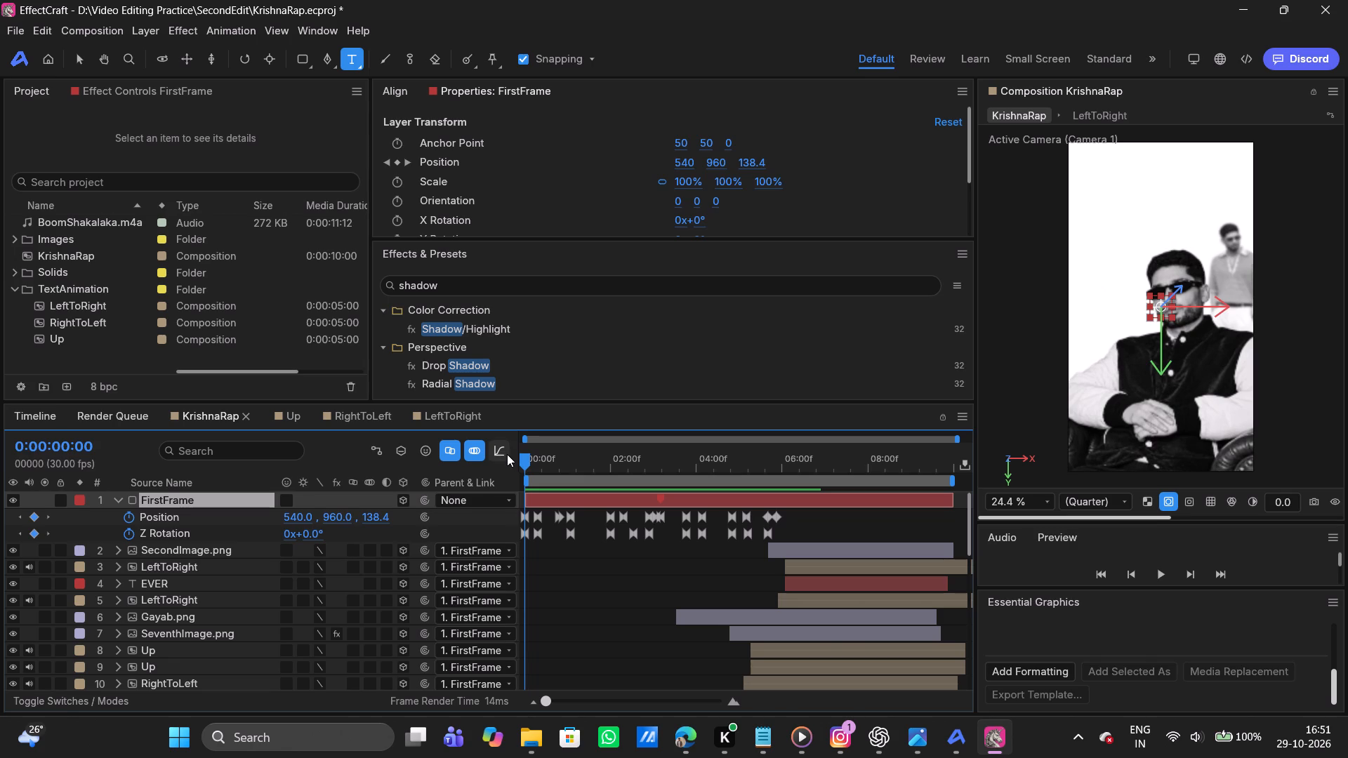
key("space")
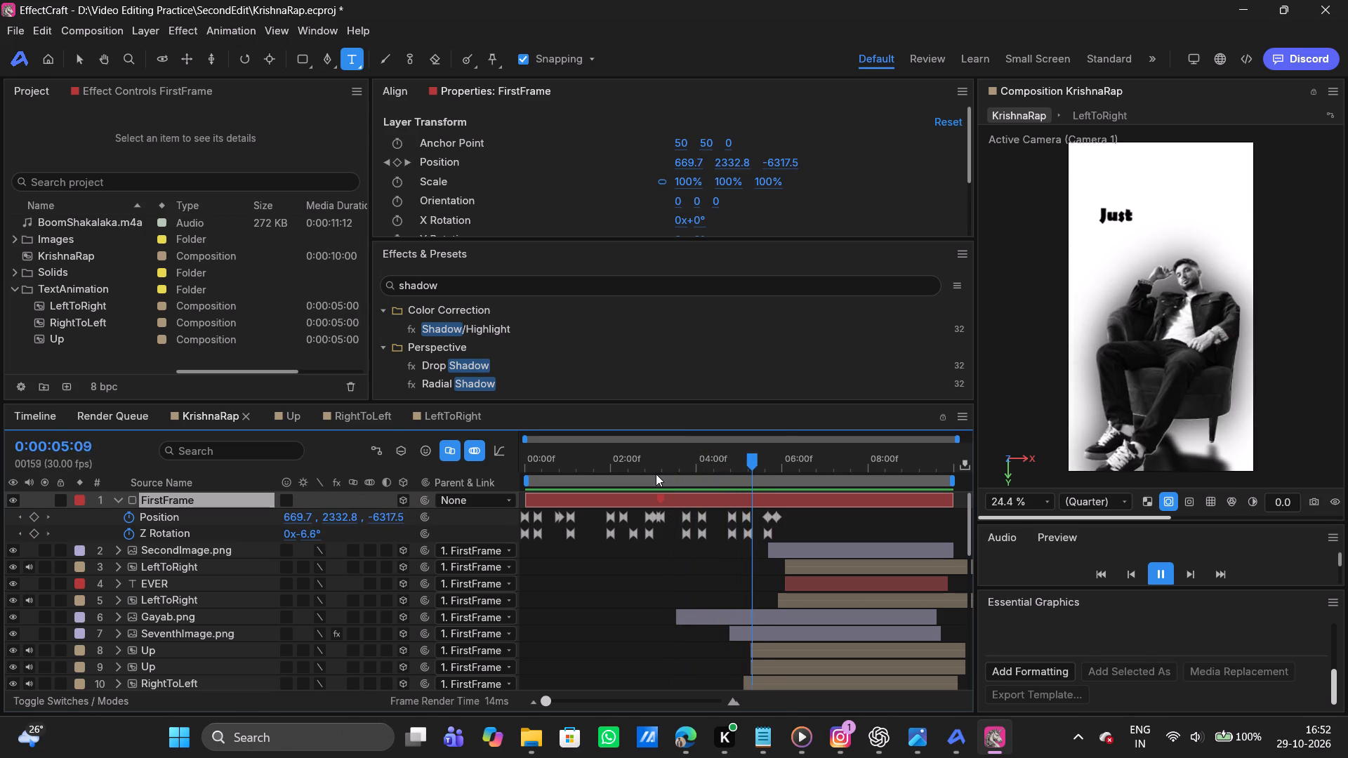
key("space")
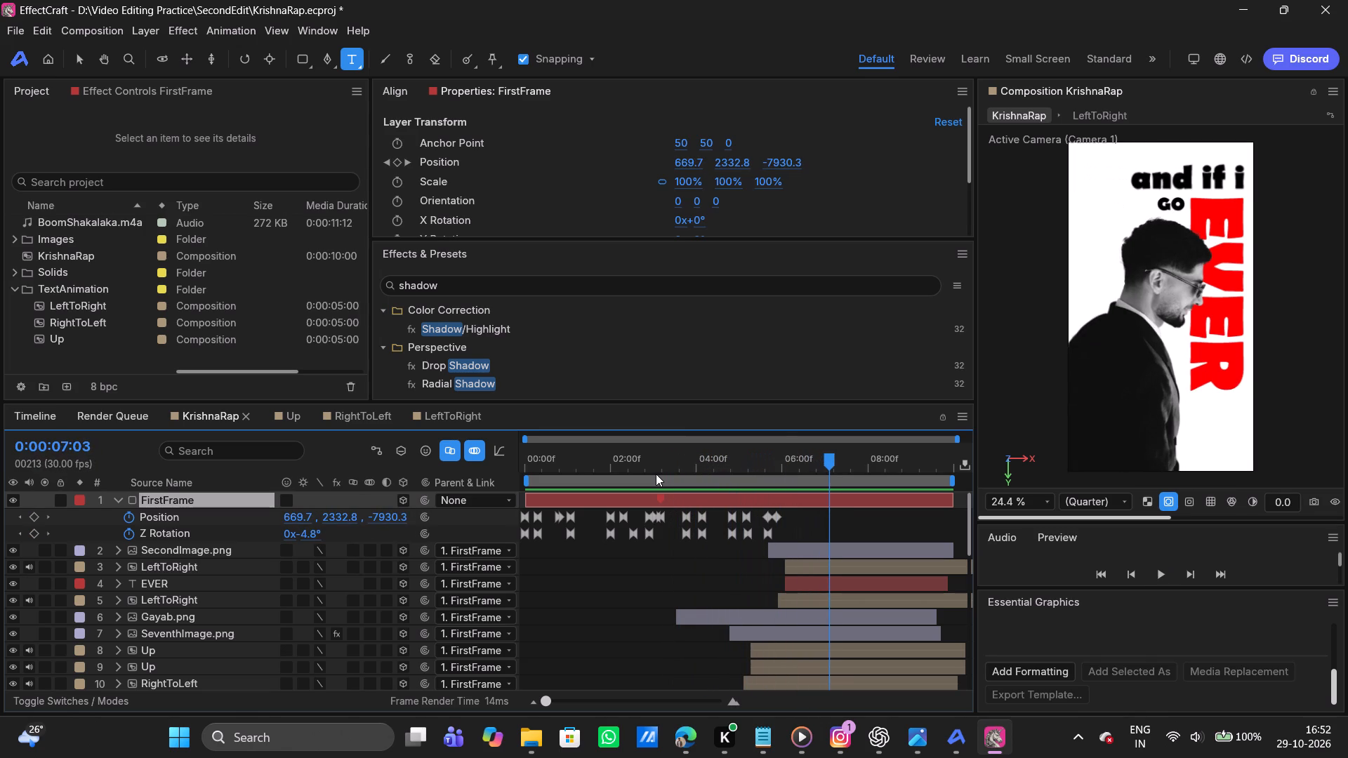
Replay the KrishnaRap composition from about 0:00:01:05 and scrub around 0:00:06:11 to review how the "GO EVER" text enters.
left_click(704, 465)
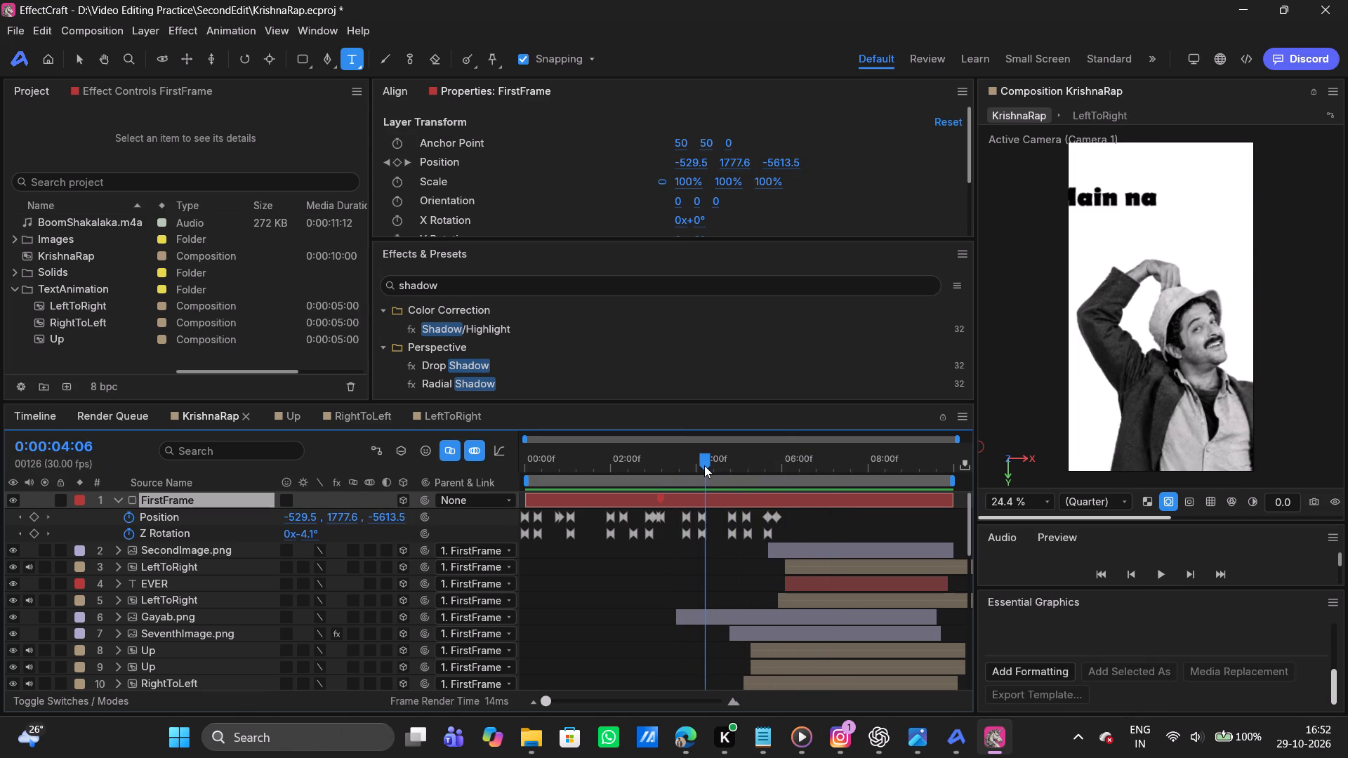
left_click_drag(704, 465, 634, 465)
key("space")
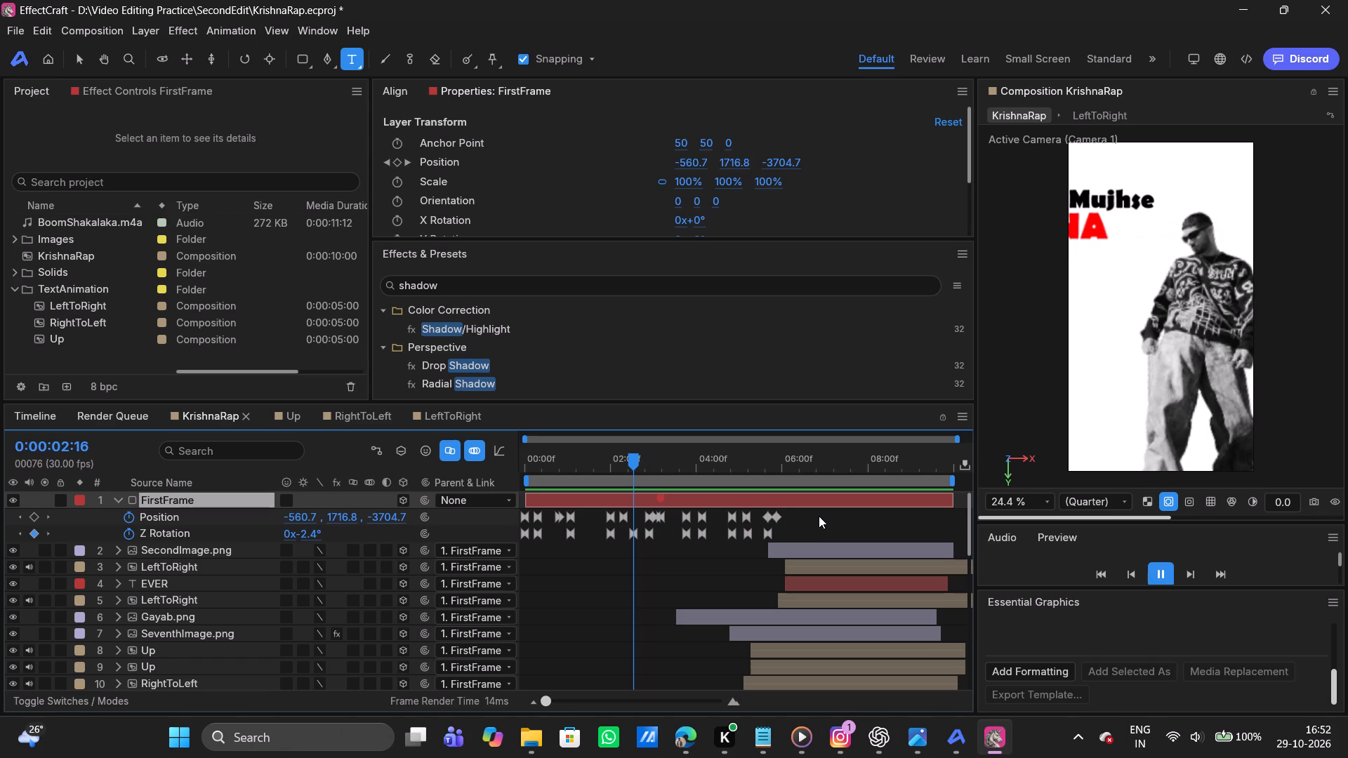
left_click(637, 460)
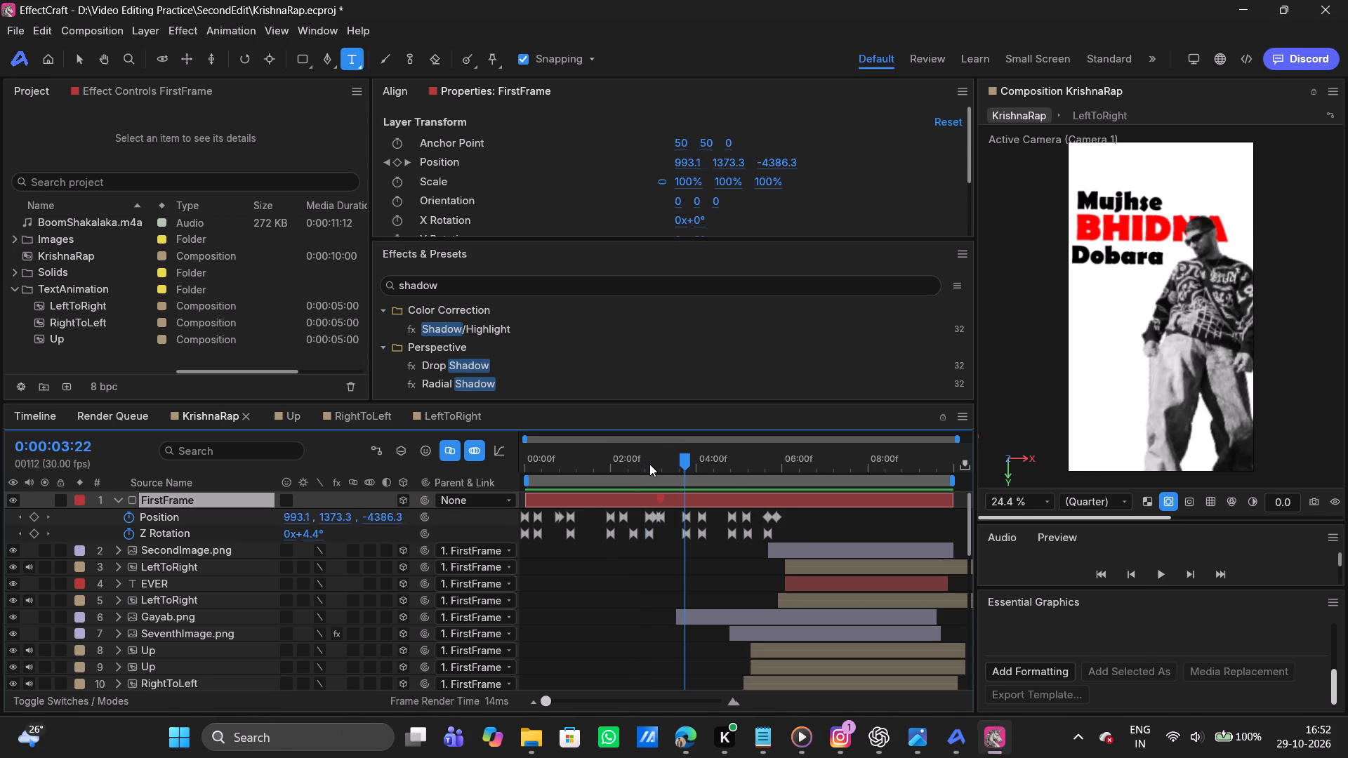
left_click_drag(649, 464, 575, 468)
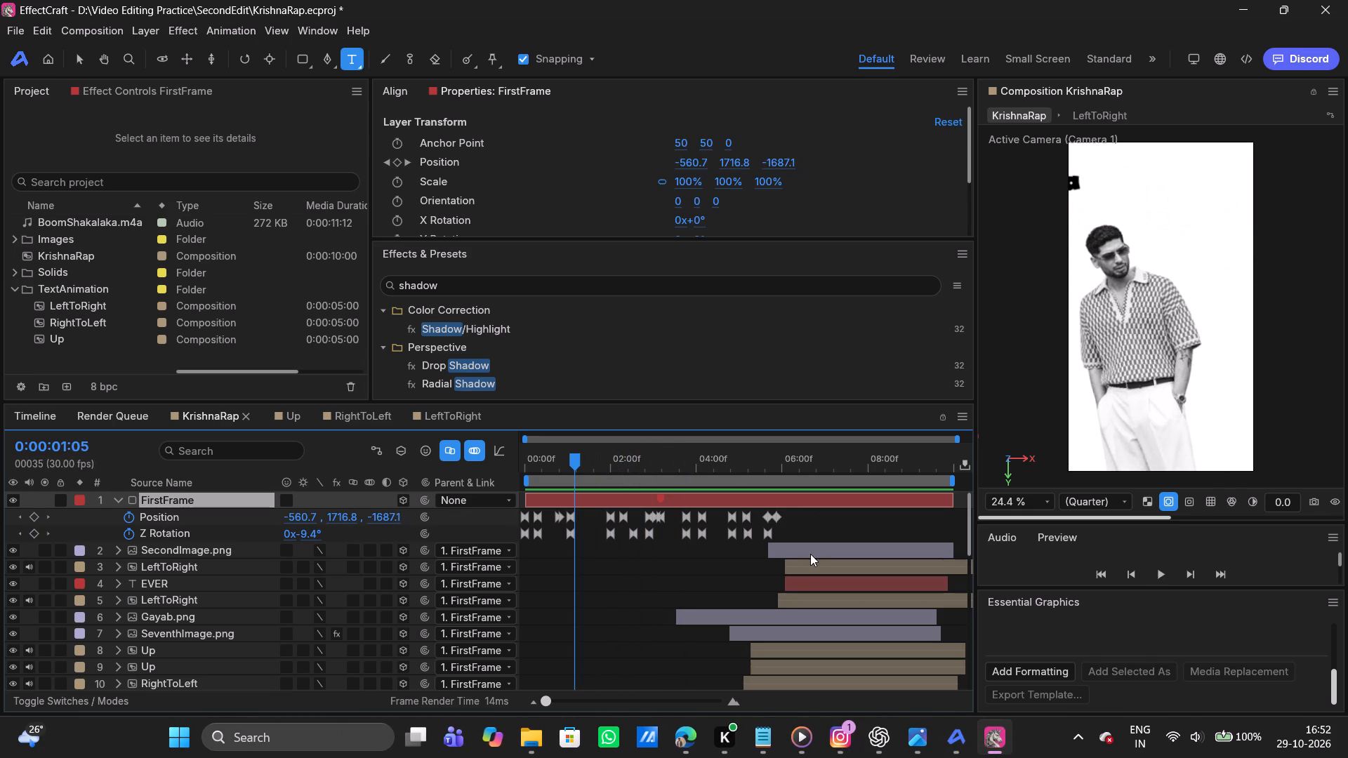
key("space")
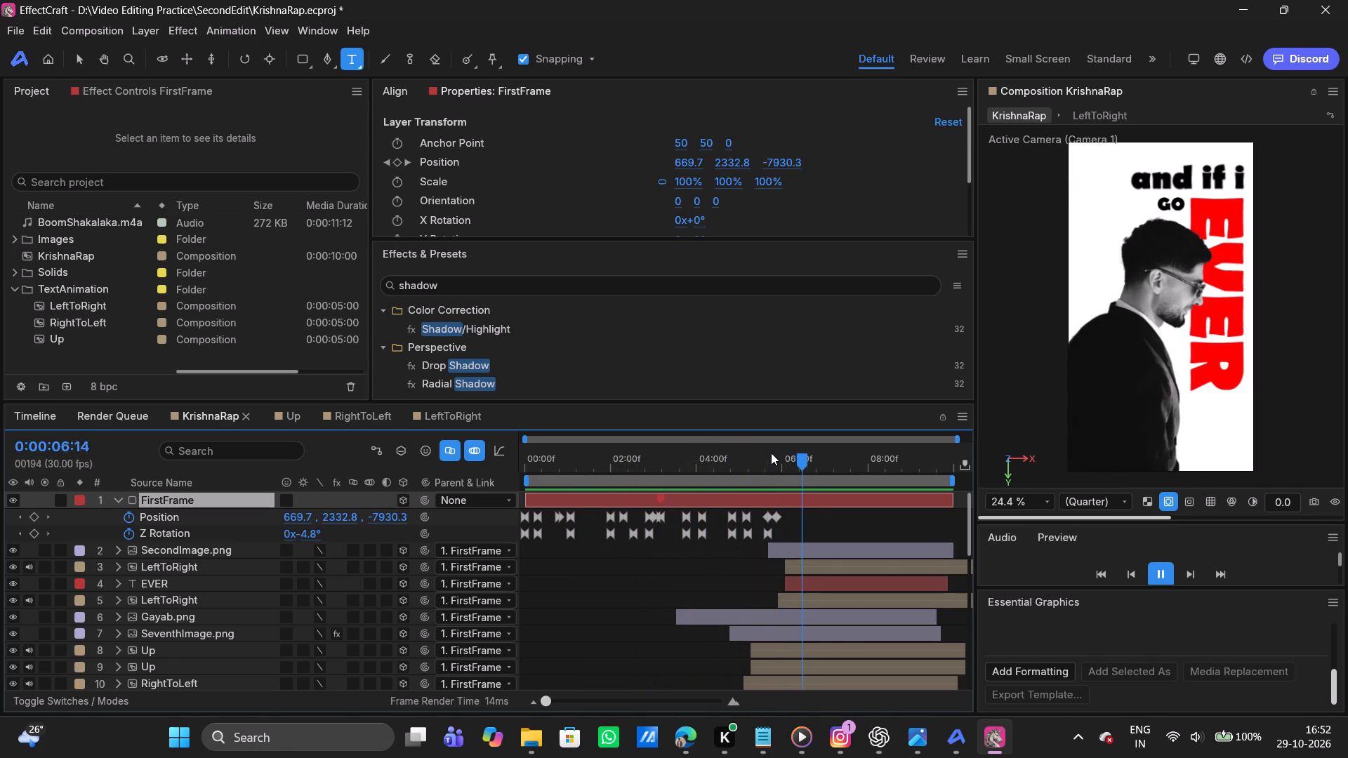
key("space")
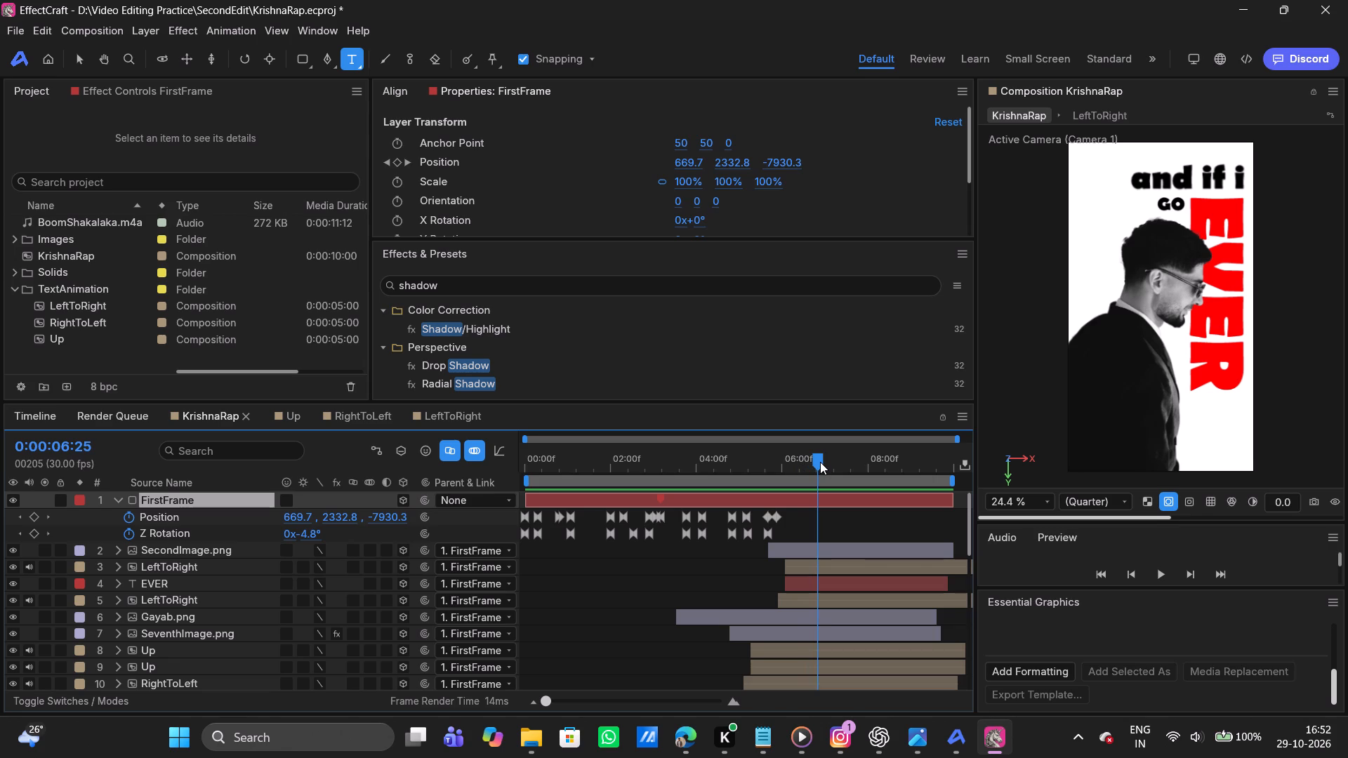
left_click_drag(820, 462, 795, 462)
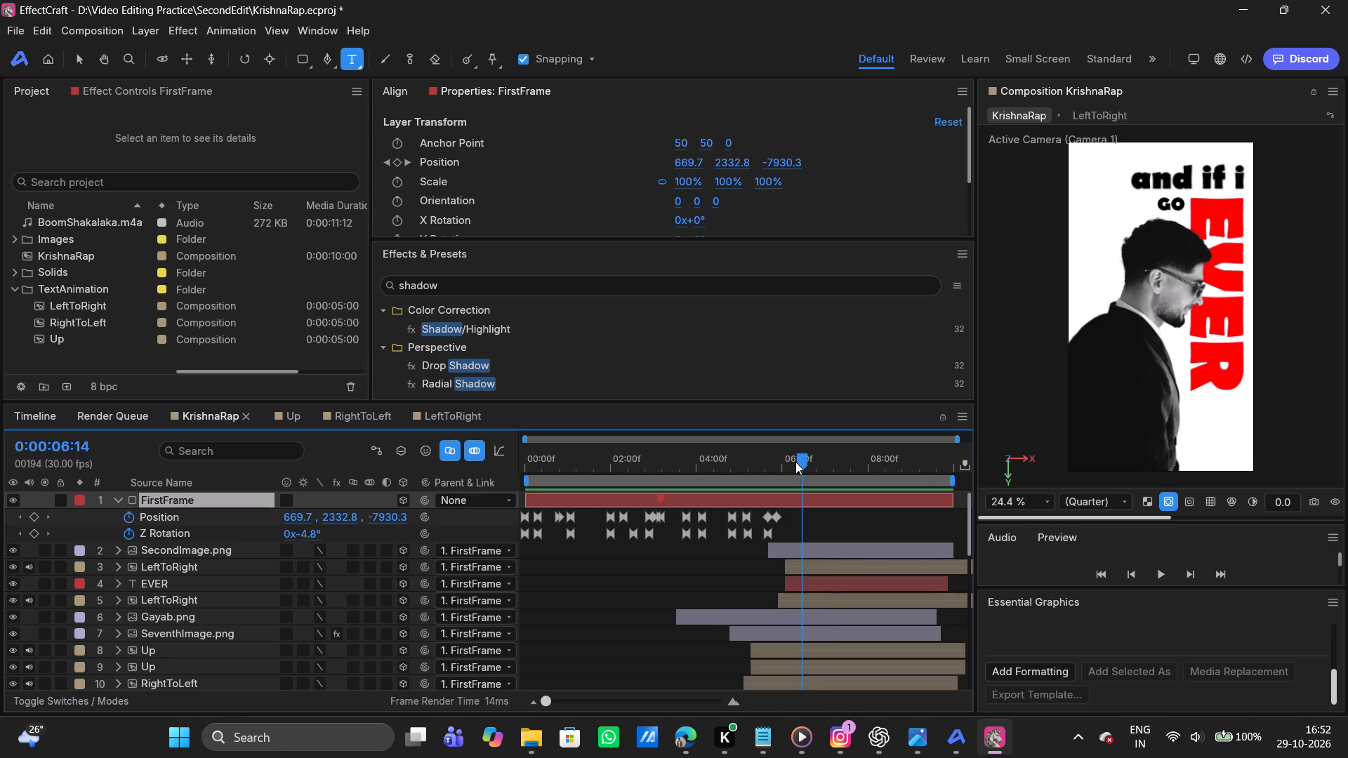
left_click_drag(795, 462, 794, 458)
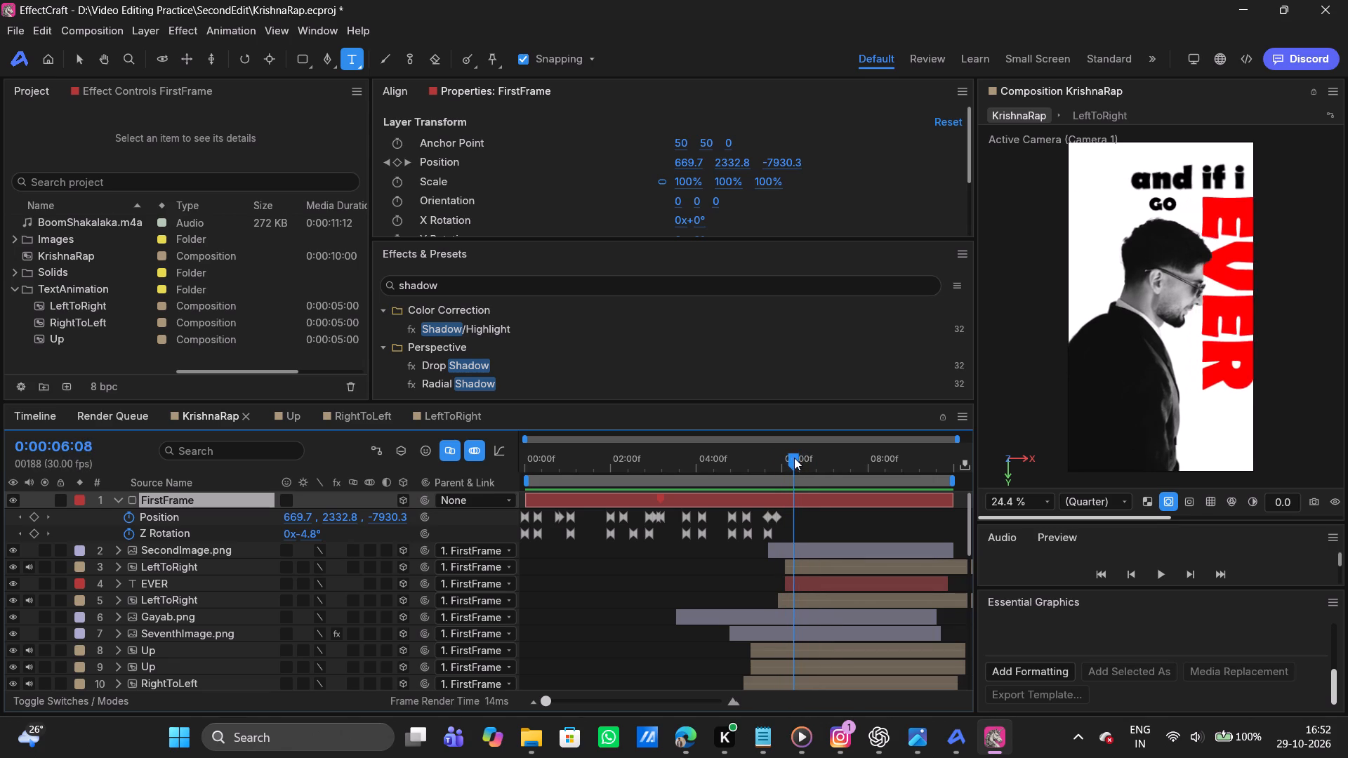
left_click_drag(794, 458, 798, 455)
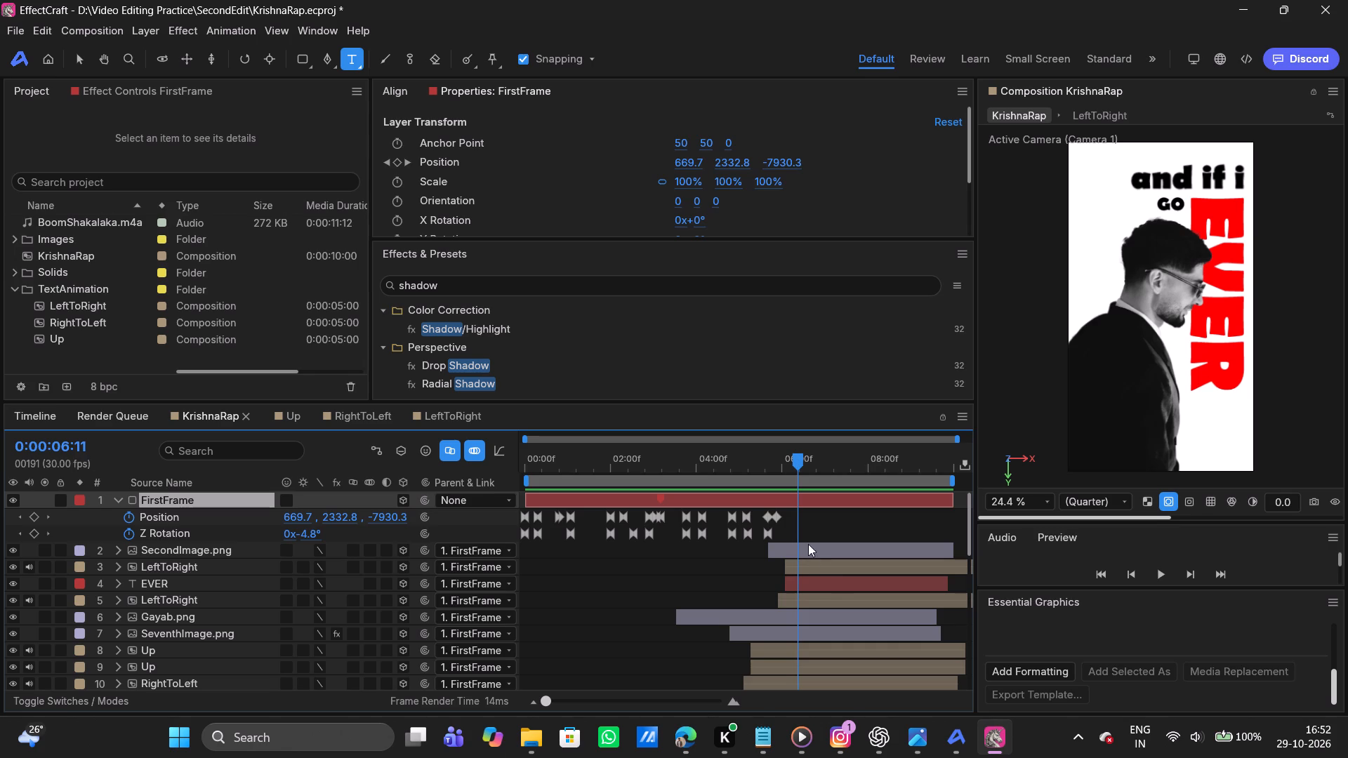
Duplicate the SecondImage.png layer and trim the copy's start to about 6 seconds, near where the EVER layer begins.
left_click(825, 564)
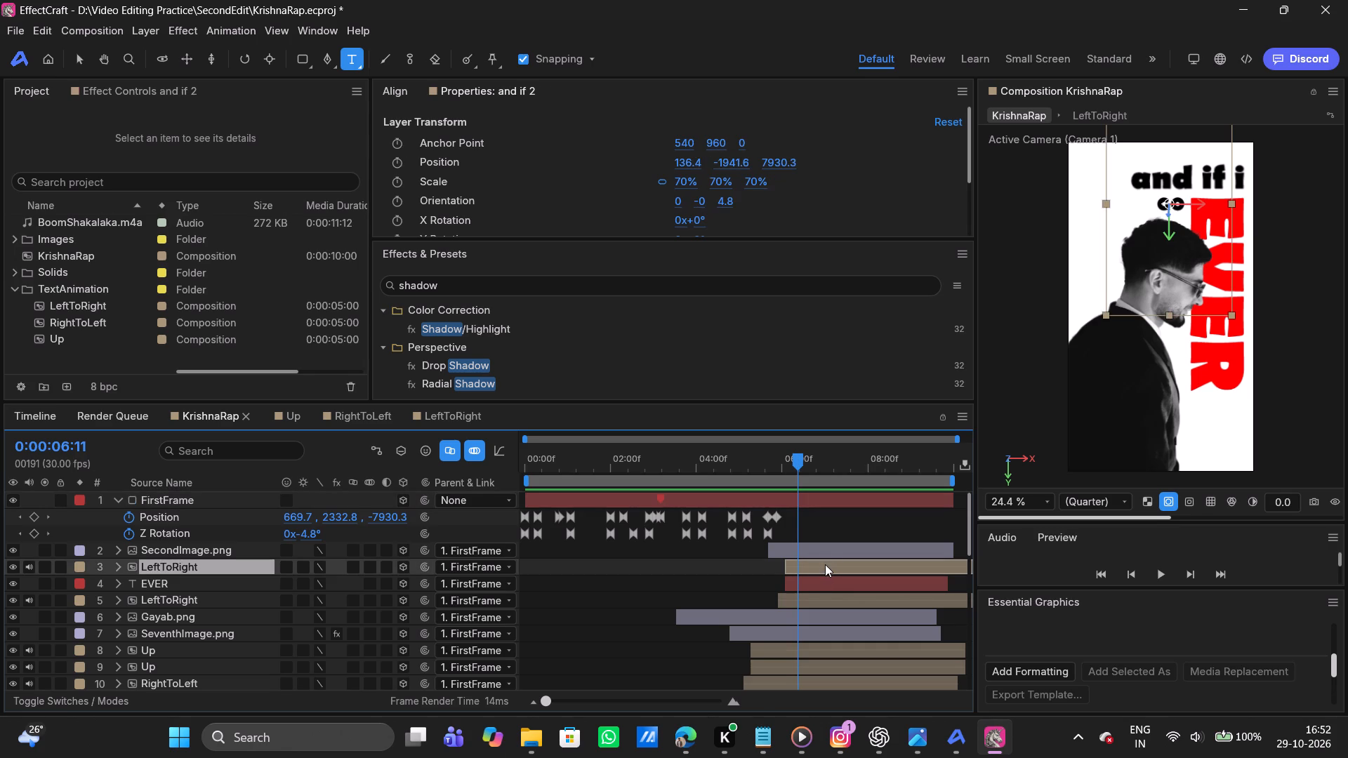
left_click(816, 549)
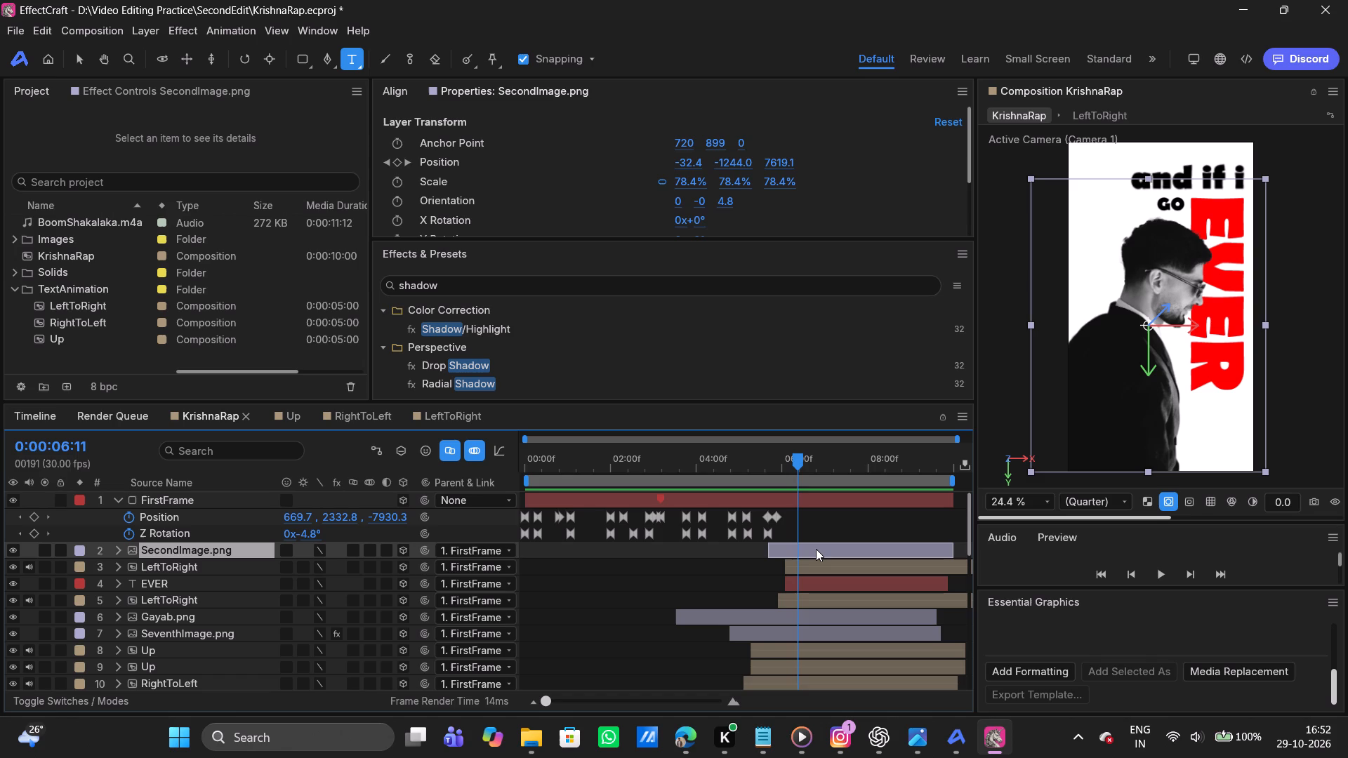
key("ctrl+d")
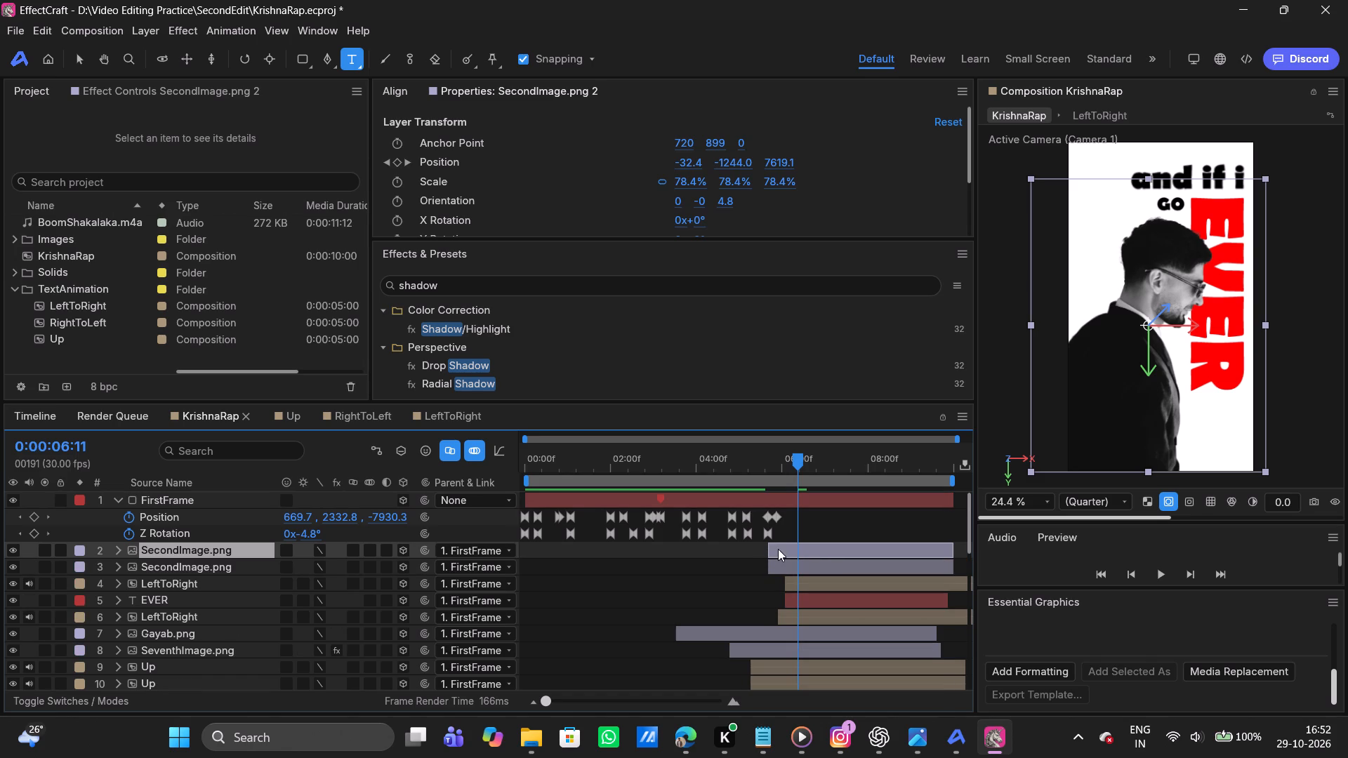
left_click_drag(769, 550, 788, 556)
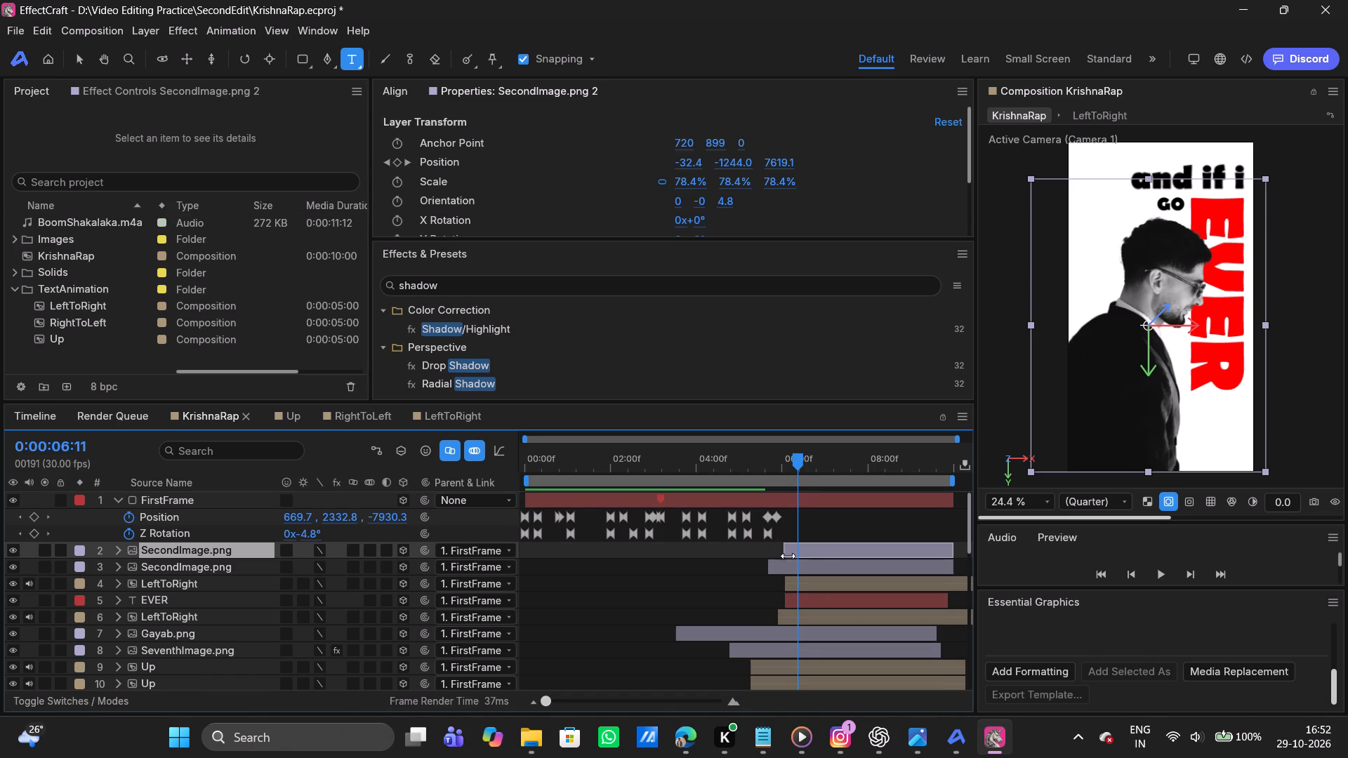
left_click_drag(788, 556, 794, 563)
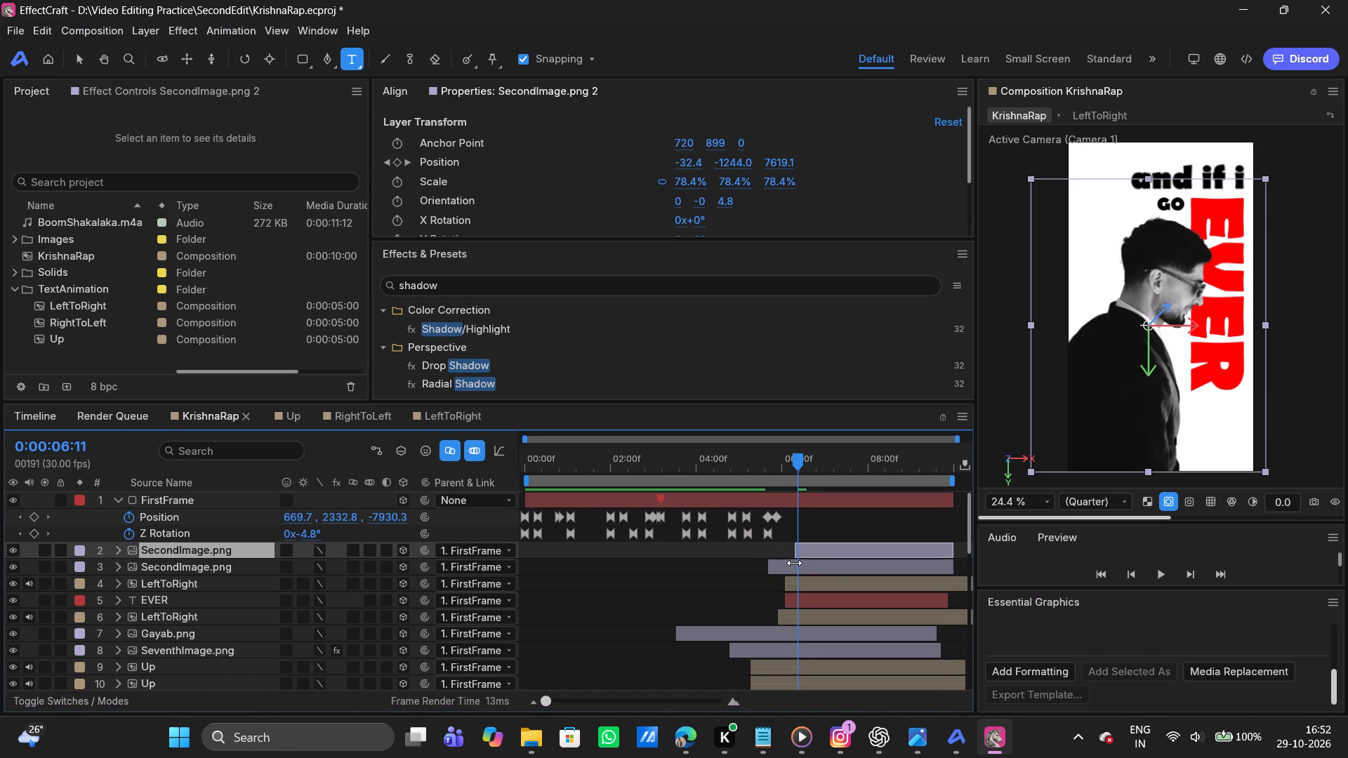
left_click_drag(794, 563, 784, 562)
left_click_drag(784, 562, 786, 561)
Offset the duplicated man at 0:00:06:11 by setting its Position to X 14.0 and Y -1188.0.
left_click_drag(687, 164, 772, 159)
left_click_drag(725, 164, 791, 161)
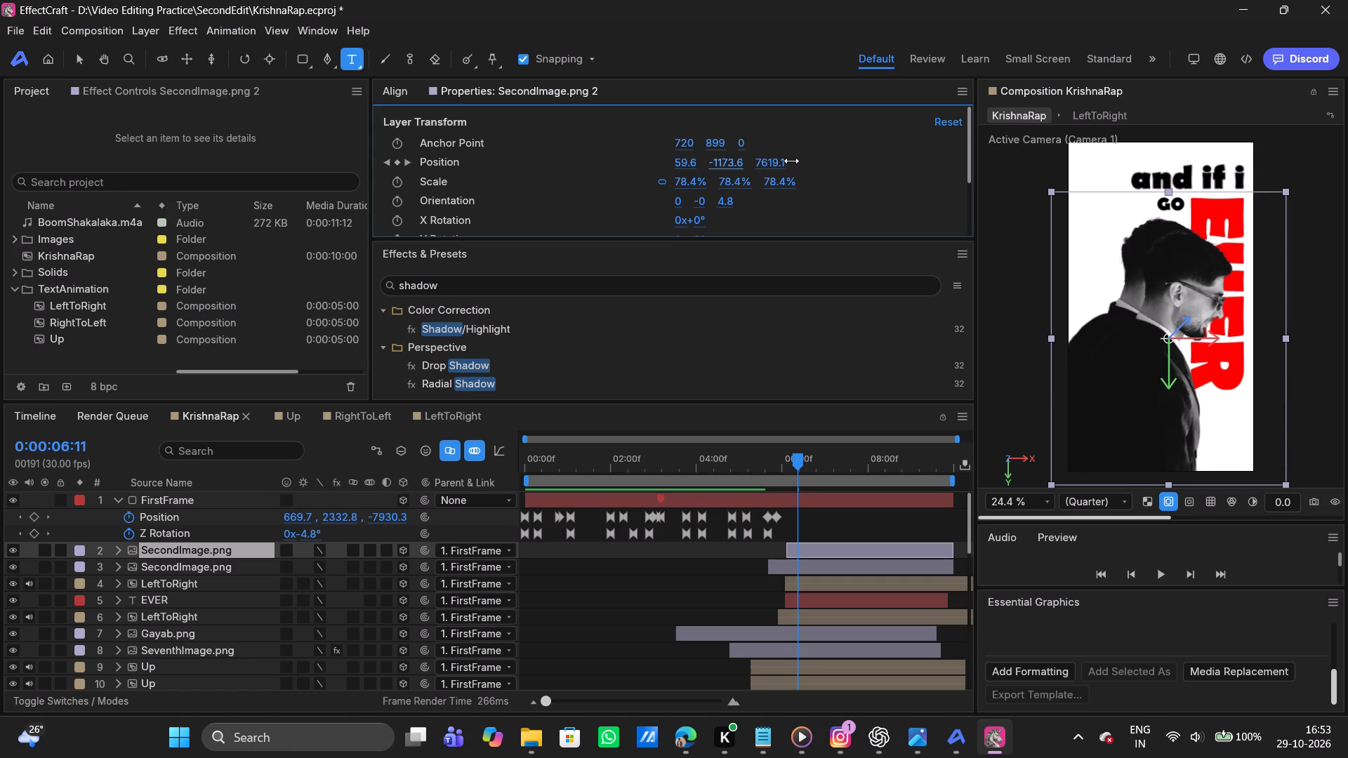
left_click_drag(791, 161, 793, 161)
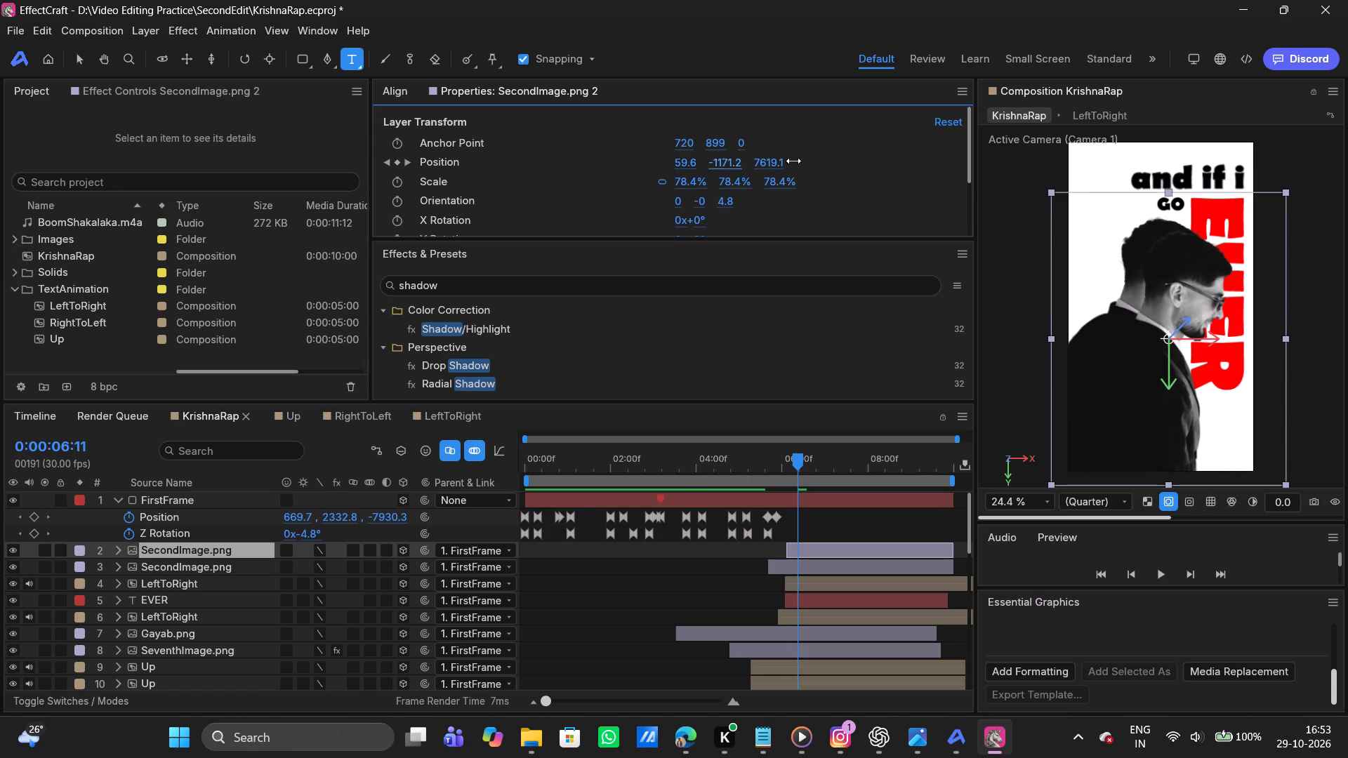
left_click_drag(793, 161, 779, 159)
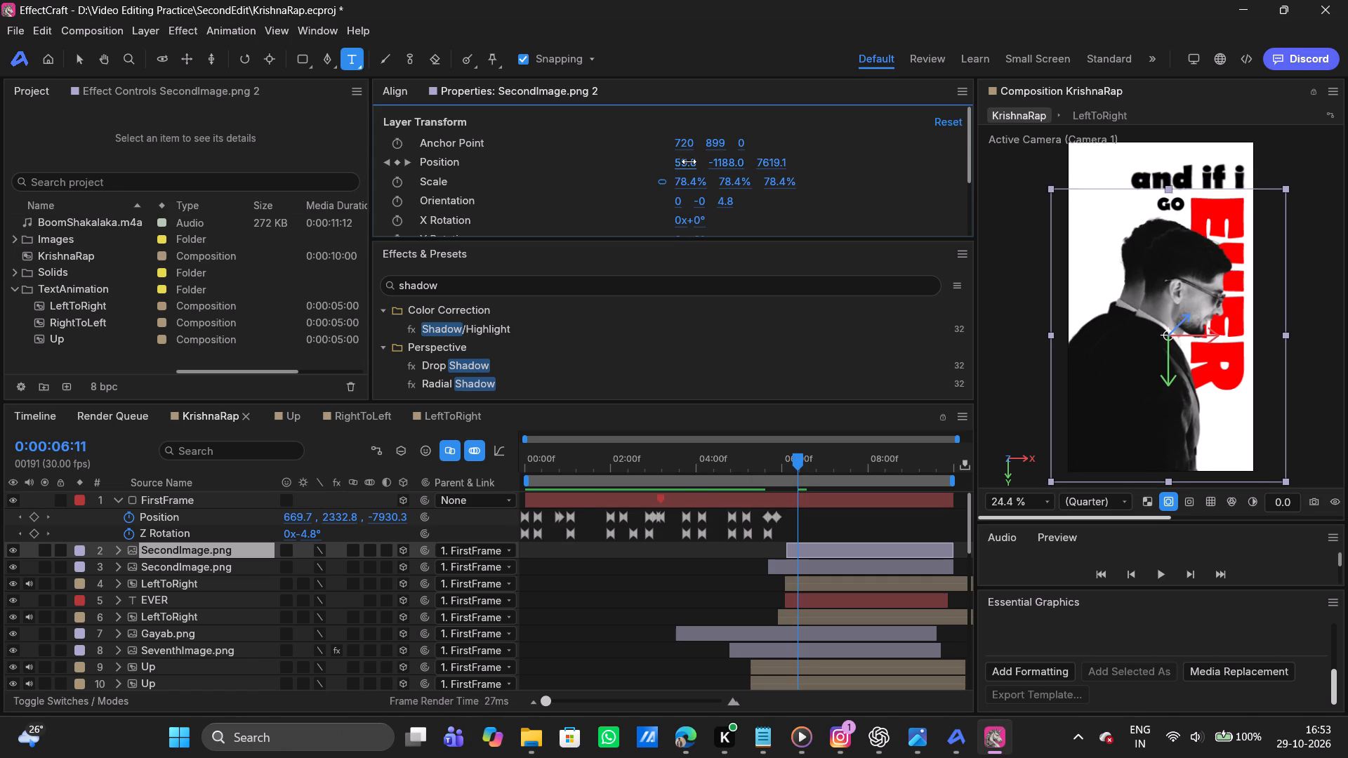
left_click_drag(689, 161, 655, 165)
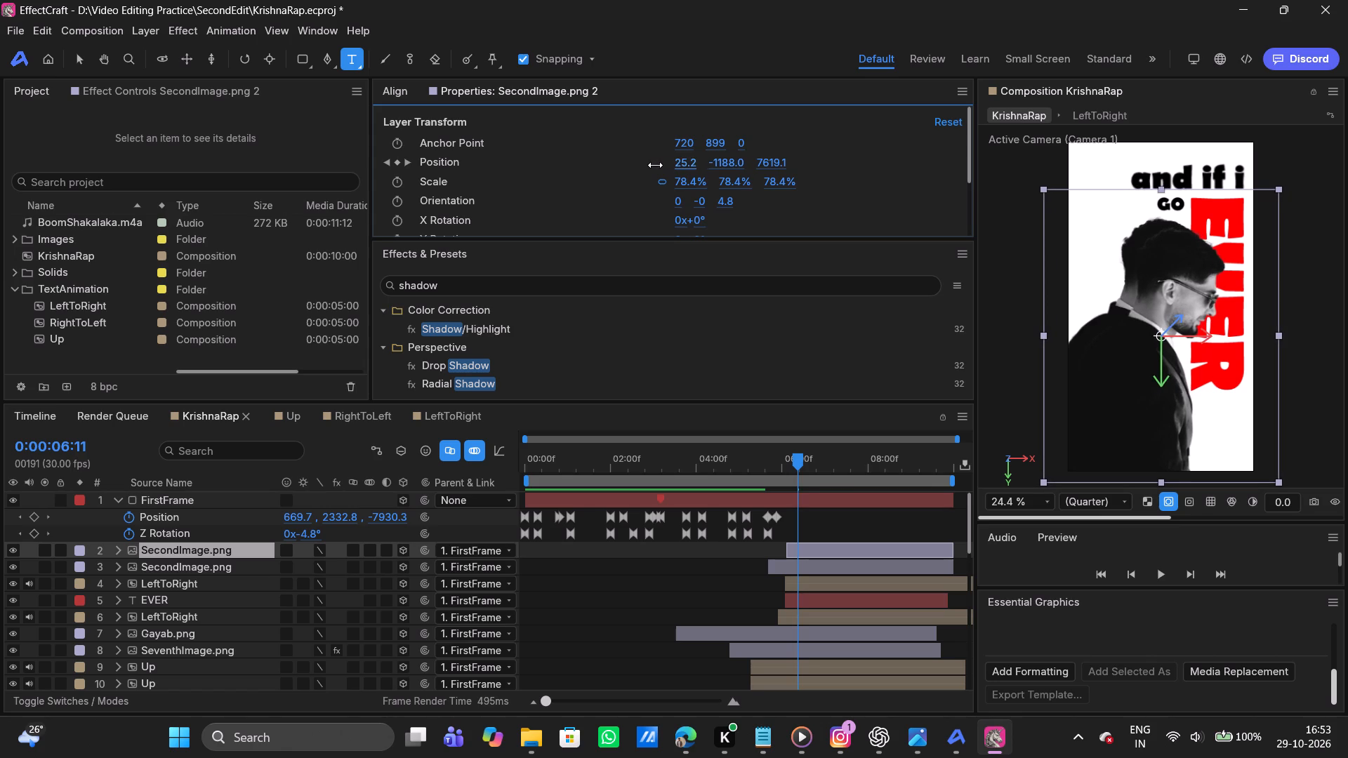
left_click_drag(655, 165, 645, 166)
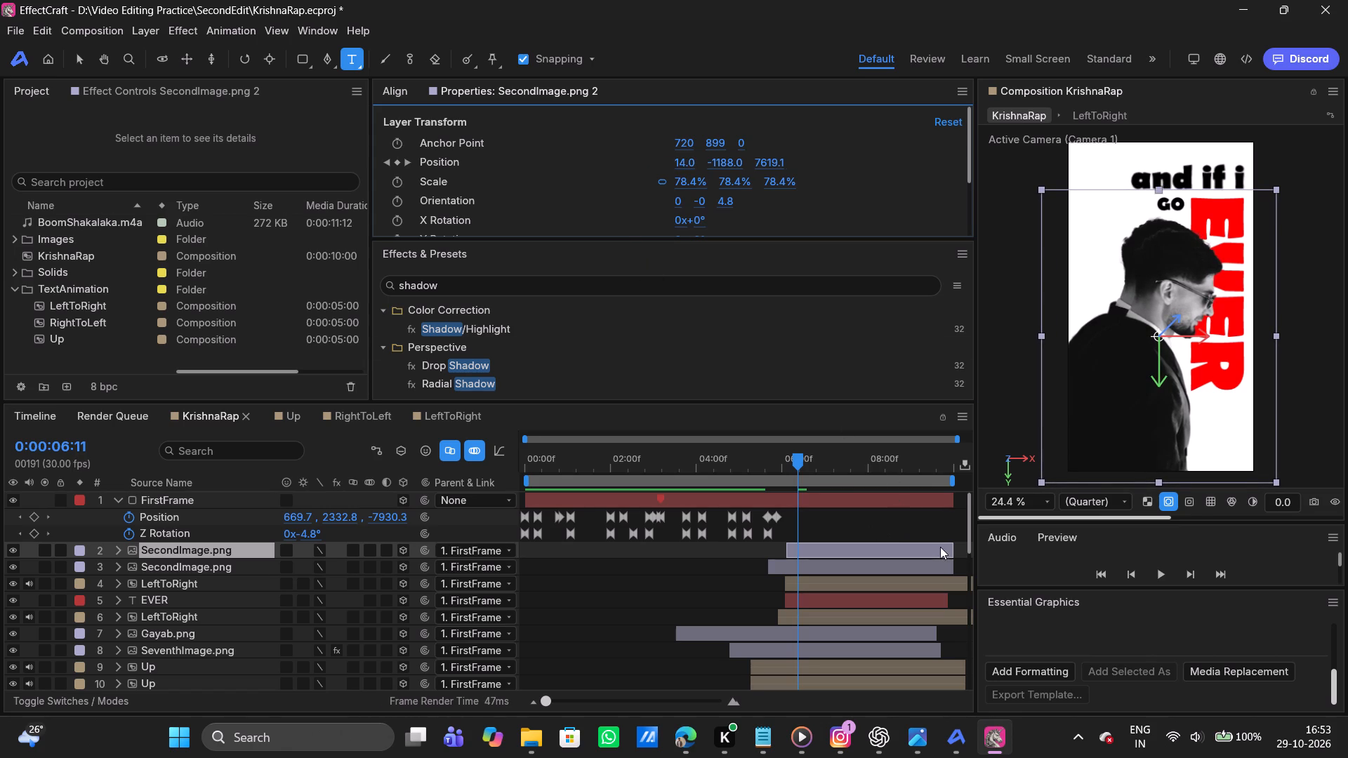
Trim the end of the duplicated SecondImage.png layer to about 7.5 seconds.
left_click_drag(953, 550, 824, 563)
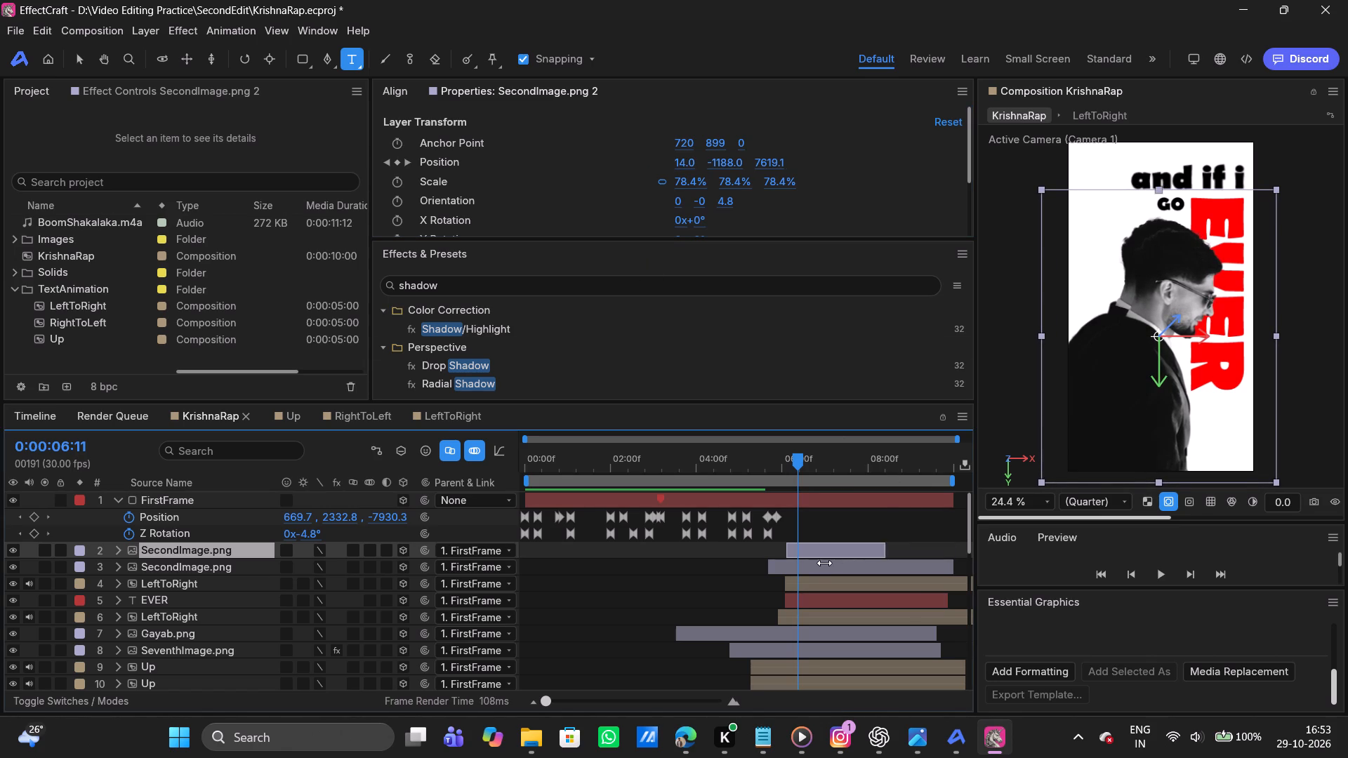
left_click_drag(824, 563, 802, 554)
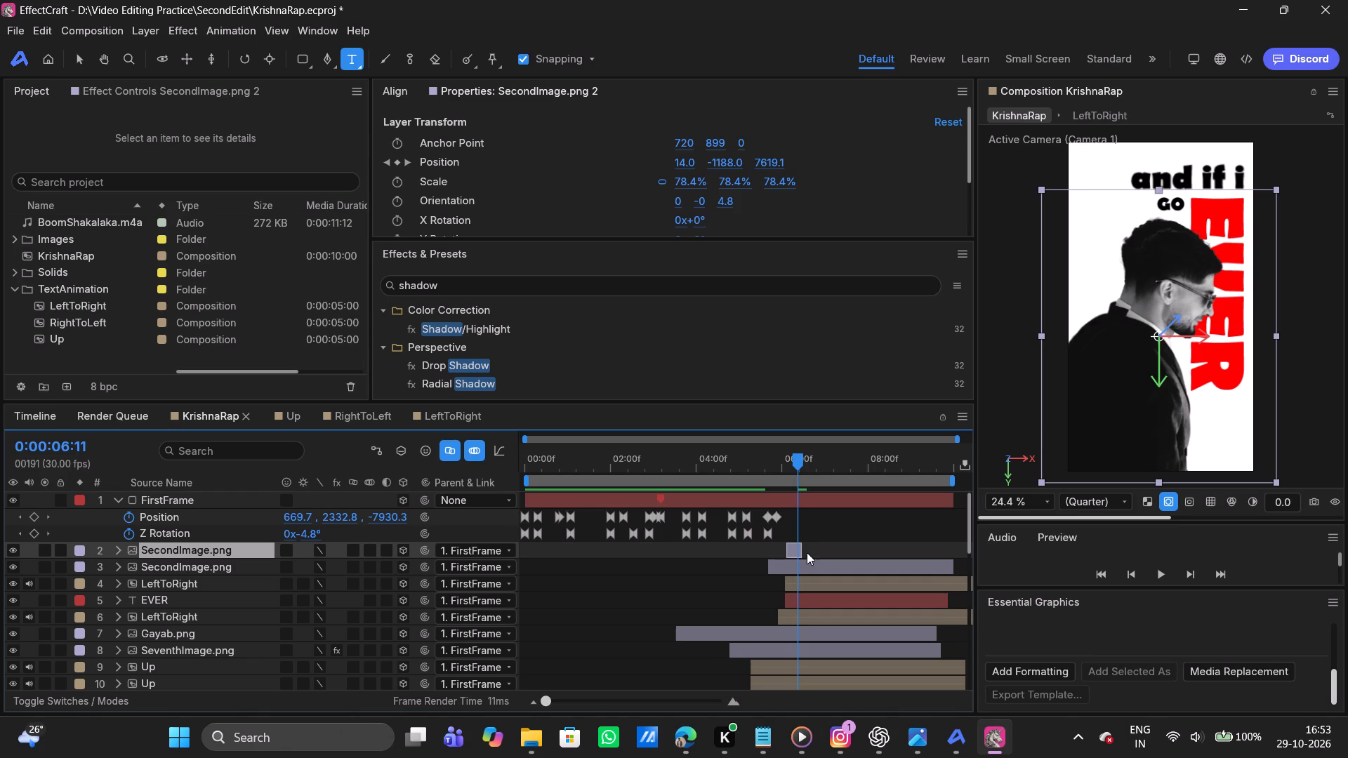
left_click_drag(803, 552, 814, 550)
left_click_drag(814, 550, 850, 550)
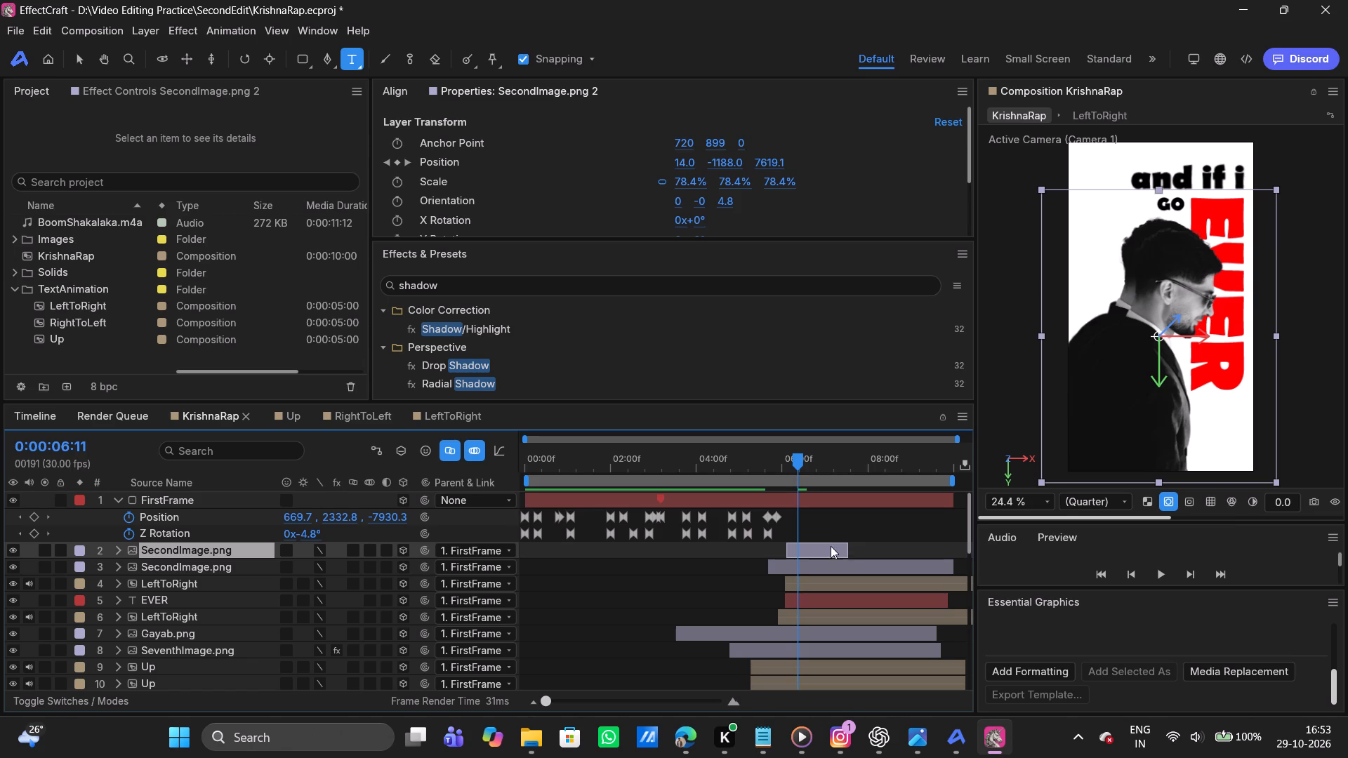
Duplicate the shortened SecondImage.png copy and shift the new layer a few frames later in the timeline.
left_click(812, 551)
key("ctrl+d")
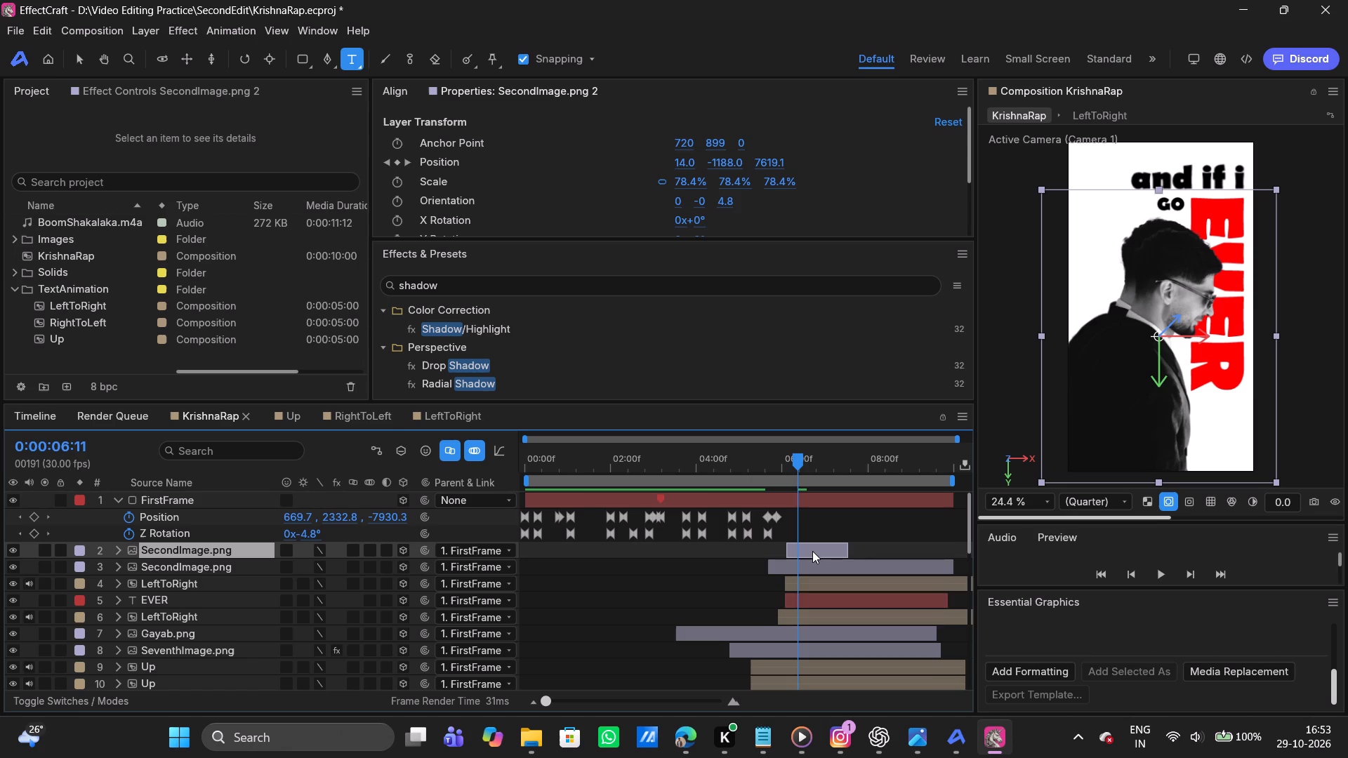
left_click(805, 551)
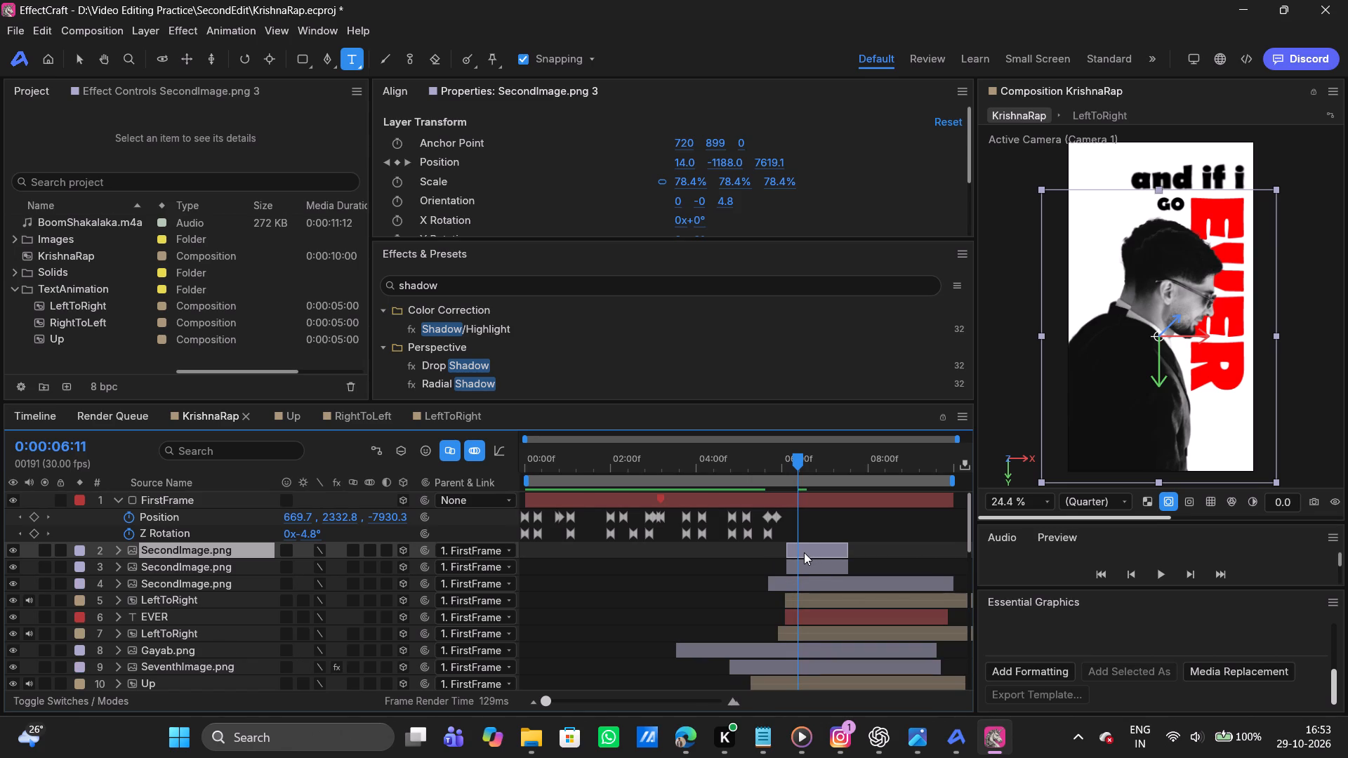
left_click_drag(804, 552, 815, 552)
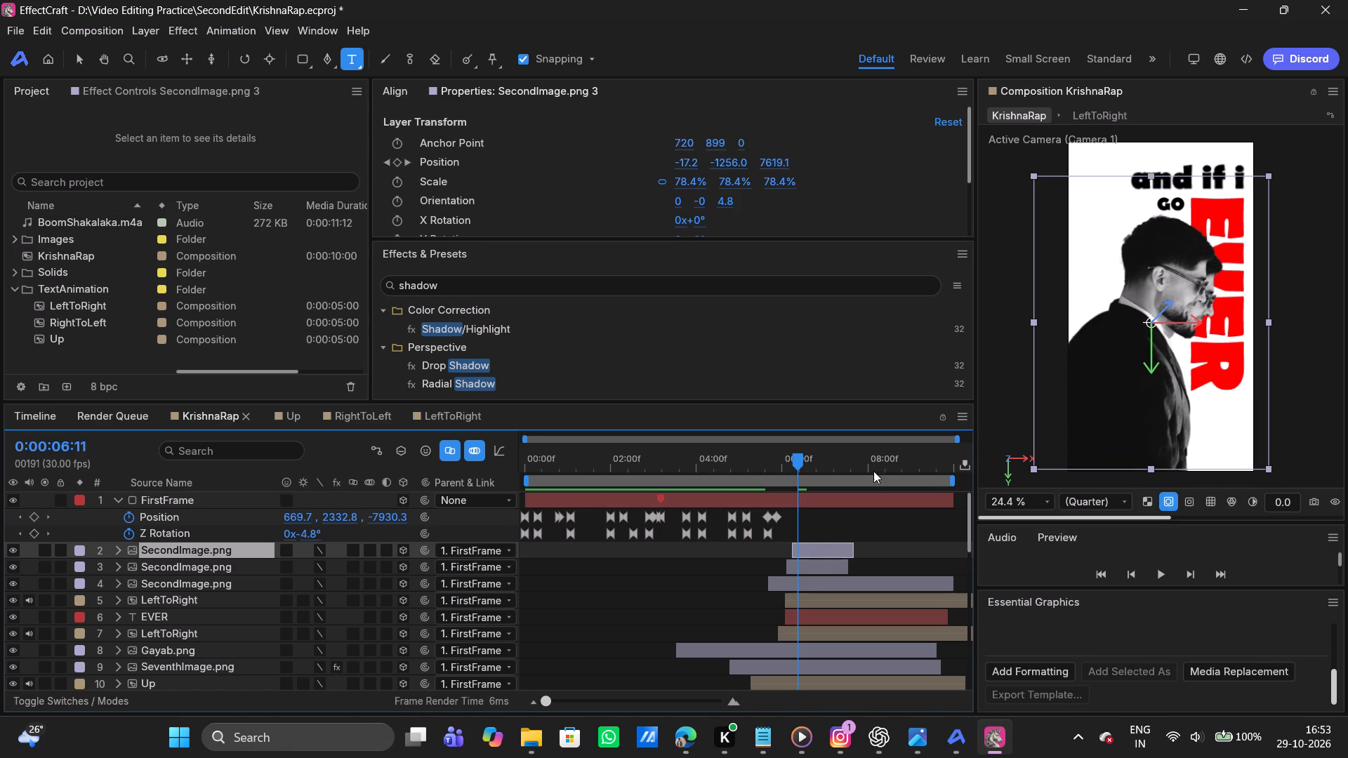
At 0:00:06:16, set the newest SecondImage.png copy's Position to X 65.2 and Y -1110.4, offset from the other two men.
left_click(802, 458)
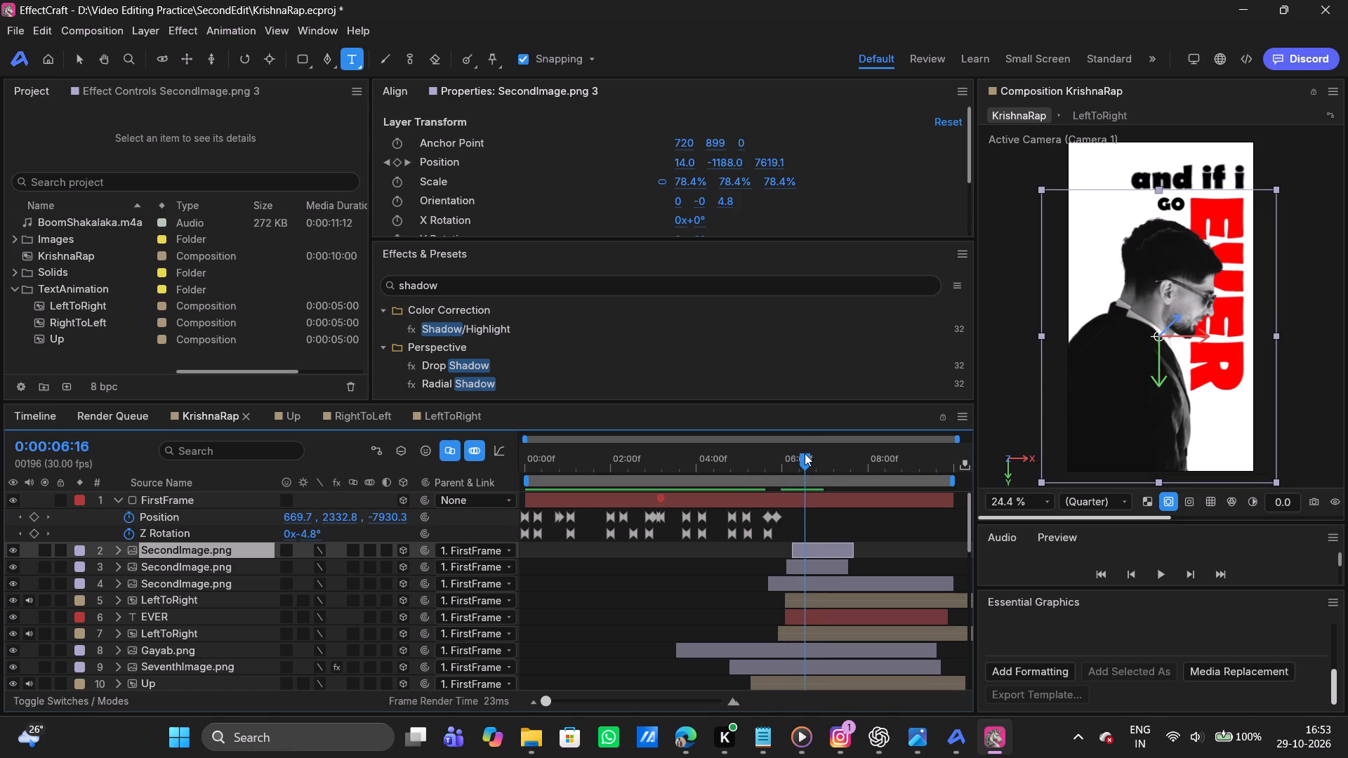
left_click_drag(720, 164, 784, 167)
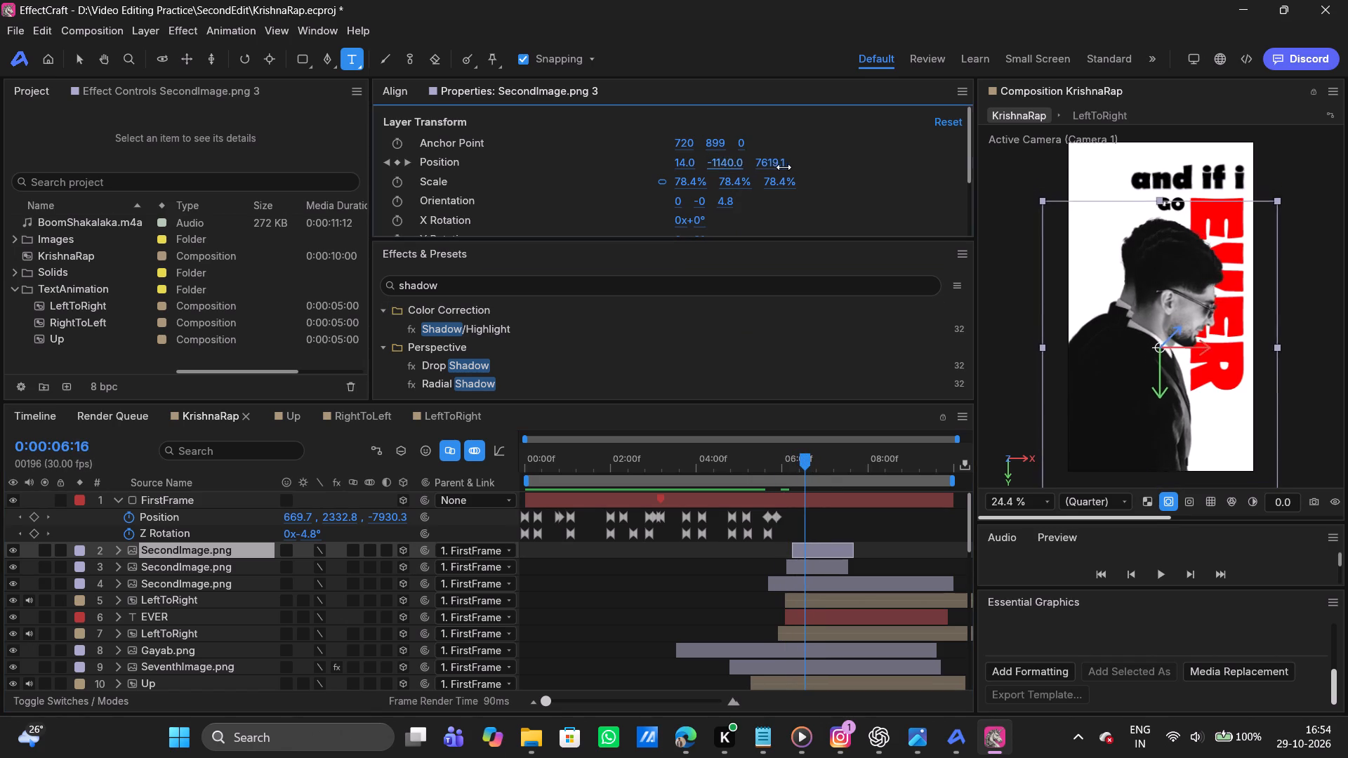
left_click_drag(784, 167, 814, 169)
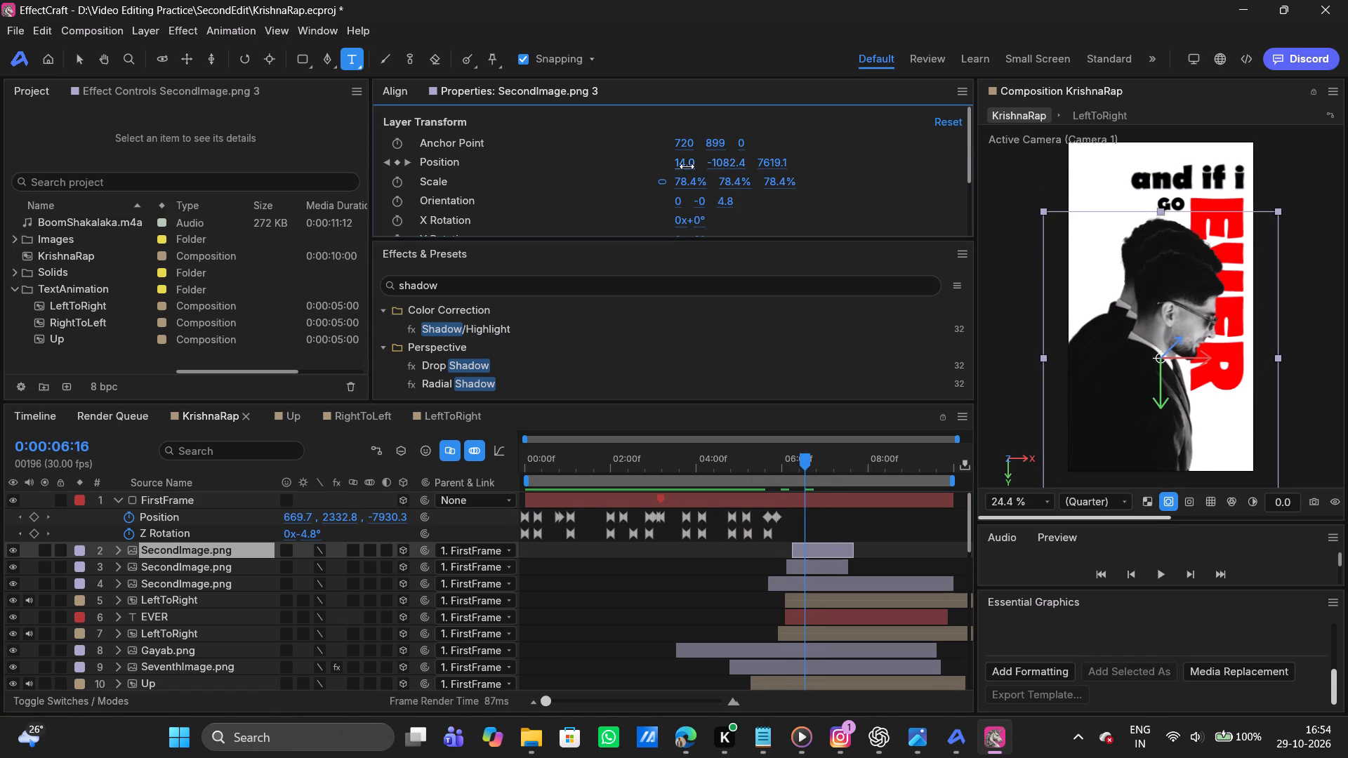
left_click_drag(685, 166, 739, 161)
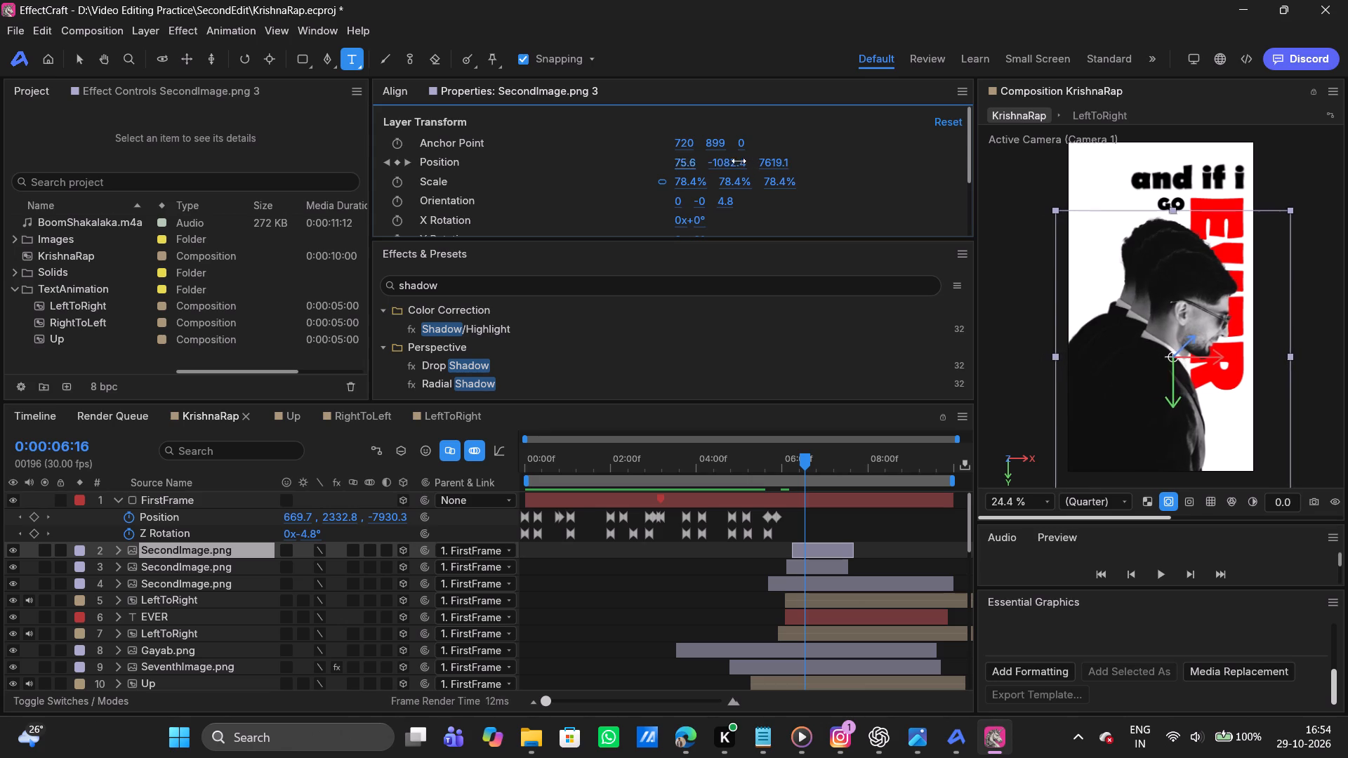
left_click_drag(739, 161, 734, 161)
left_click_drag(726, 165, 704, 159)
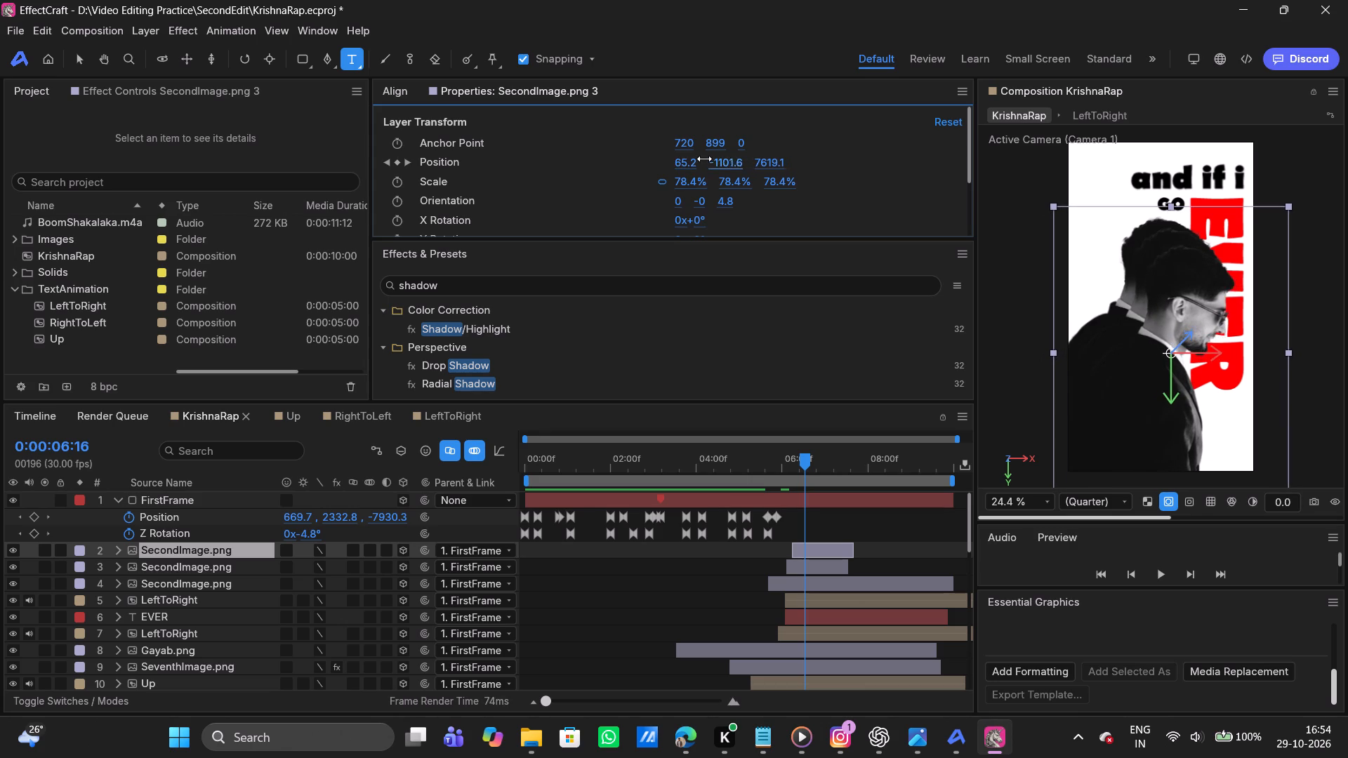
left_click_drag(704, 159, 697, 159)
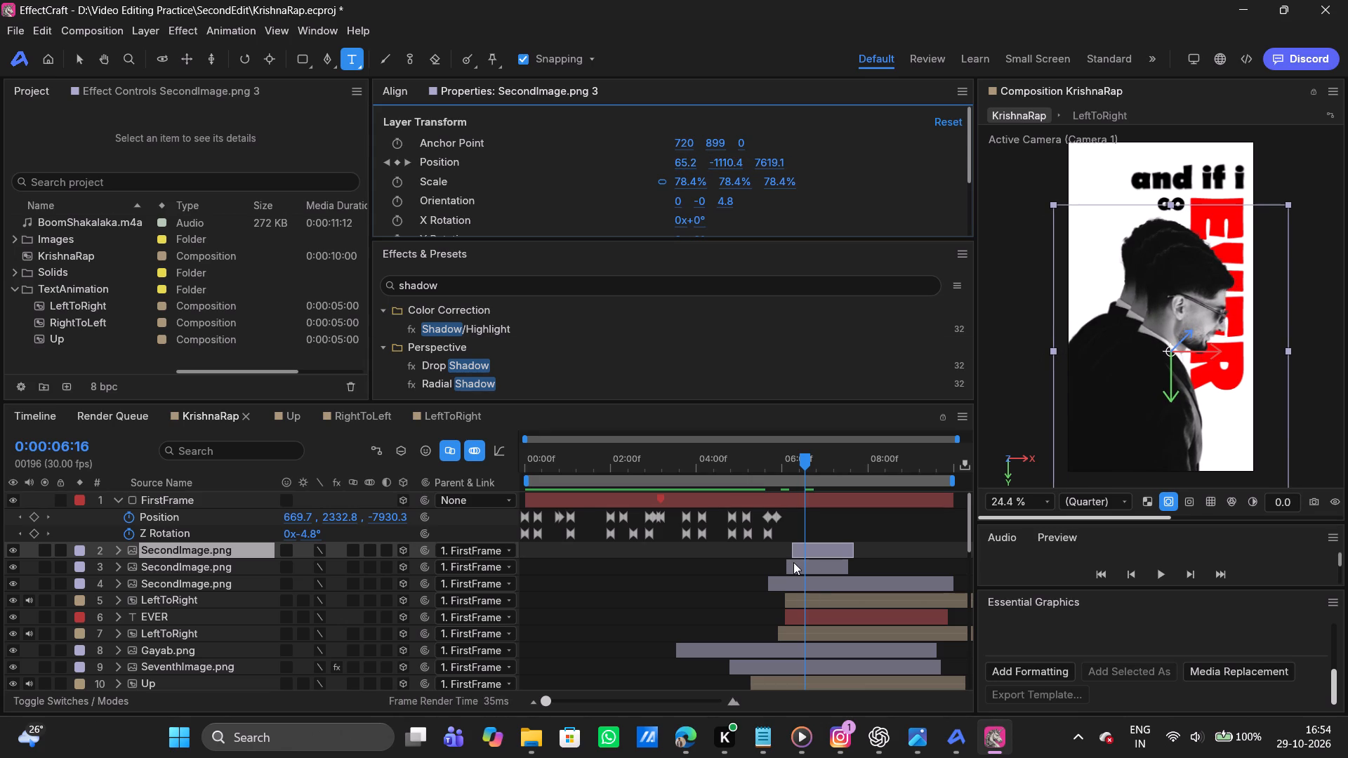
Delete all Position keyframes from both short SecondImage.png duplicates so each man holds a fixed offset position.
left_click(793, 562)
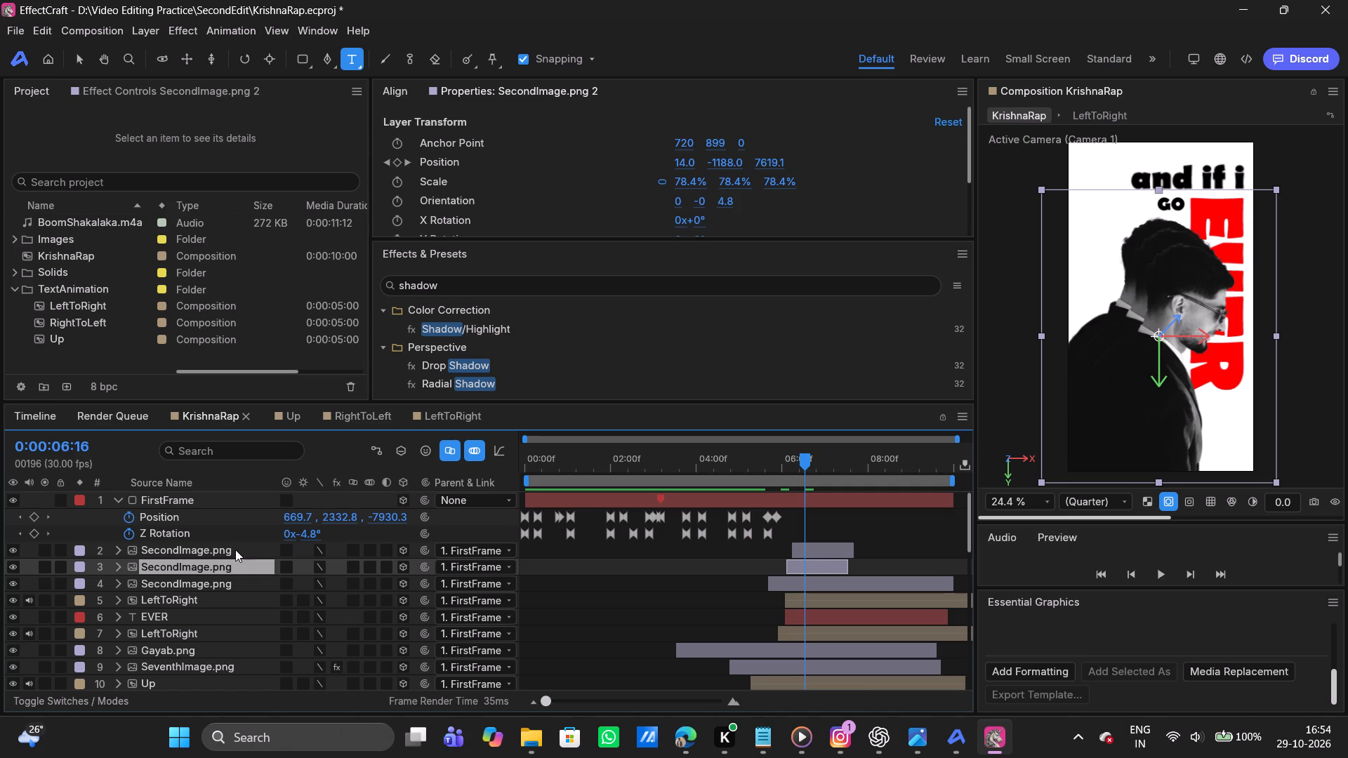
left_click(233, 549, "shift")
key("u")
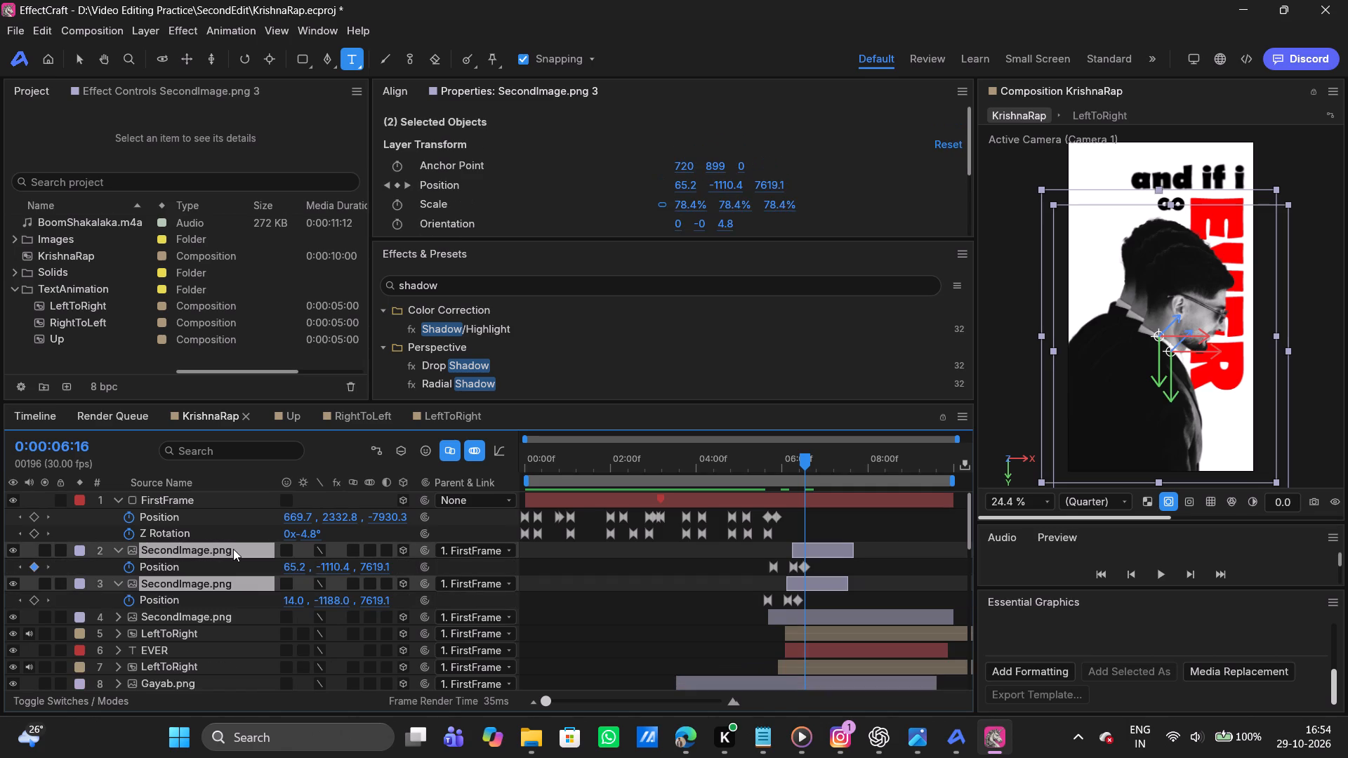
left_click_drag(833, 599, 796, 602)
left_click_drag(796, 602, 750, 592)
left_click_drag(750, 592, 765, 594)
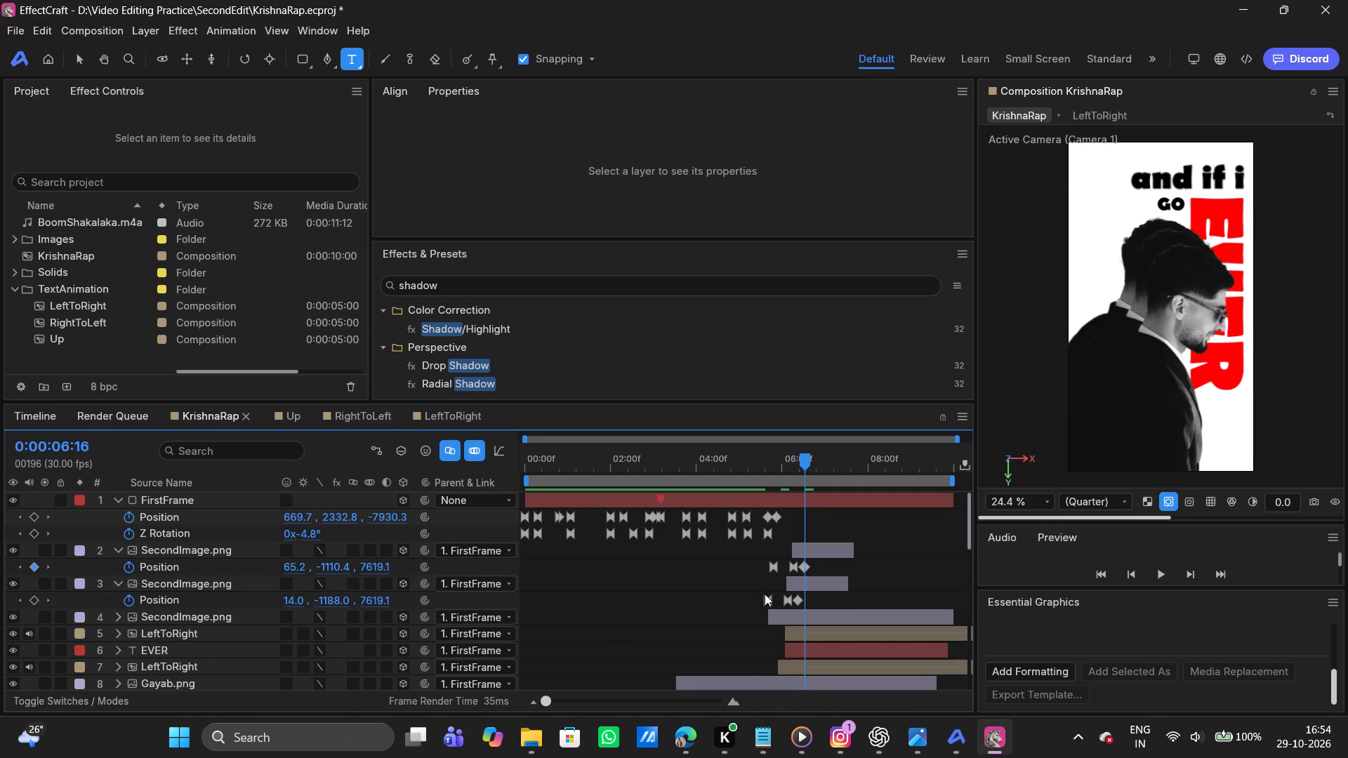
left_click_drag(765, 594, 831, 604)
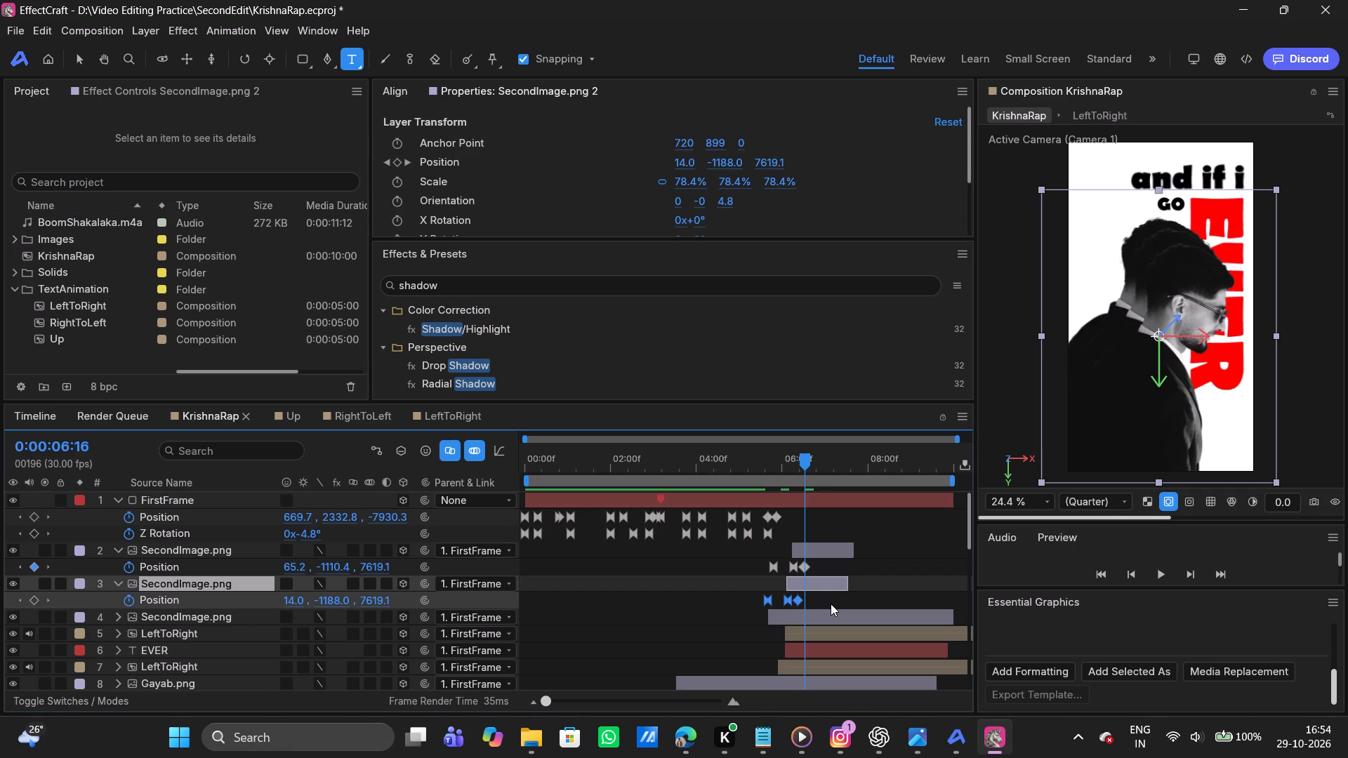
key("Delete")
left_click_drag(751, 557, 811, 566)
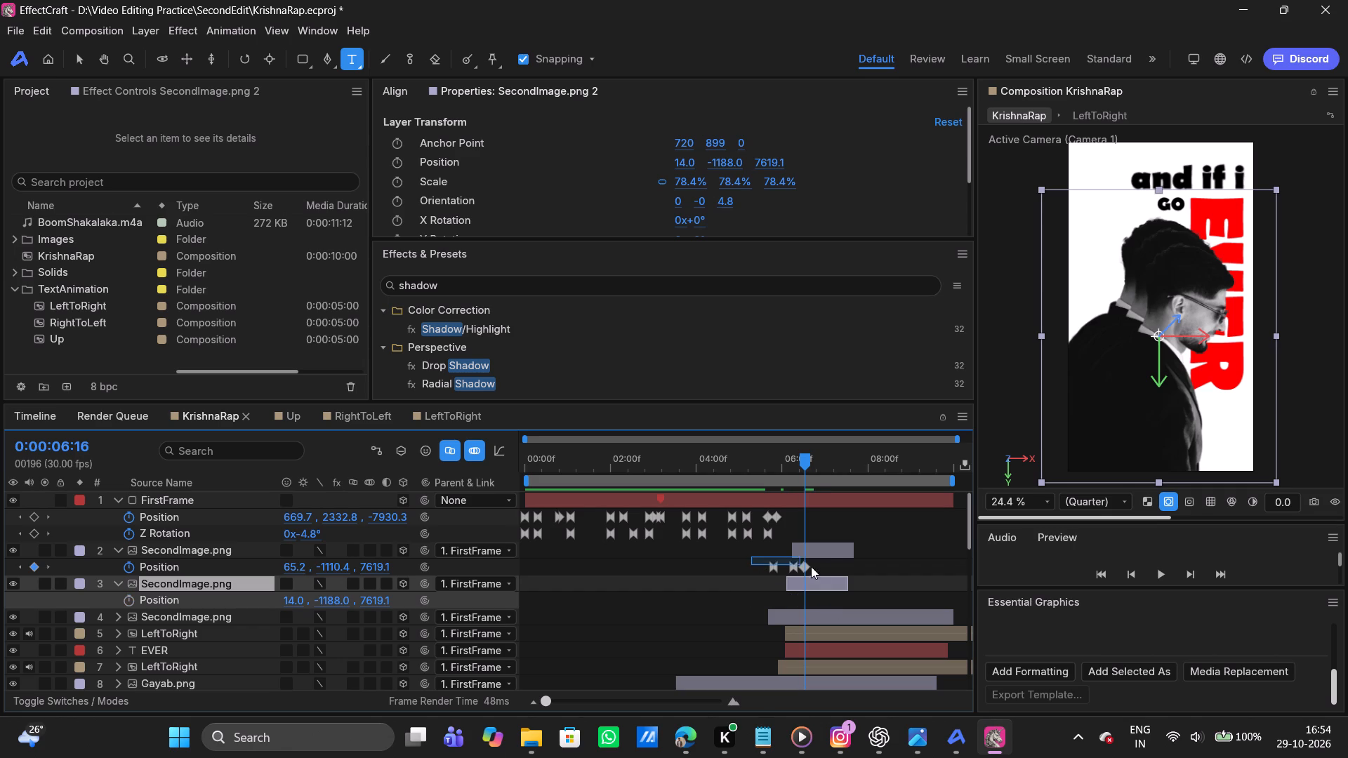
left_click_drag(811, 566, 833, 572)
key("Delete")
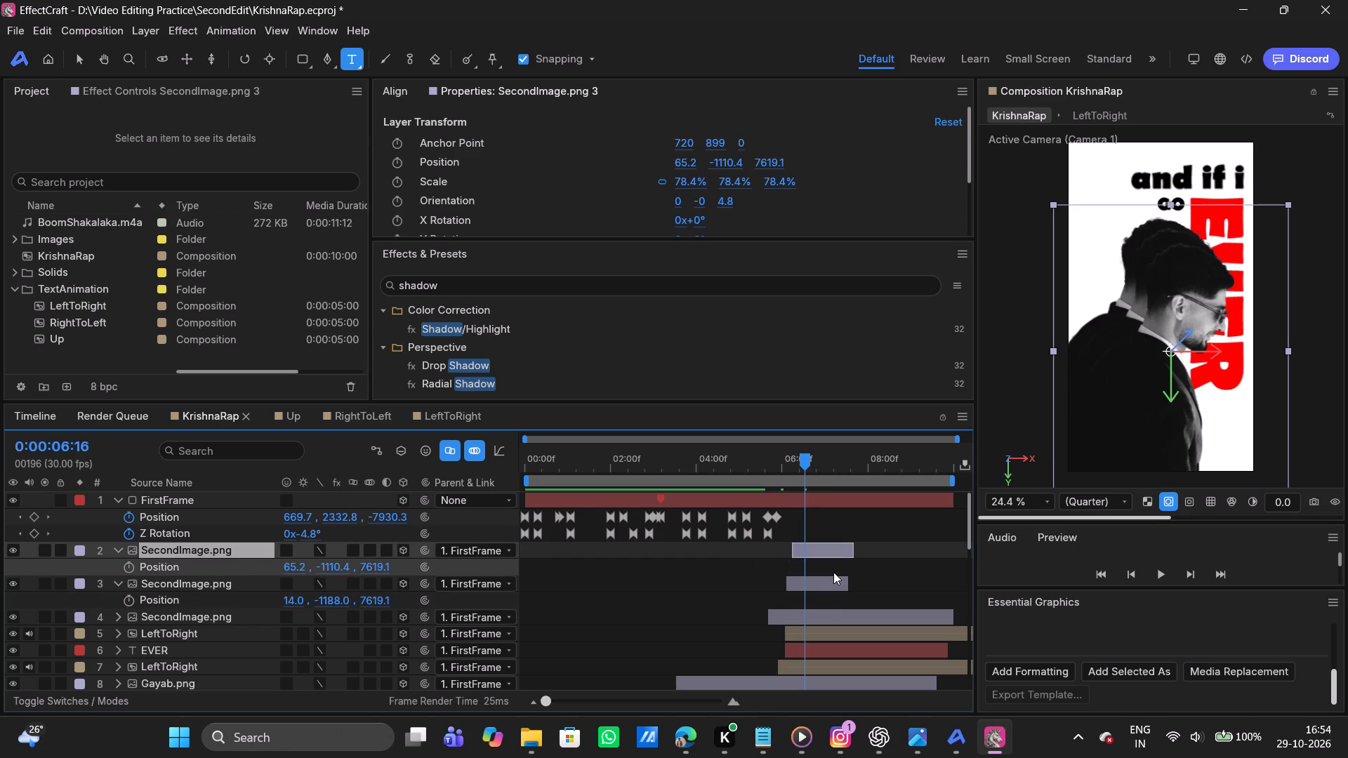
left_click(117, 550)
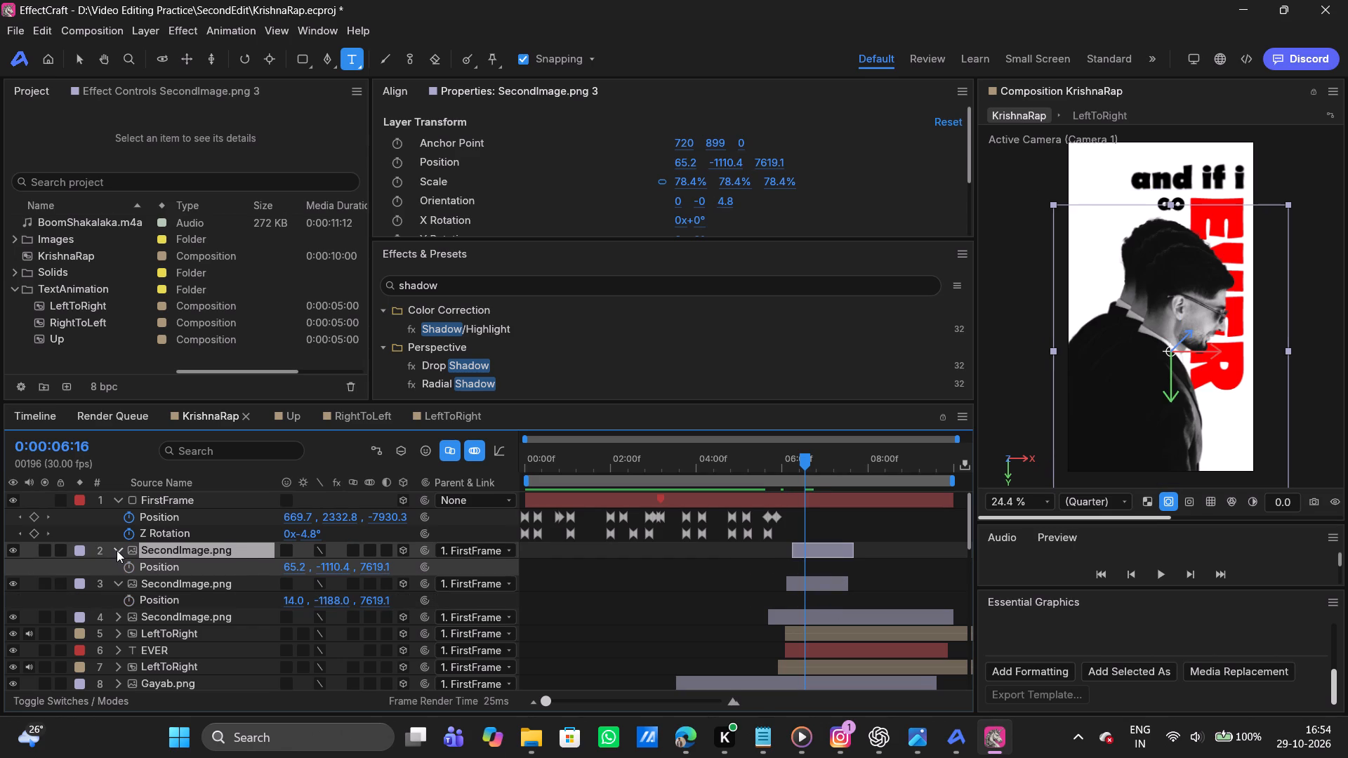
left_click(118, 566)
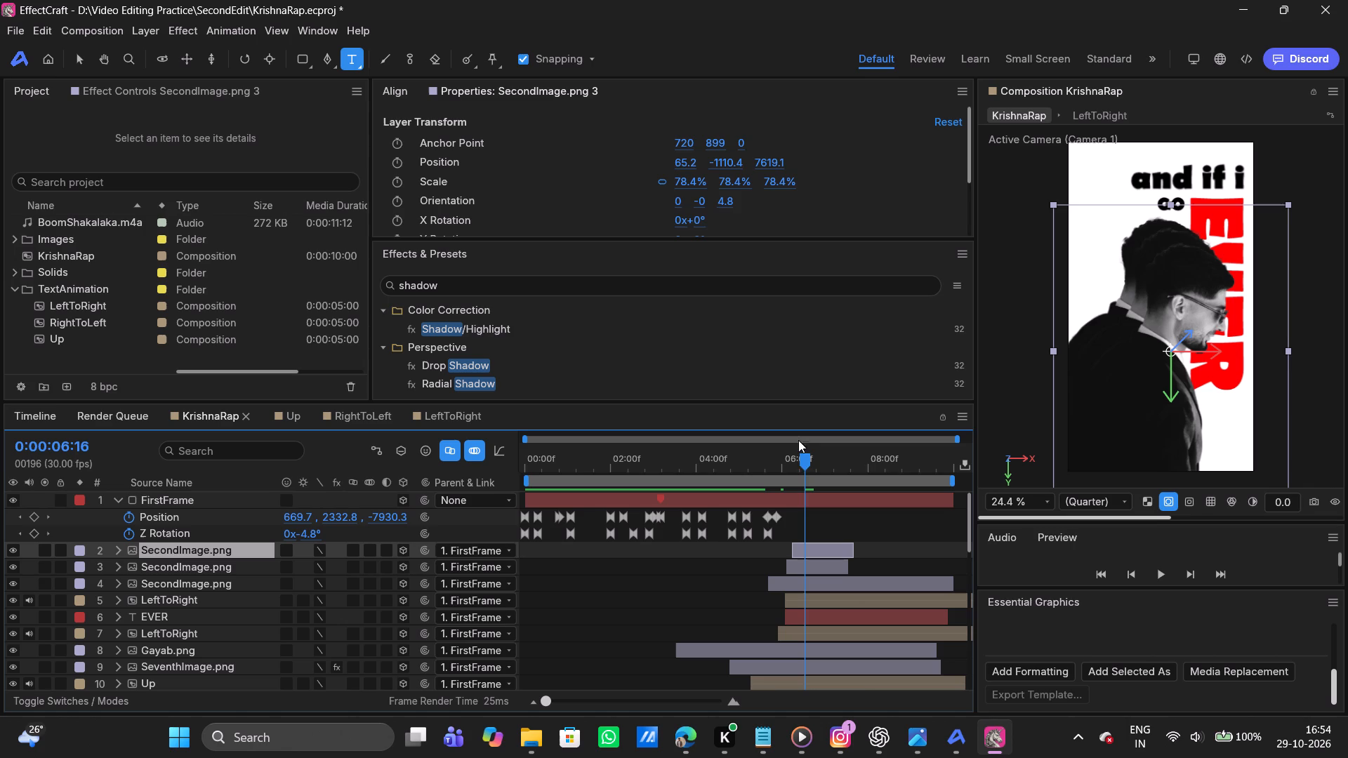
Play back and scrub the KrishnaRap animation to examine the timing of the man's staggered copies in the "and if i GO EVER" scene.
left_click_drag(802, 466, 761, 465)
left_click_drag(766, 464, 780, 463)
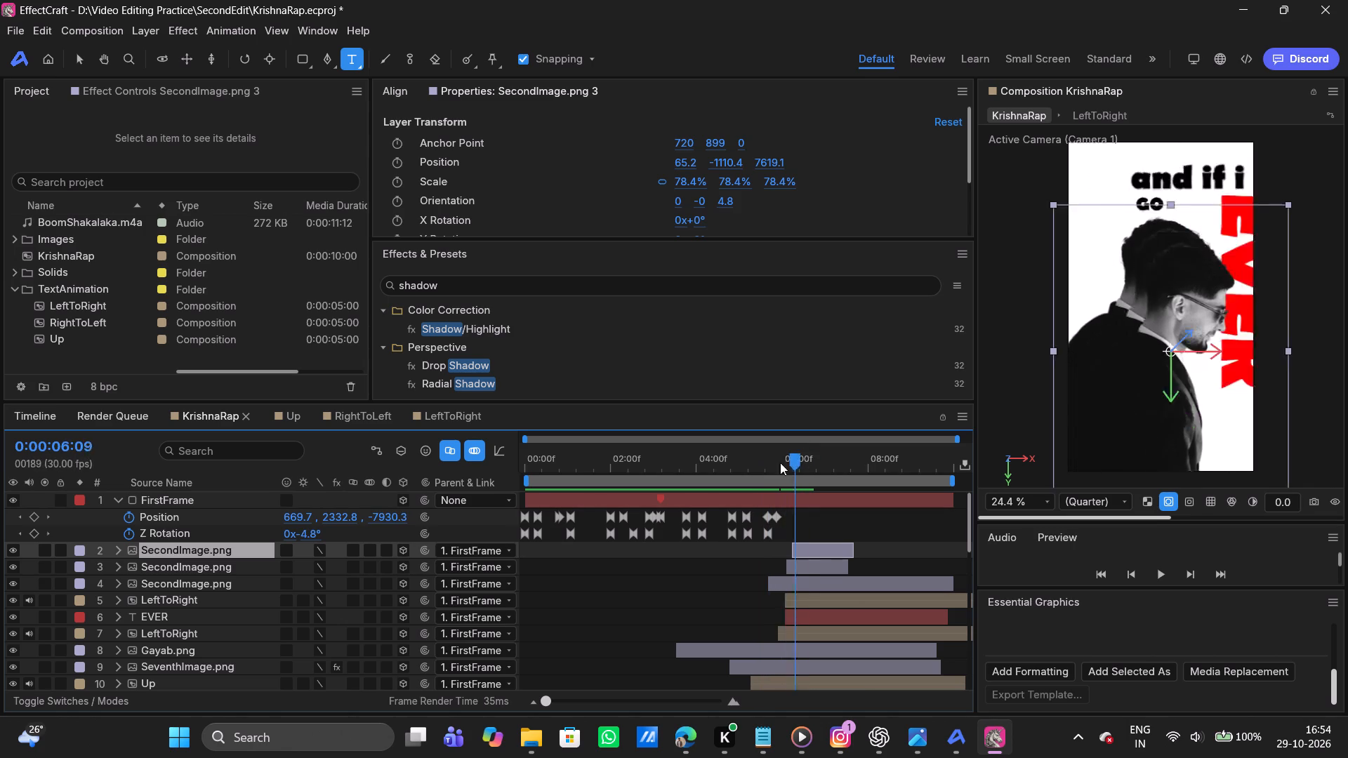
left_click_drag(780, 463, 625, 473)
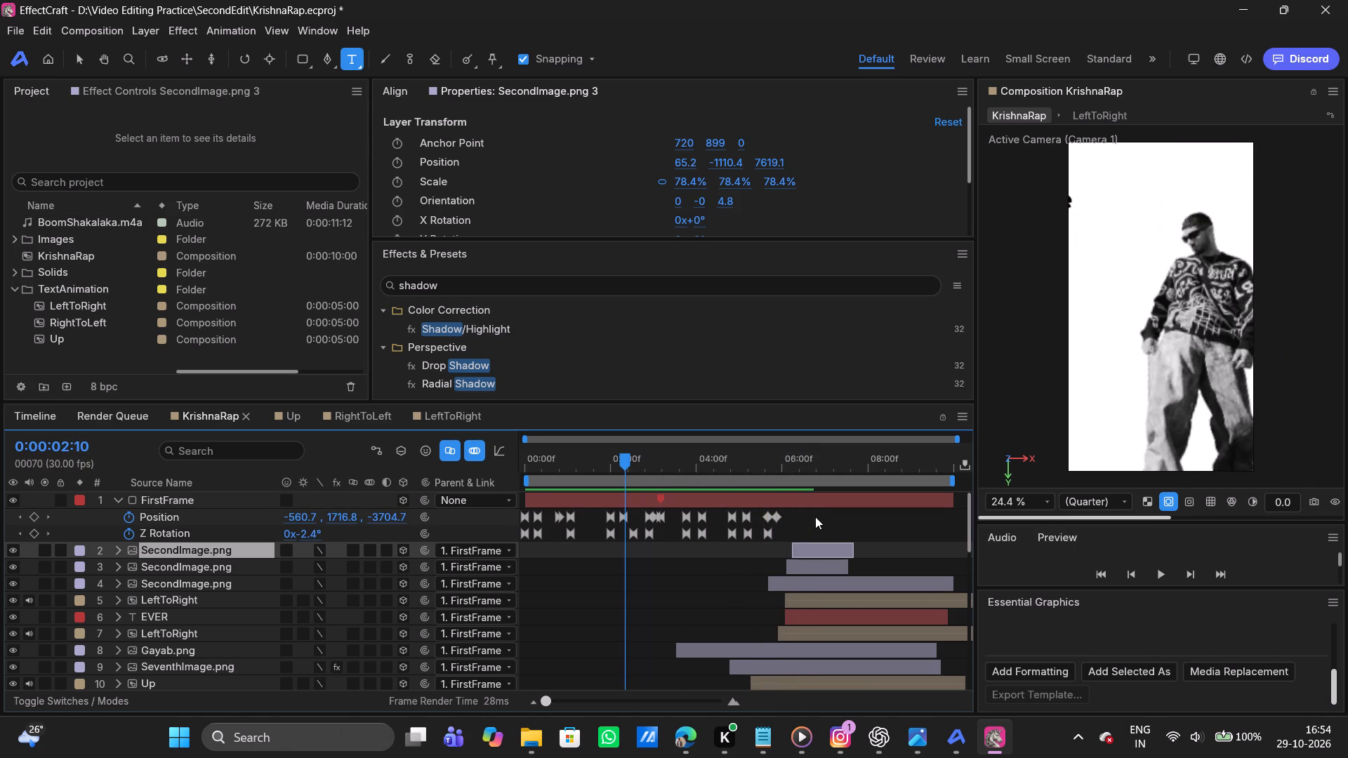
key("space")
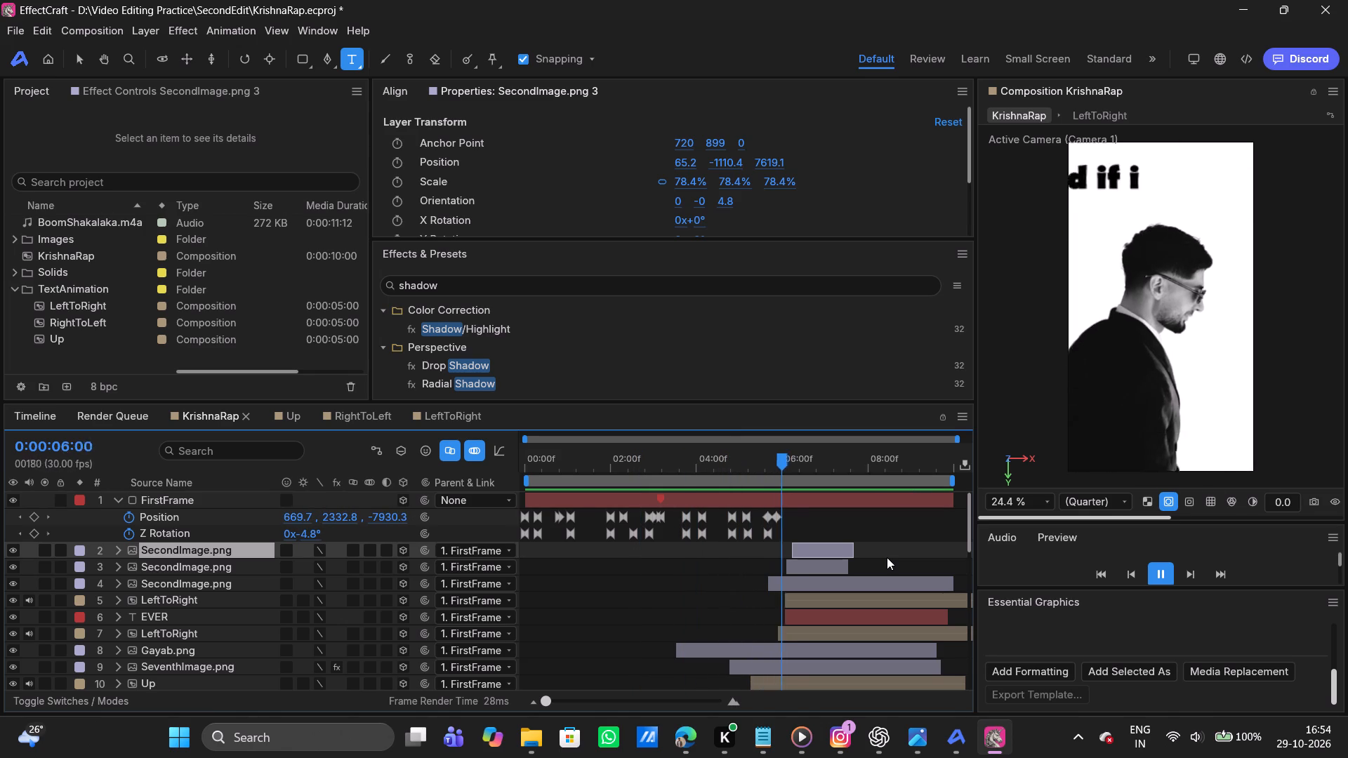
key("space")
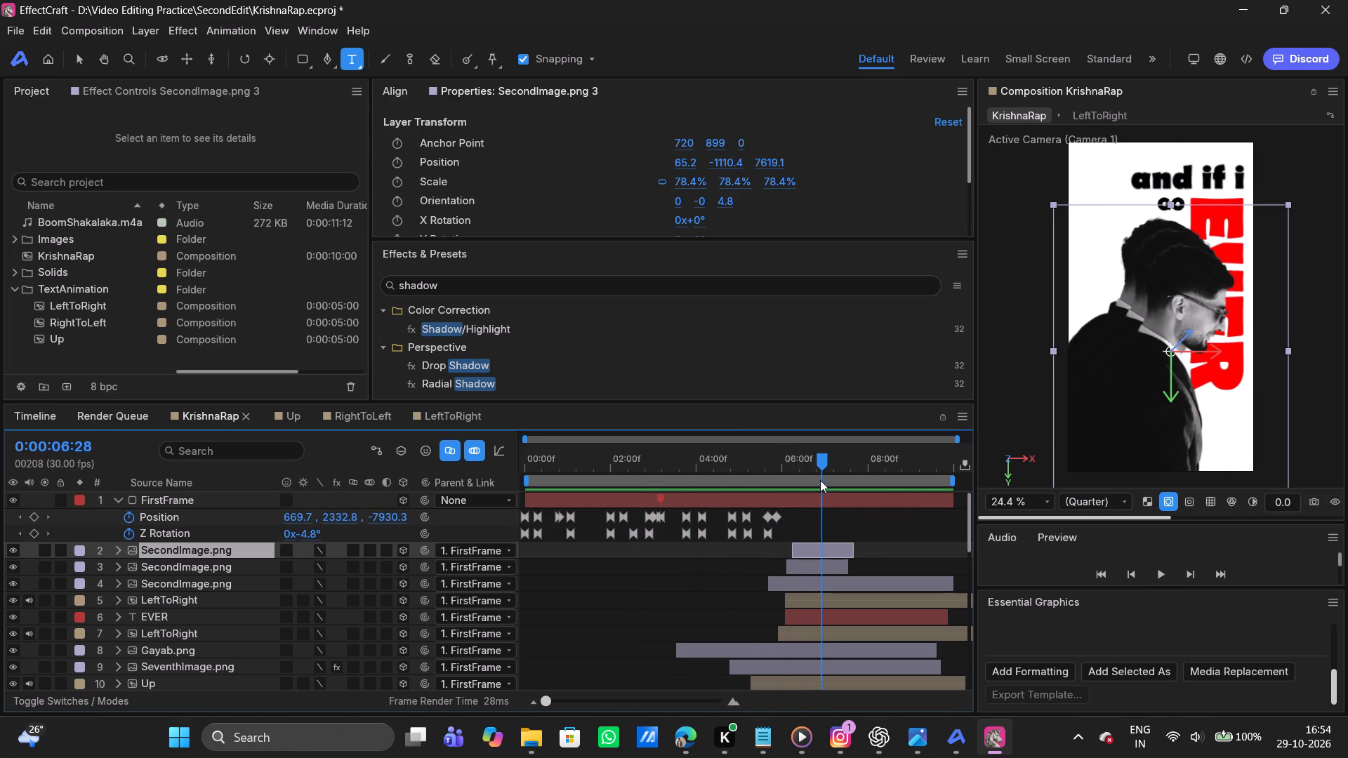
left_click_drag(820, 460, 674, 460)
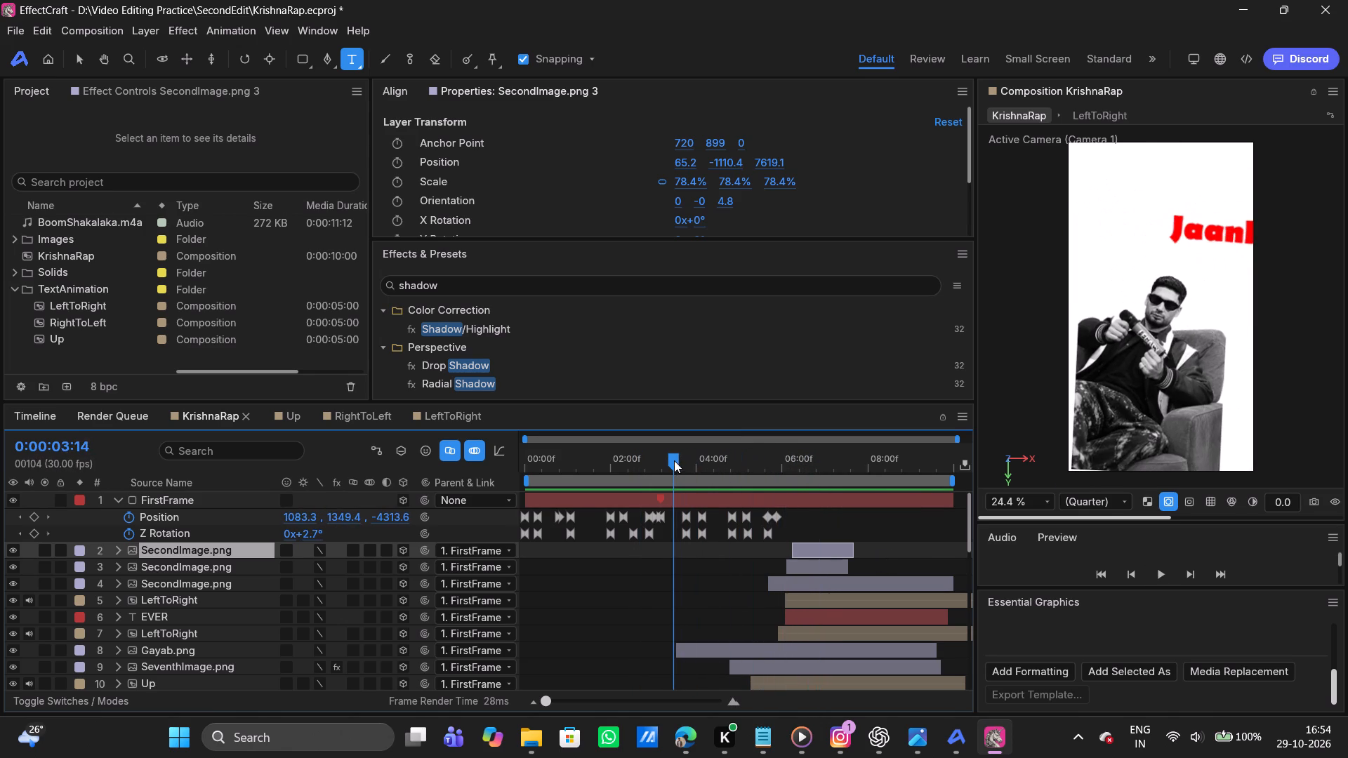
key("space")
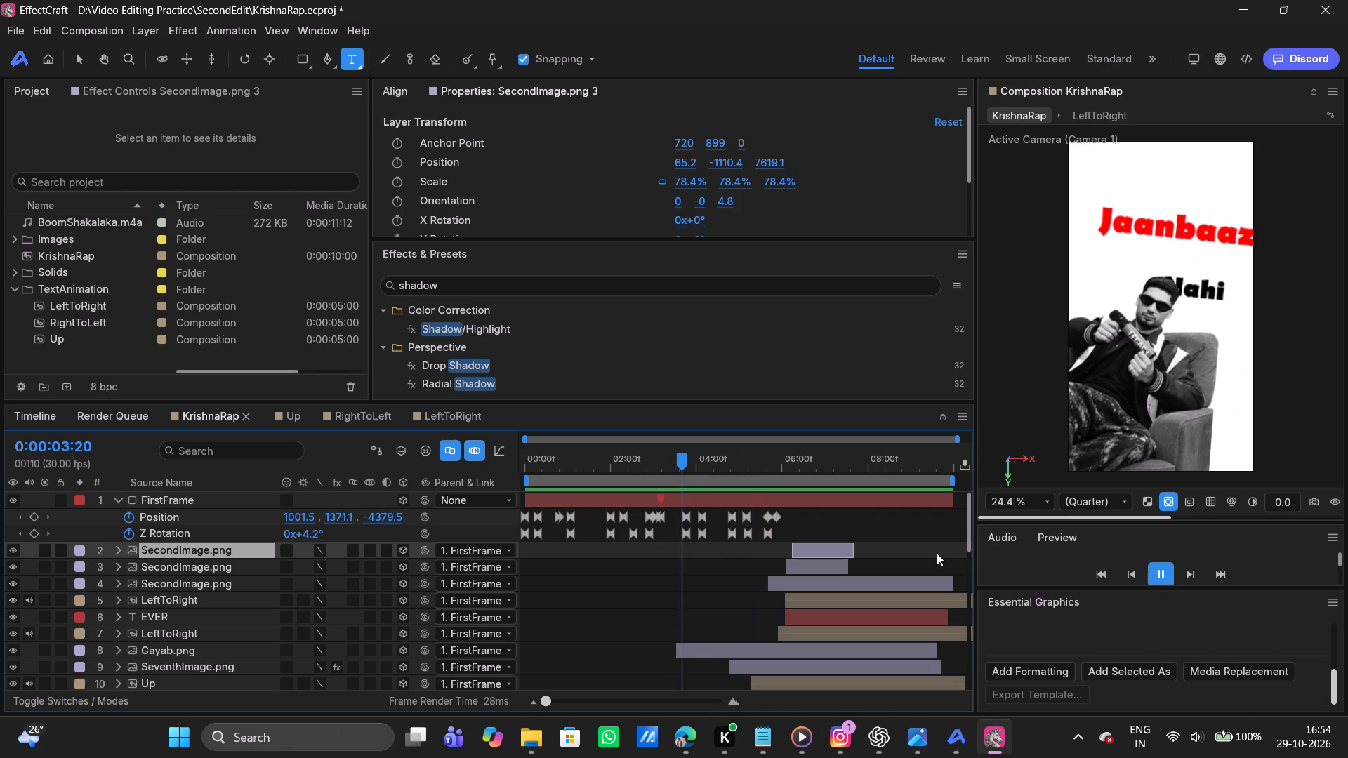
key("space")
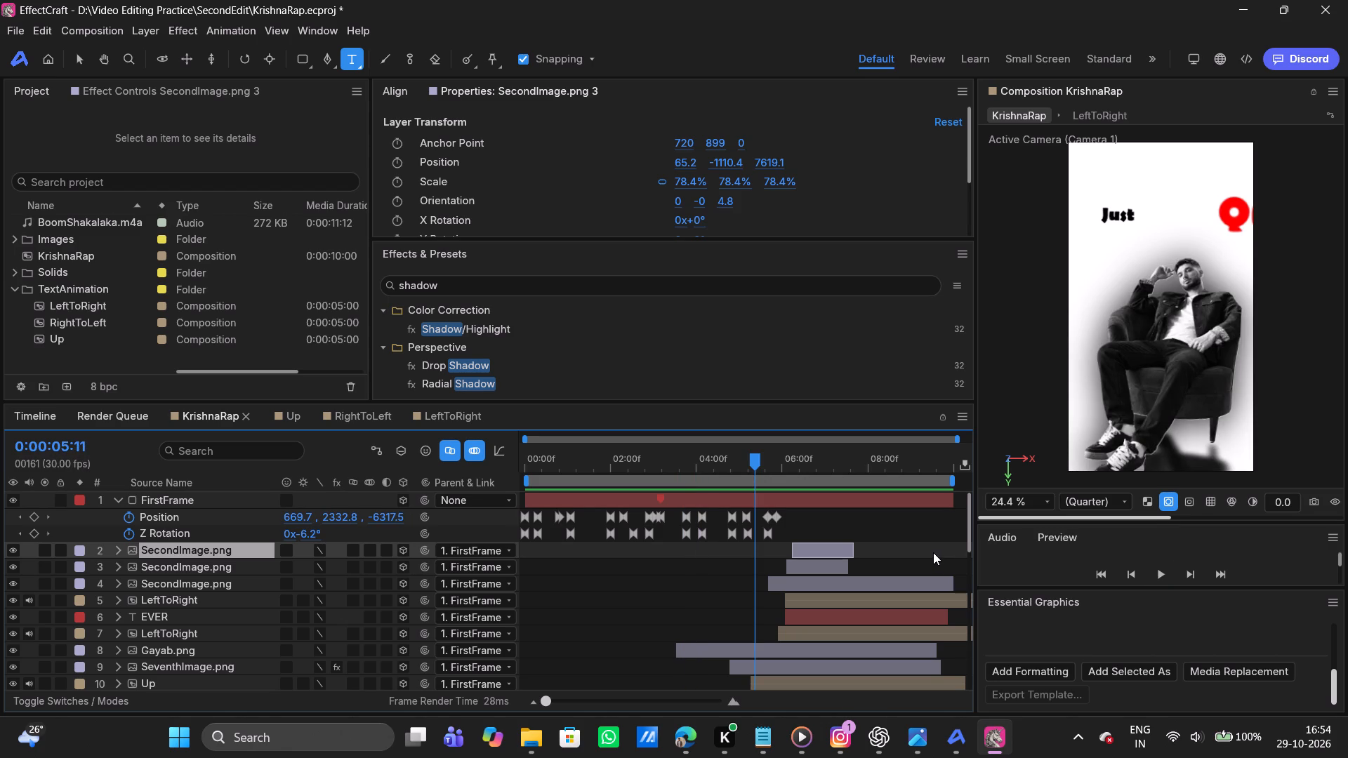
key("space")
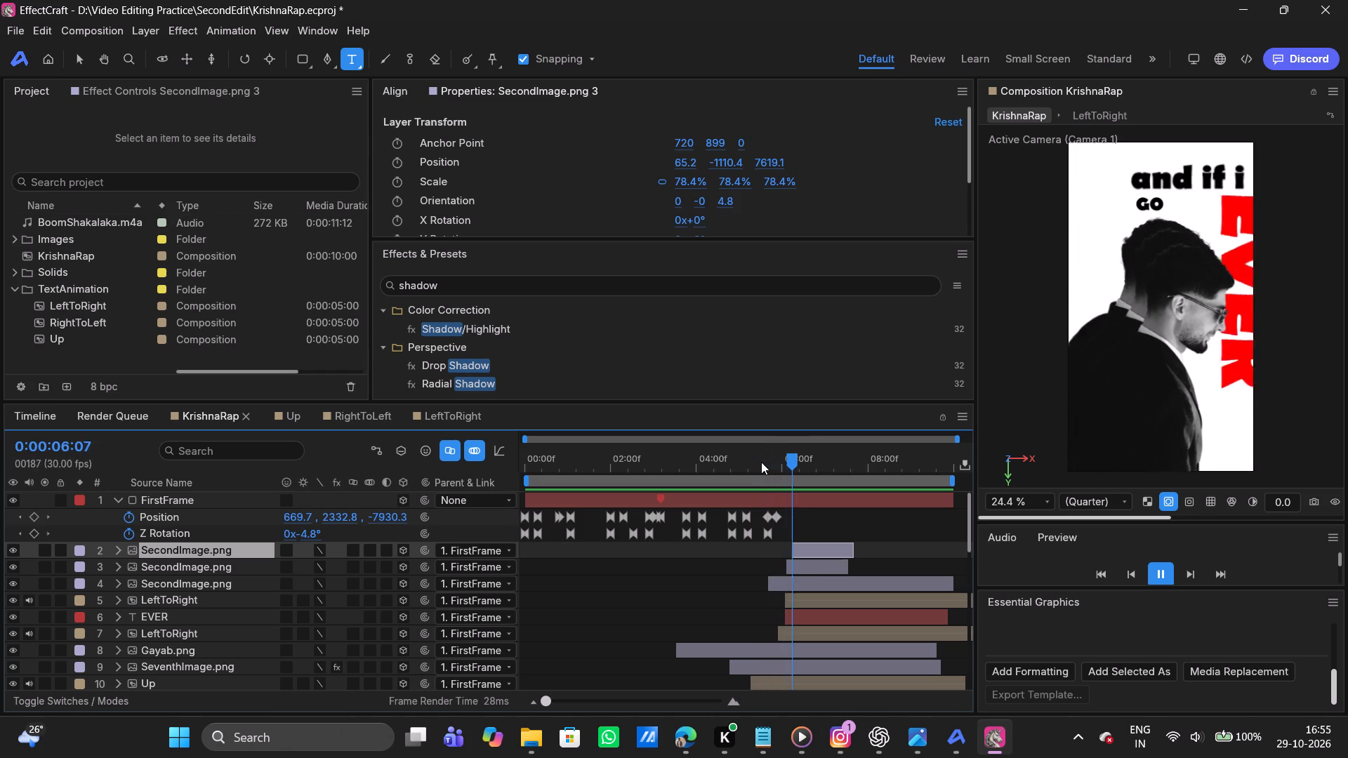
key("space")
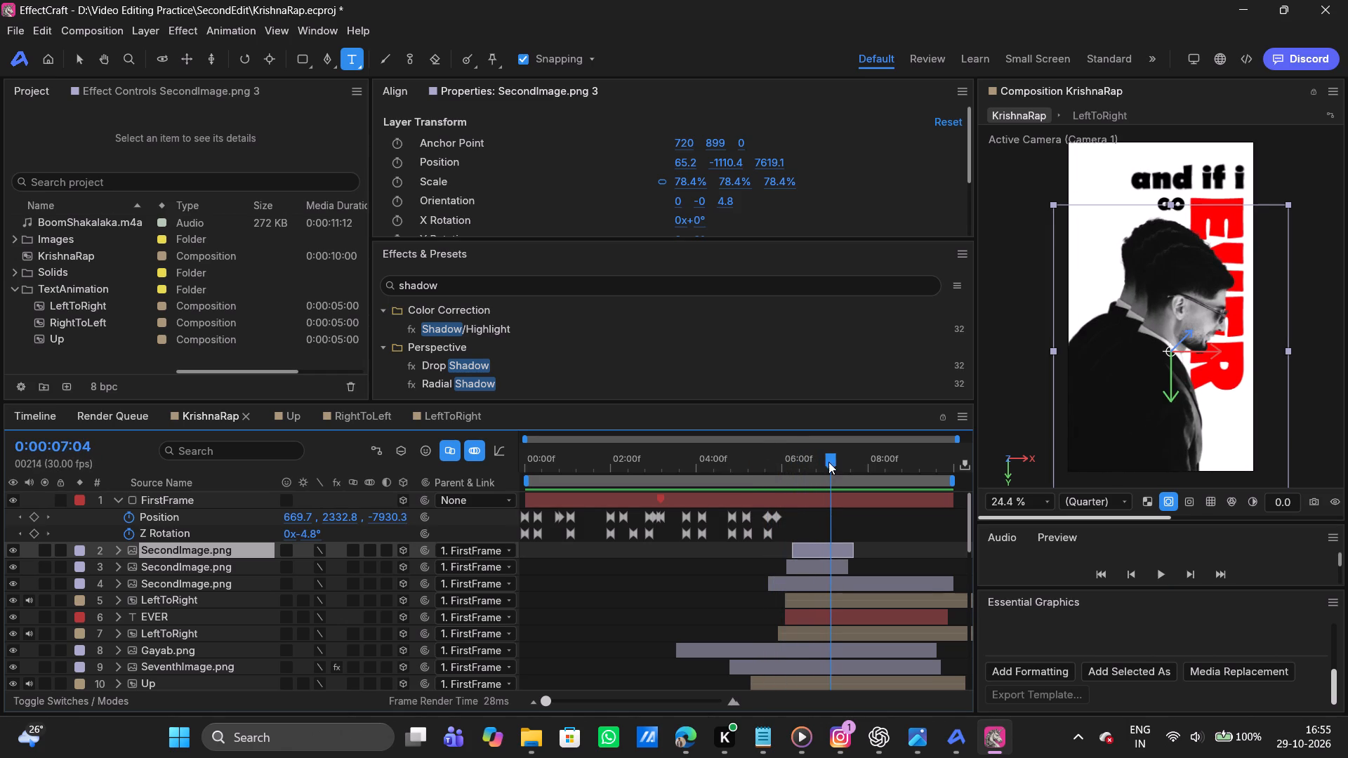
left_click_drag(827, 462, 781, 458)
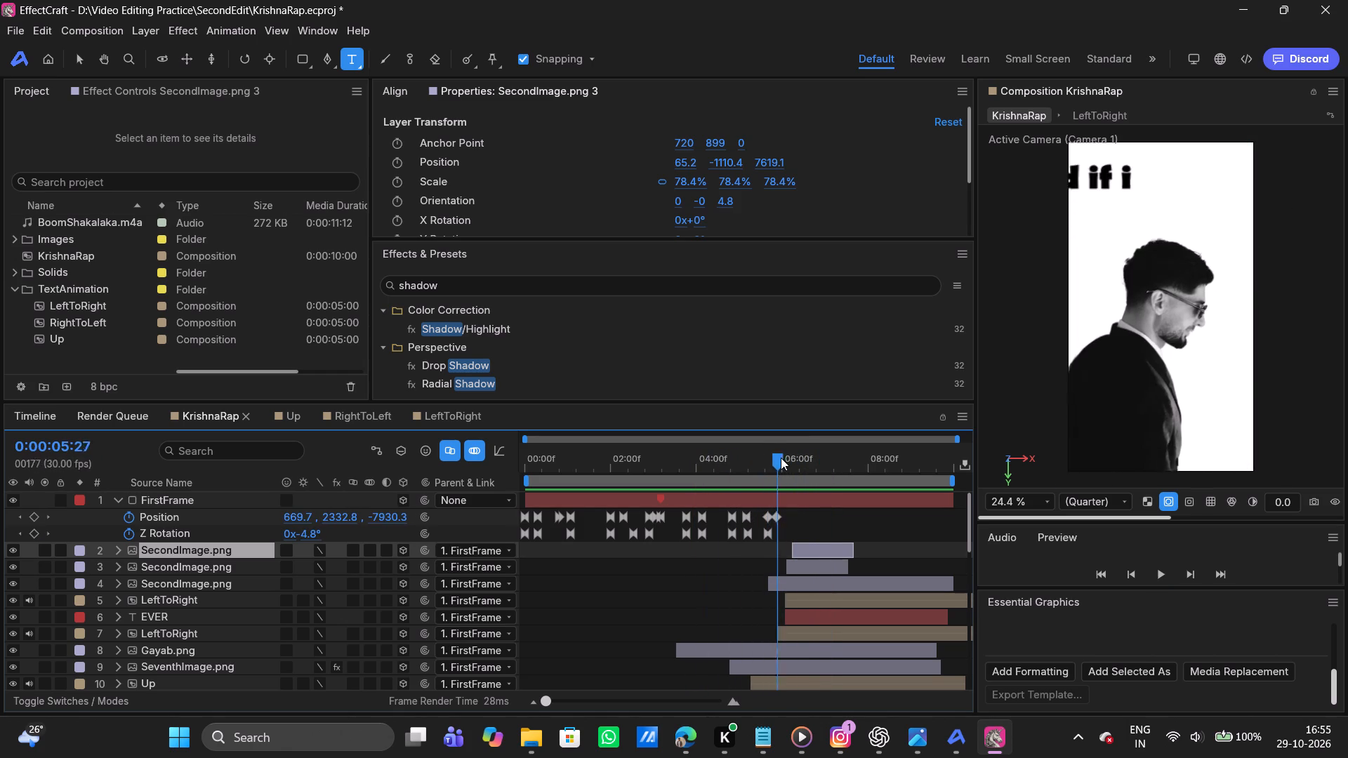
left_click_drag(781, 458, 808, 455)
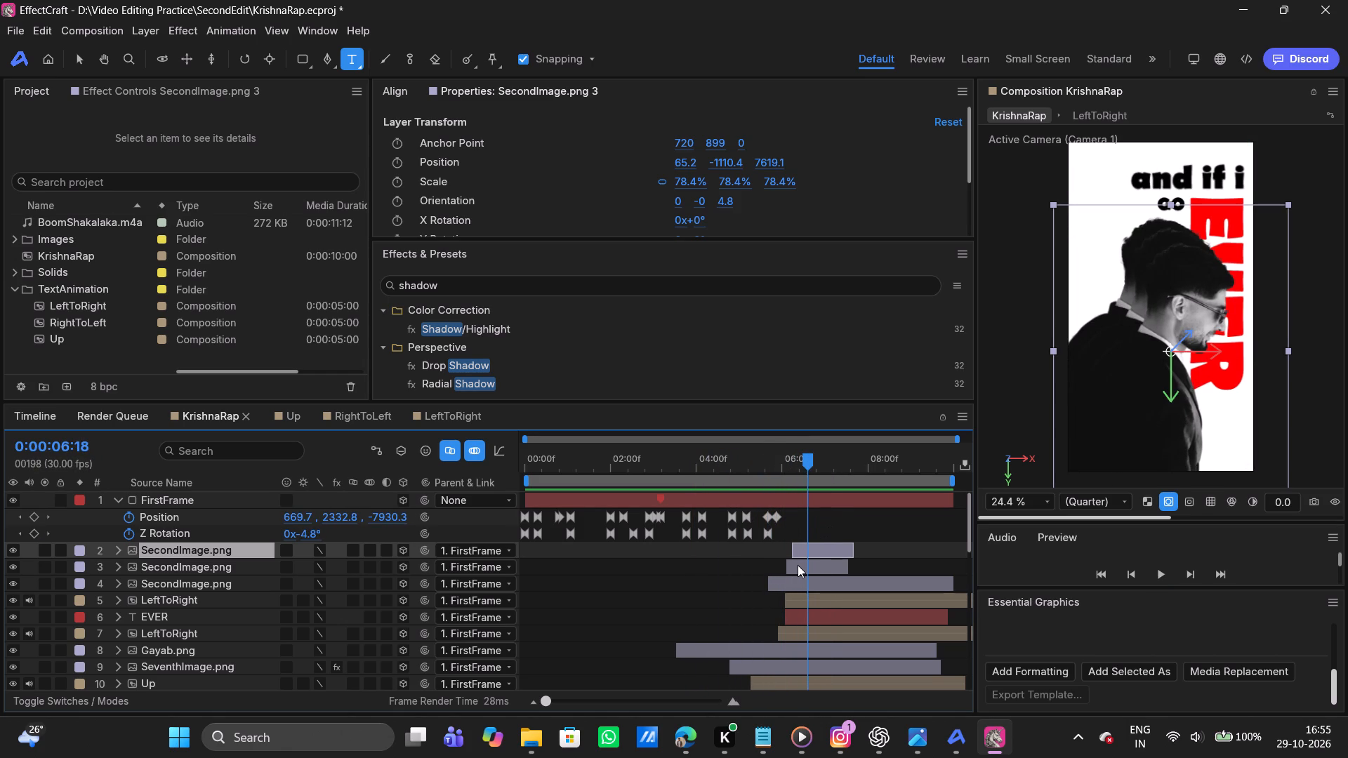
Shift the first SecondImage.png duplicate (layer 3) a few frames earlier so it starts at about 6 seconds.
left_click(798, 565)
left_click_drag(798, 565, 785, 566)
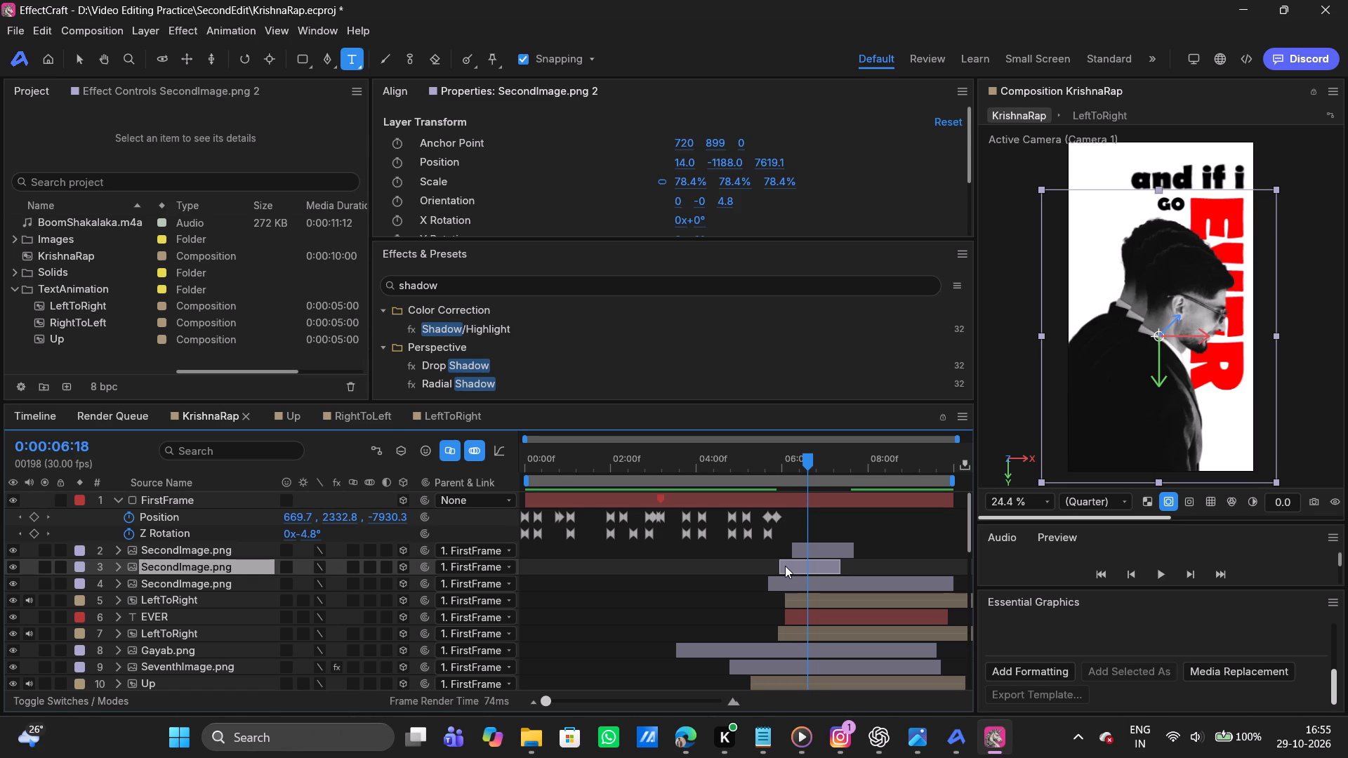
left_click_drag(785, 566, 788, 566)
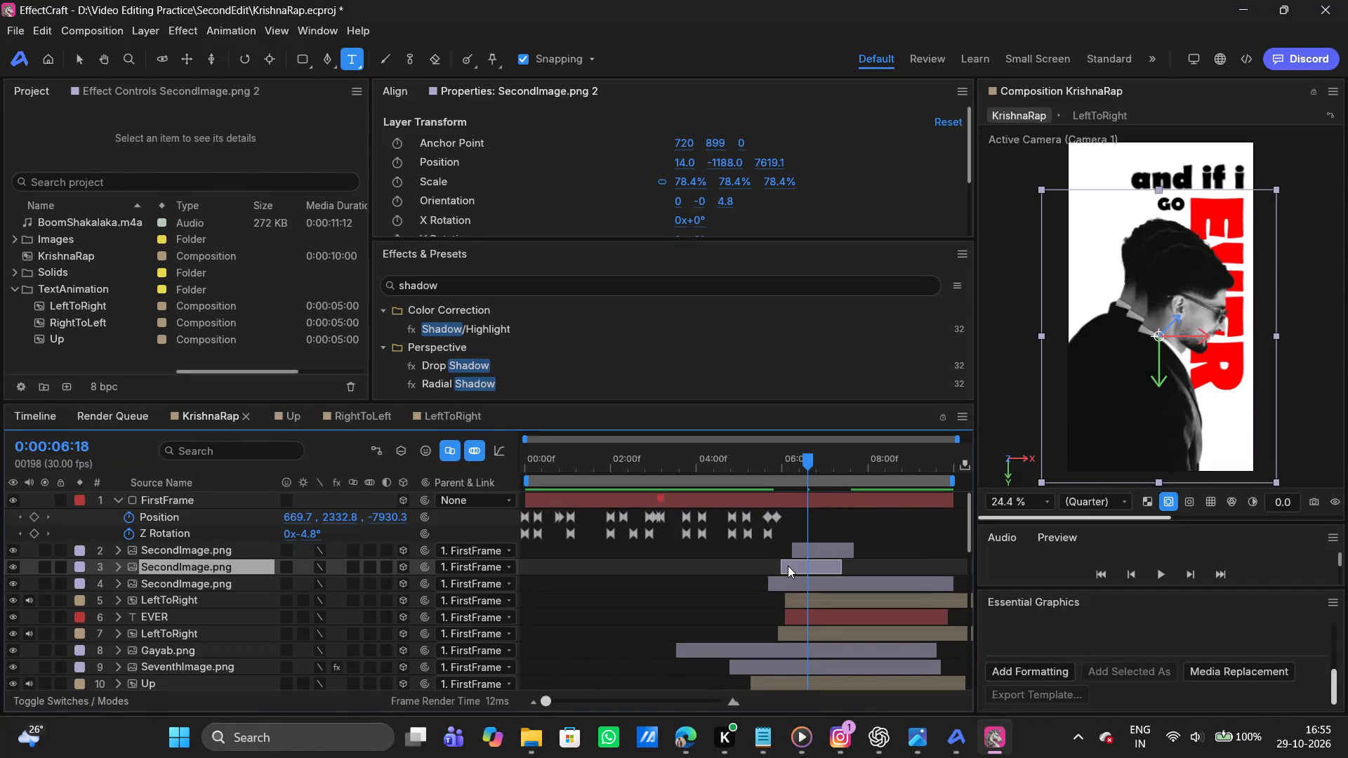
left_click_drag(788, 566, 788, 566)
Play back KrishnaRap from 0:00:03:23 into the "and if i GO EVER" scene to check the timing of the staggered SecondImage.png copies.
left_click(825, 549)
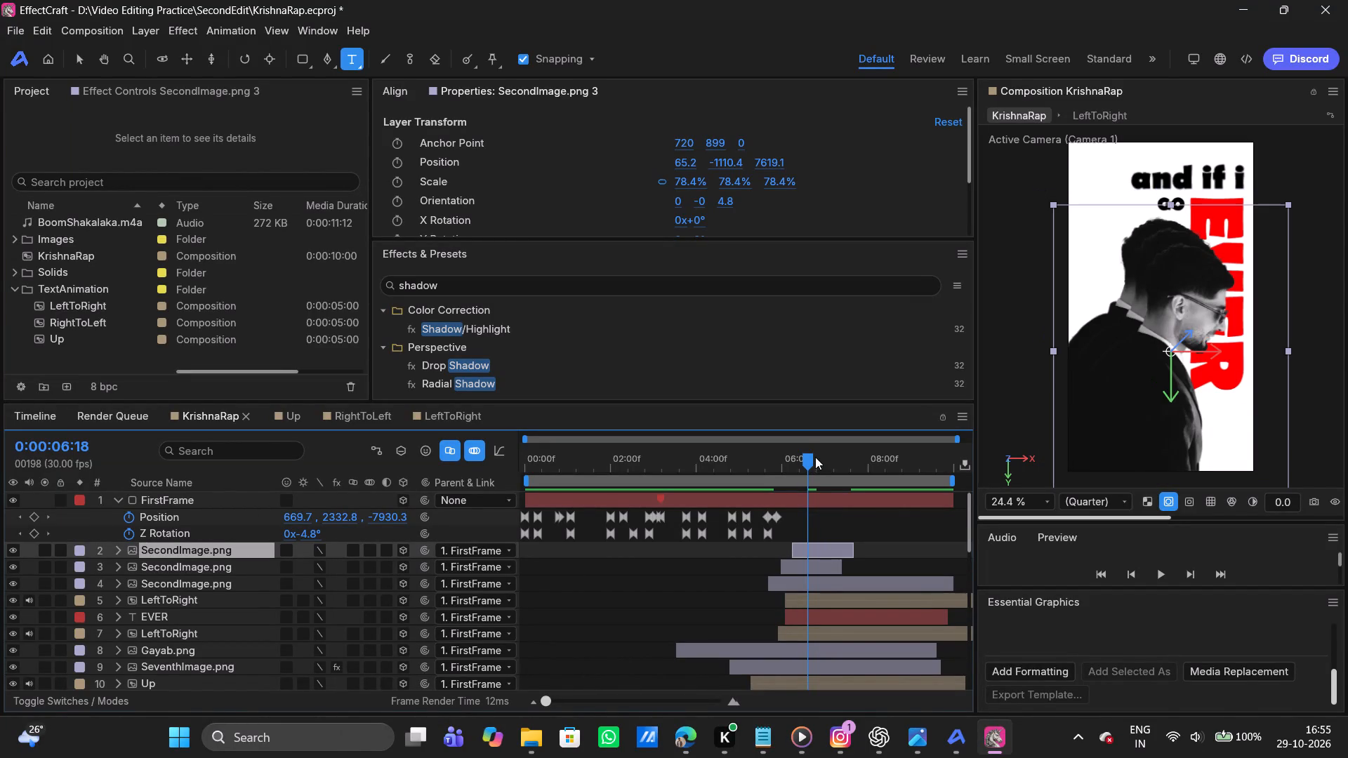
left_click_drag(803, 467, 686, 465)
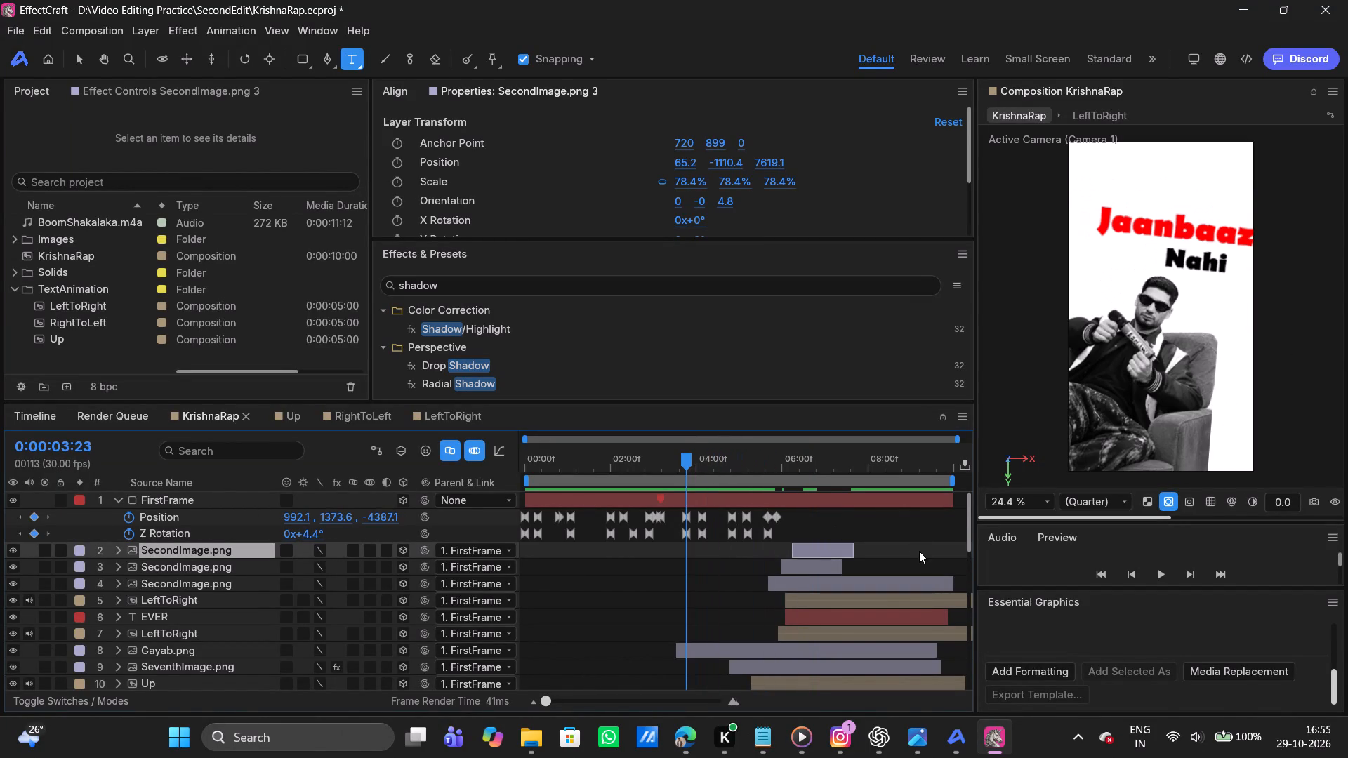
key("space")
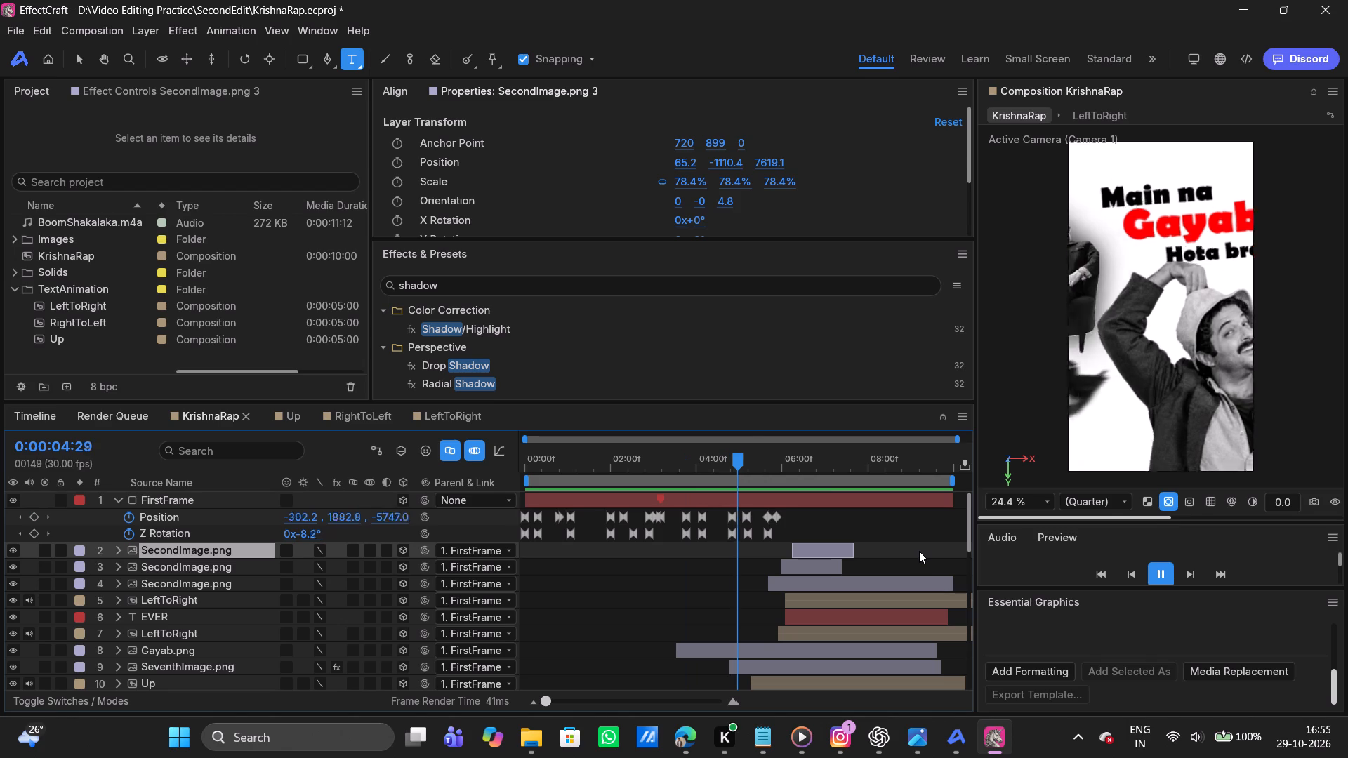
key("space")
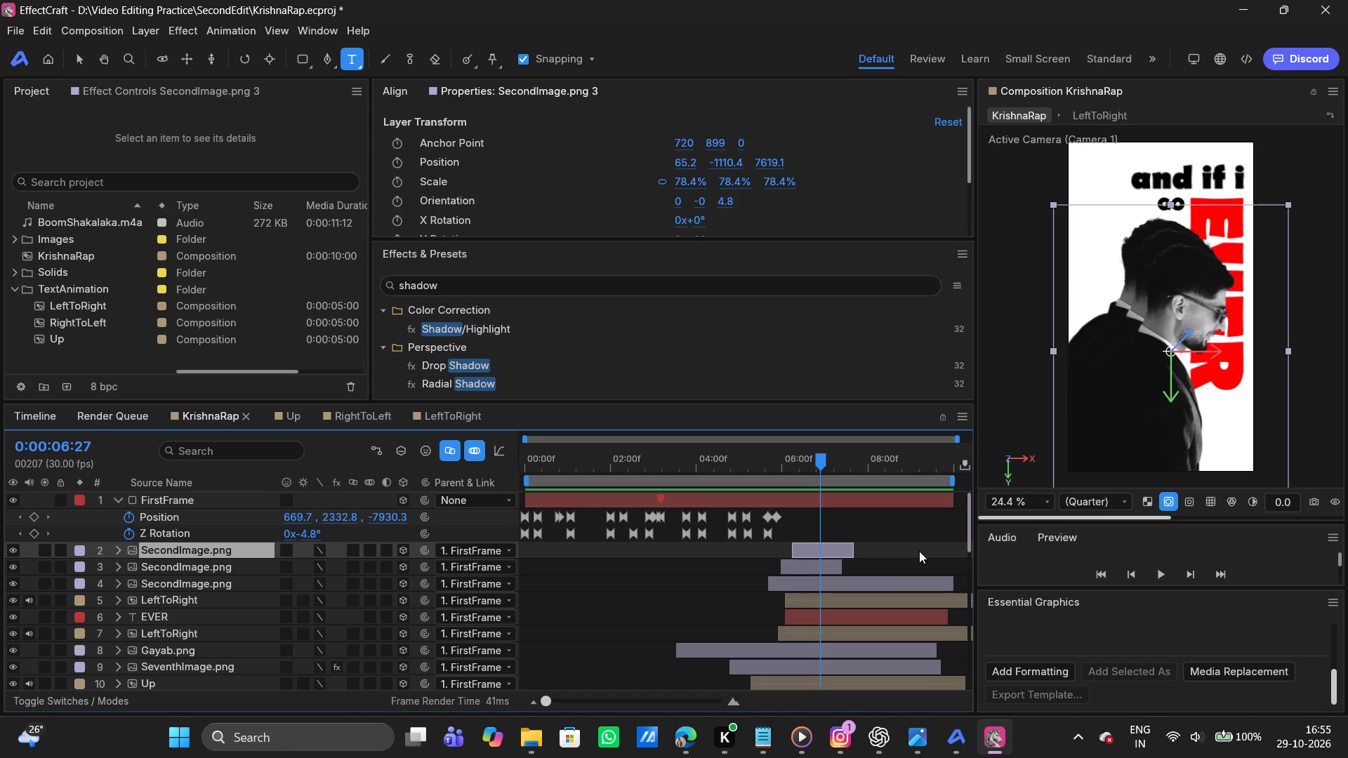
left_click(832, 736)
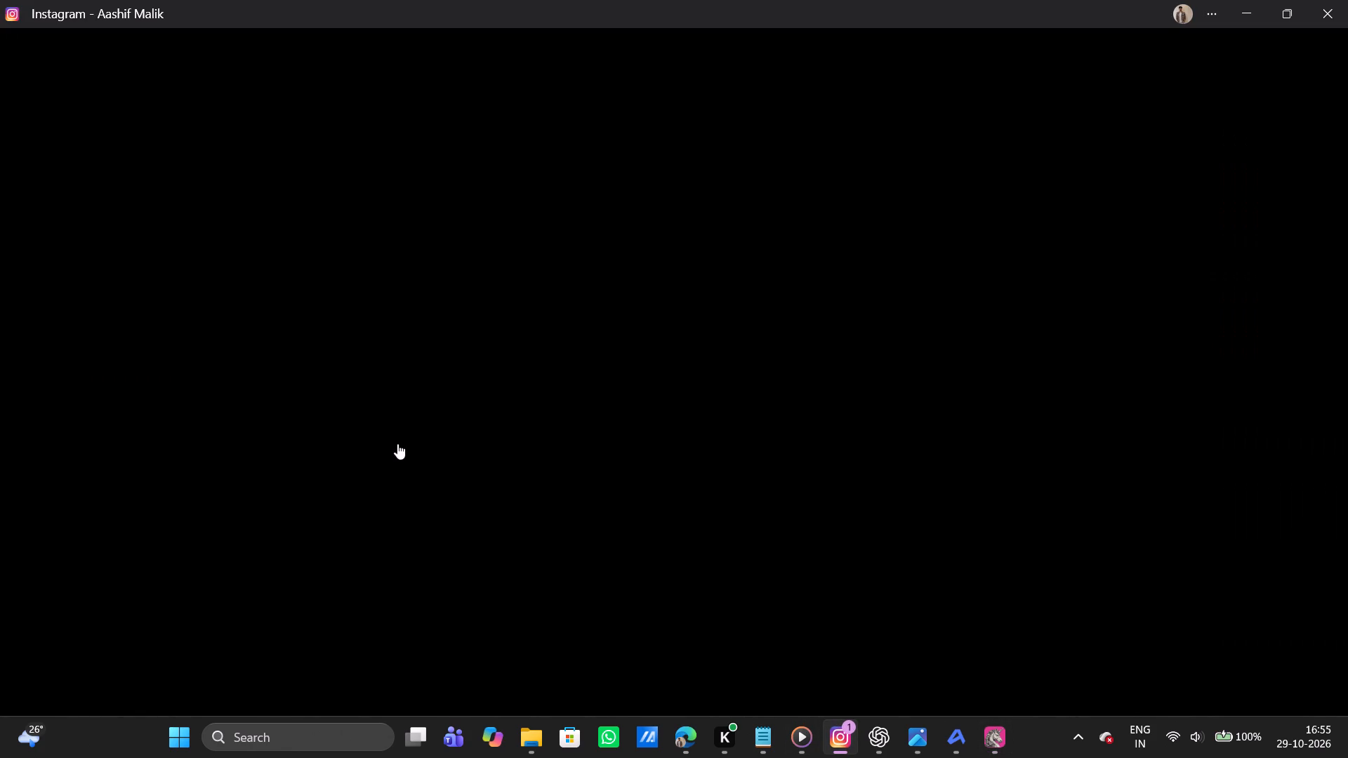
left_click(479, 345)
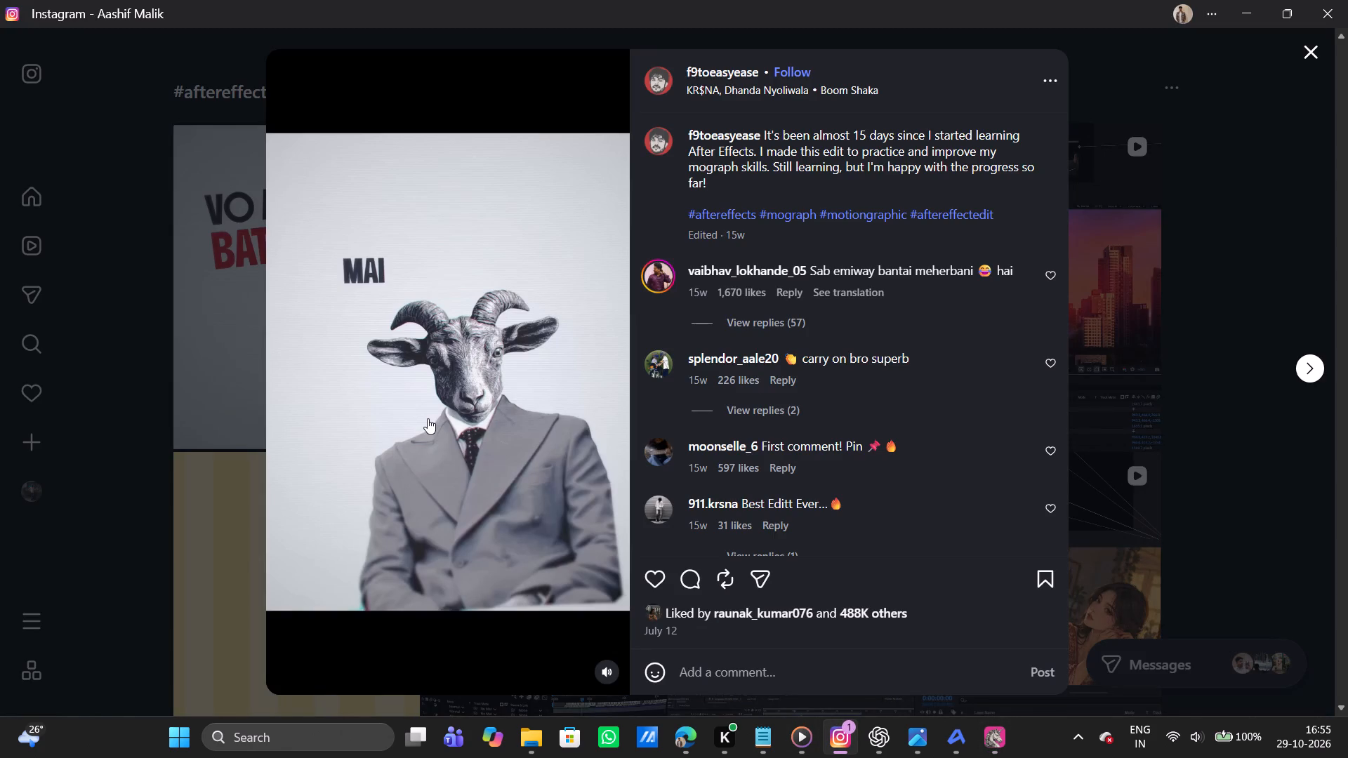
left_click(405, 454)
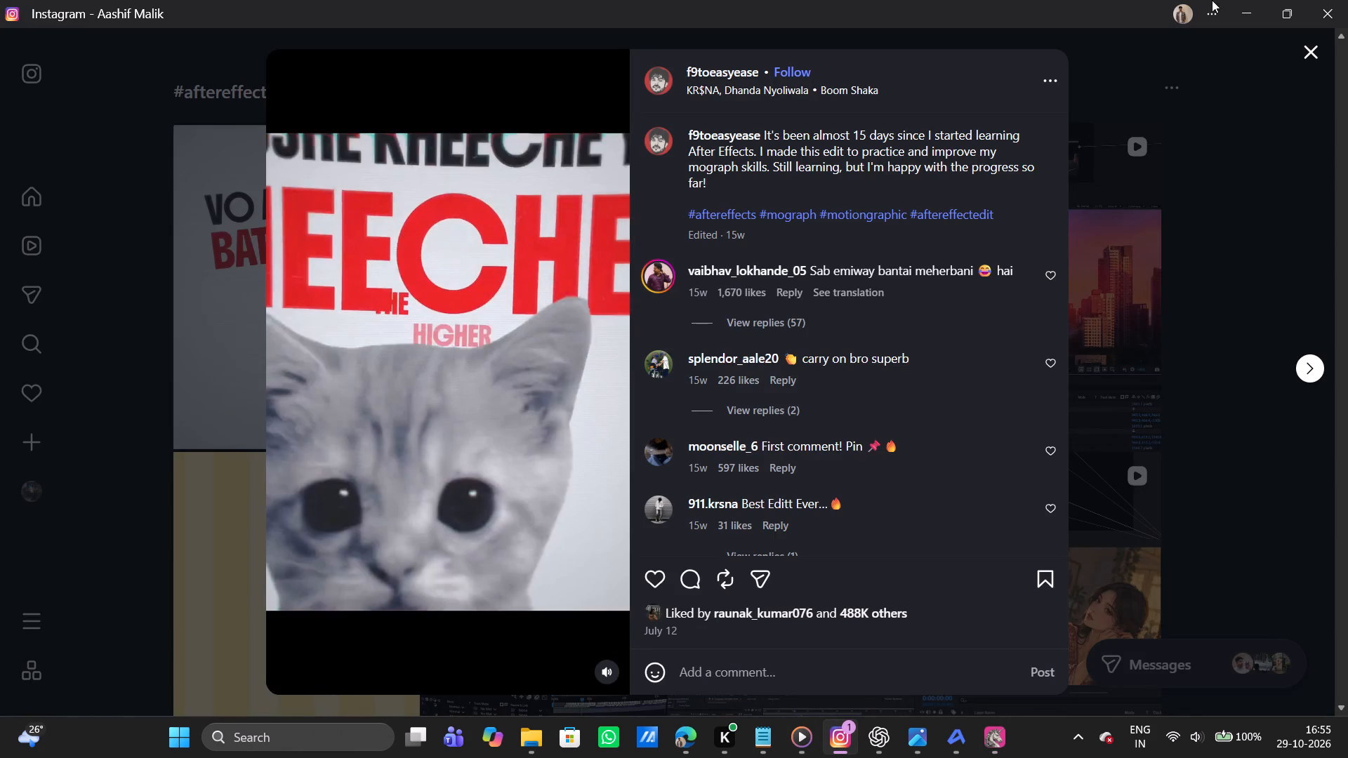
left_click(1238, 10)
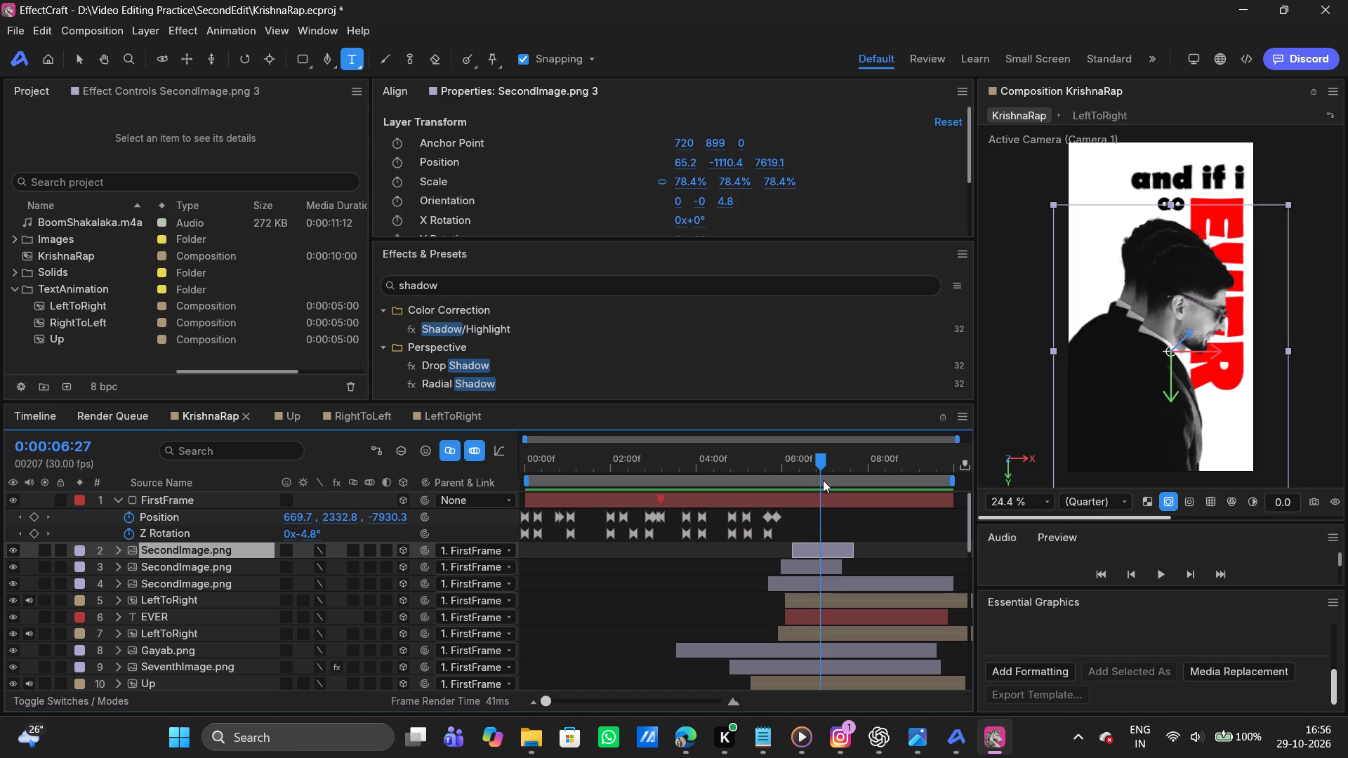
Replay KrishnaRap and scrub between about 0:00:06:07 and 0:00:06:19 to examine when the man's copies appear against the GO and EVER text.
left_click_drag(821, 458, 724, 470)
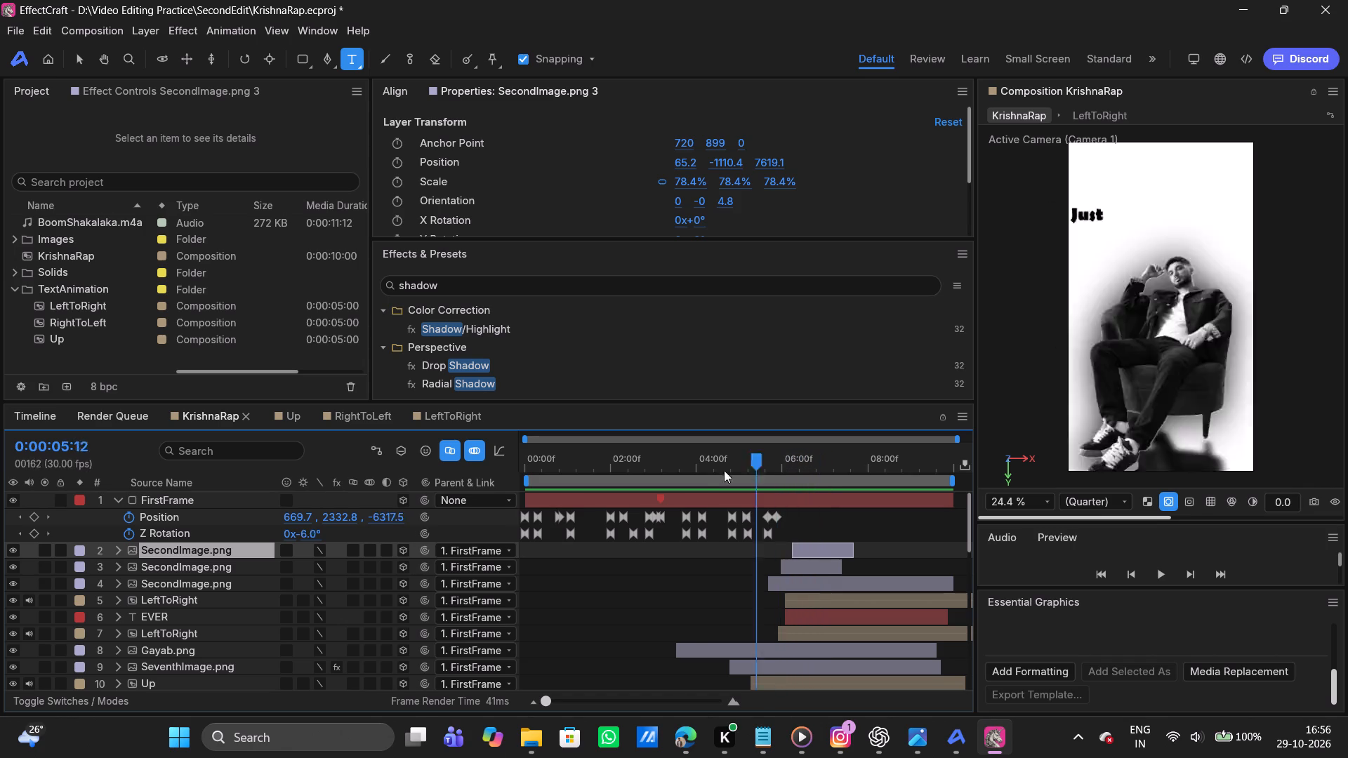
left_click_drag(724, 470, 685, 474)
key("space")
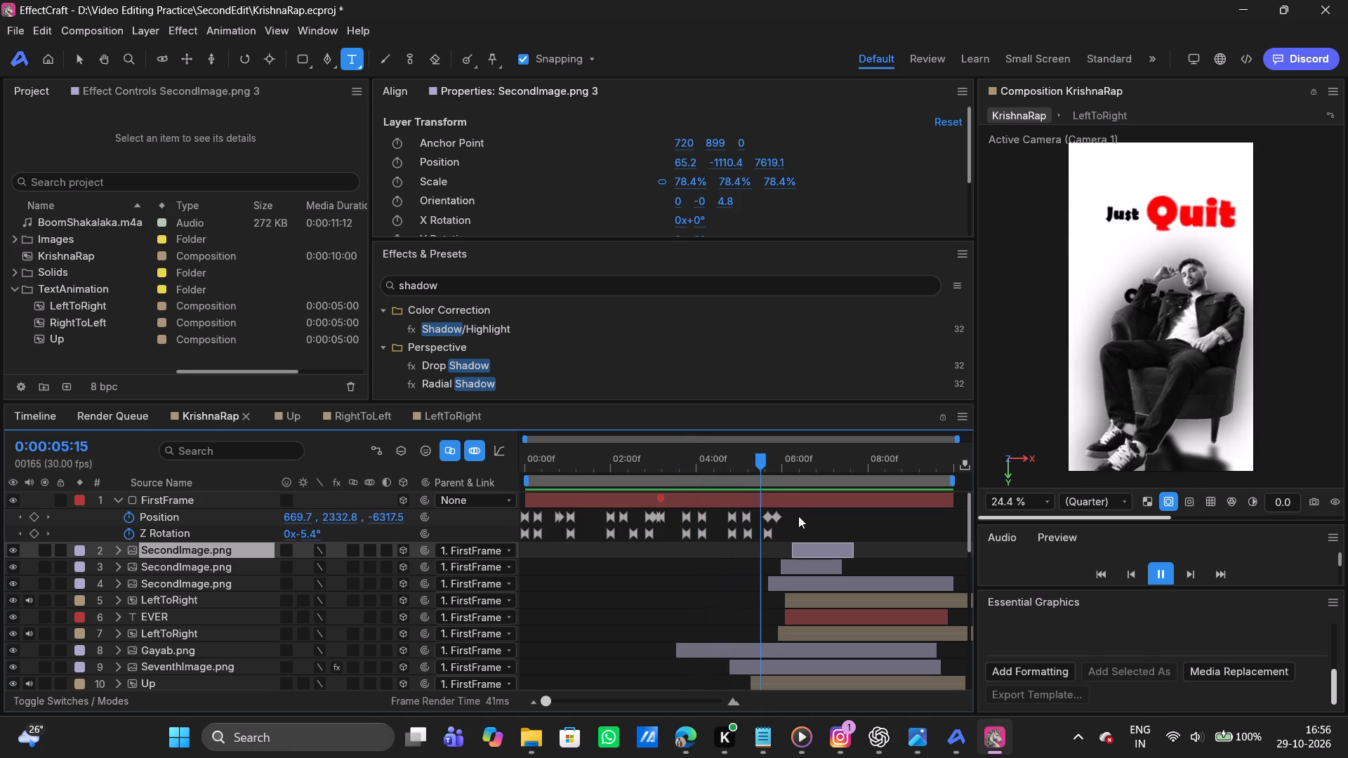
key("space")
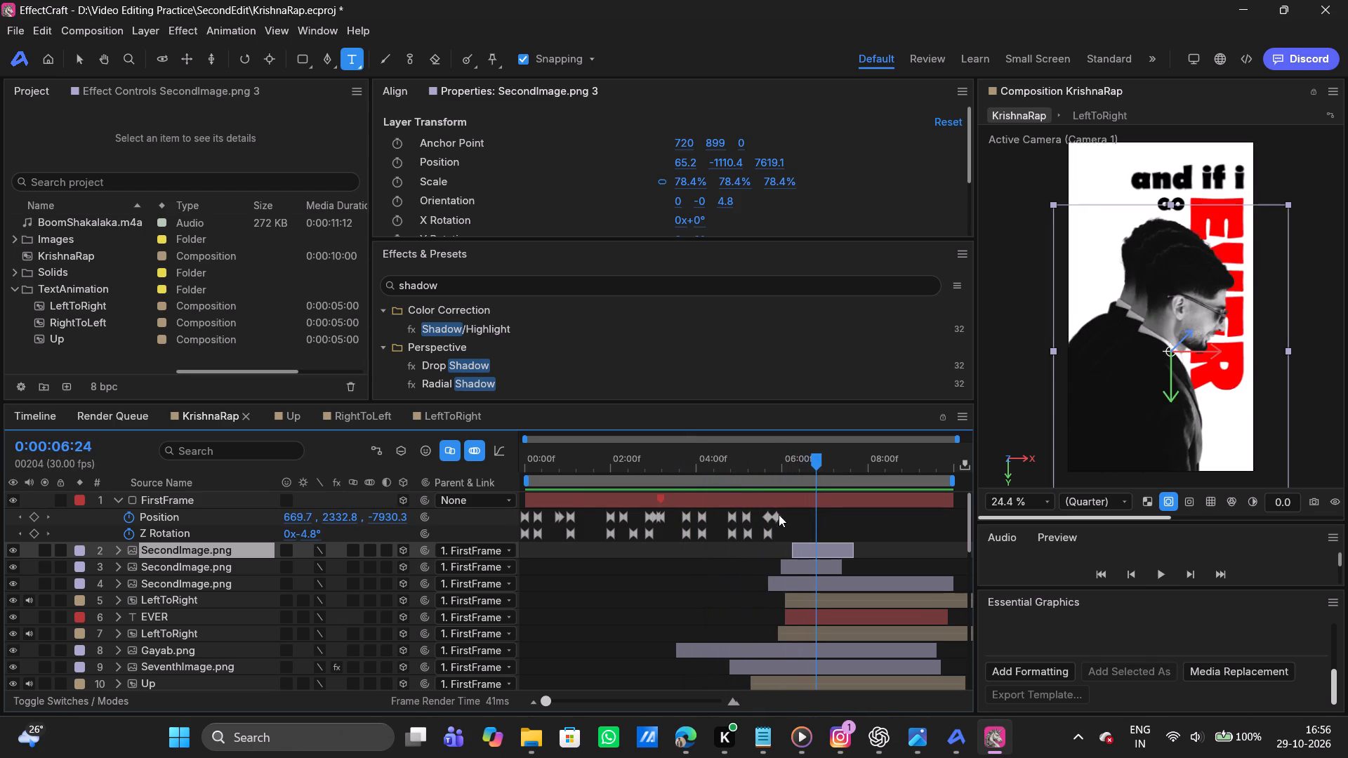
left_click_drag(818, 457, 808, 459)
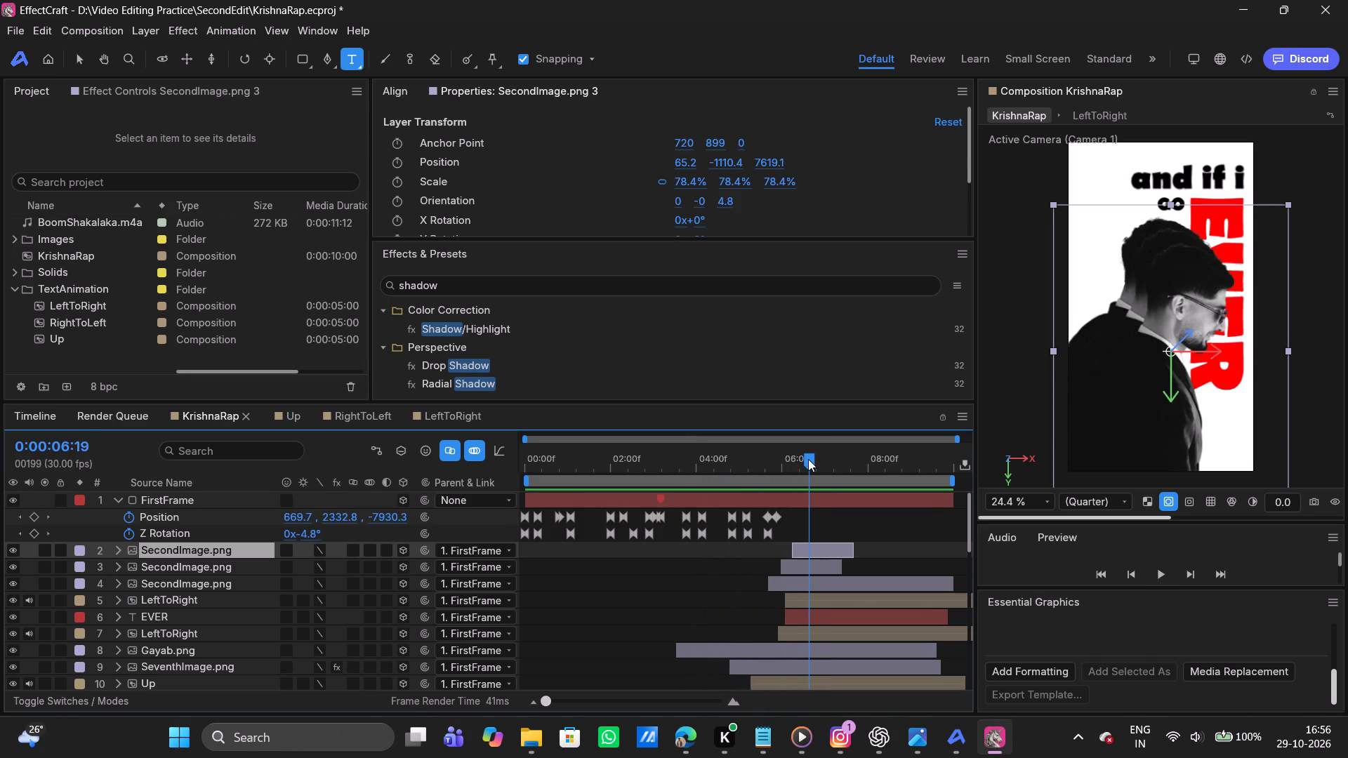
left_click_drag(808, 459, 793, 460)
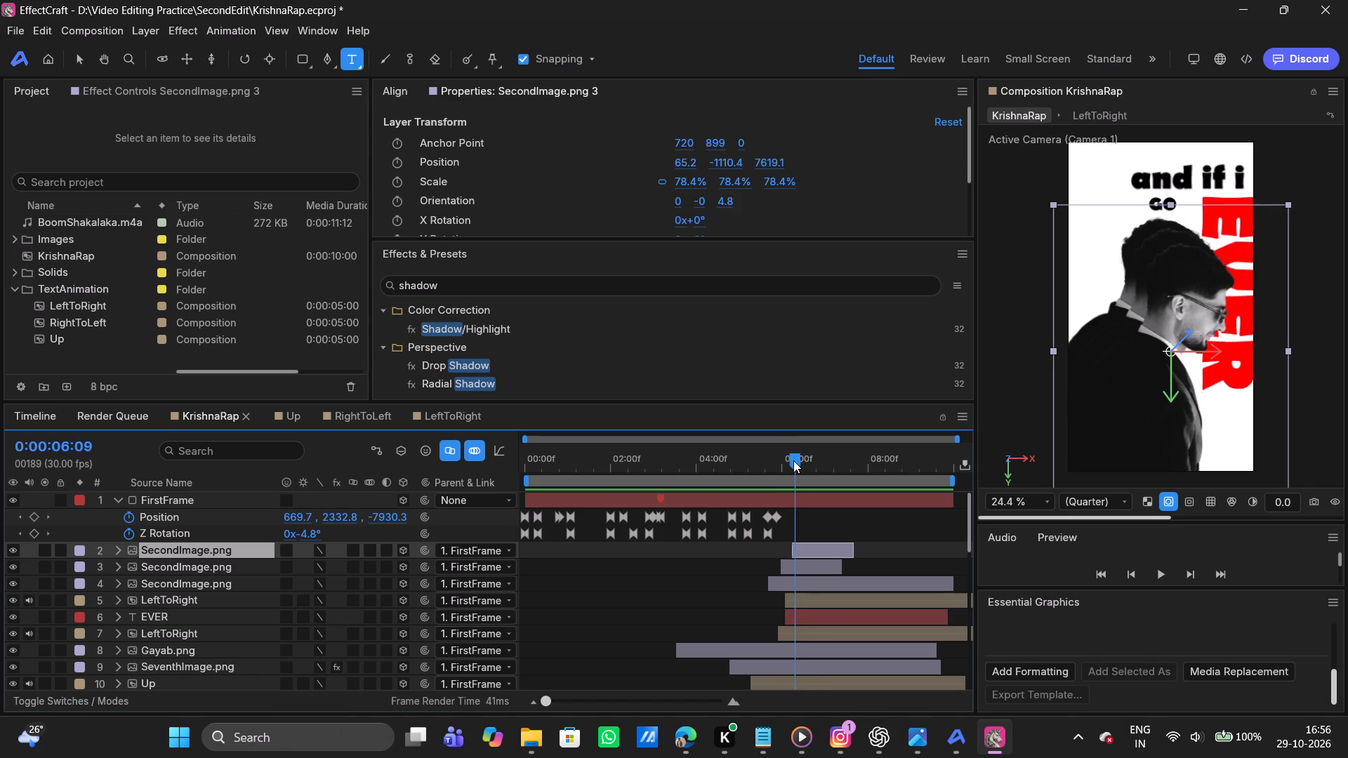
left_click_drag(793, 460, 803, 460)
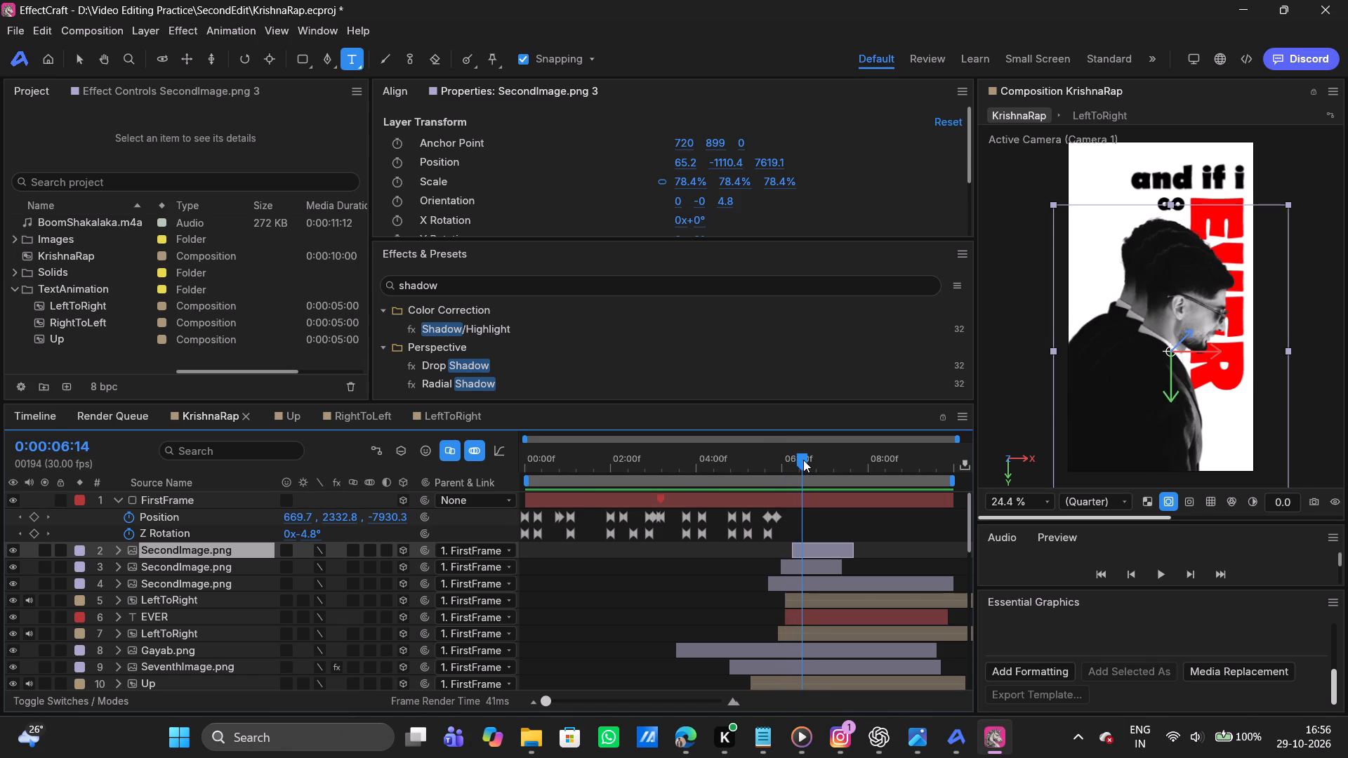
left_click_drag(803, 460, 795, 460)
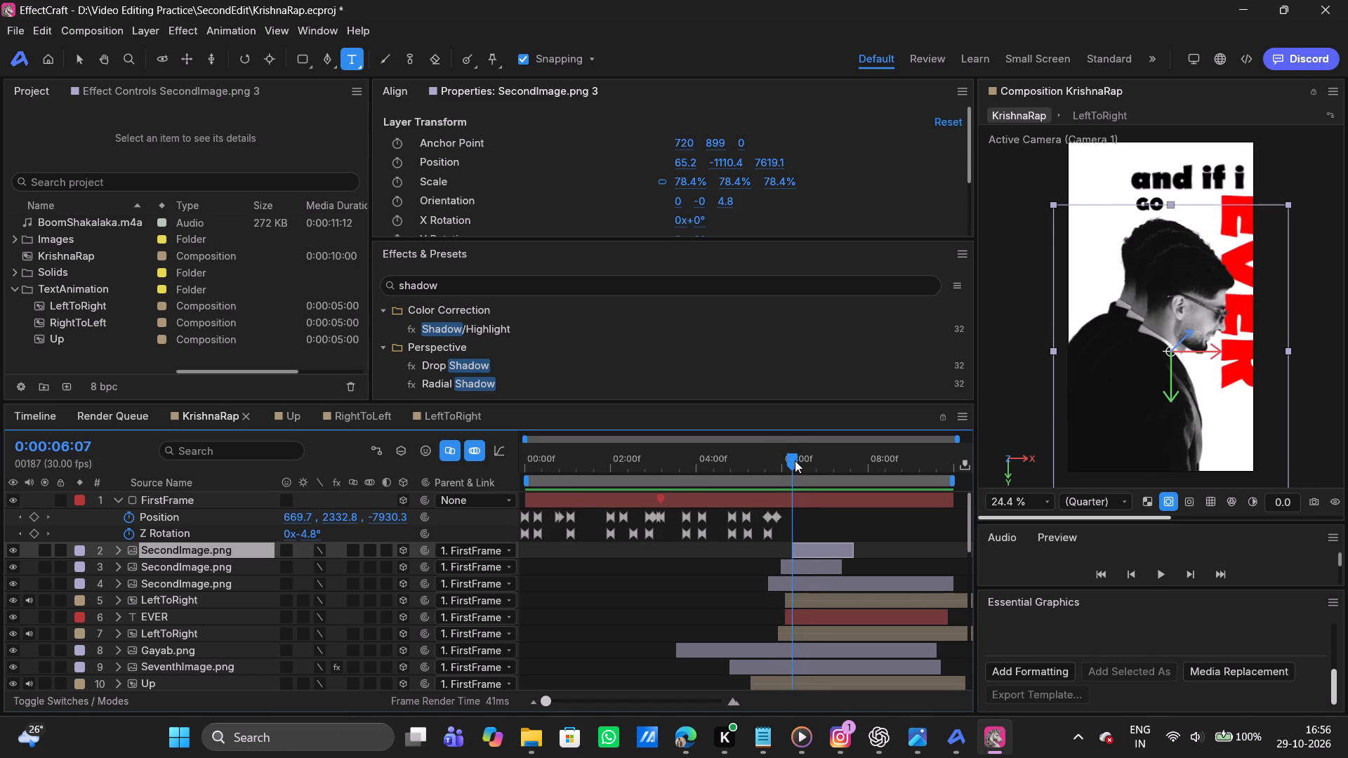
left_click_drag(795, 460, 801, 460)
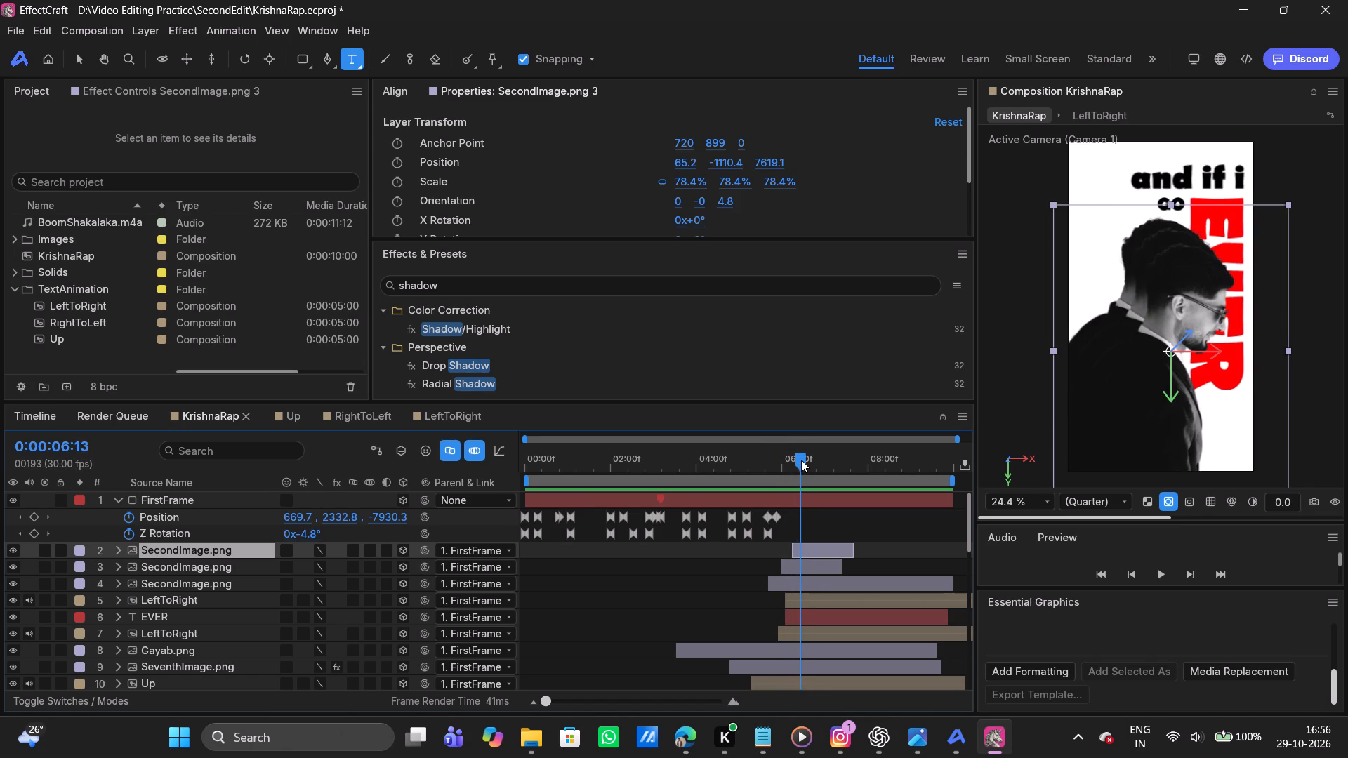
left_click_drag(801, 460, 802, 458)
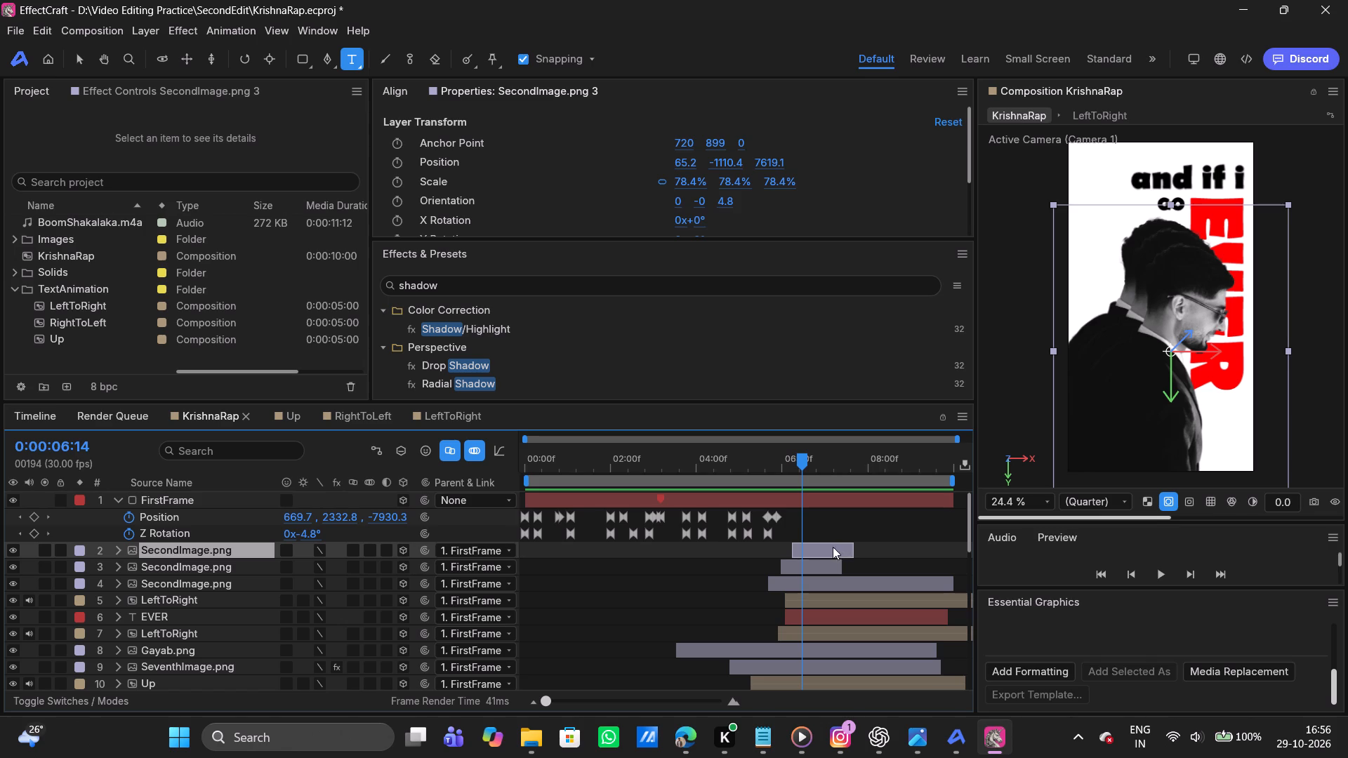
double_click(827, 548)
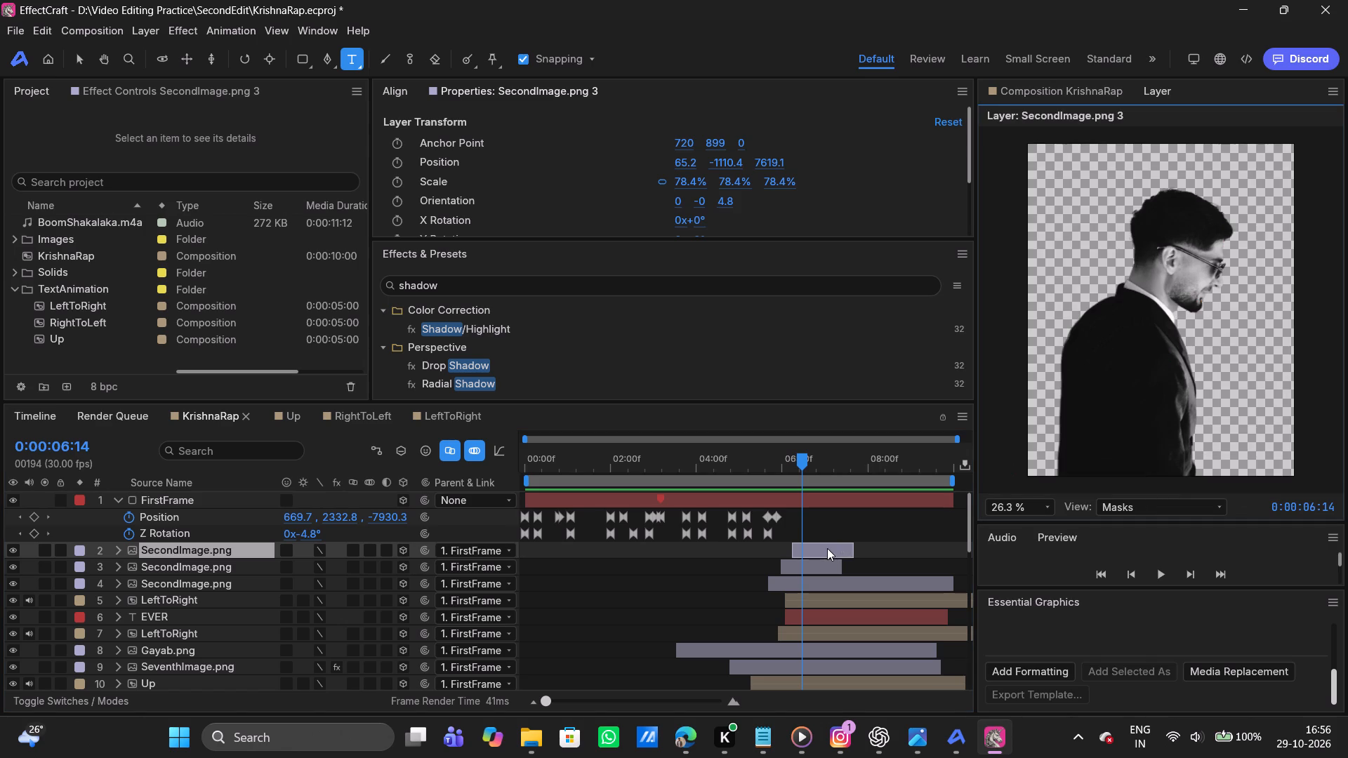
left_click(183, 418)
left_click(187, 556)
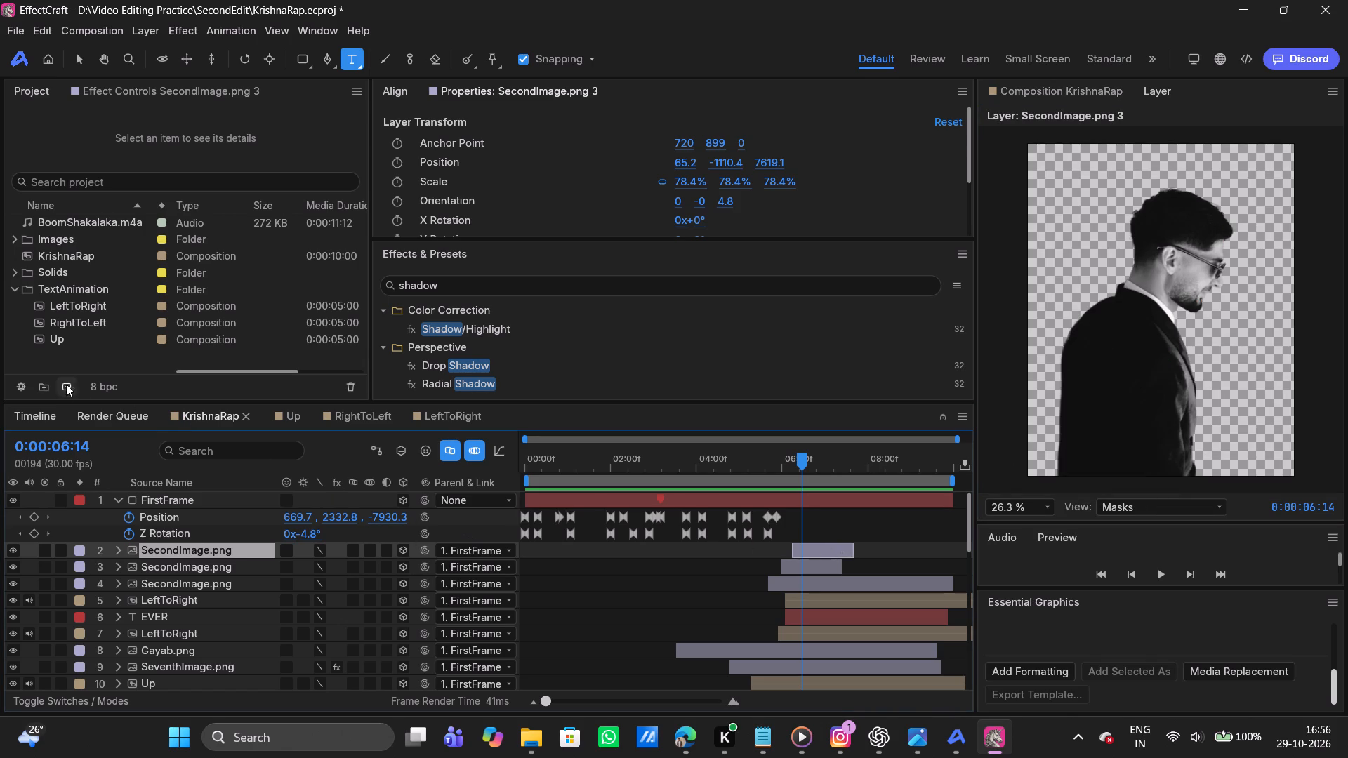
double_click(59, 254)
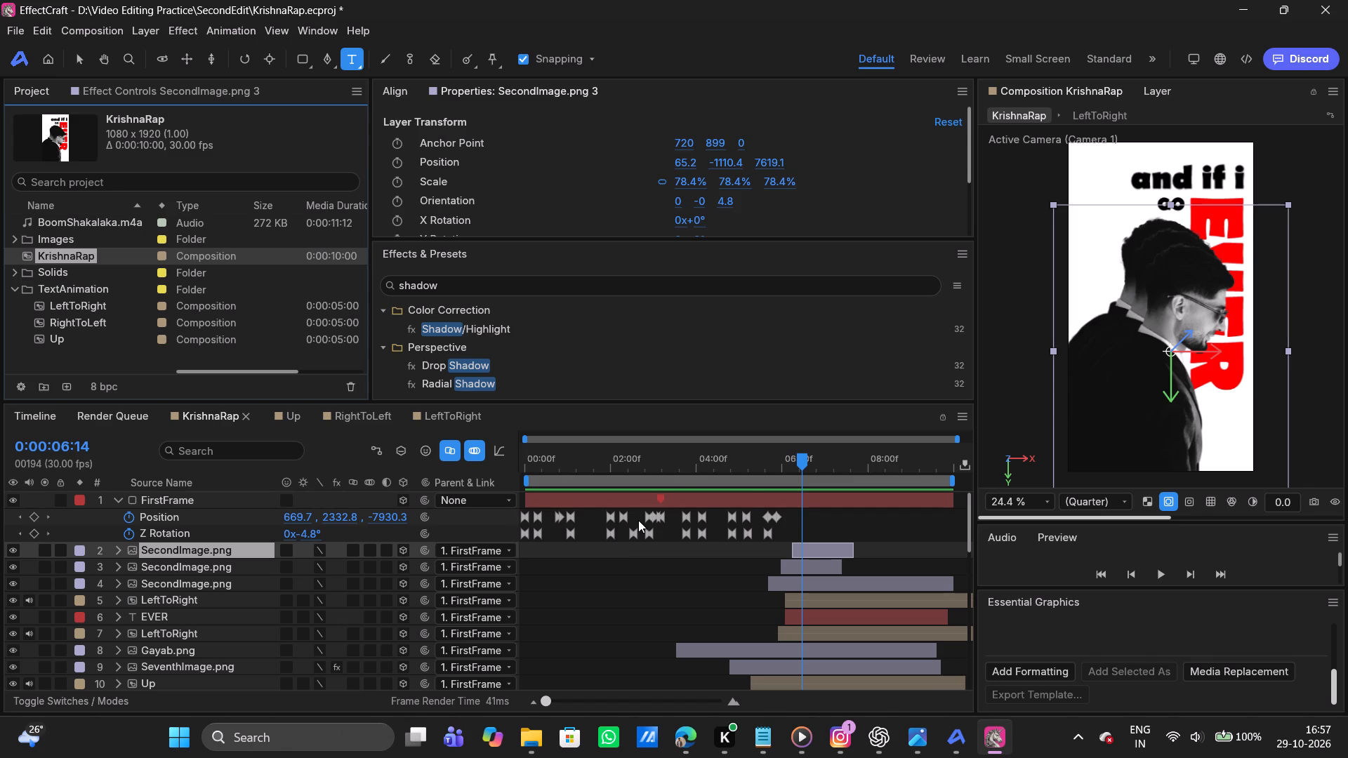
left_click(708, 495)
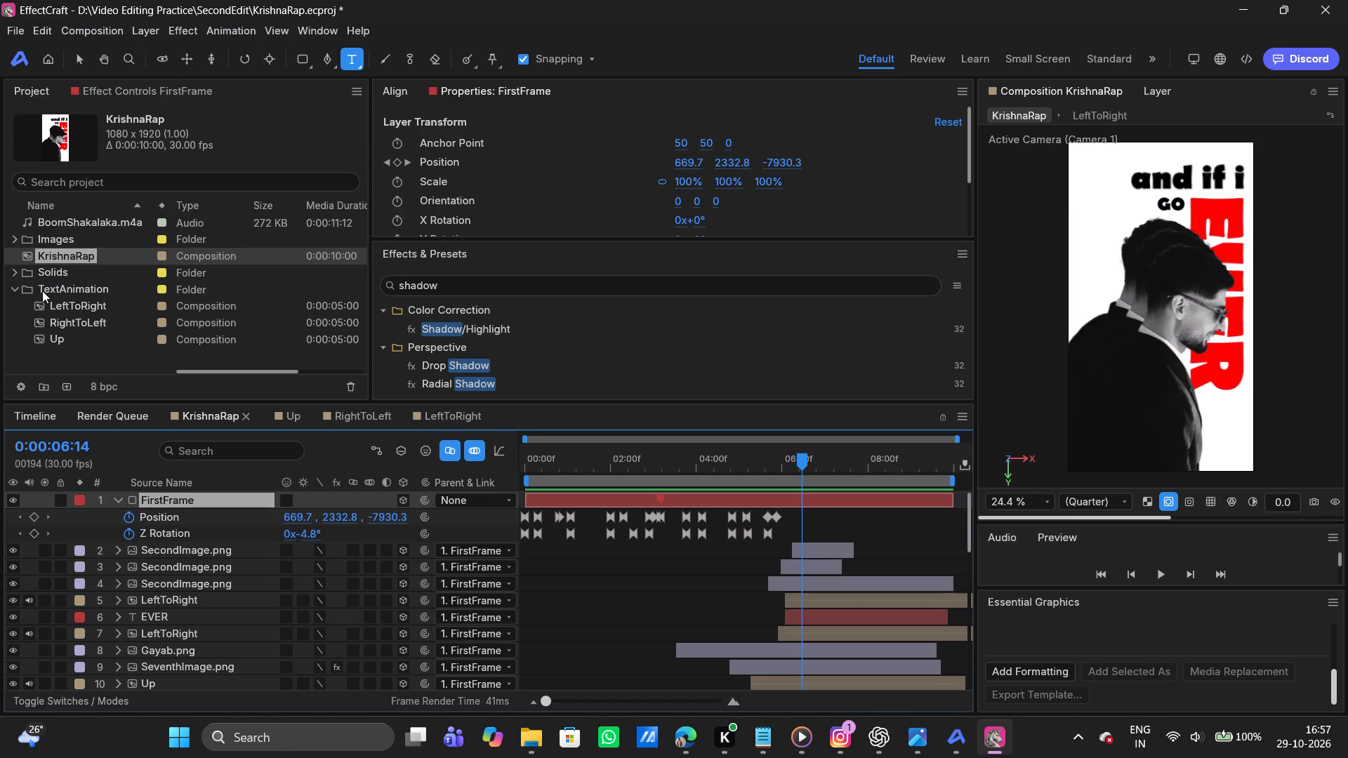
left_click(11, 239)
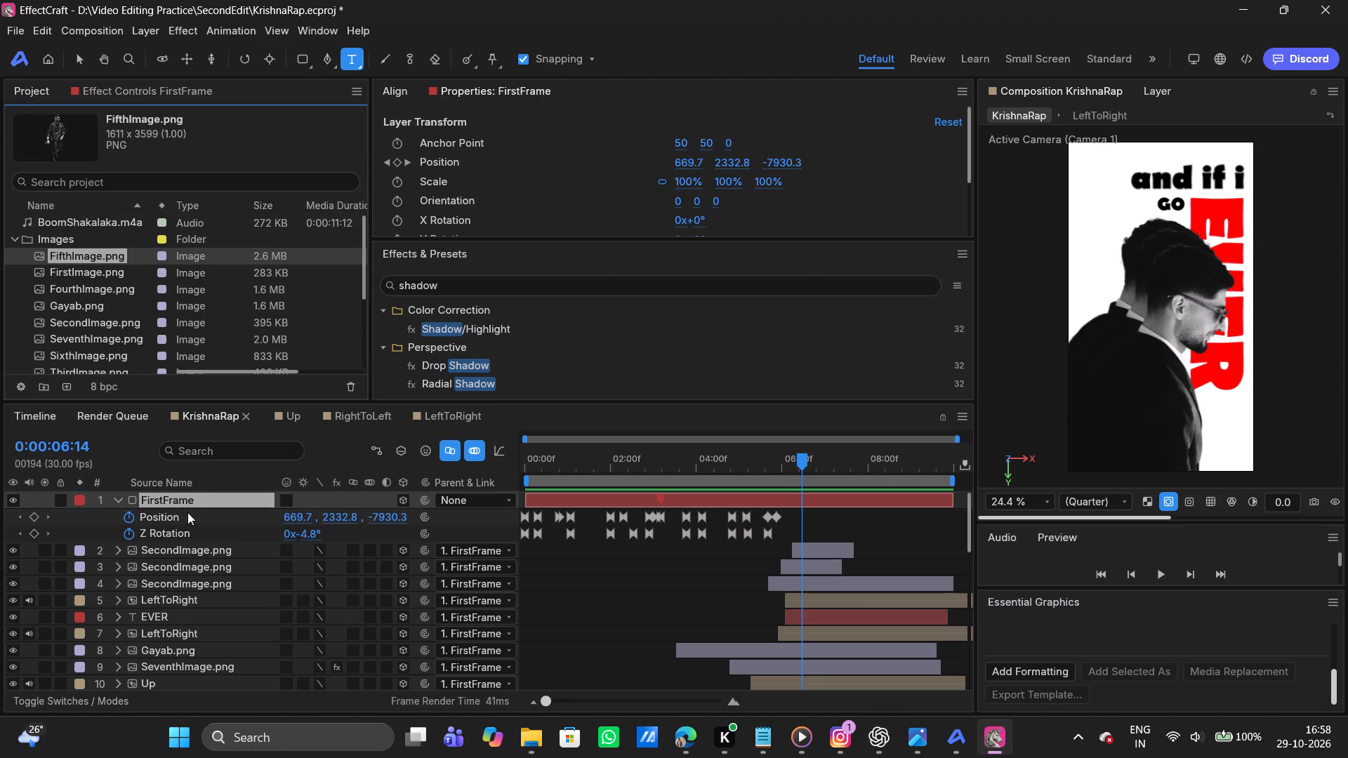
left_click(119, 498)
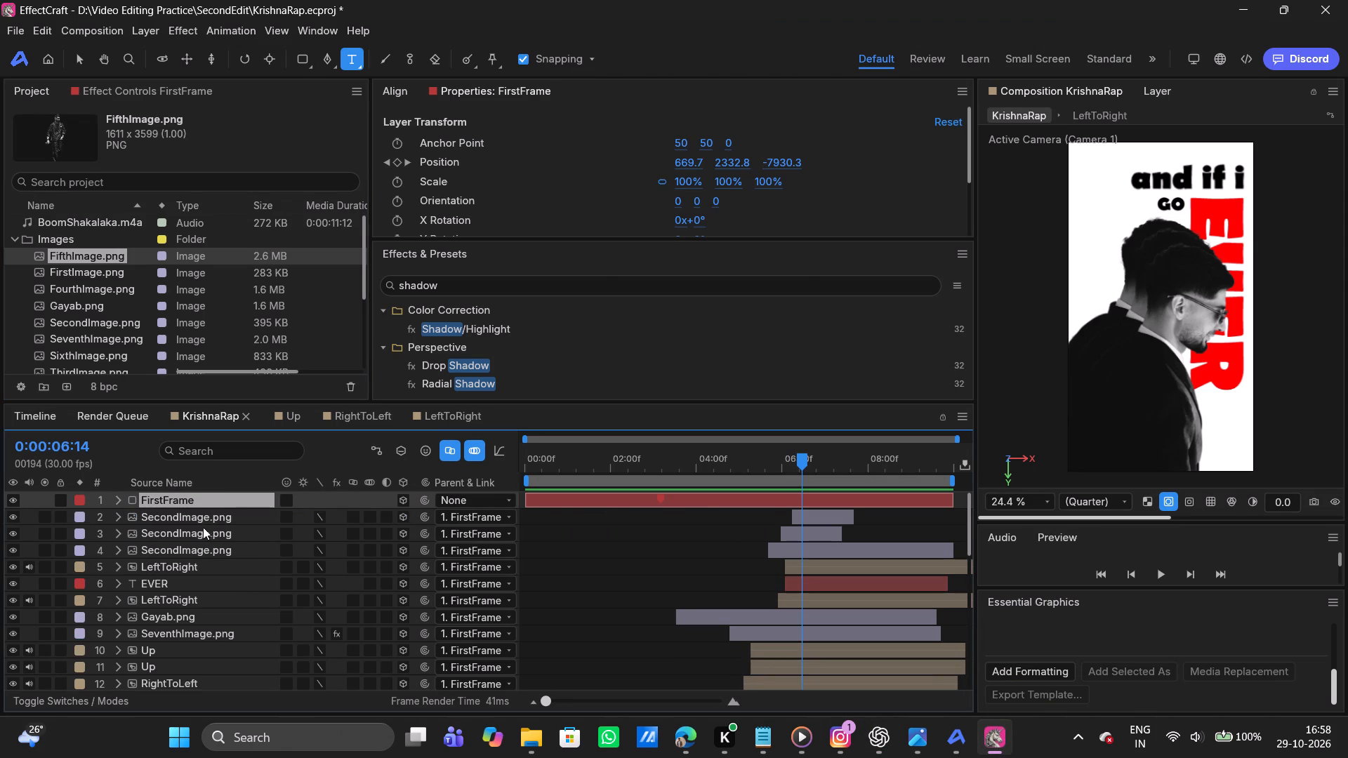
scroll(180, 544, "down", 1)
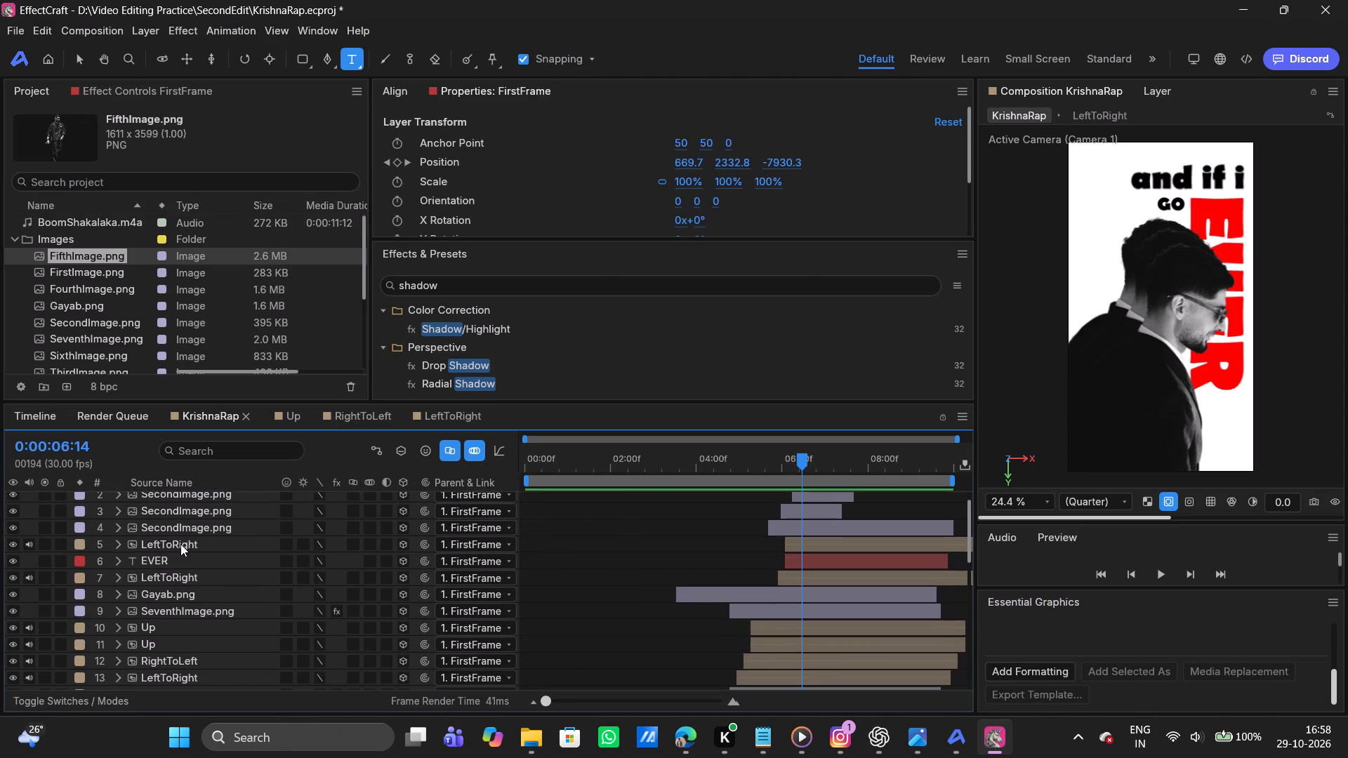
scroll(180, 544, "down", 1)
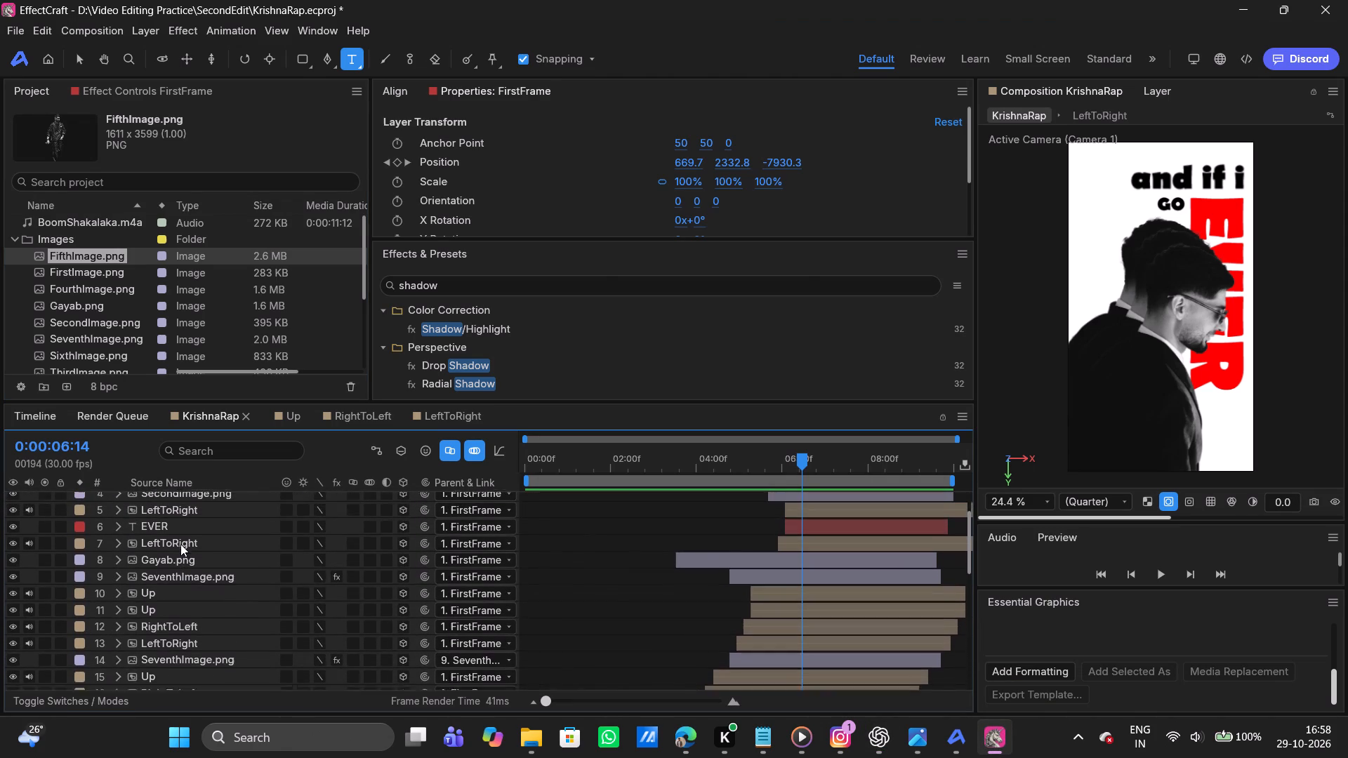
scroll(180, 544, "down", 1)
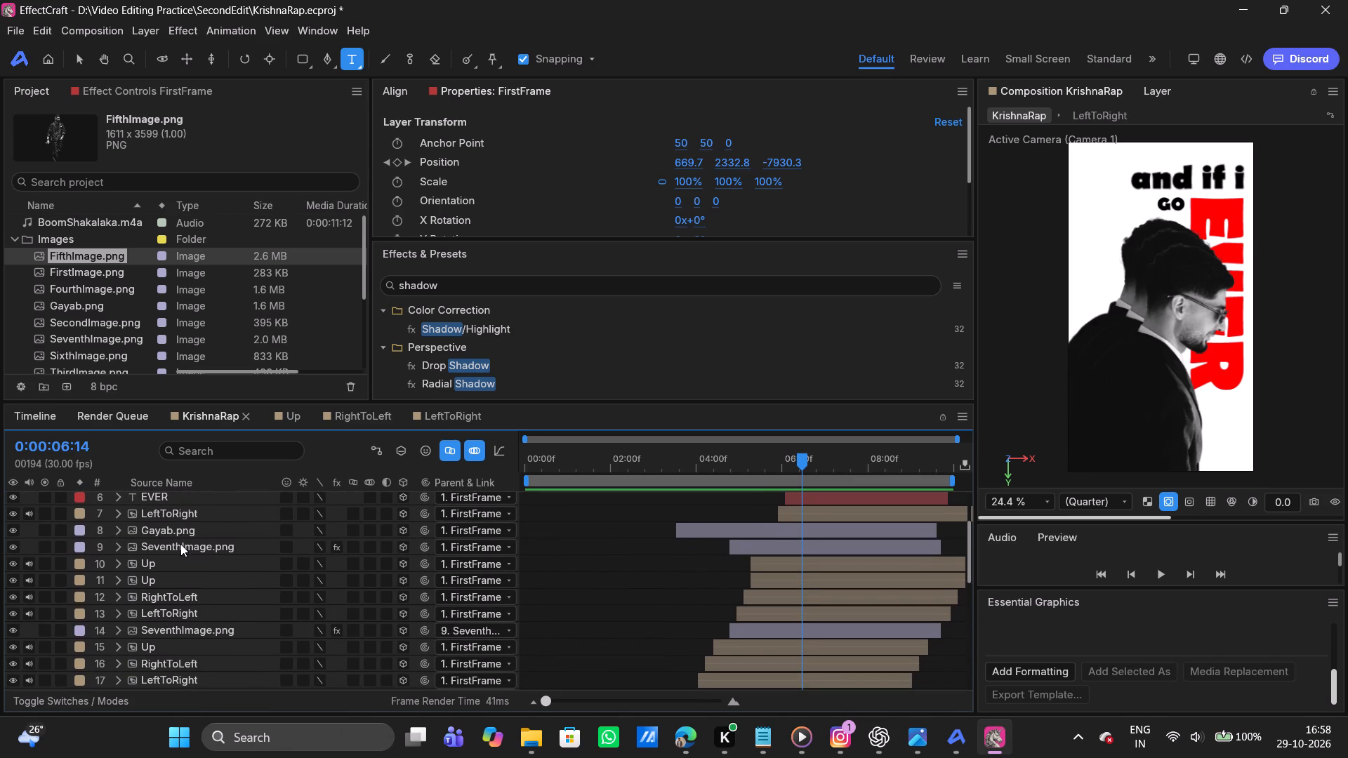
scroll(180, 544, "down", 1)
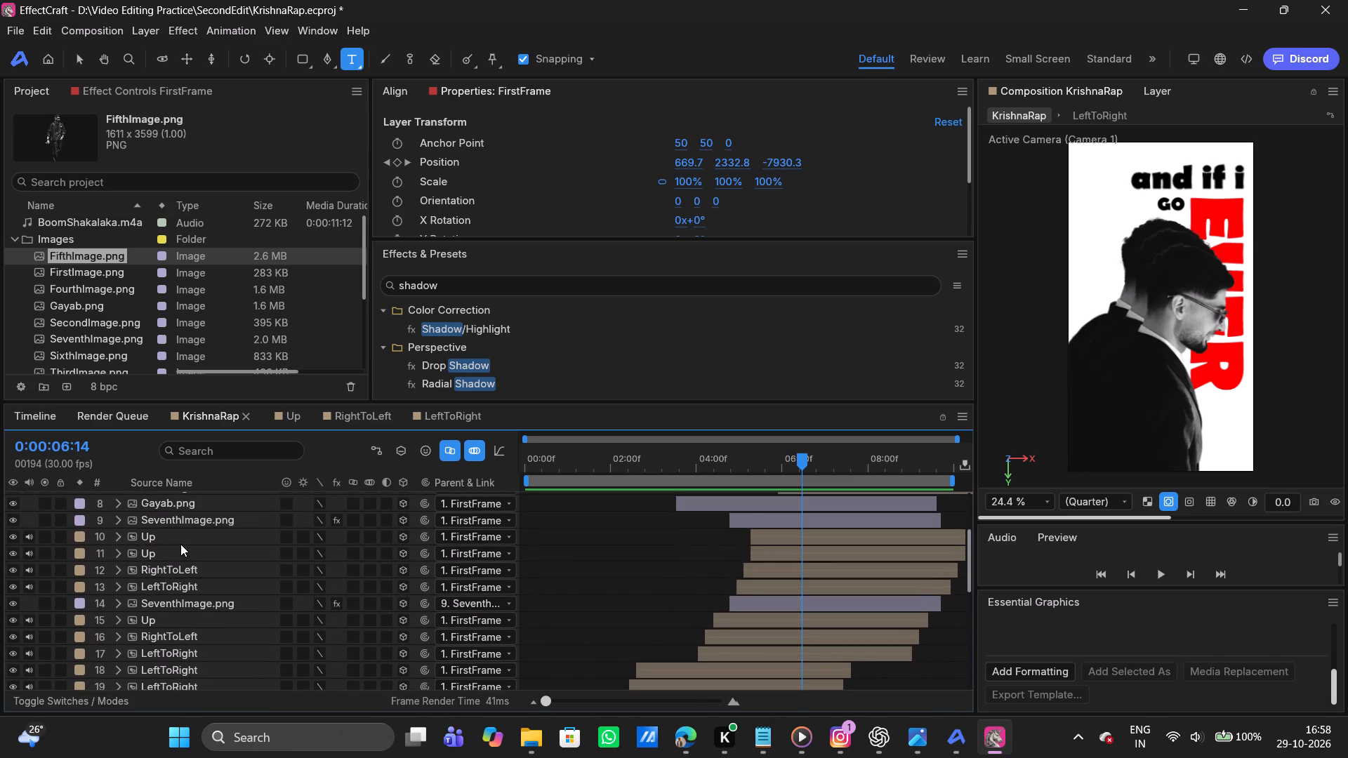
scroll(180, 544, "down", 2)
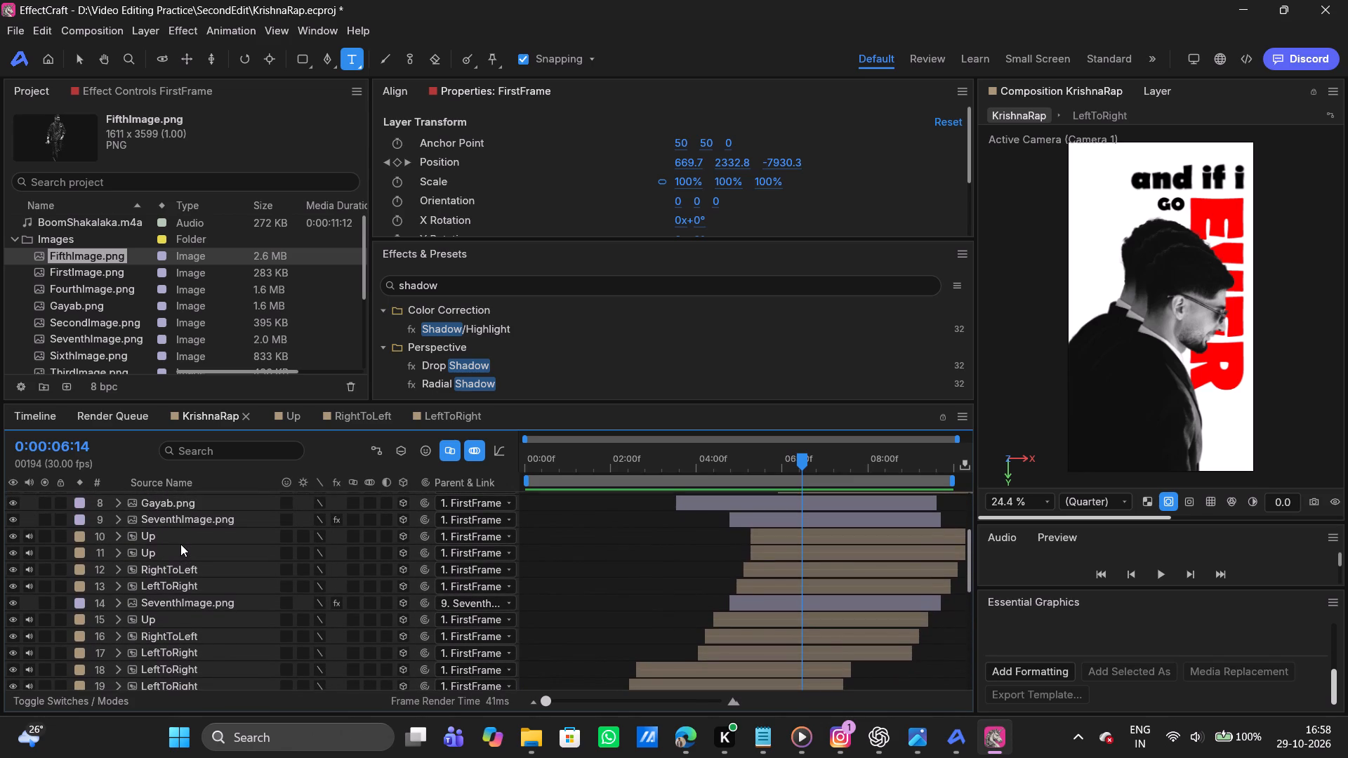
scroll(180, 544, "down", 3)
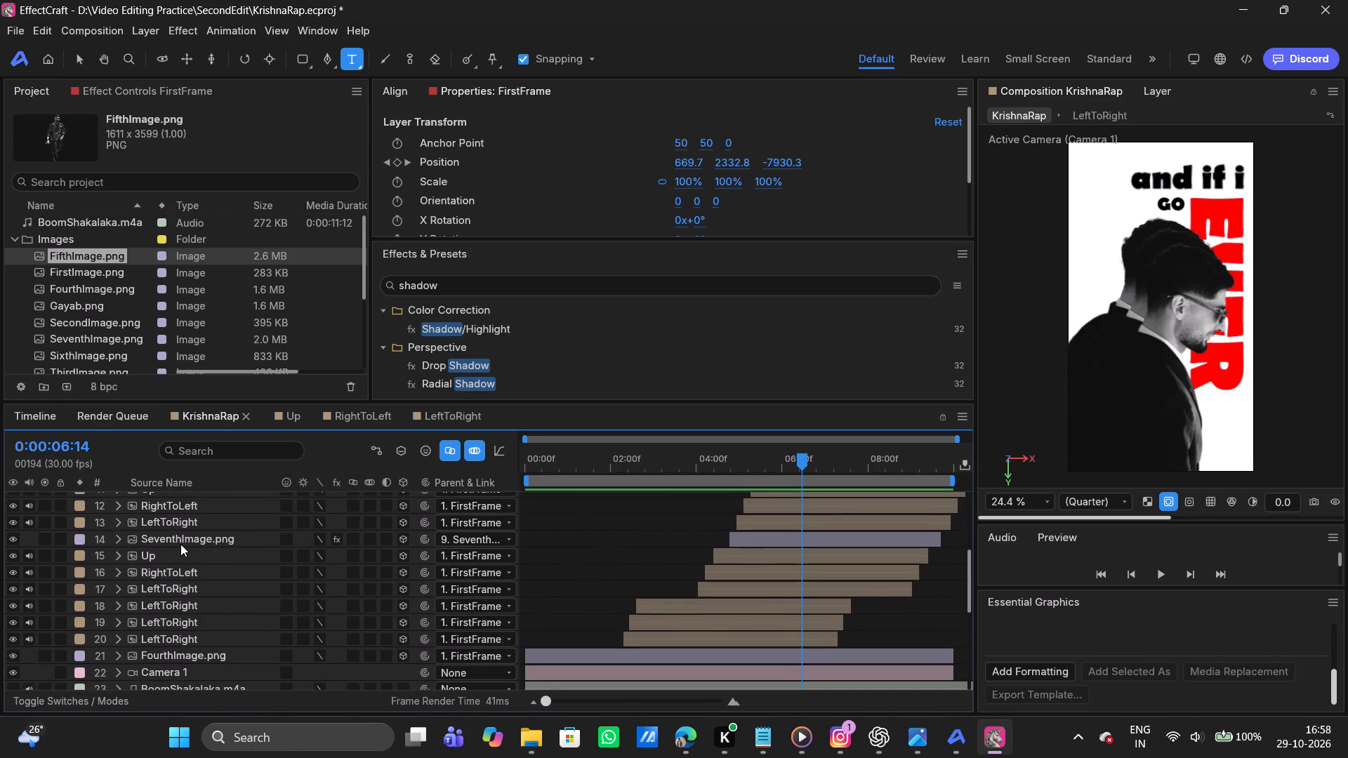
scroll(180, 544, "down", 2)
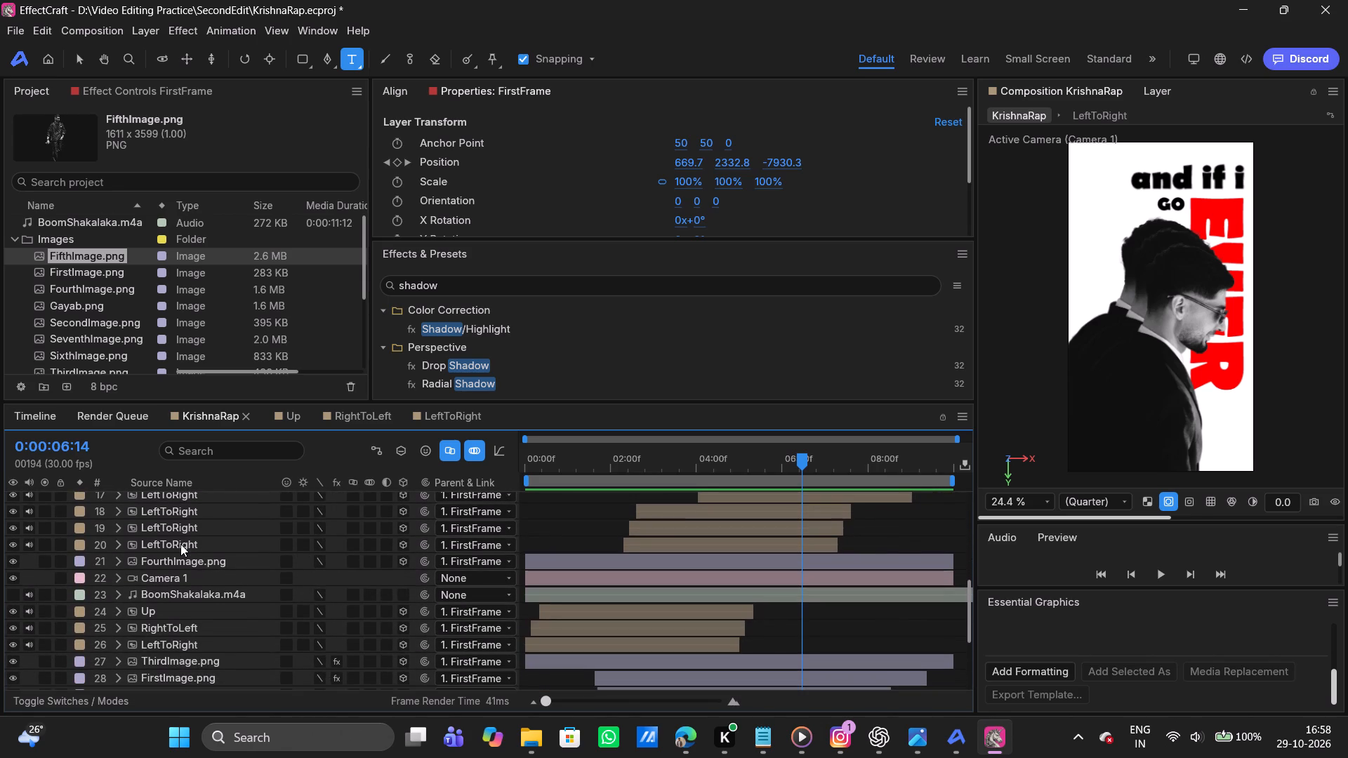
scroll(180, 544, "down", 1)
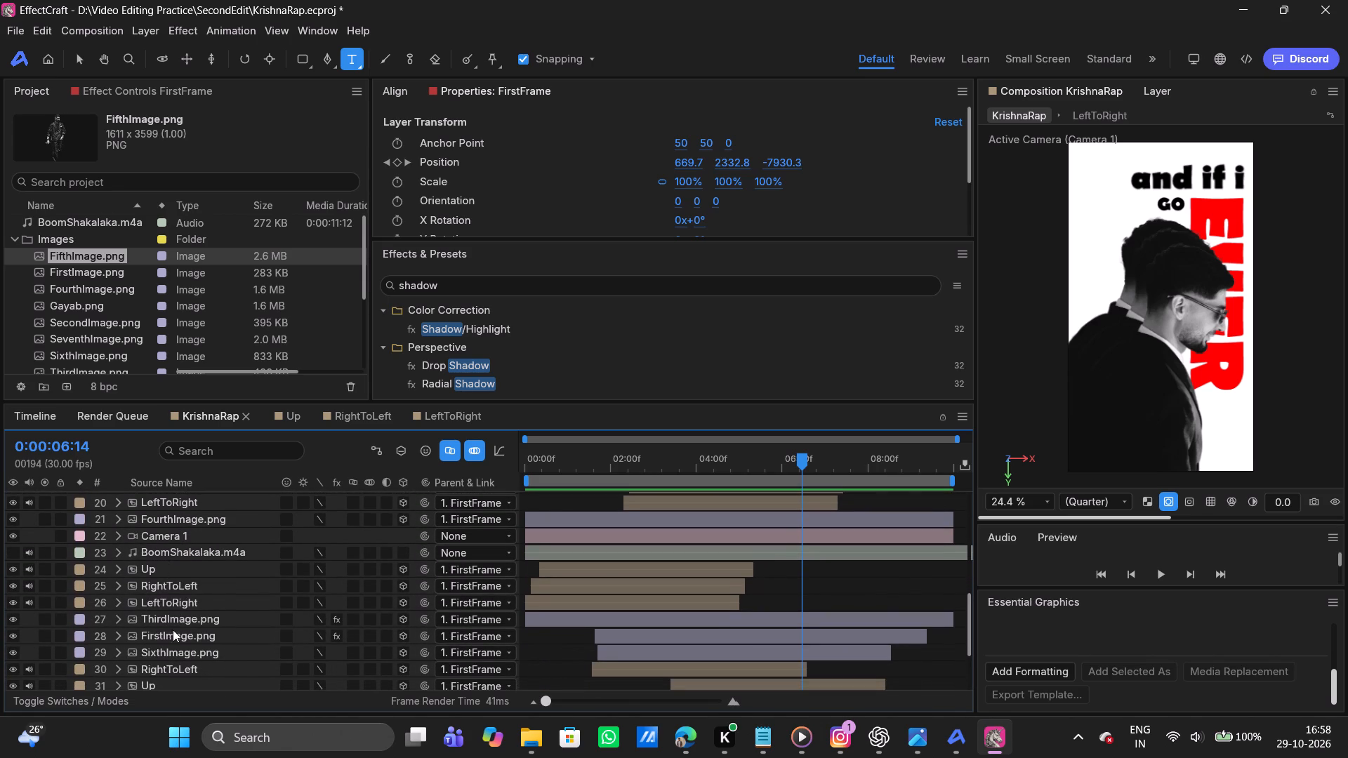
scroll(173, 634, "down", 2)
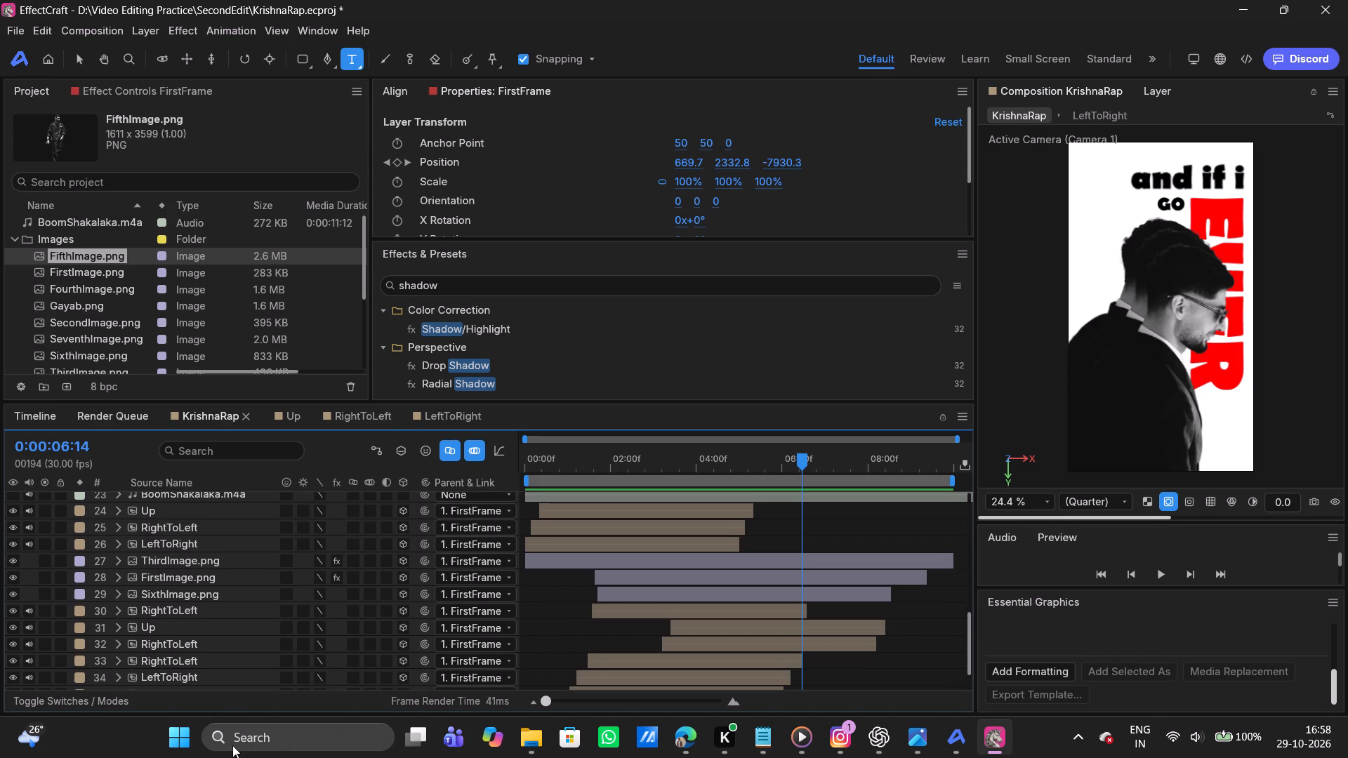
Switch to the Notepad lyrics and add the note "2,7,4,3" below "and if i ever go", leaving a blank line between.
left_click(760, 747)
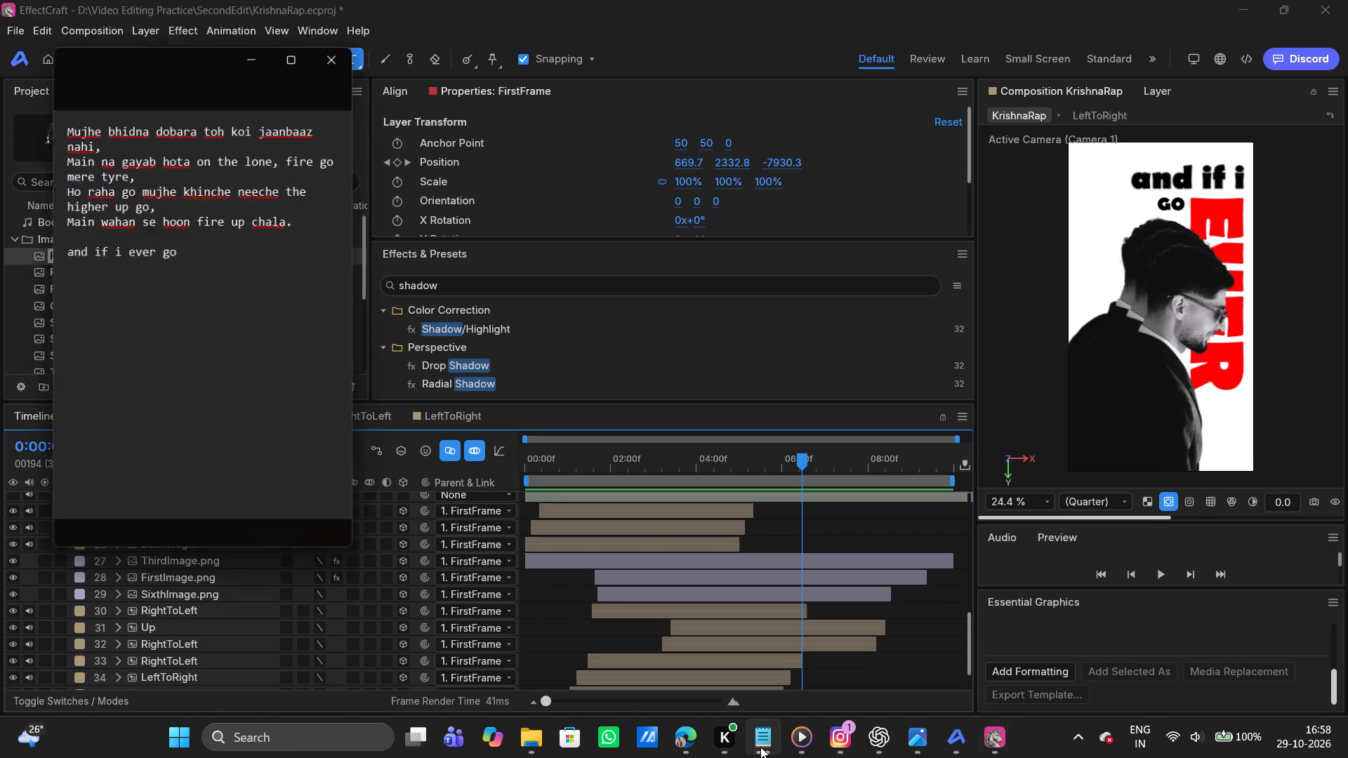
key("Return")
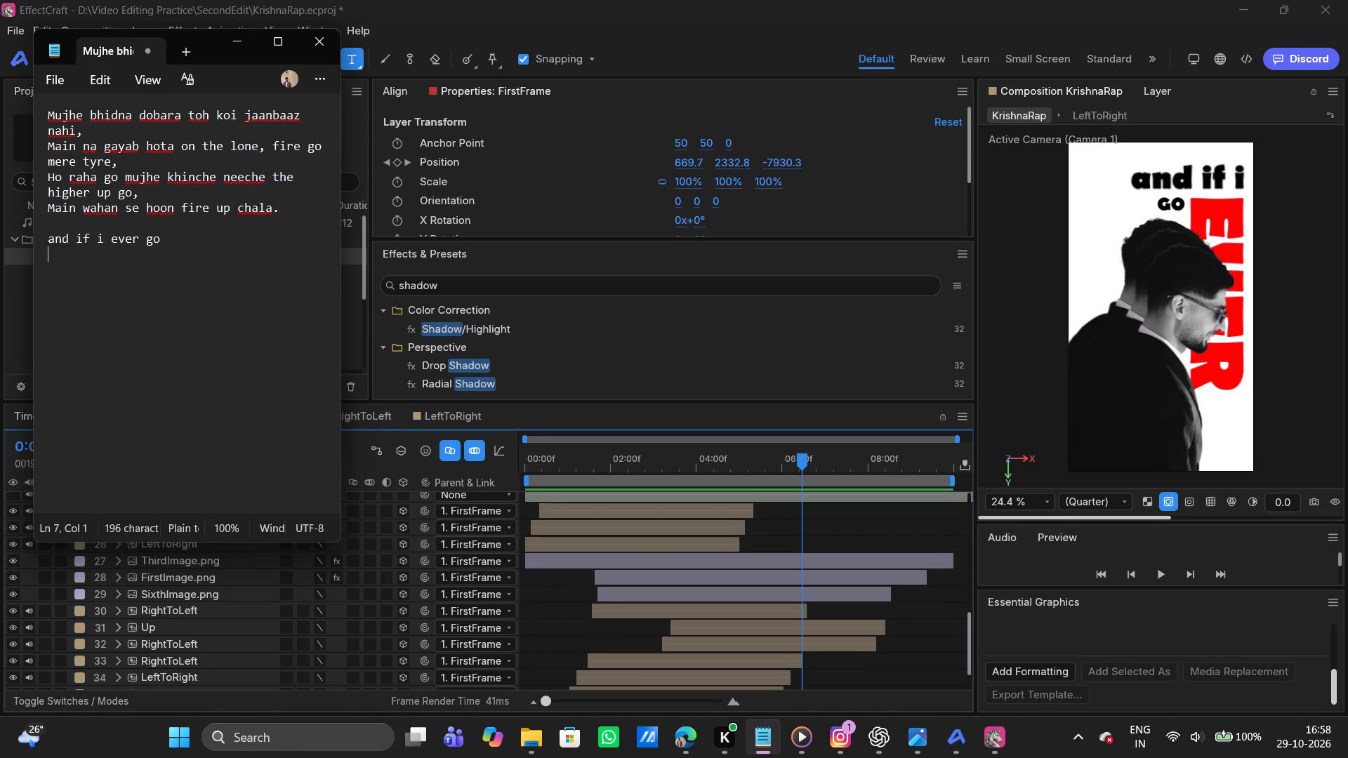
key("Return")
type("2,")
type("7,4,3")
left_click(237, 37)
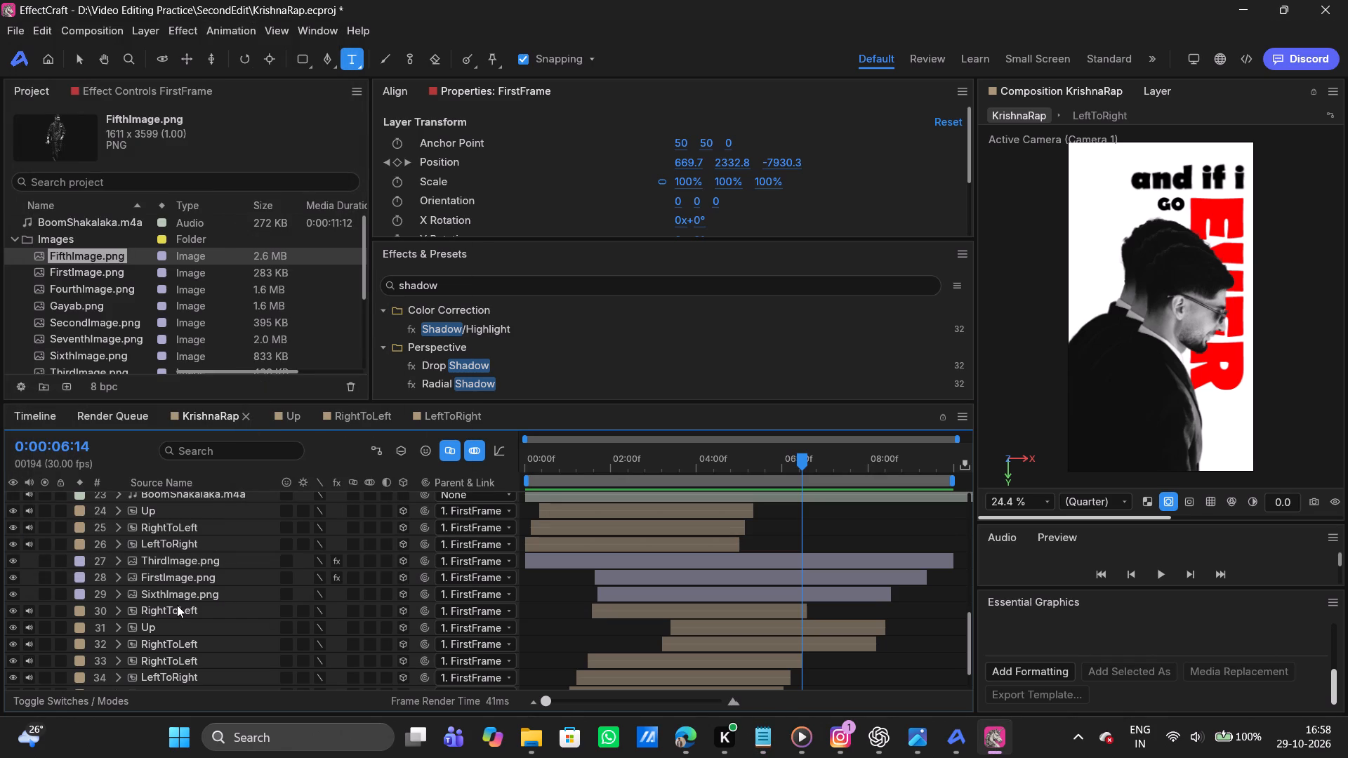
Check the remaining image layers at the bottom of the KrishnaRap stack and extend the Notepad note to "2,7,4,3,1,6".
scroll(177, 605, "down", 1)
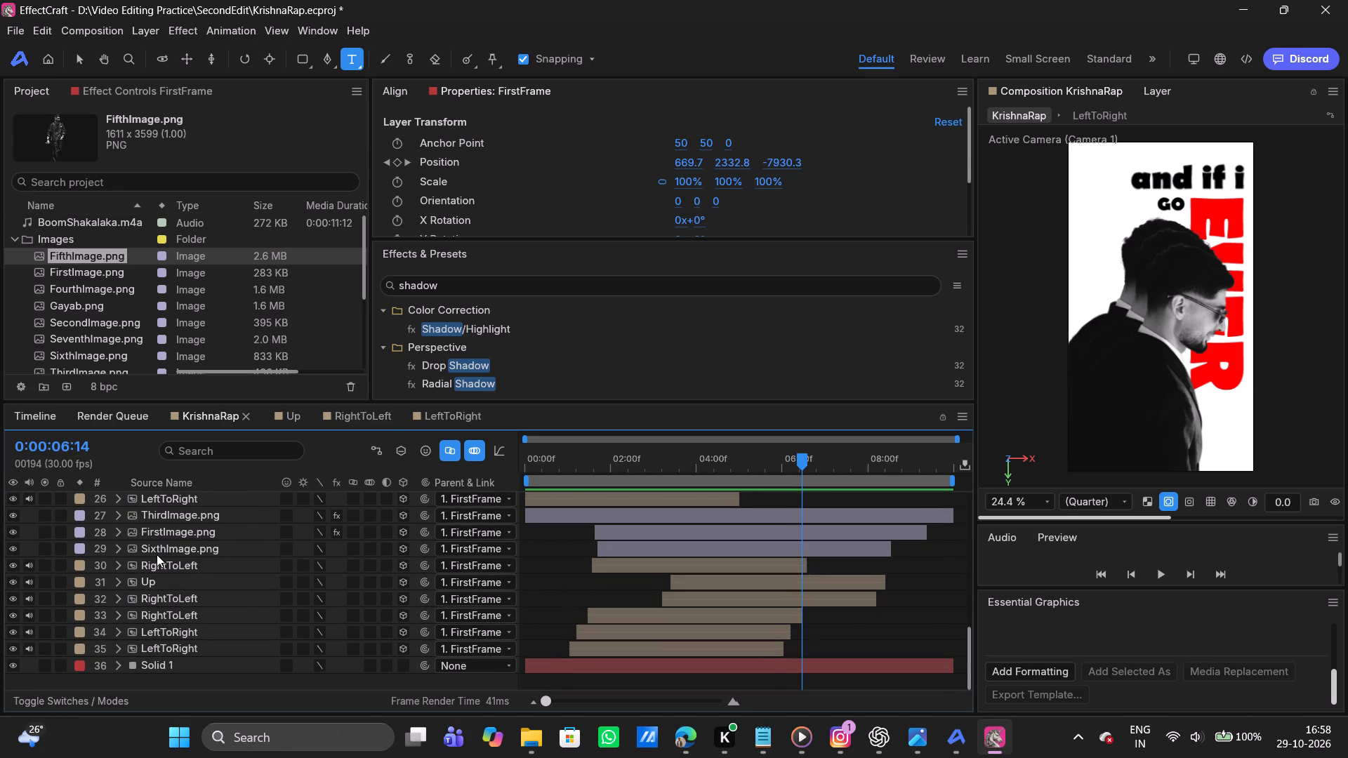
key("alt+Tab")
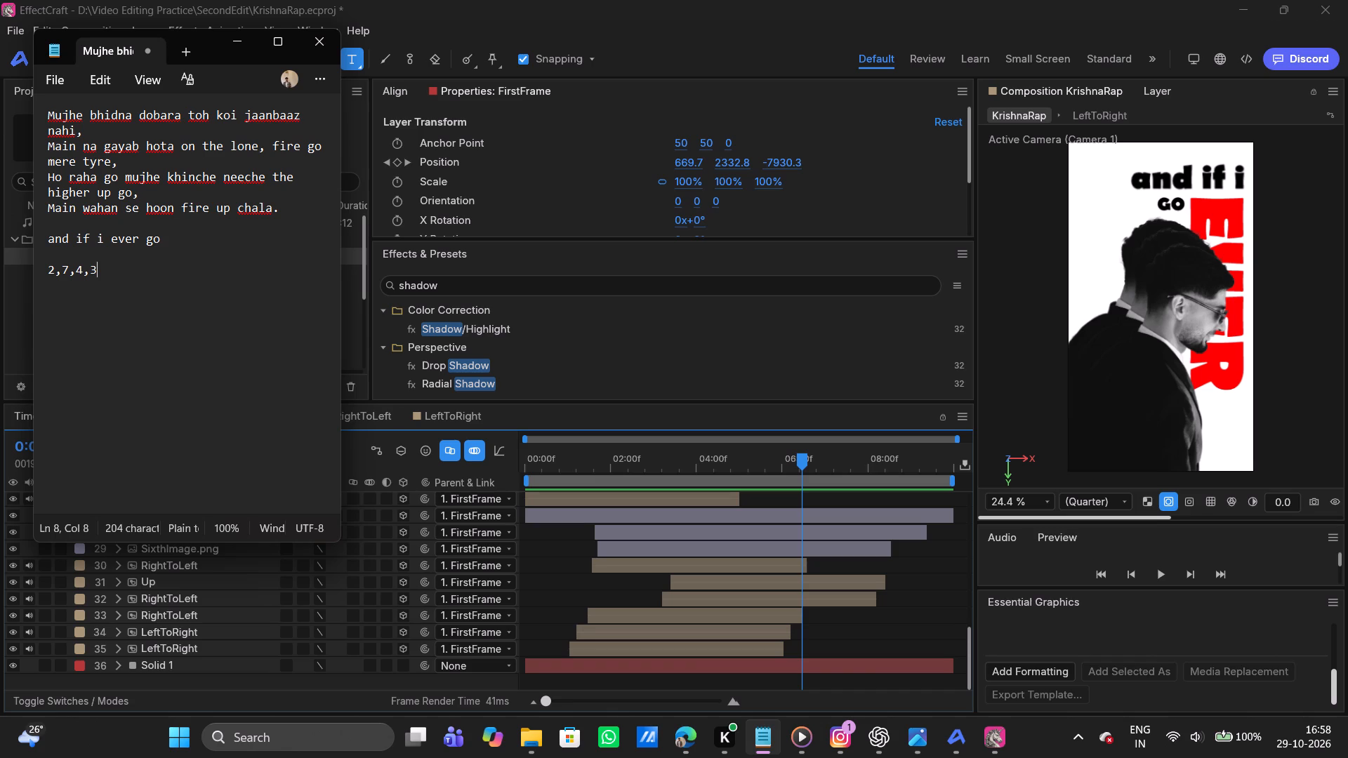
type(",1,6")
Switch to File Explorer and preview FirstImage, SecondImage and FifthImage in the EditImages folder, moving the window clear of the note.
left_click(529, 735)
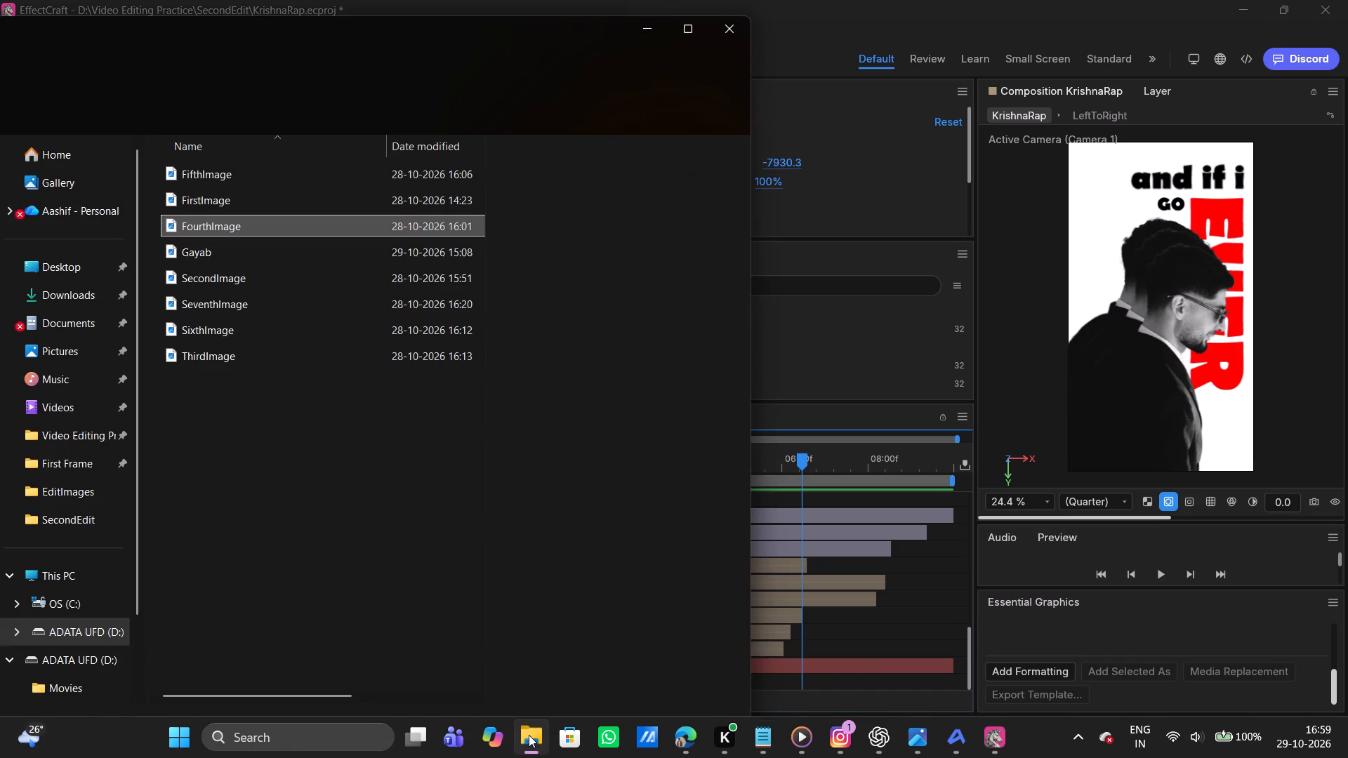
left_click_drag(445, 33, 786, 44)
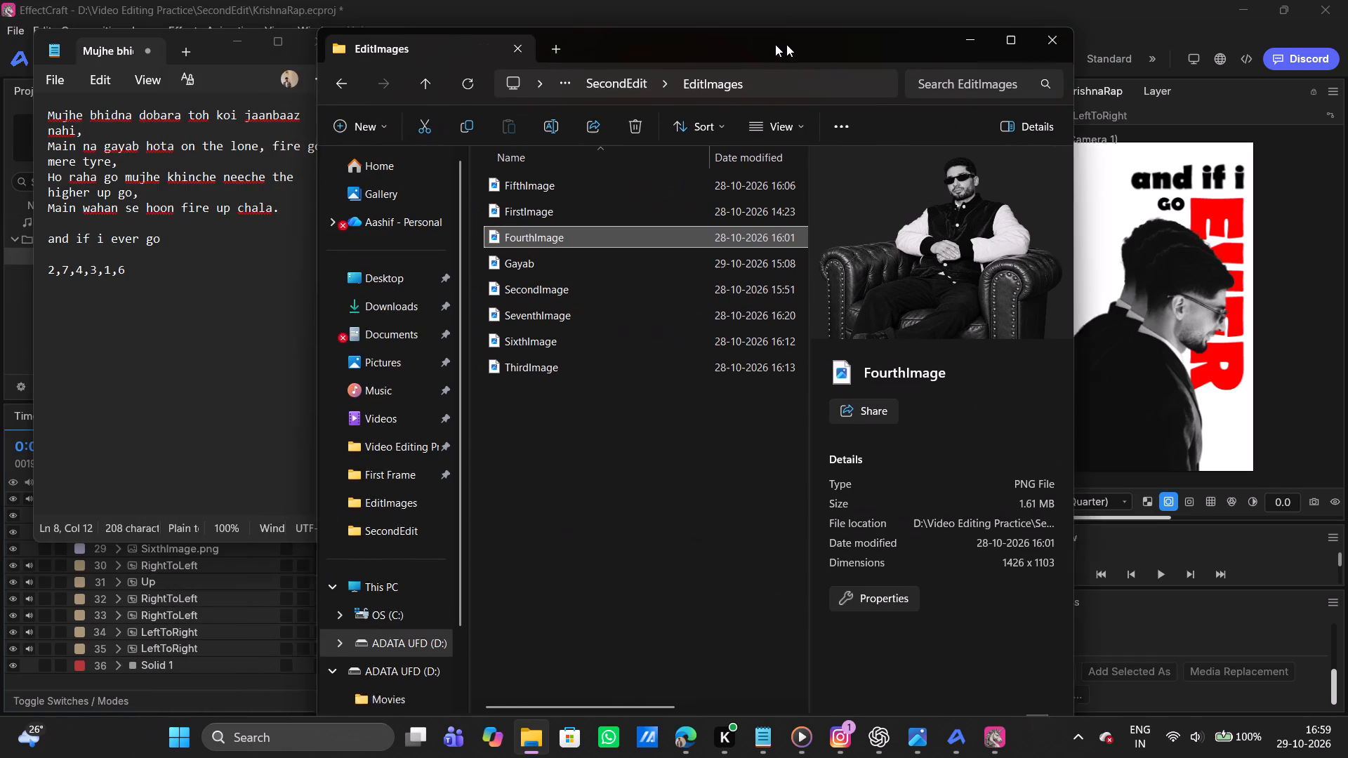
left_click_drag(786, 44, 795, 45)
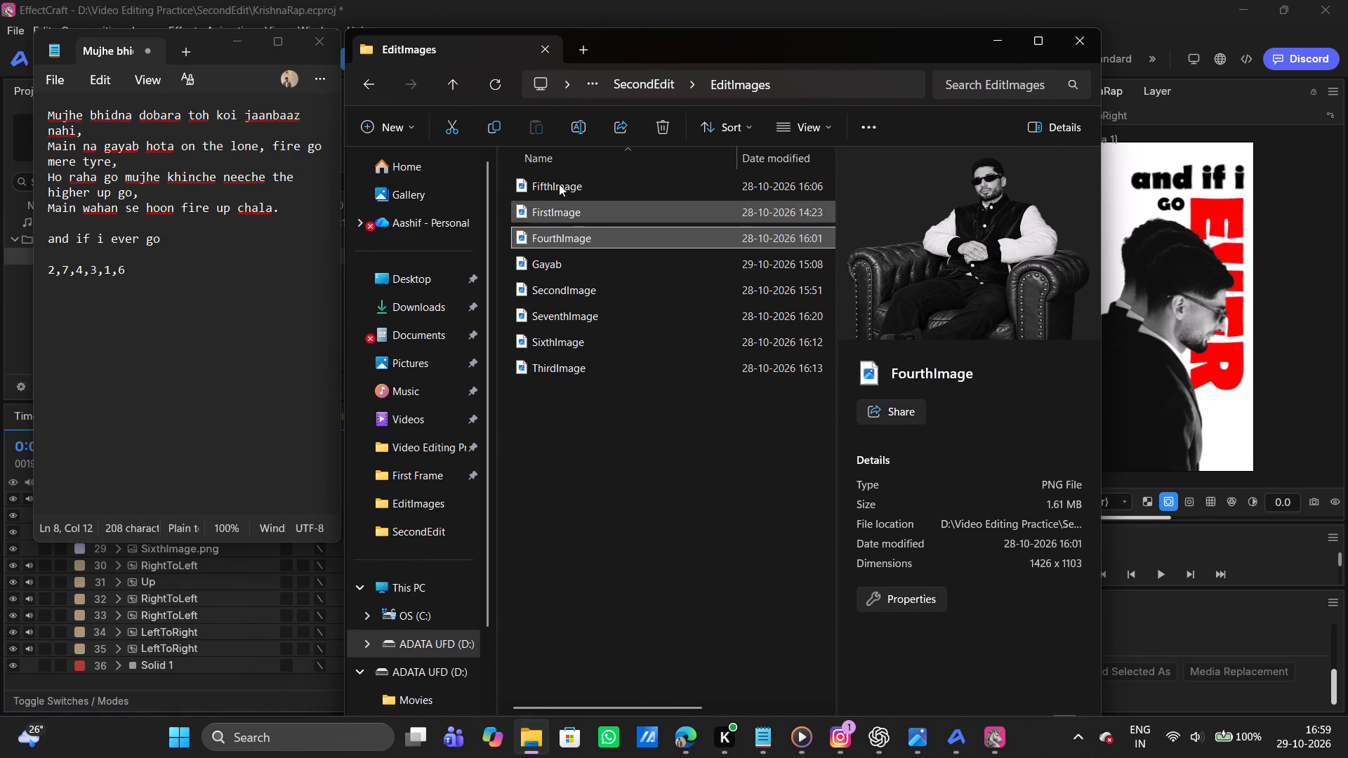
left_click(555, 216)
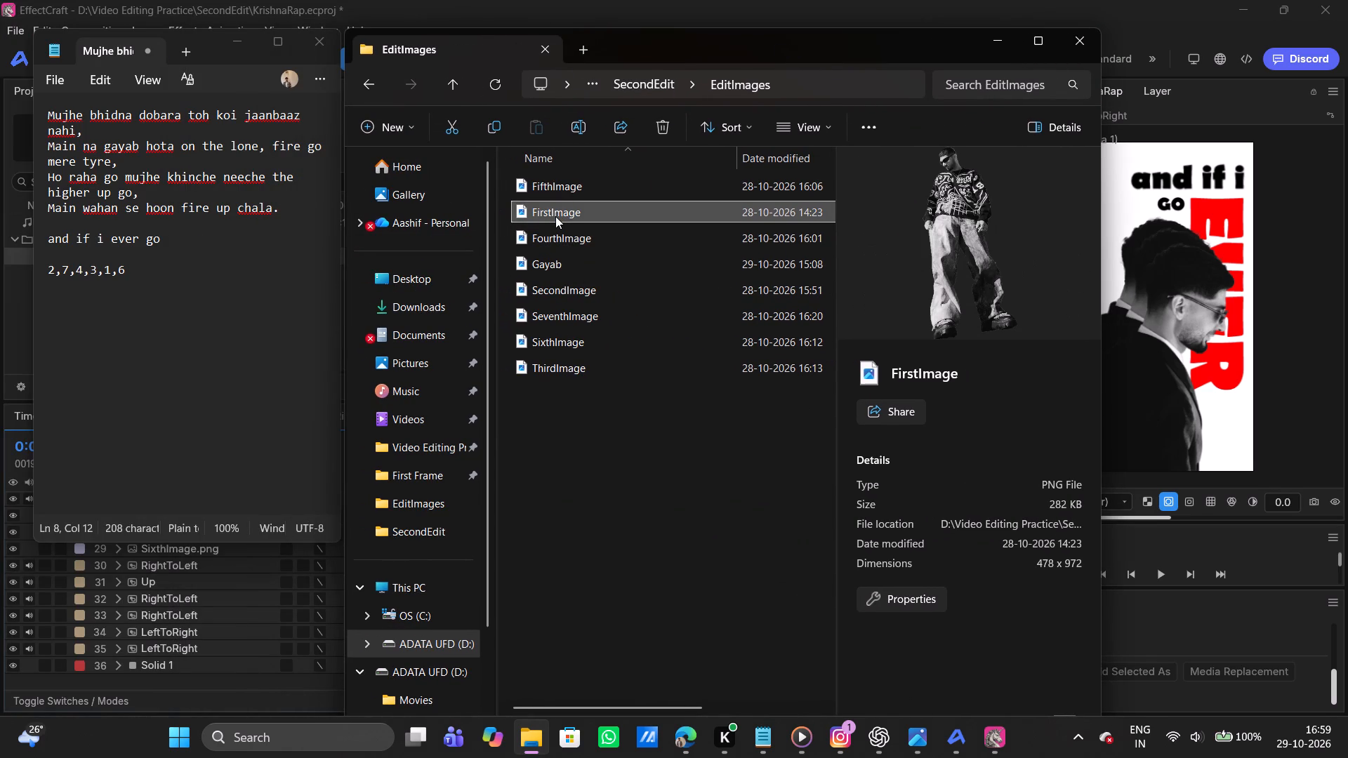
left_click(571, 298)
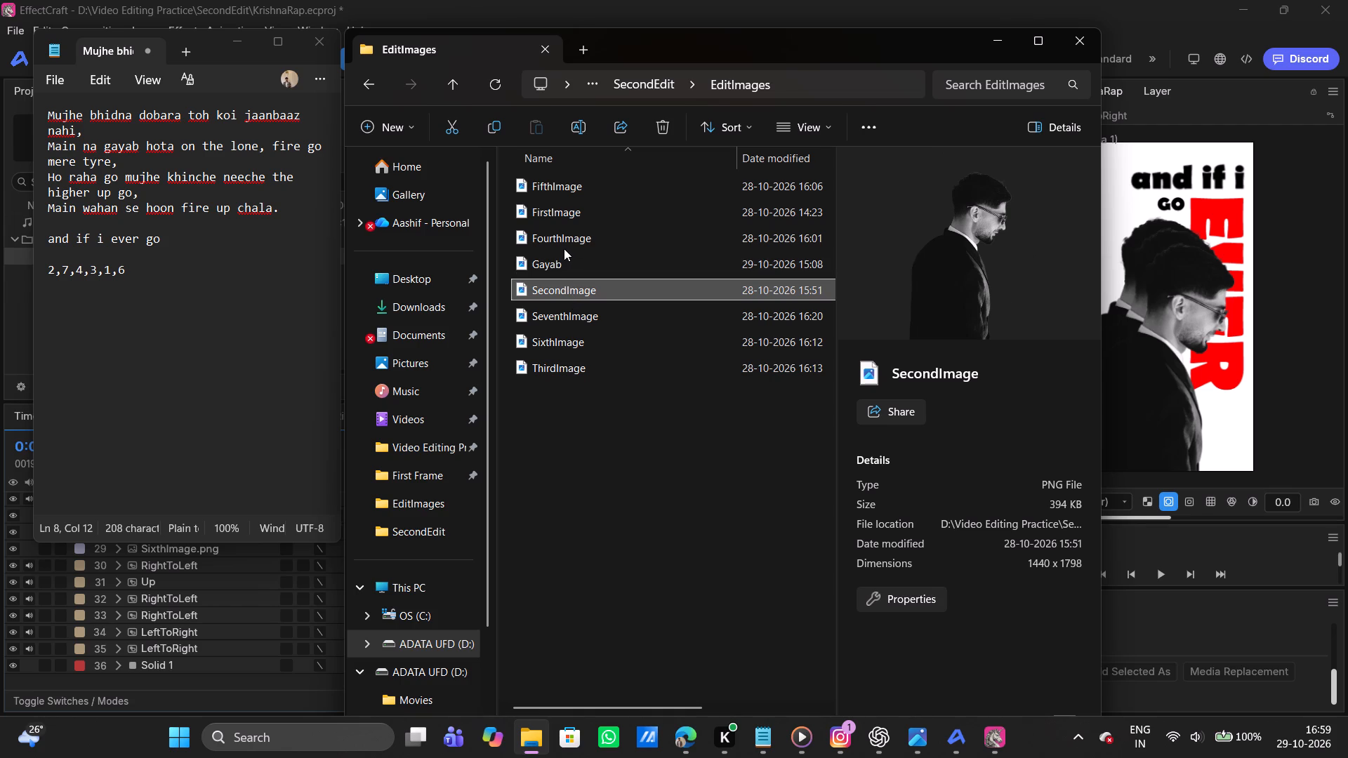
left_click(586, 192)
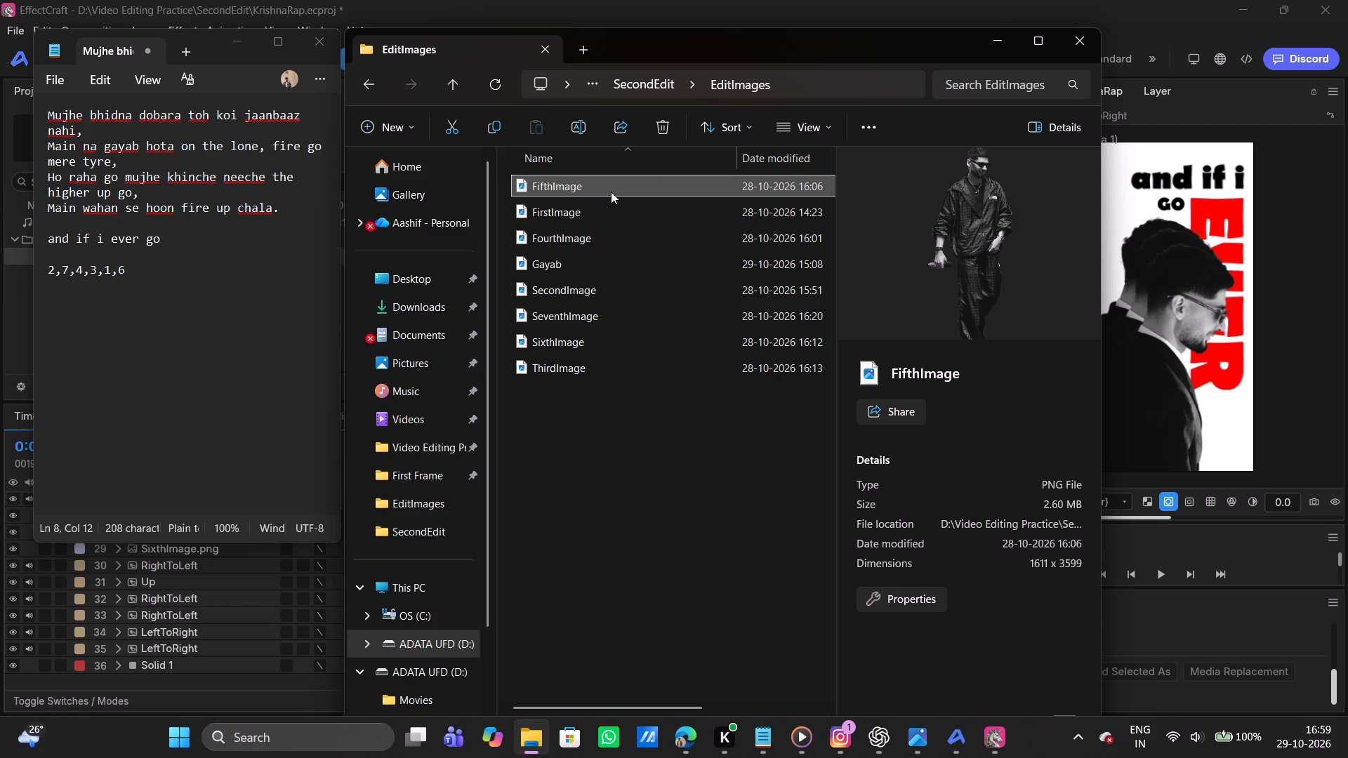